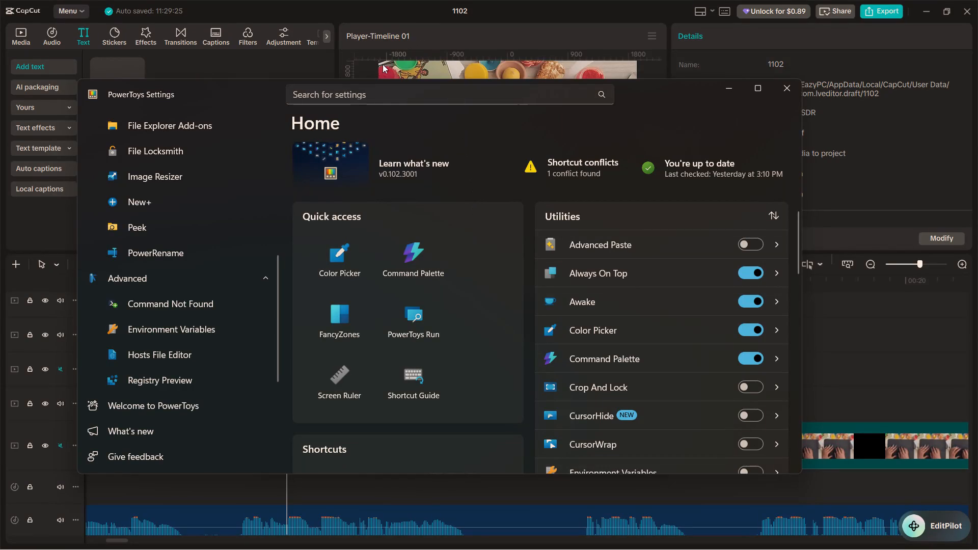
Search the settings for "keyboard", open the Keyboard Manager page and turn Keyboard Manager on.
click(384, 94)
text(keyboard)
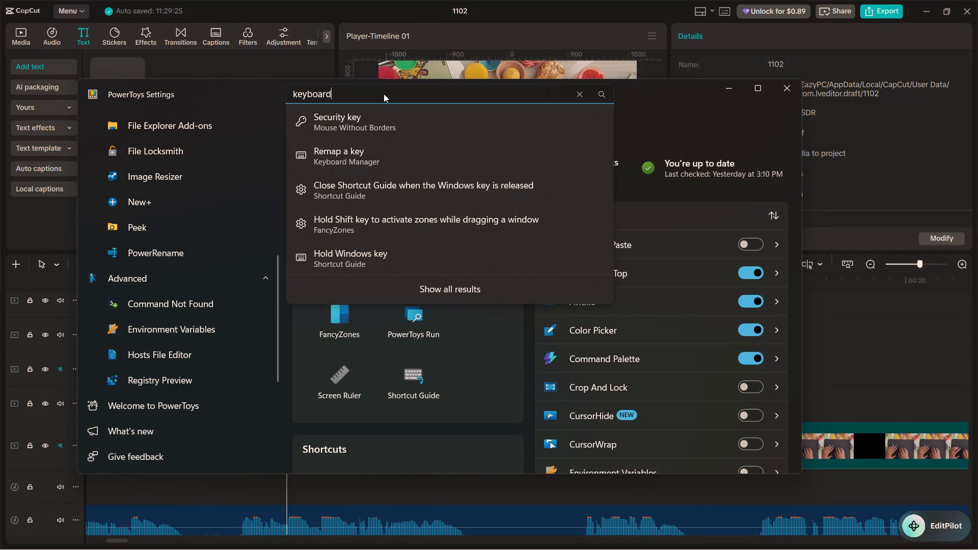
click(400, 120)
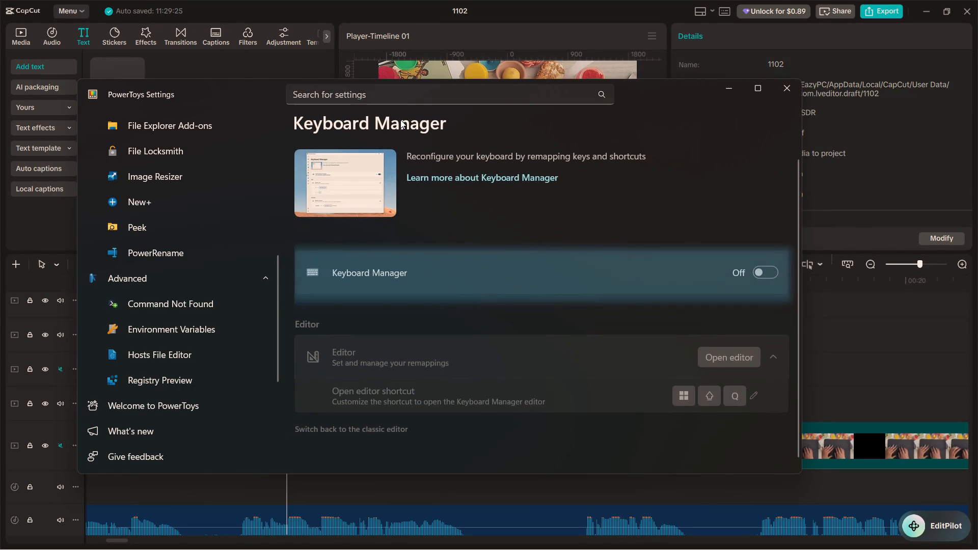
click(765, 273)
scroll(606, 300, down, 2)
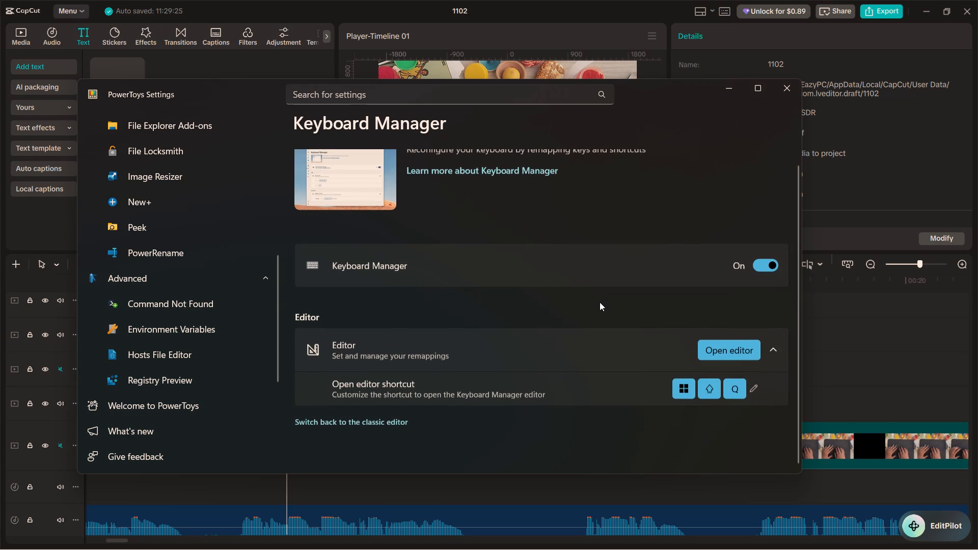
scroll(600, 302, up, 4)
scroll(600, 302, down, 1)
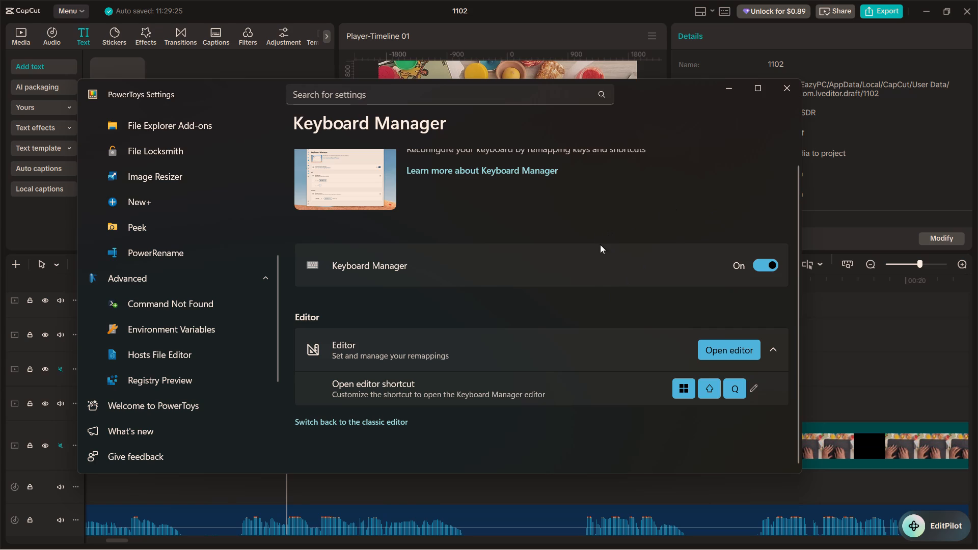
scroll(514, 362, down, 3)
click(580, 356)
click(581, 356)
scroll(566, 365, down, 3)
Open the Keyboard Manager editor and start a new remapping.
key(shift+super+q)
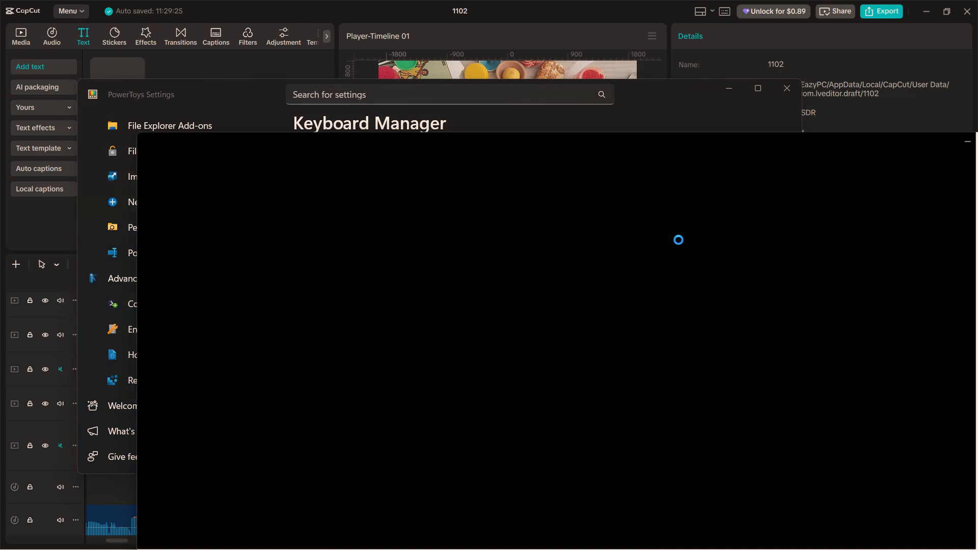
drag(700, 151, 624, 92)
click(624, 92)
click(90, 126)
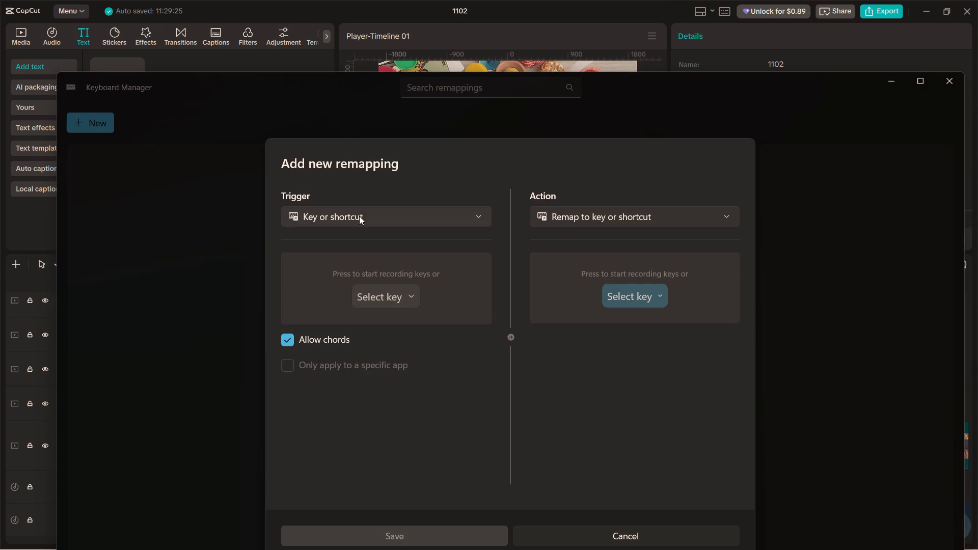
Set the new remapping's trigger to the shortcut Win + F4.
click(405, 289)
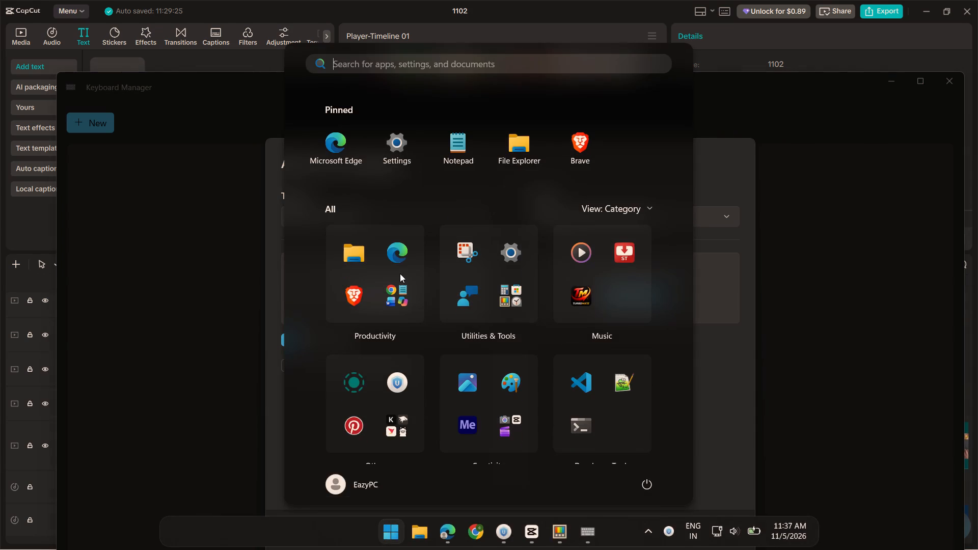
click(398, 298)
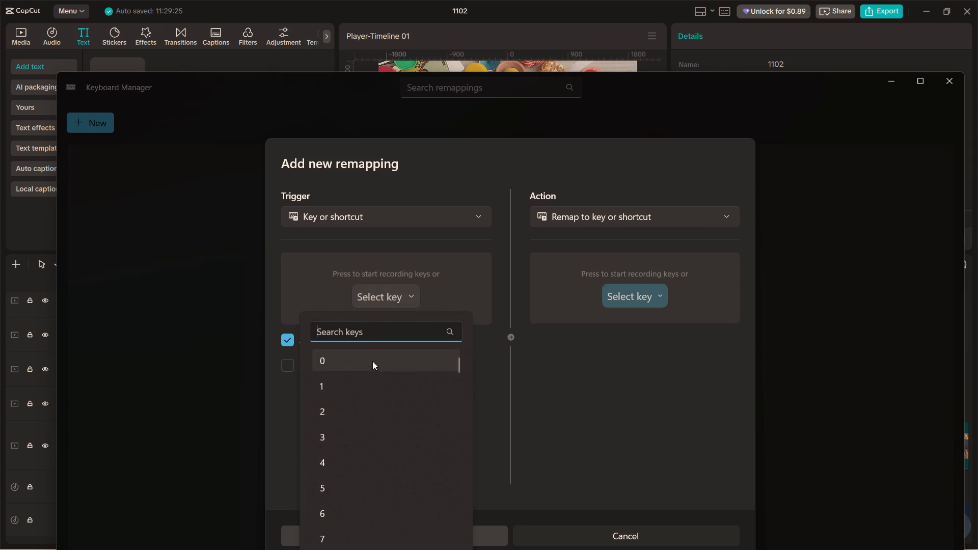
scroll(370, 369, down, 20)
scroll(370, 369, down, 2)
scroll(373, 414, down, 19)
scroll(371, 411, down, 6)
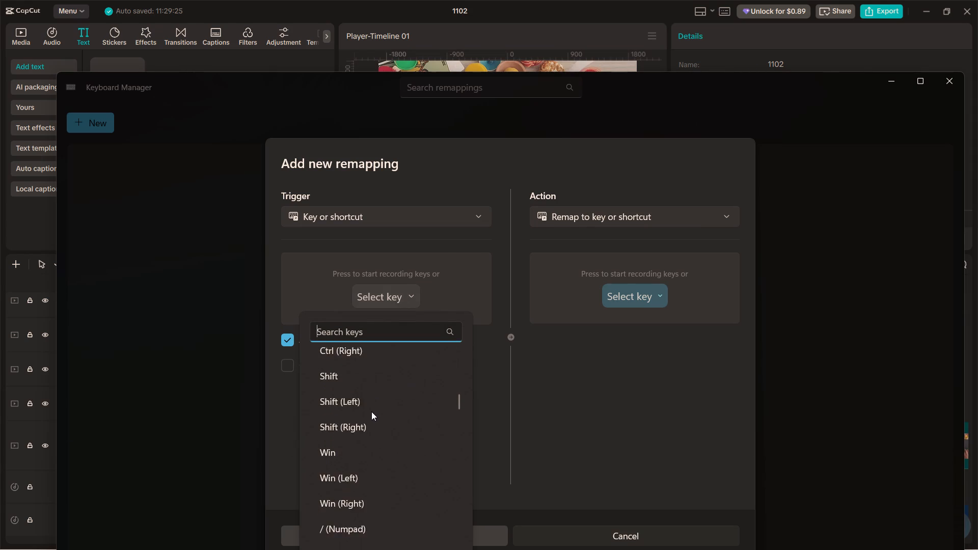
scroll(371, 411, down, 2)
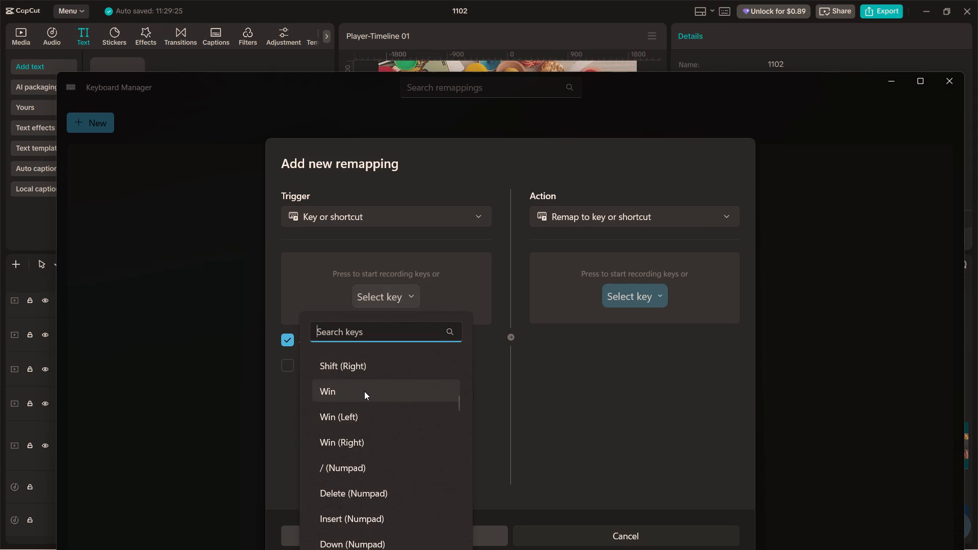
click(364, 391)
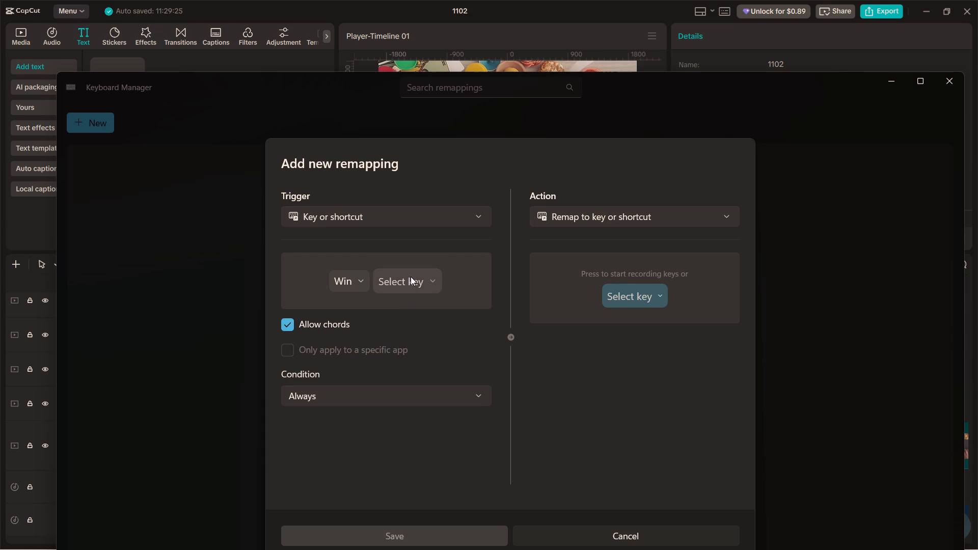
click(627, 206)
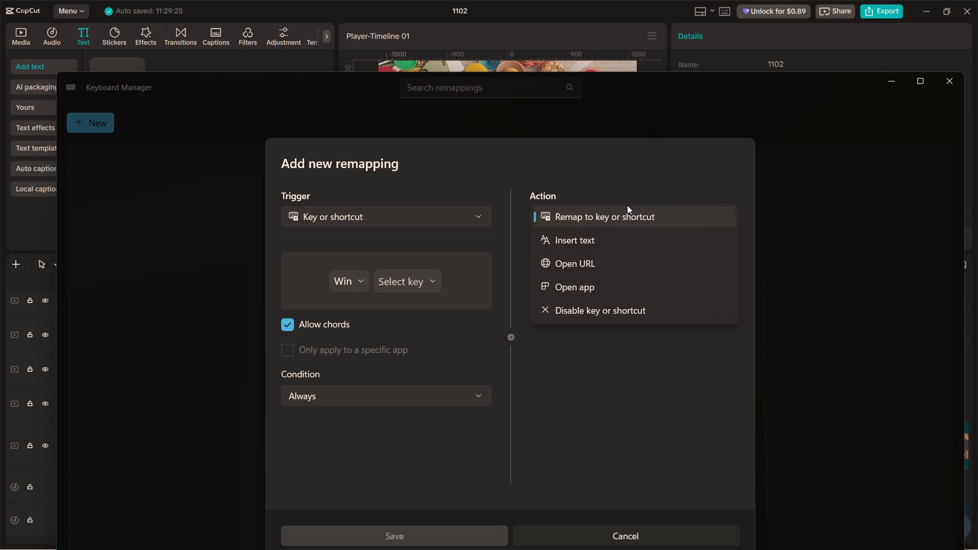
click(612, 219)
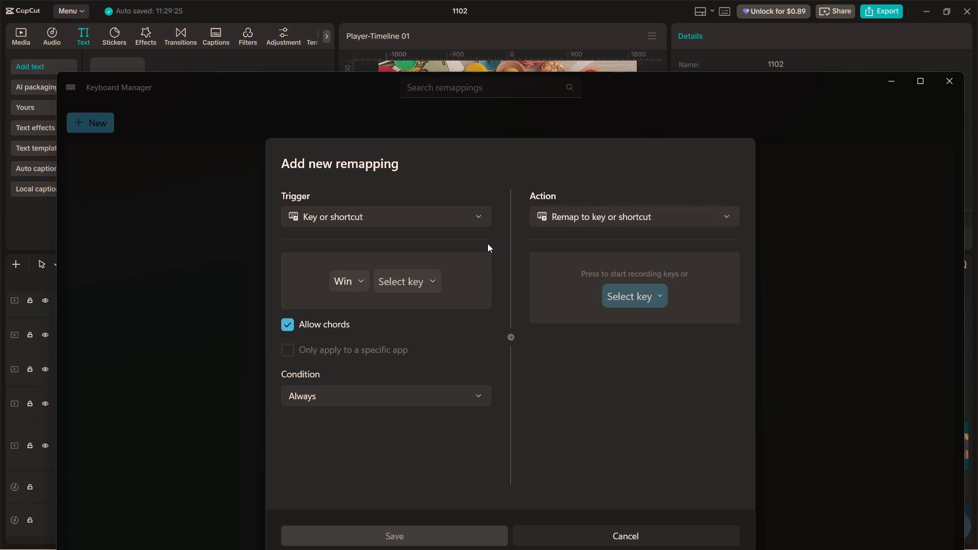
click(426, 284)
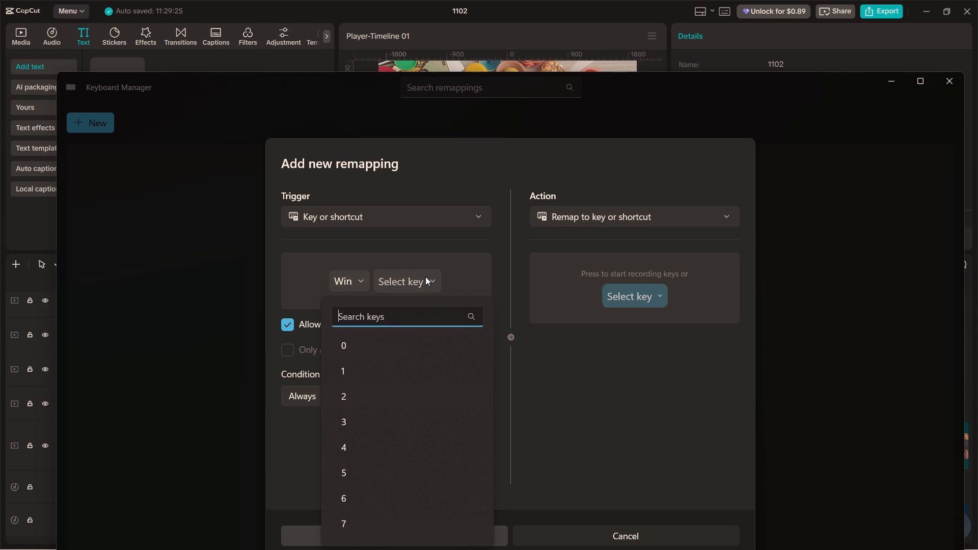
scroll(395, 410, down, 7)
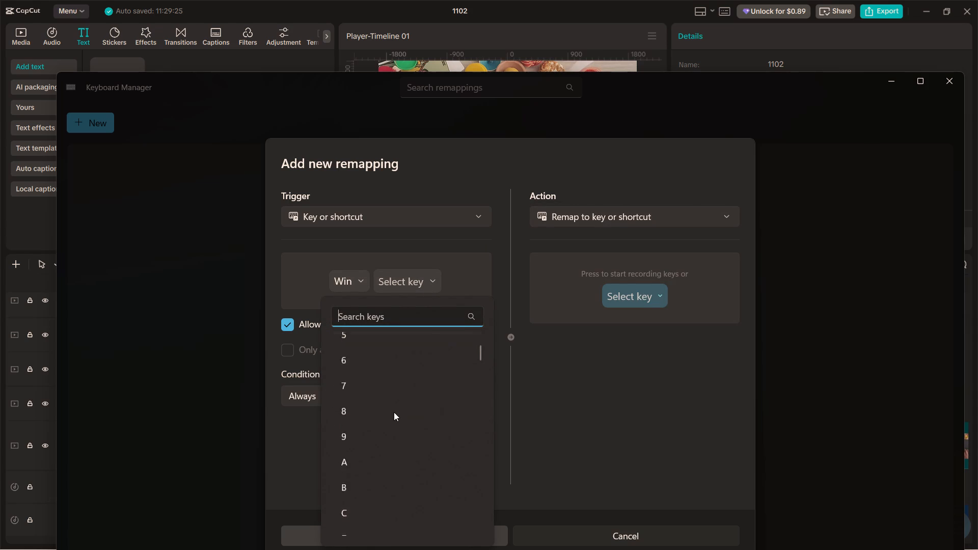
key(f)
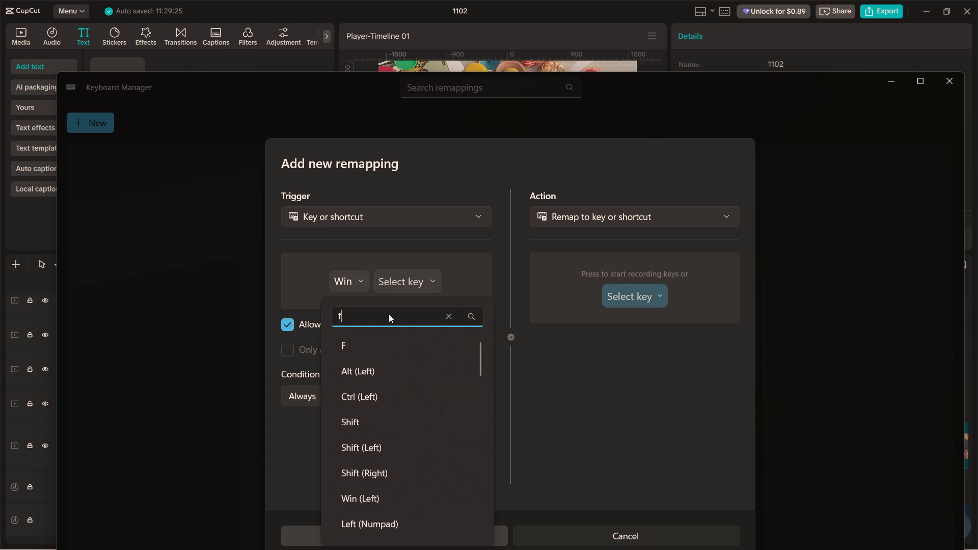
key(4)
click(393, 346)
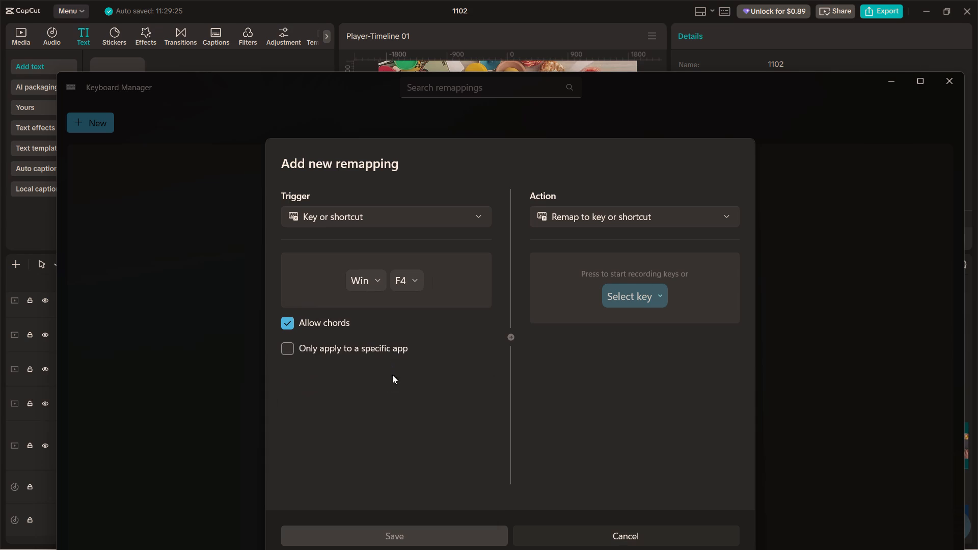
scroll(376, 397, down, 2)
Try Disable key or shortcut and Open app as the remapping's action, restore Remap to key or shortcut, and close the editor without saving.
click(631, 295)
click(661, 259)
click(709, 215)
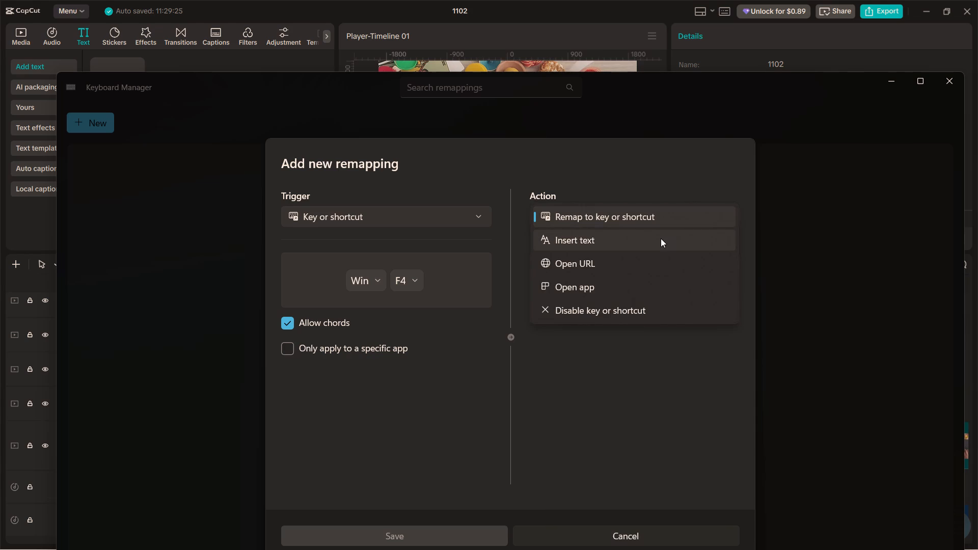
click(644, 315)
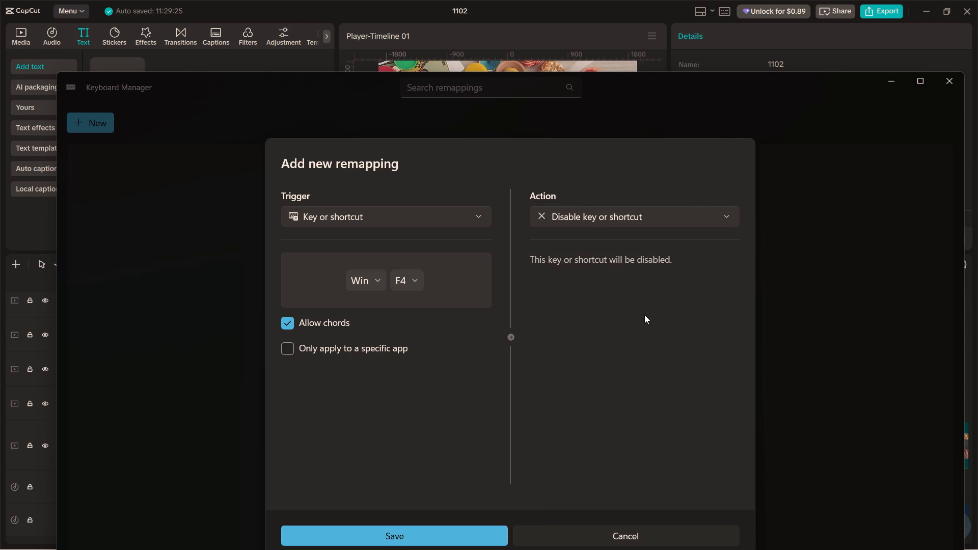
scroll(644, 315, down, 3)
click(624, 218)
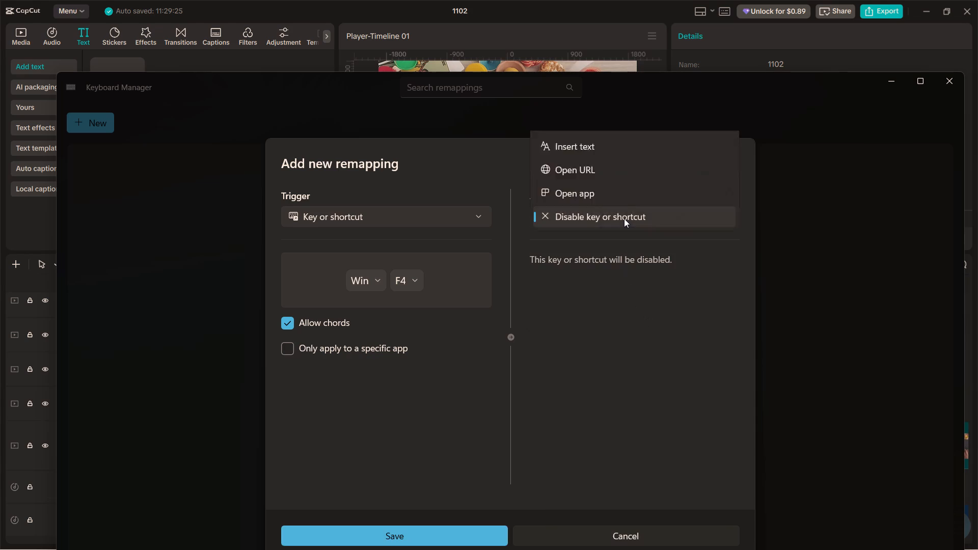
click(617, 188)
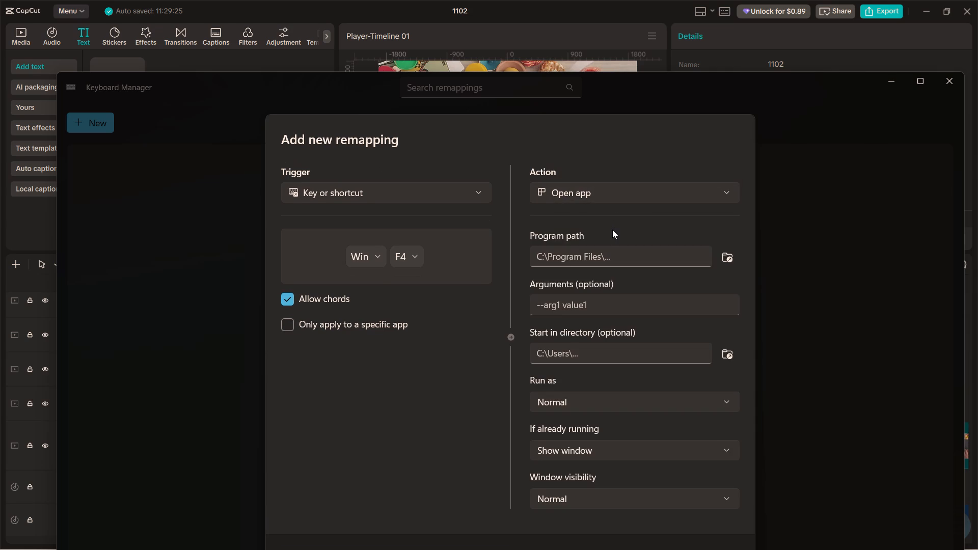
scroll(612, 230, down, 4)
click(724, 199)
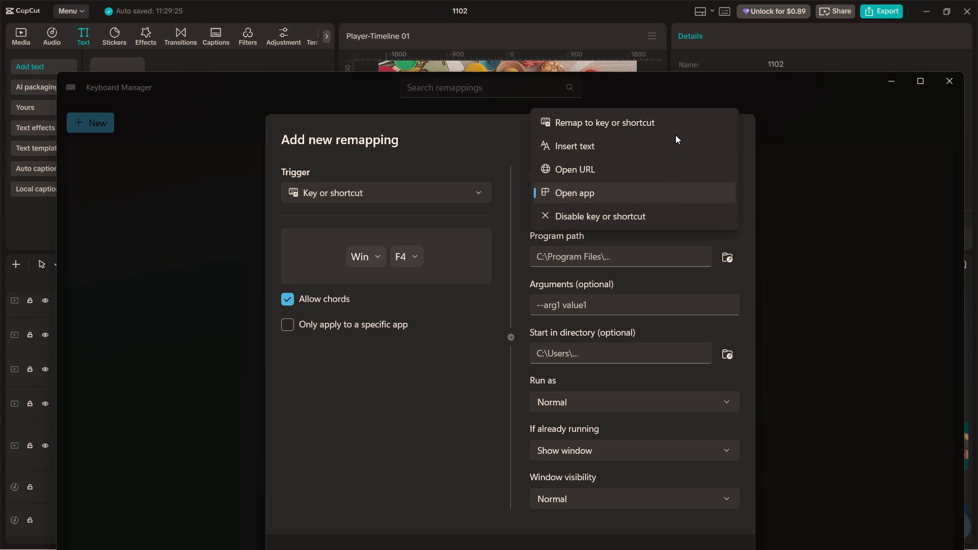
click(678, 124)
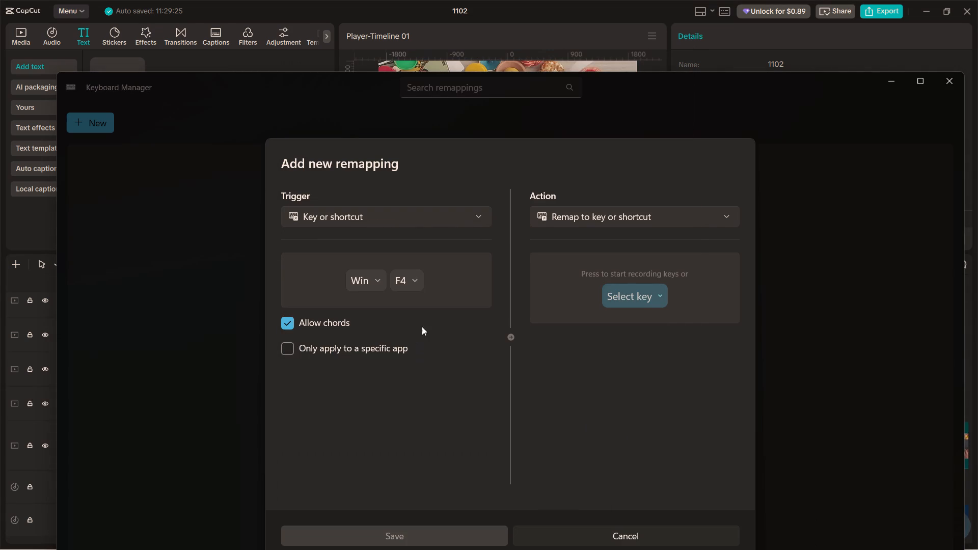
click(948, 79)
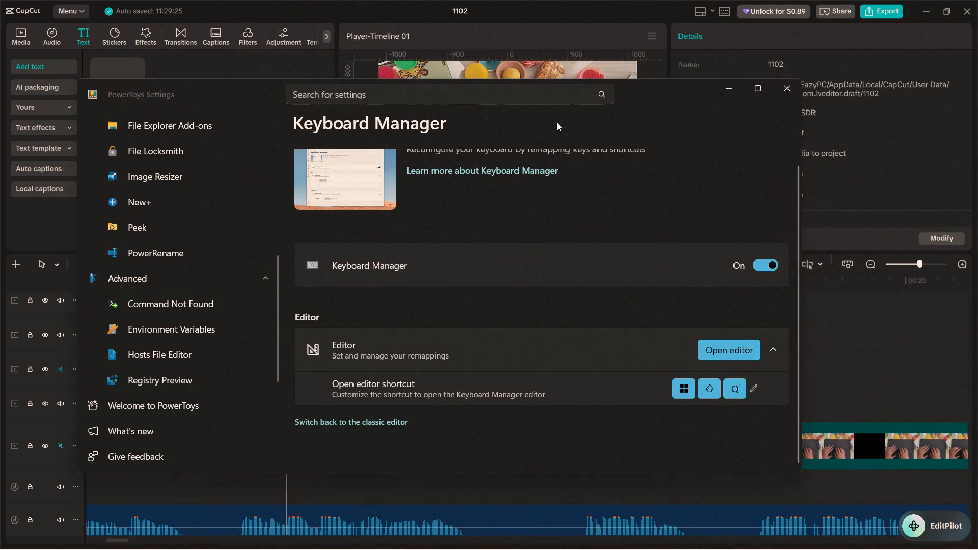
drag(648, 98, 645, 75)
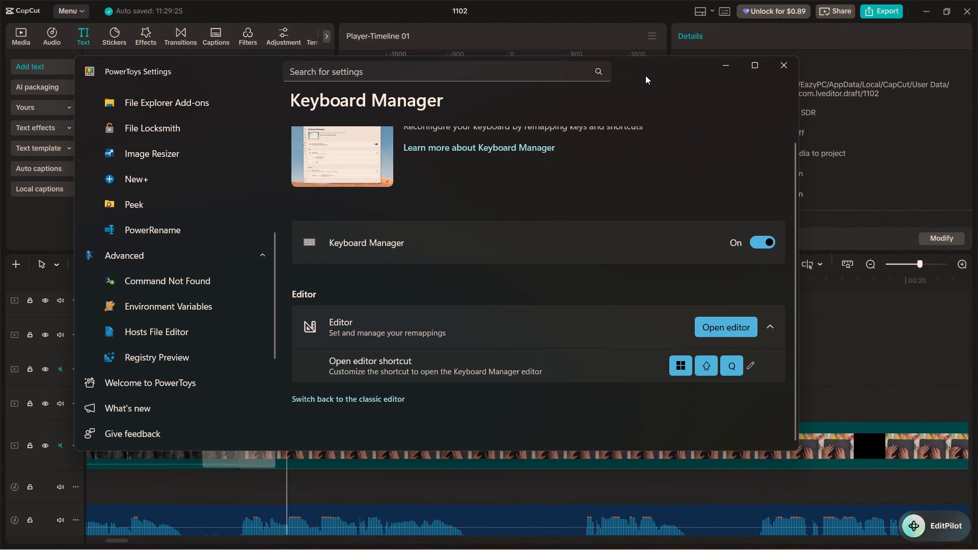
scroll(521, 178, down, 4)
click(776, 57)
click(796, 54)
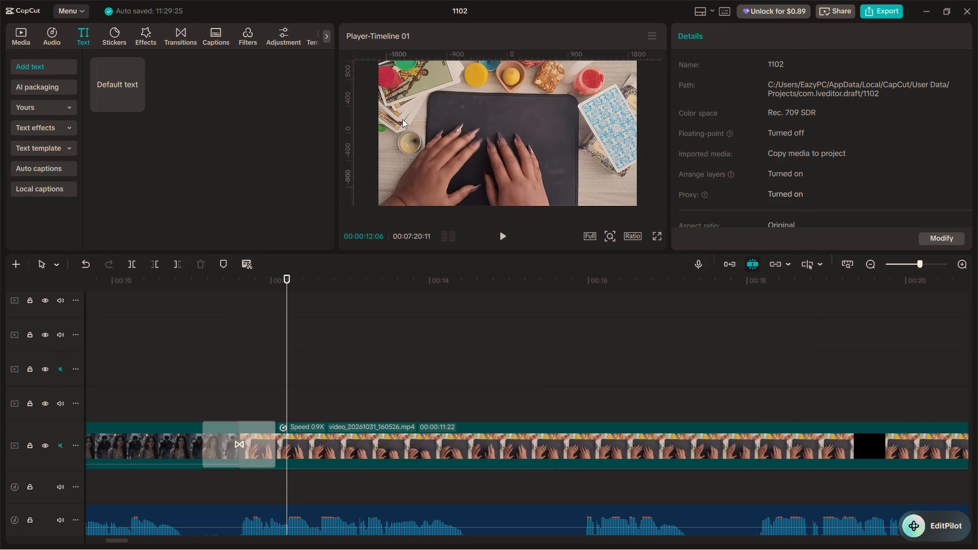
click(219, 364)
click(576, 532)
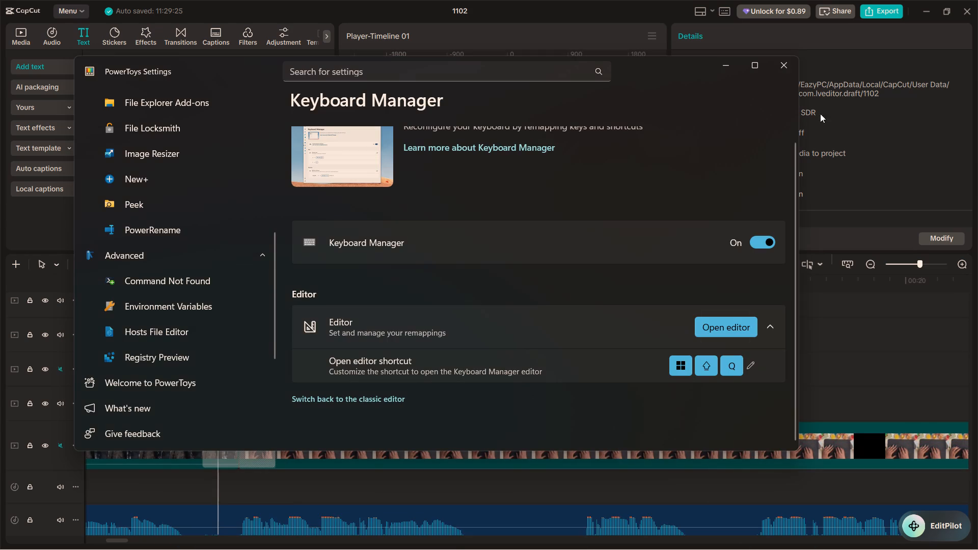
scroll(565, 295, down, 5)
Close the PowerToys Settings window and return to the timeline of CapCut project 1102.
click(781, 65)
click(169, 338)
Play back the opening of the edit, replaying the cut into the "UPSET Man Running Hands Through Hair" clip.
key(v)
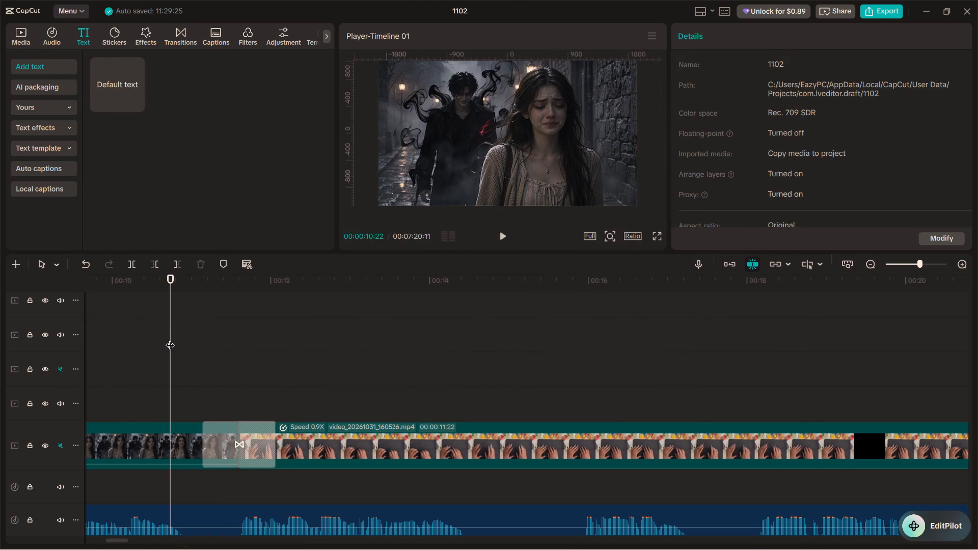
text(v)
key(space)
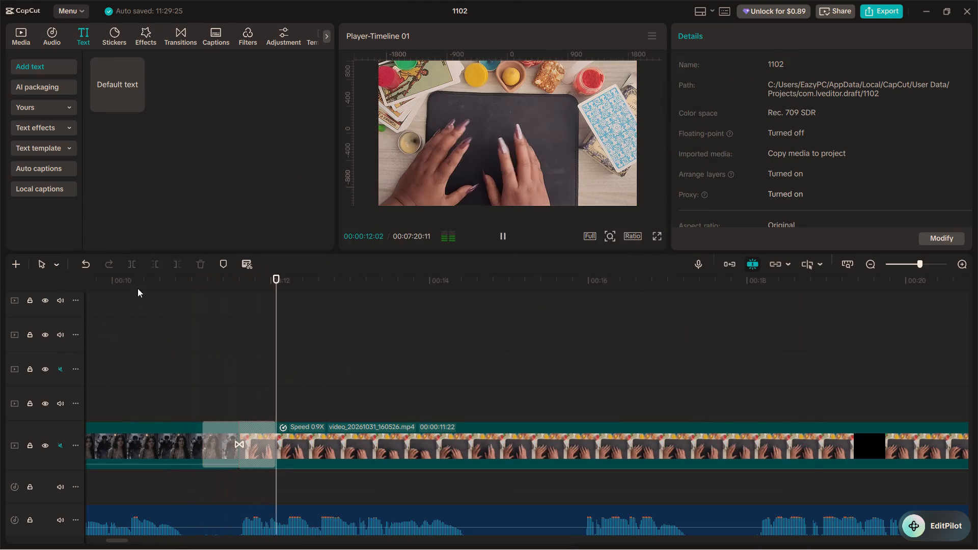
ctrl+scroll(174, 278, down, 20)
ctrl+scroll(174, 278, down, 2)
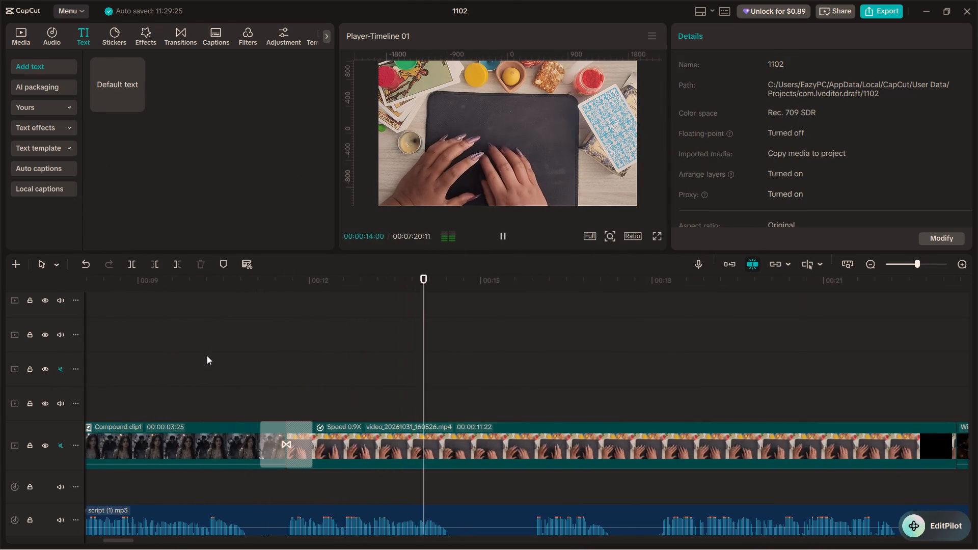
ctrl+scroll(207, 355, down, 18)
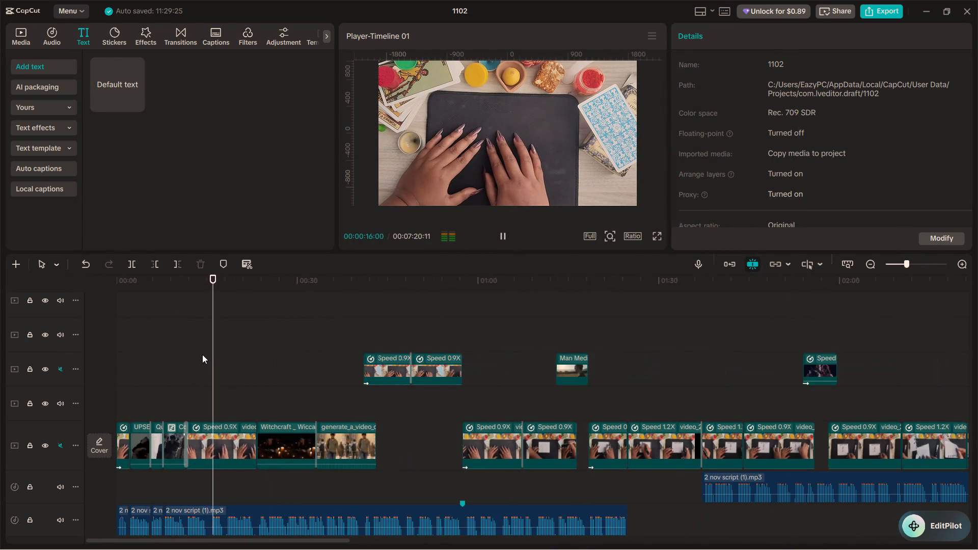
key(space)
double_click(156, 365)
drag(147, 365, 118, 365)
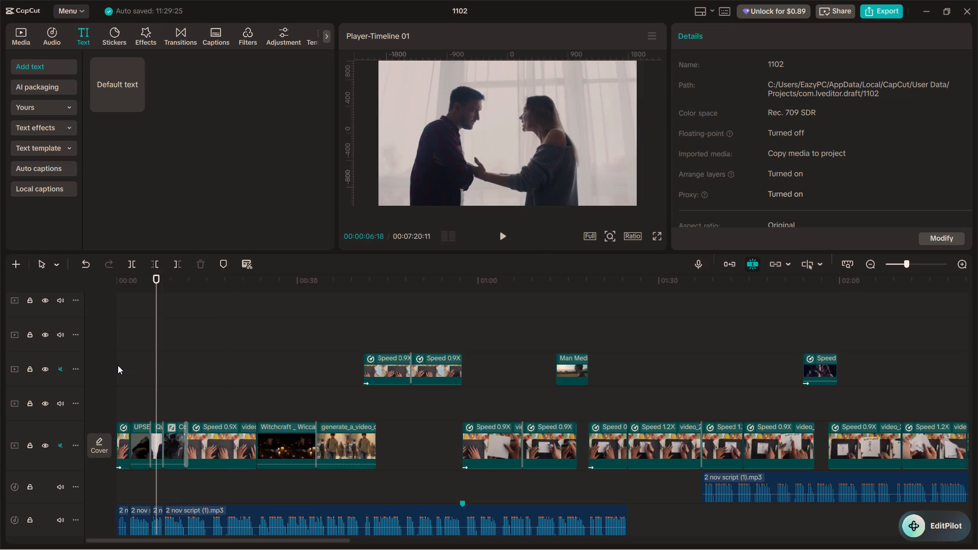
drag(118, 365, 113, 365)
double_click(113, 365)
key(space)
ctrl+scroll(113, 365, up, 4)
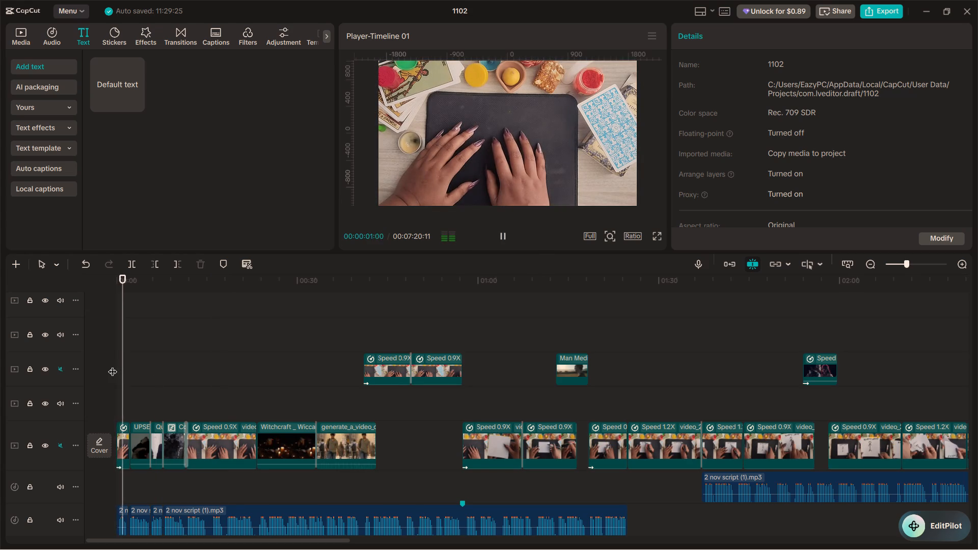
ctrl+scroll(113, 365, up, 20)
ctrl+scroll(113, 365, up, 4)
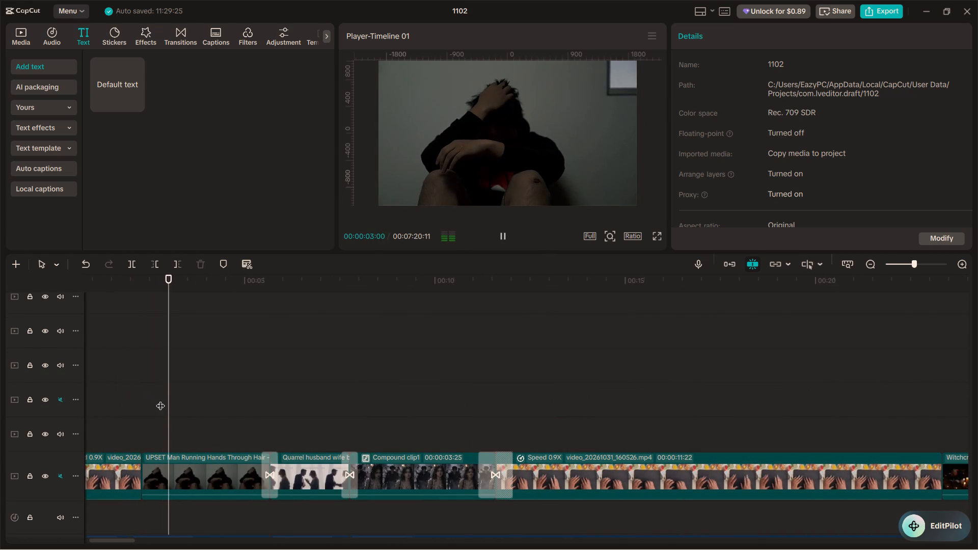
key(space)
drag(173, 409, 33, 405)
key(space)
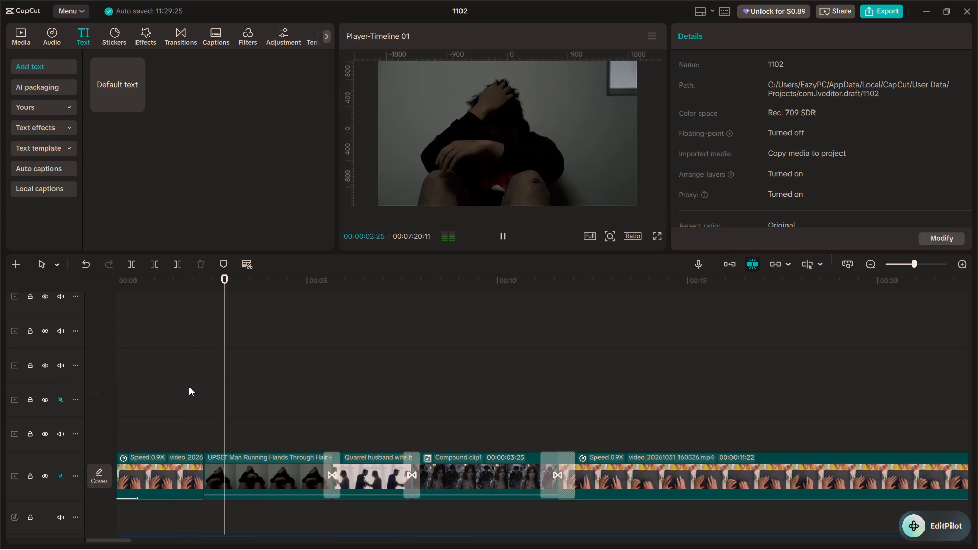
key(space)
drag(250, 406, 187, 395)
key(space)
key(space)
Add a default text clip above the start of the UPSET Man clip at 00:00:02:09 and lower it slightly in the frame.
drag(214, 401, 207, 400)
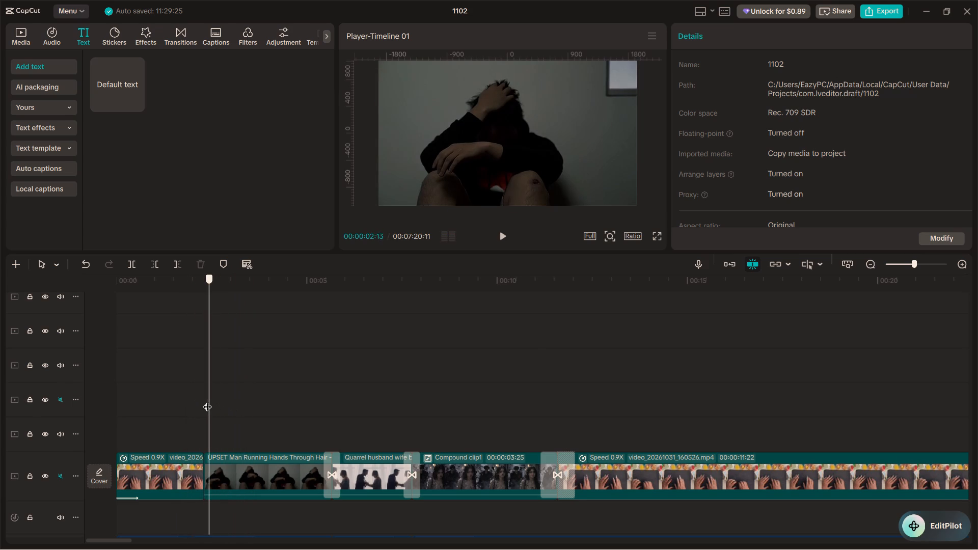
drag(207, 400, 200, 400)
click(200, 400)
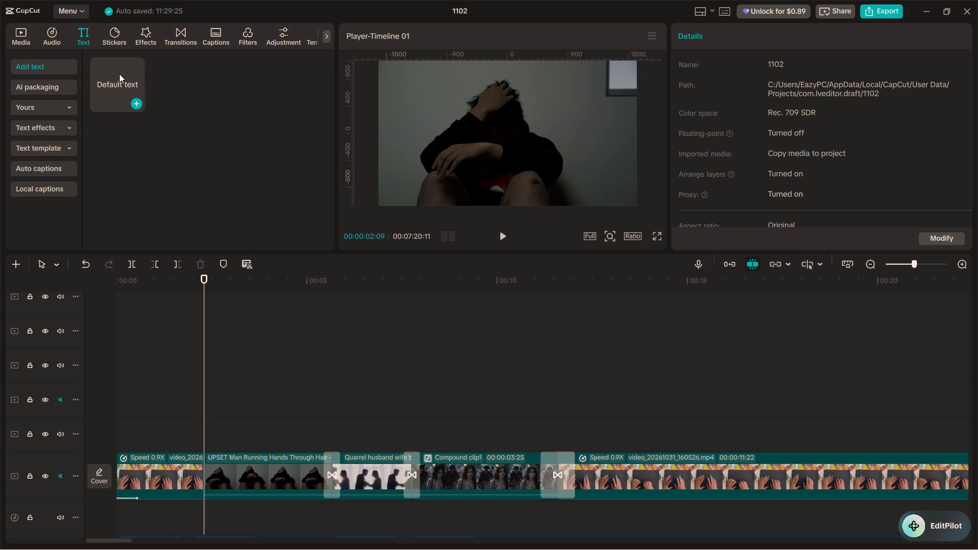
drag(119, 74, 207, 437)
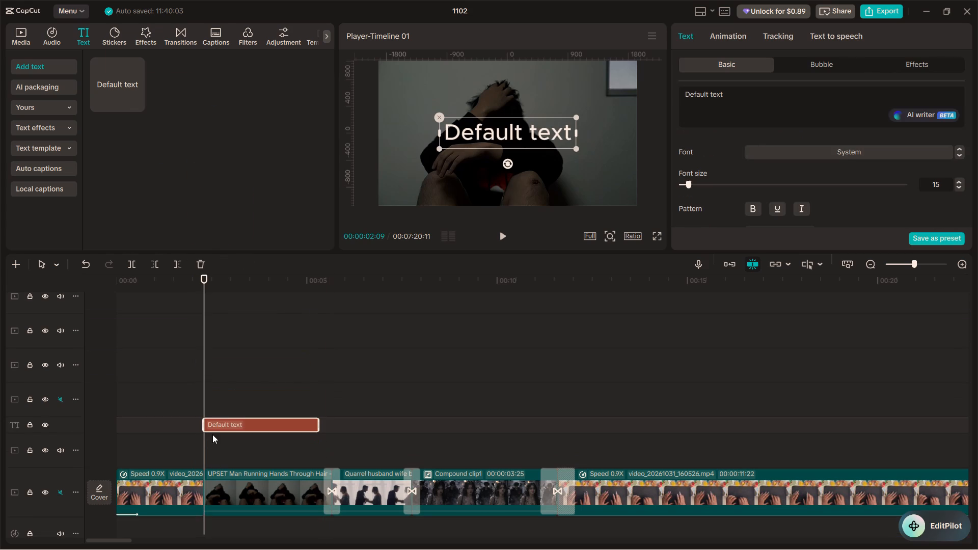
drag(510, 134, 514, 145)
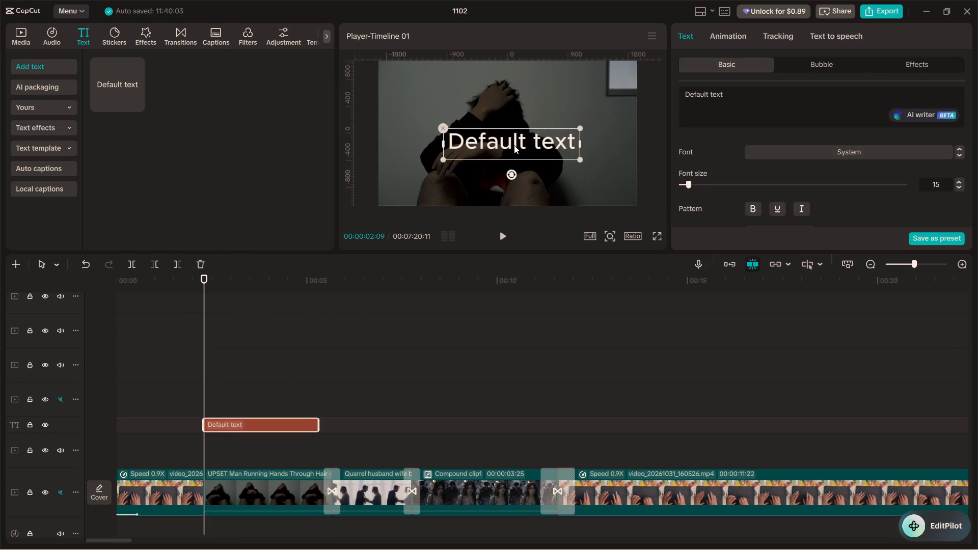
drag(514, 145, 510, 156)
Replace the default wording with "Presence of an enemy", putting "enemy" on a second line.
drag(726, 93, 678, 91)
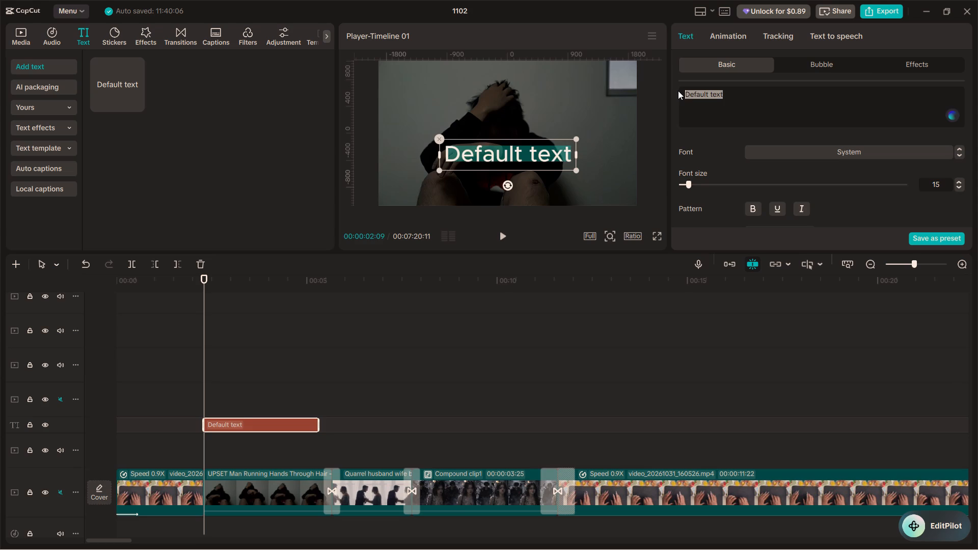
text(Pre)
key(s)
key(e)
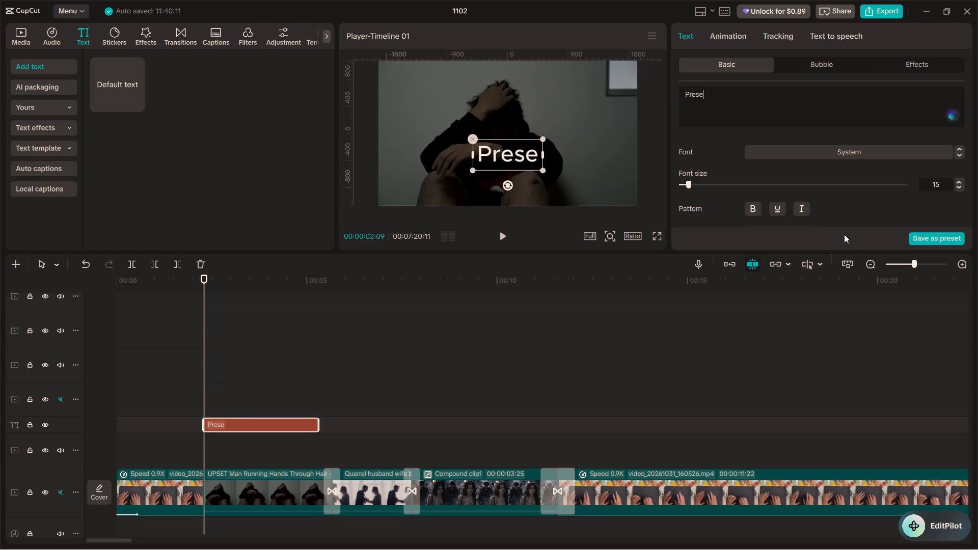
key(n)
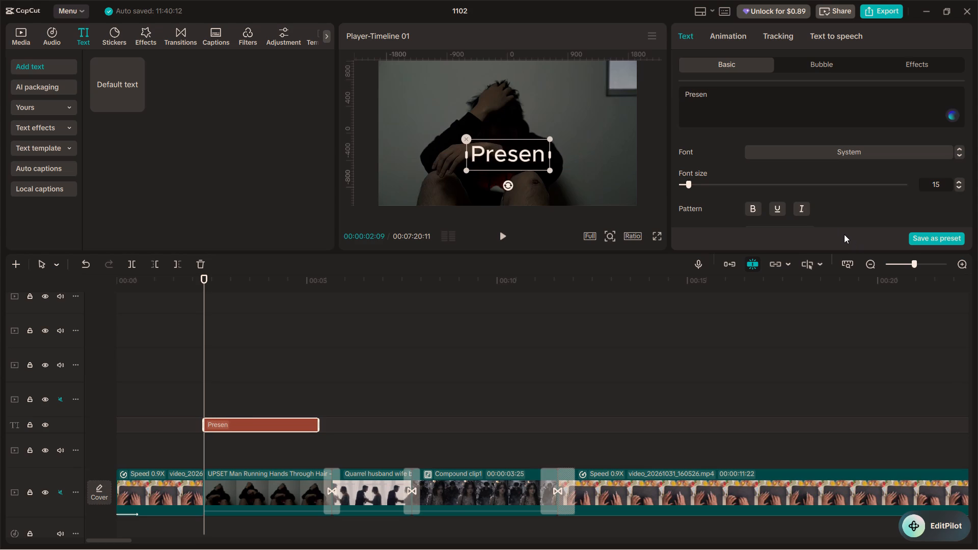
text(ce)
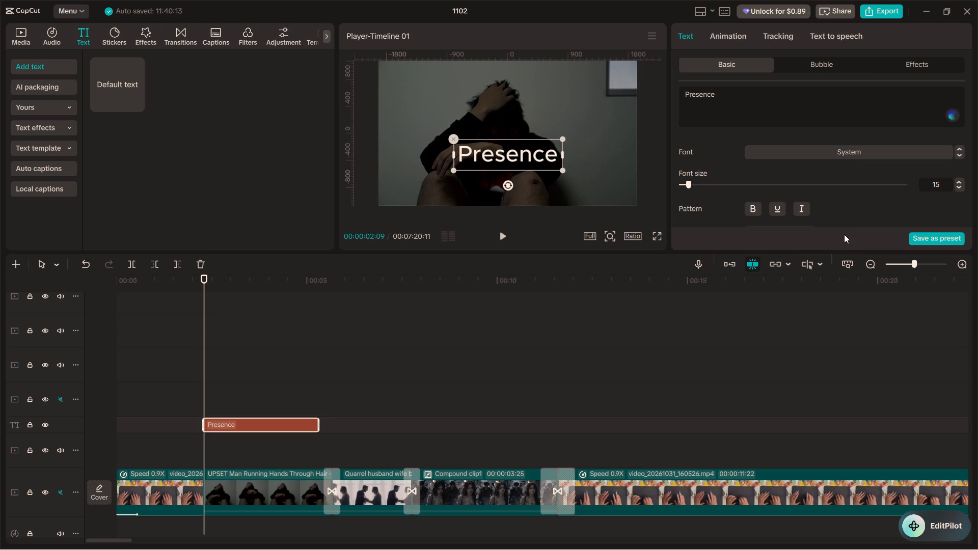
key(space)
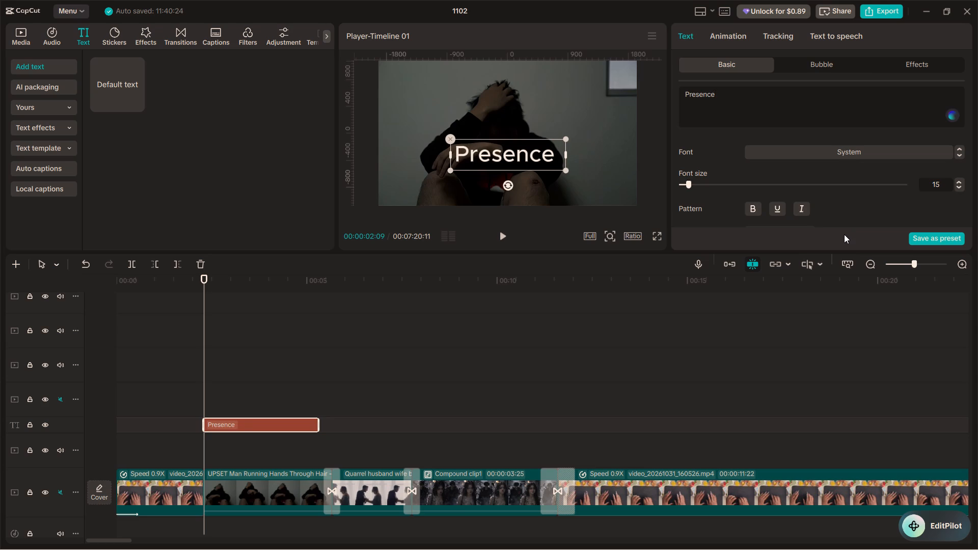
text(of and)
key(space)
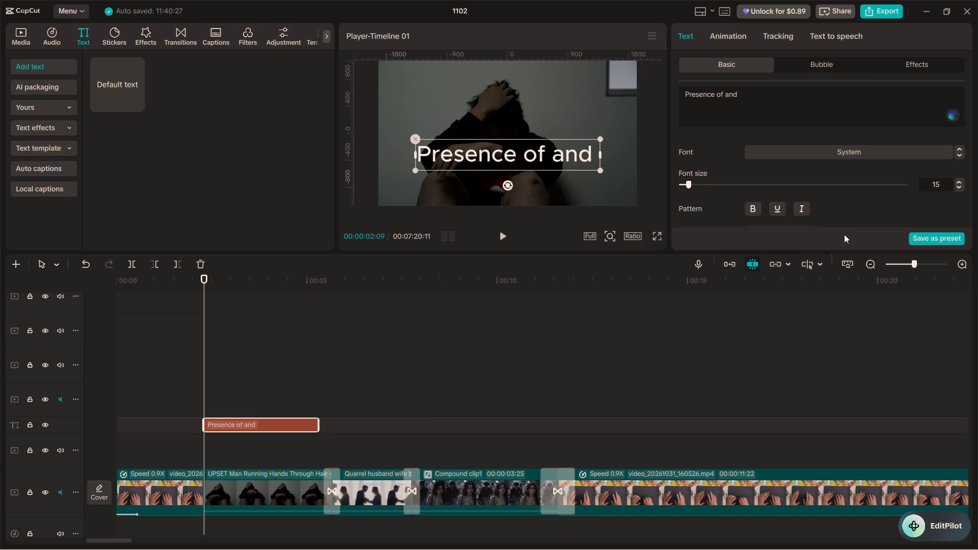
key(BackSpace)
key(BackSpace)
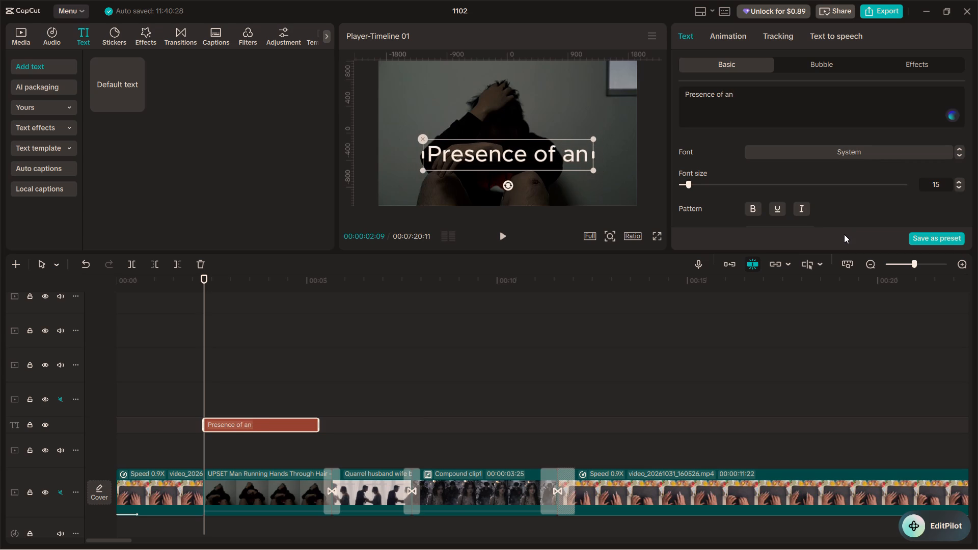
key(shift+Return)
text(emen)
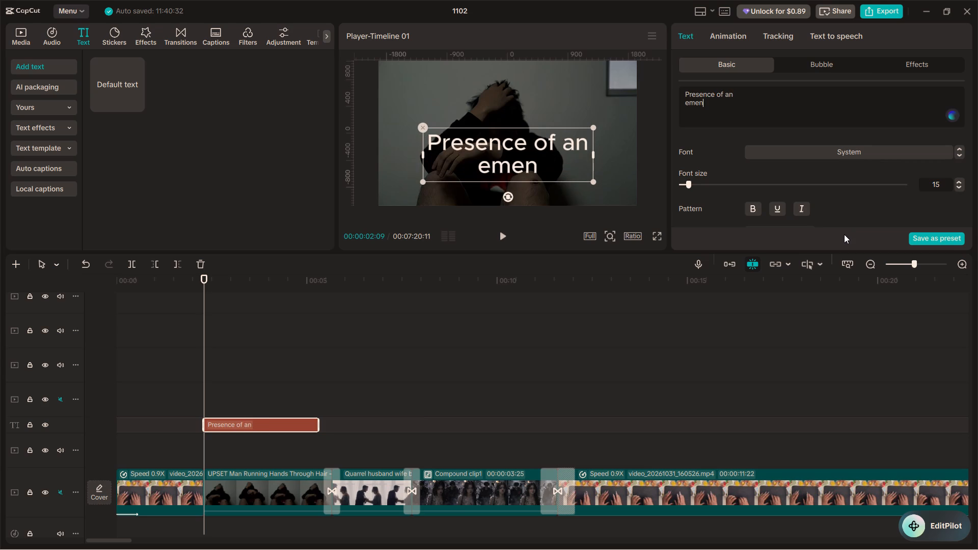
key(BackSpace)
key(BackSpace)
key(BackSpace)
text(nemy)
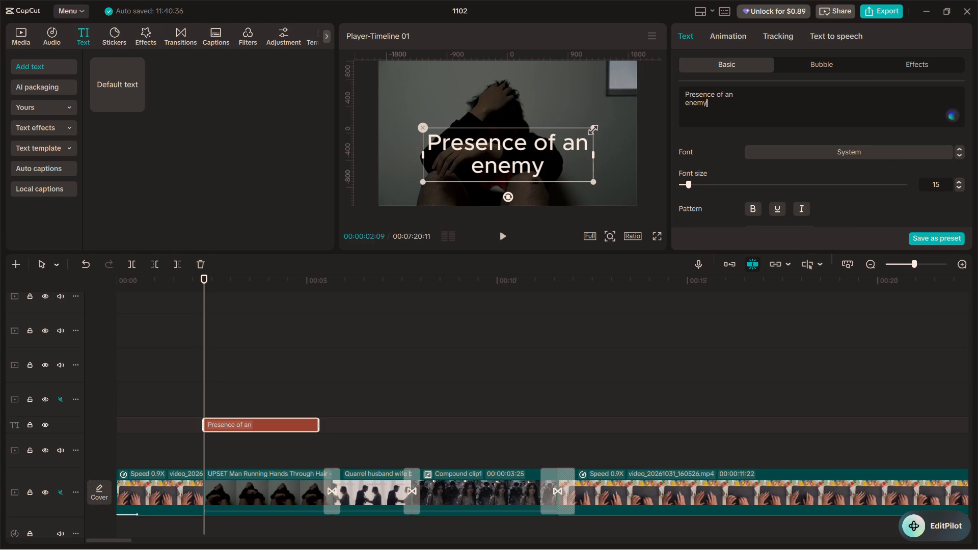
Change the title's font to Montserrat.
click(962, 153)
click(962, 153)
click(962, 153)
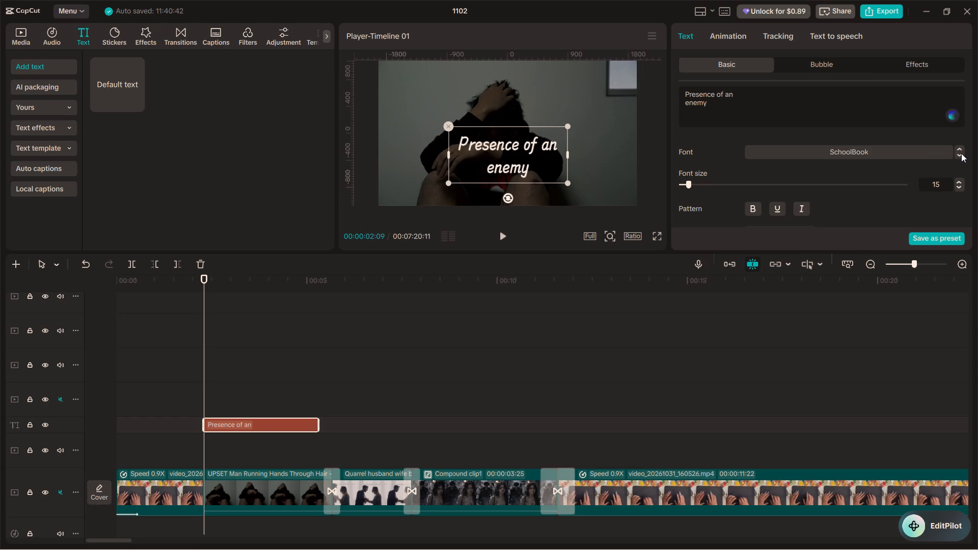
click(961, 153)
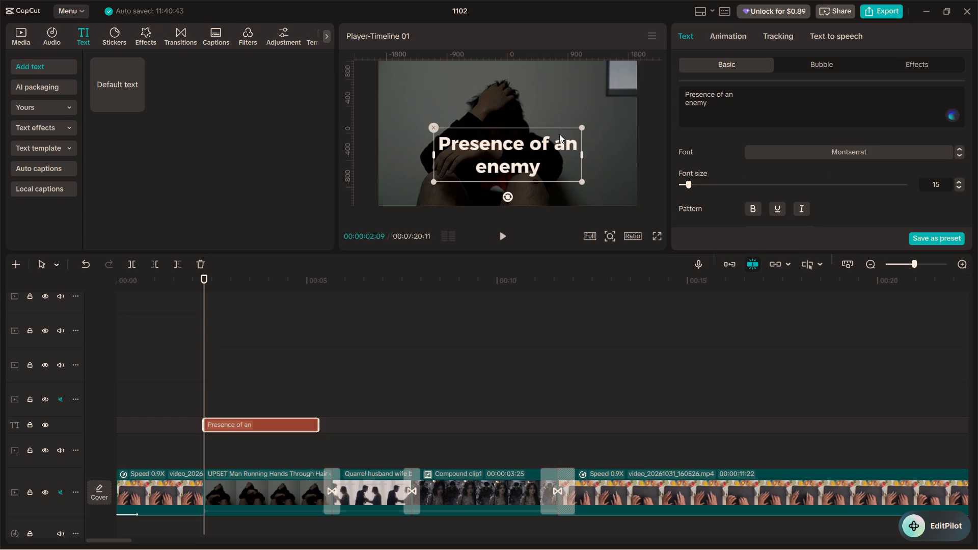
Scale the title down and centre it horizontally near the bottom of the video frame.
drag(580, 126, 564, 157)
drag(564, 157, 593, 165)
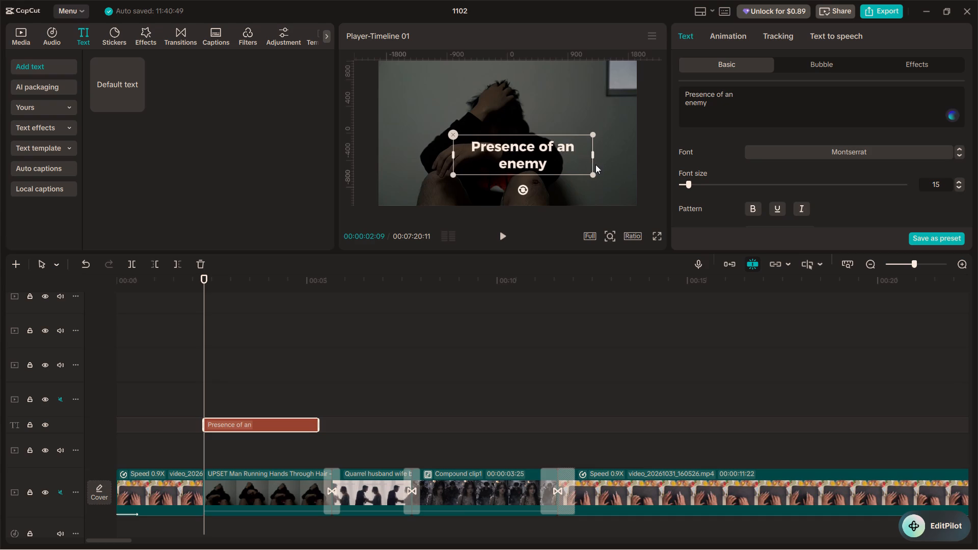
drag(534, 145, 507, 159)
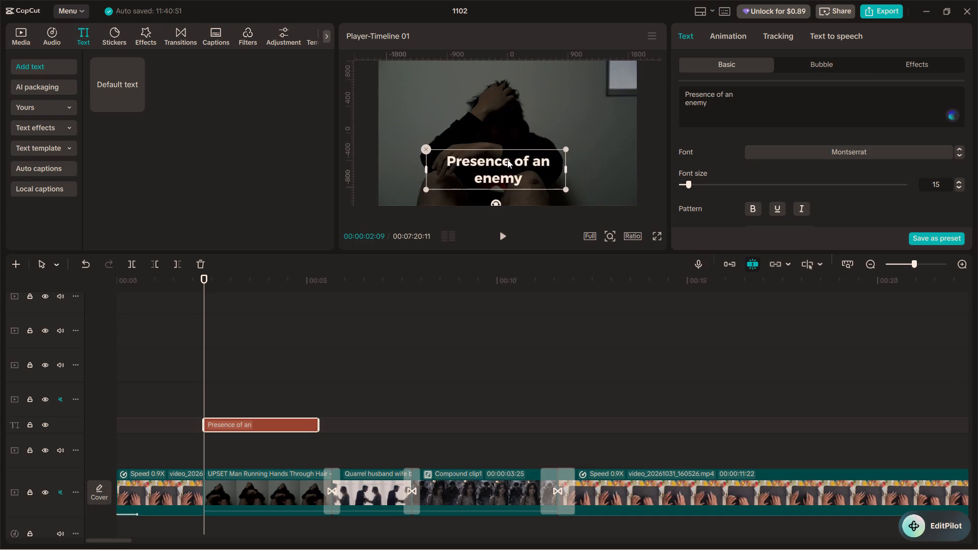
drag(507, 159, 518, 164)
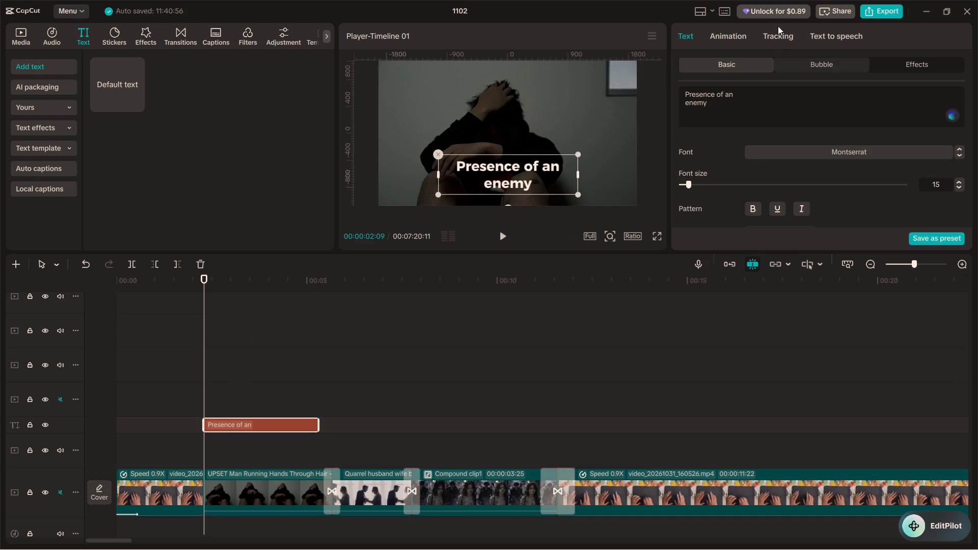
Look through the title's basic text settings to reach the colour, spacing, alignment and preset style options.
click(719, 29)
click(696, 46)
scroll(755, 118, down, 2)
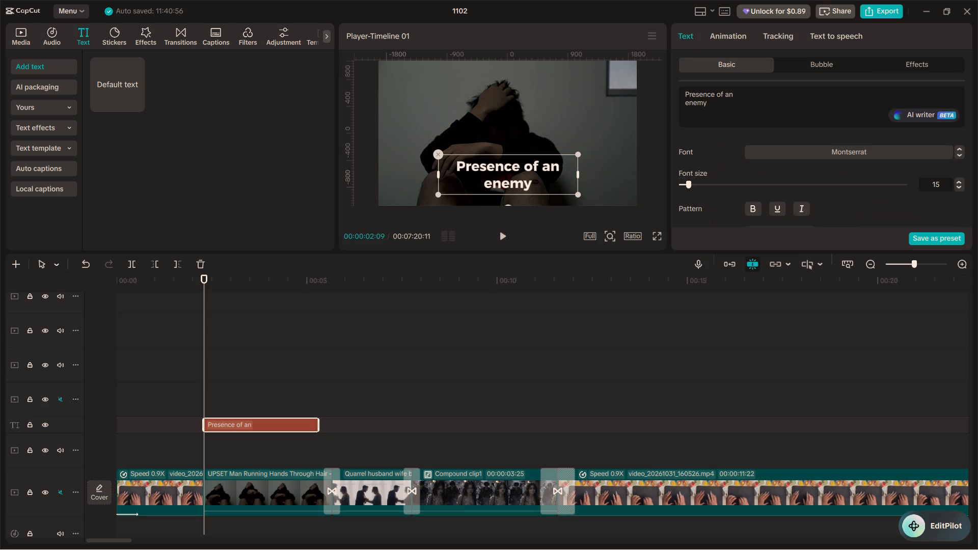
scroll(755, 118, down, 2)
scroll(704, 157, down, 2)
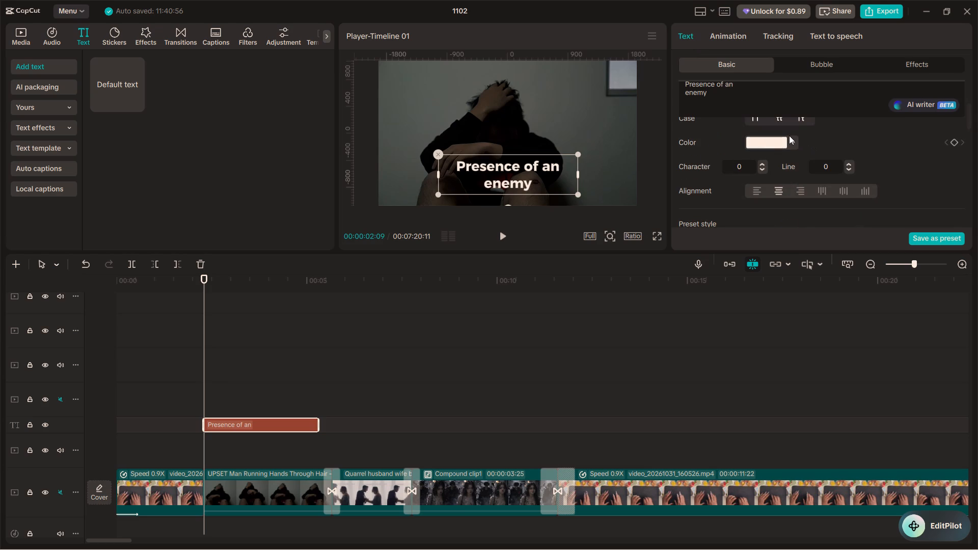
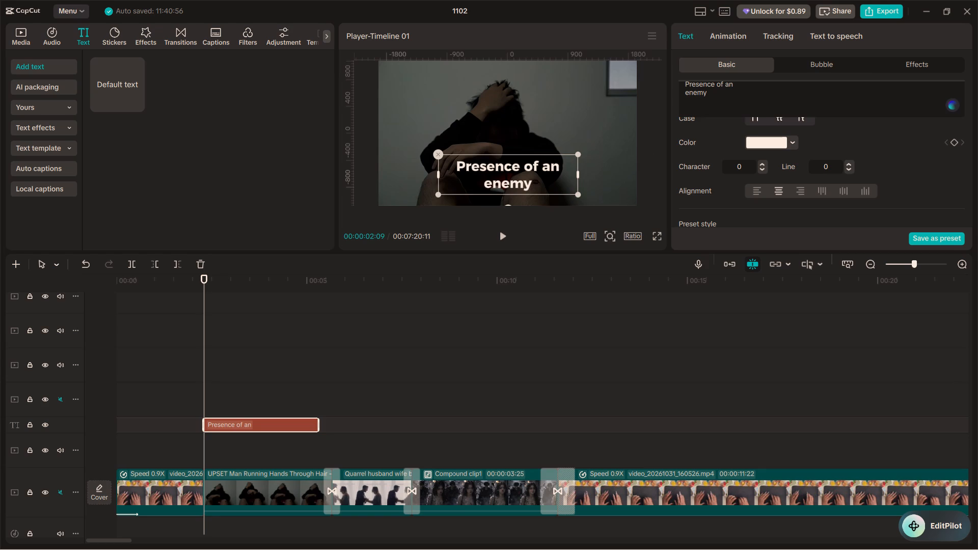
Open the colour picker for the "Presence of an enemy" title's text colour.
click(791, 140)
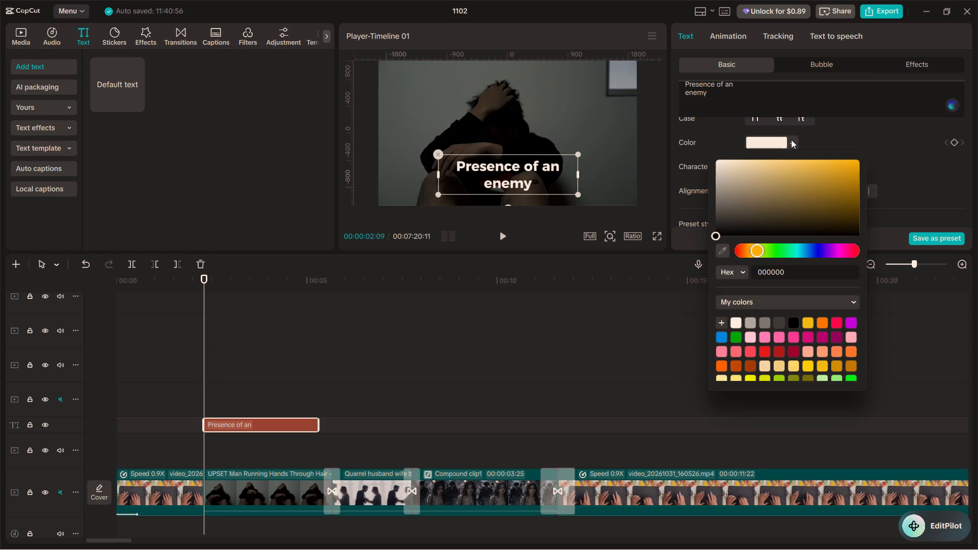
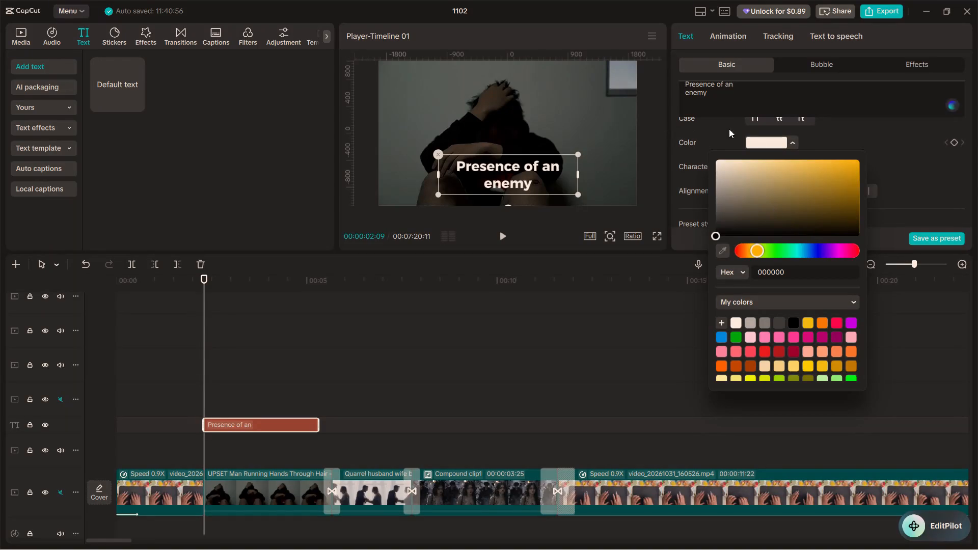
Set the "Presence of an enemy" title's text colour to the muted purple A24BB8.
click(852, 324)
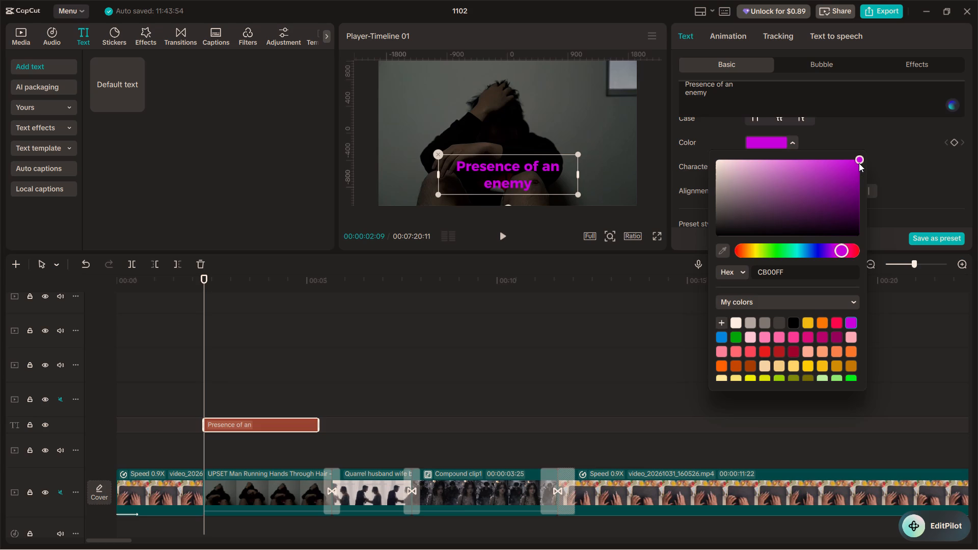
drag(861, 158, 797, 144)
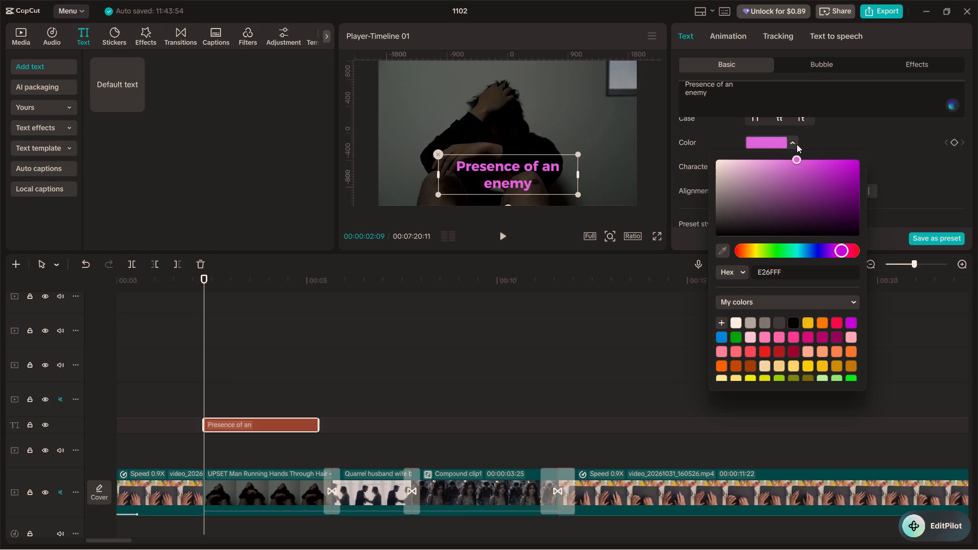
drag(797, 144, 812, 176)
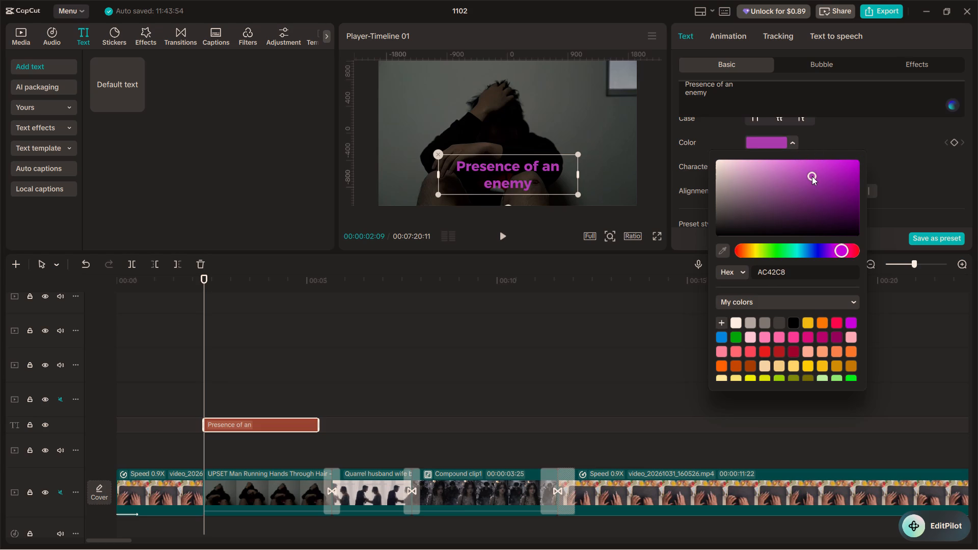
drag(812, 176, 803, 177)
drag(803, 177, 801, 181)
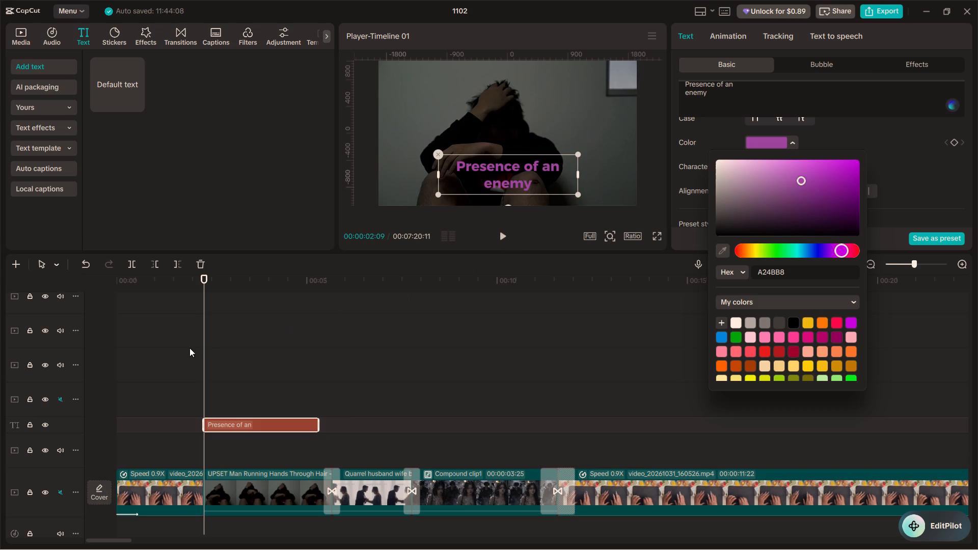
Play back the opening around the title's start to review its new colour.
click(167, 361)
key(space)
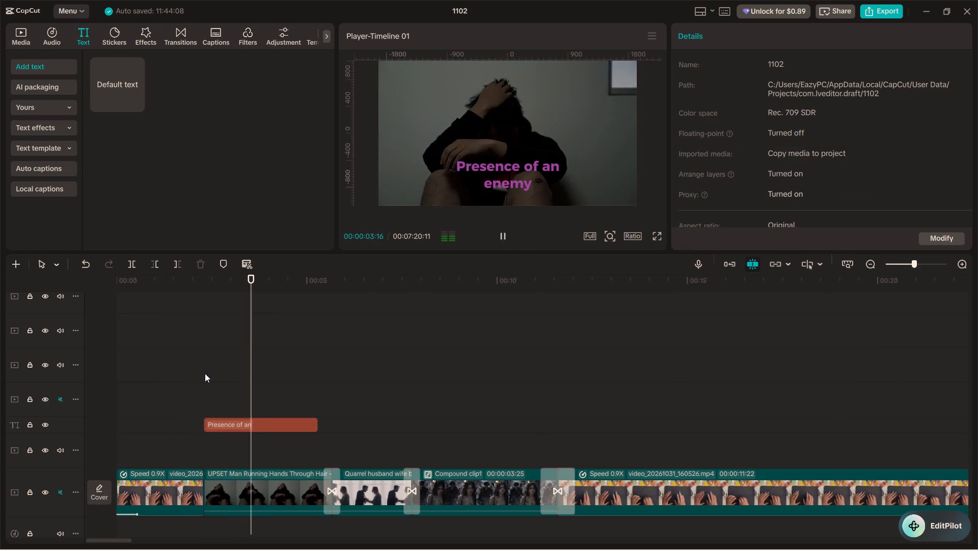
key(space)
click(217, 394)
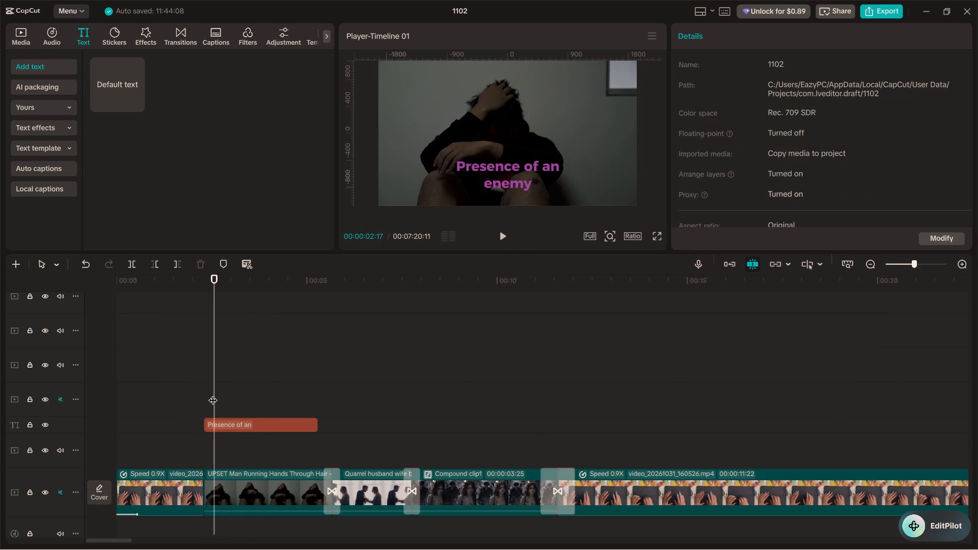
click(204, 391)
click(189, 392)
key(space)
key(space)
Turn on a shadow for the "Presence of an enemy" title and play it back.
click(231, 426)
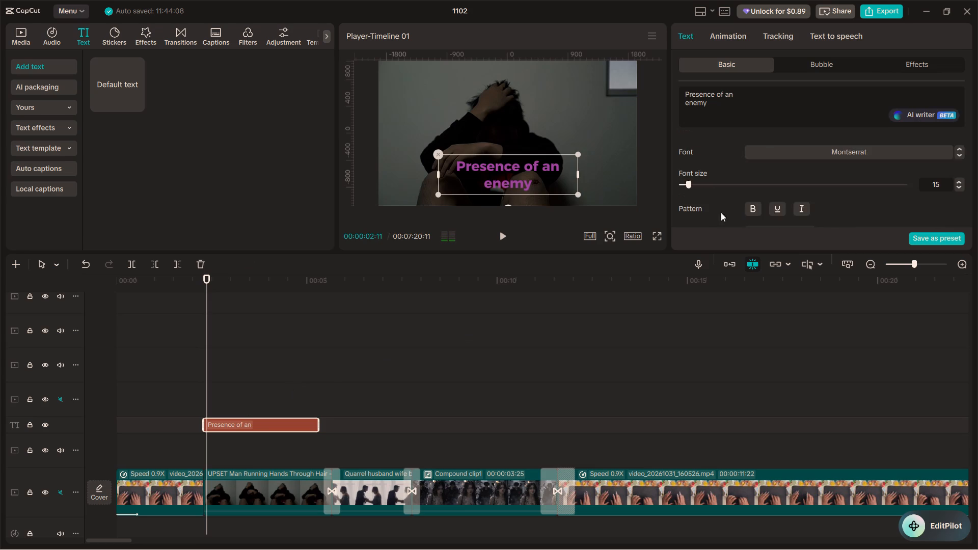
scroll(734, 202, down, 11)
click(682, 200)
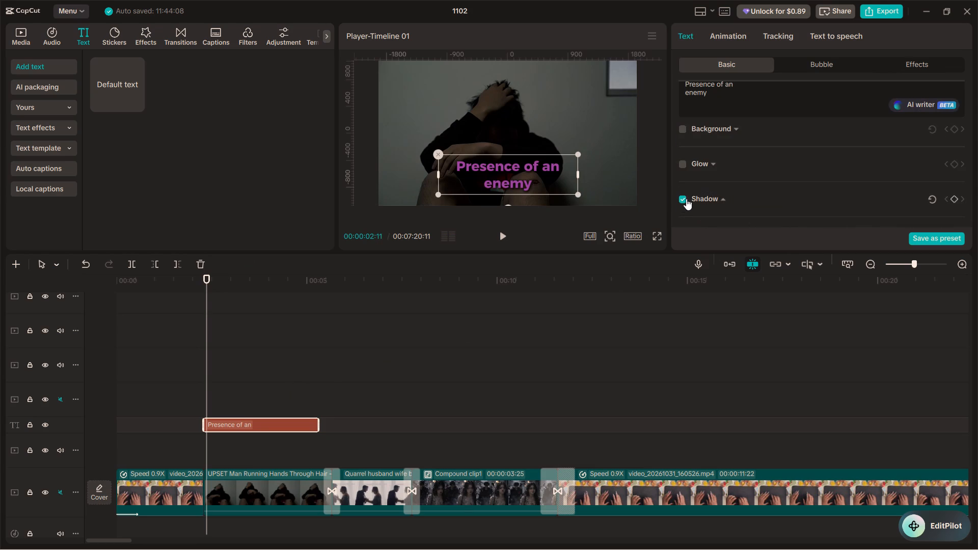
scroll(718, 192, up, 3)
click(156, 372)
key(space)
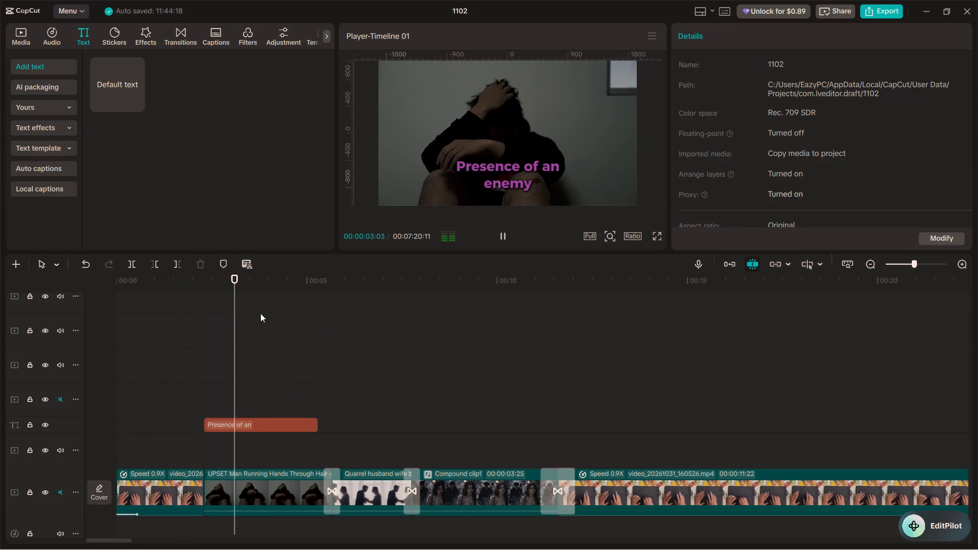
key(space)
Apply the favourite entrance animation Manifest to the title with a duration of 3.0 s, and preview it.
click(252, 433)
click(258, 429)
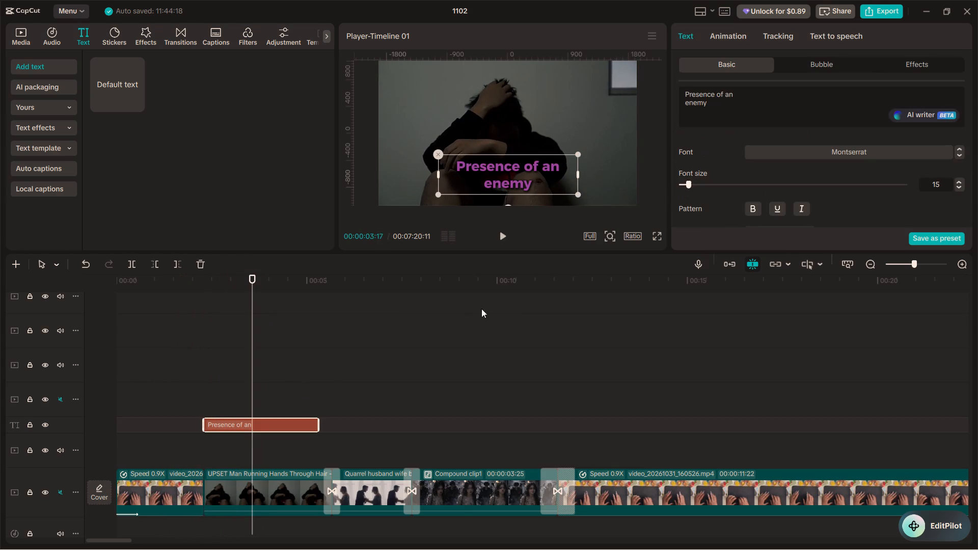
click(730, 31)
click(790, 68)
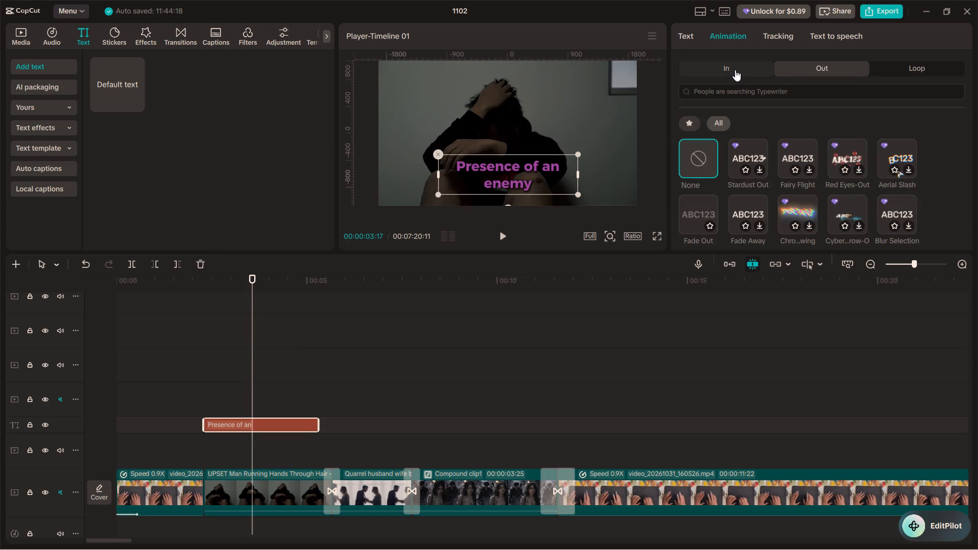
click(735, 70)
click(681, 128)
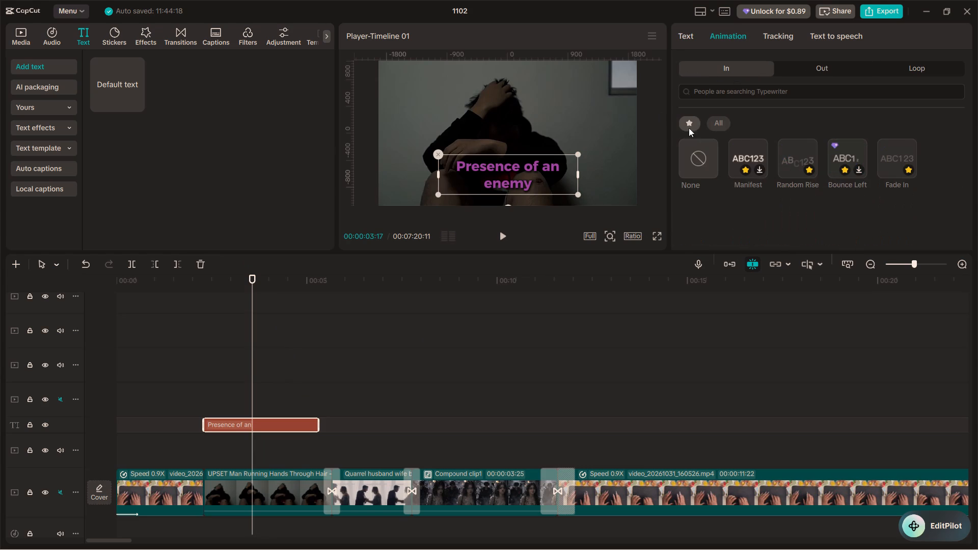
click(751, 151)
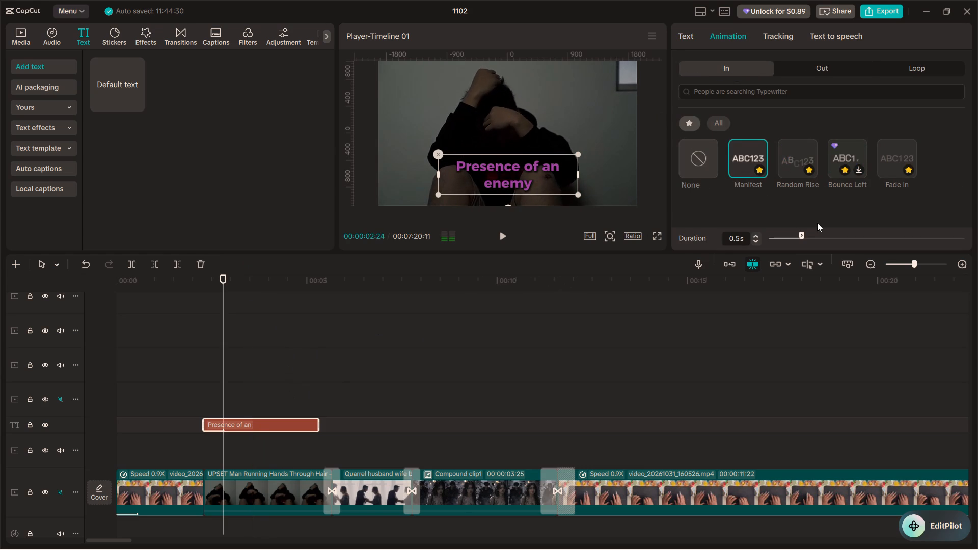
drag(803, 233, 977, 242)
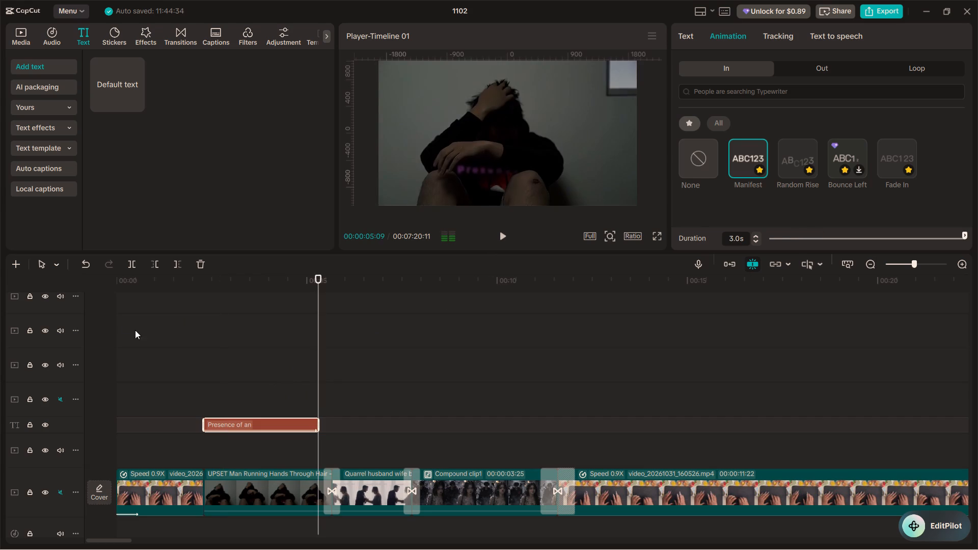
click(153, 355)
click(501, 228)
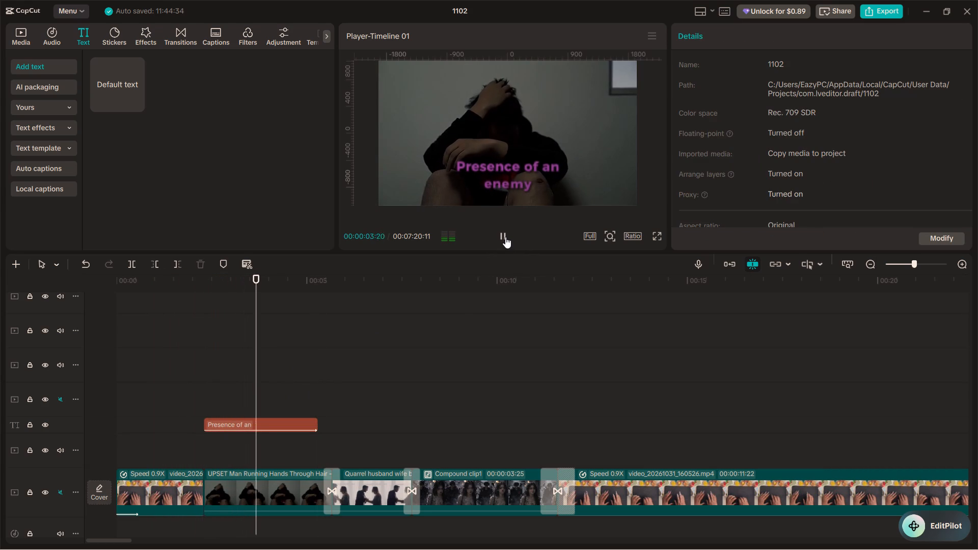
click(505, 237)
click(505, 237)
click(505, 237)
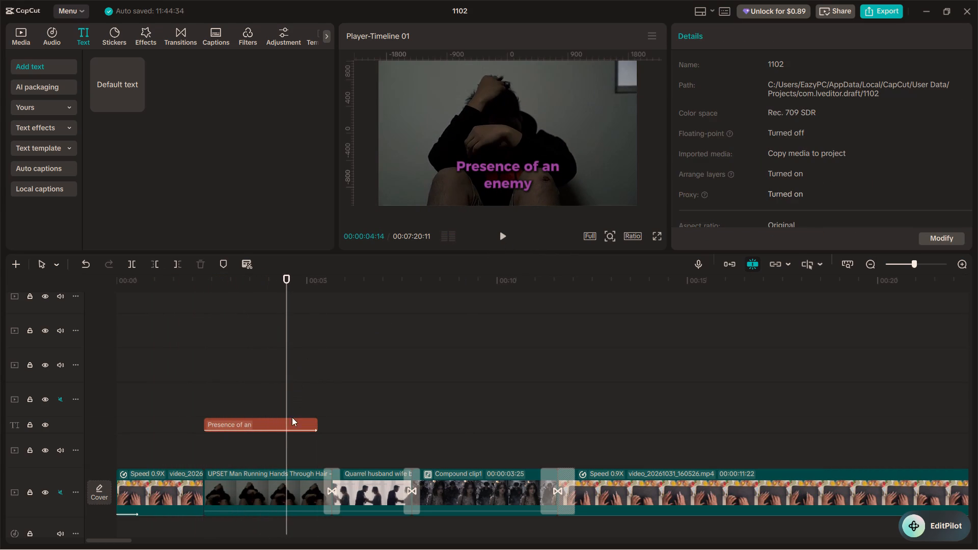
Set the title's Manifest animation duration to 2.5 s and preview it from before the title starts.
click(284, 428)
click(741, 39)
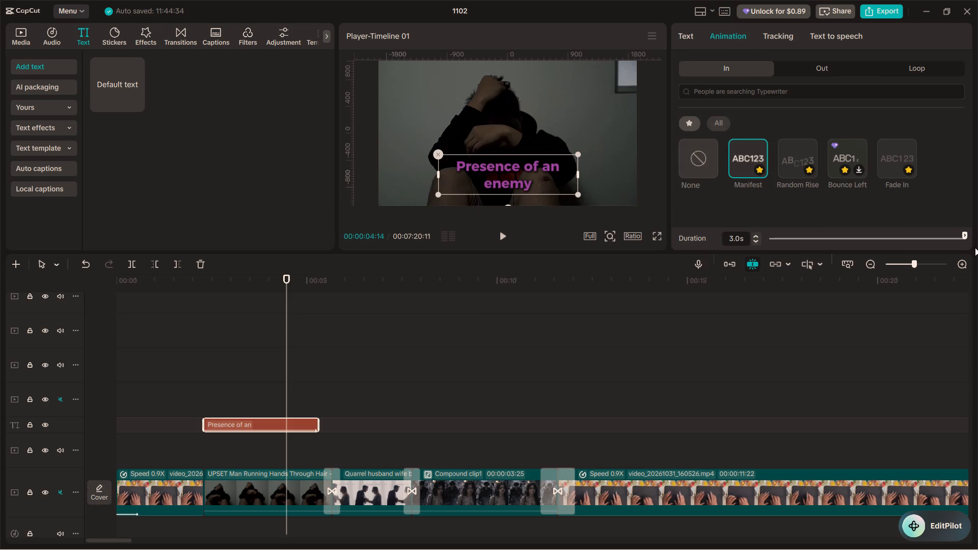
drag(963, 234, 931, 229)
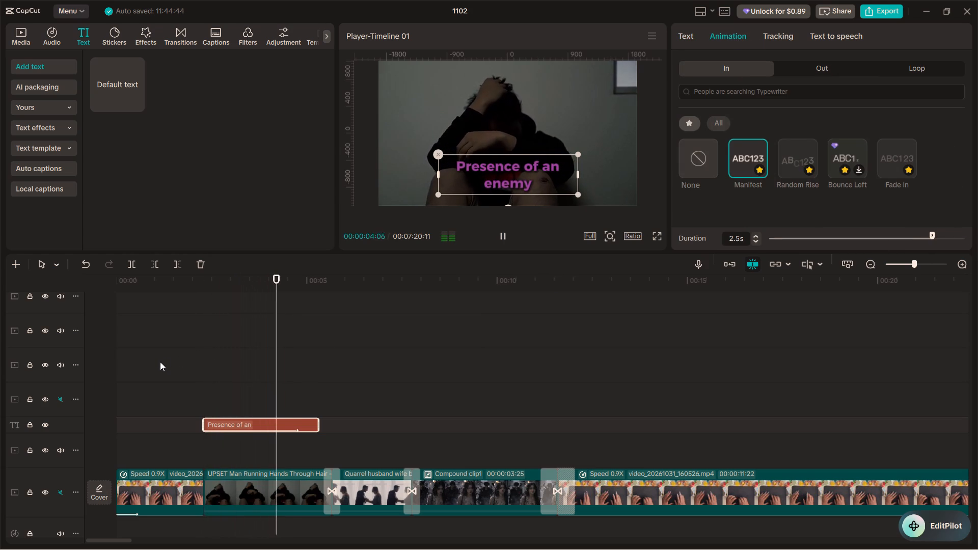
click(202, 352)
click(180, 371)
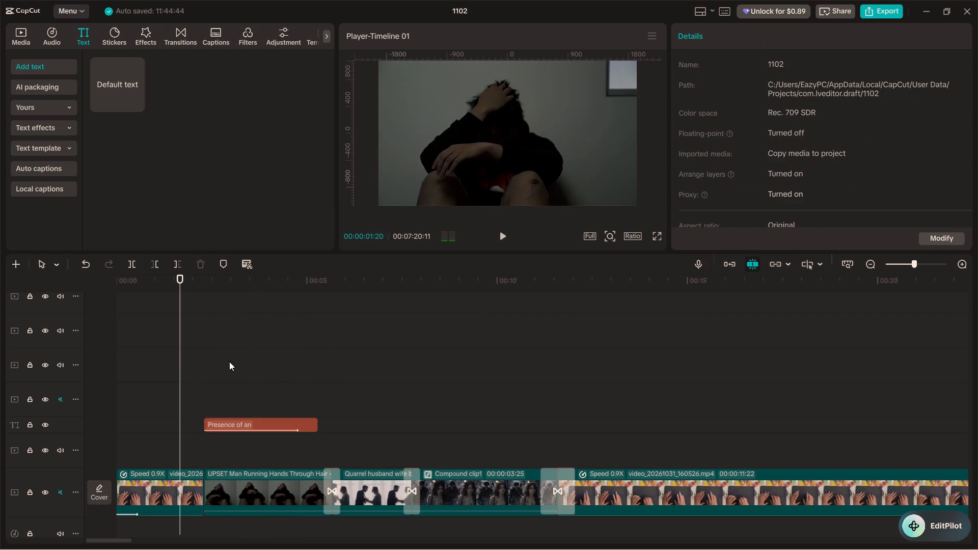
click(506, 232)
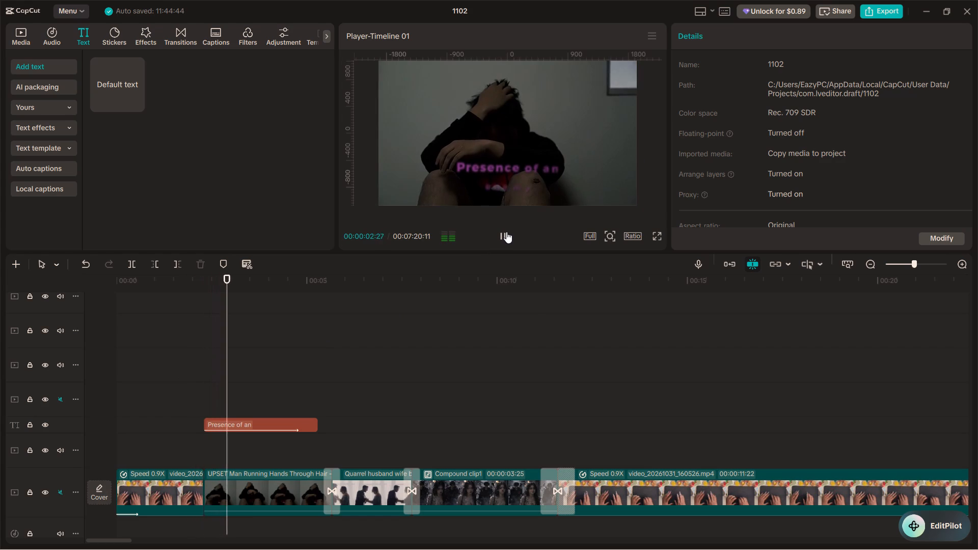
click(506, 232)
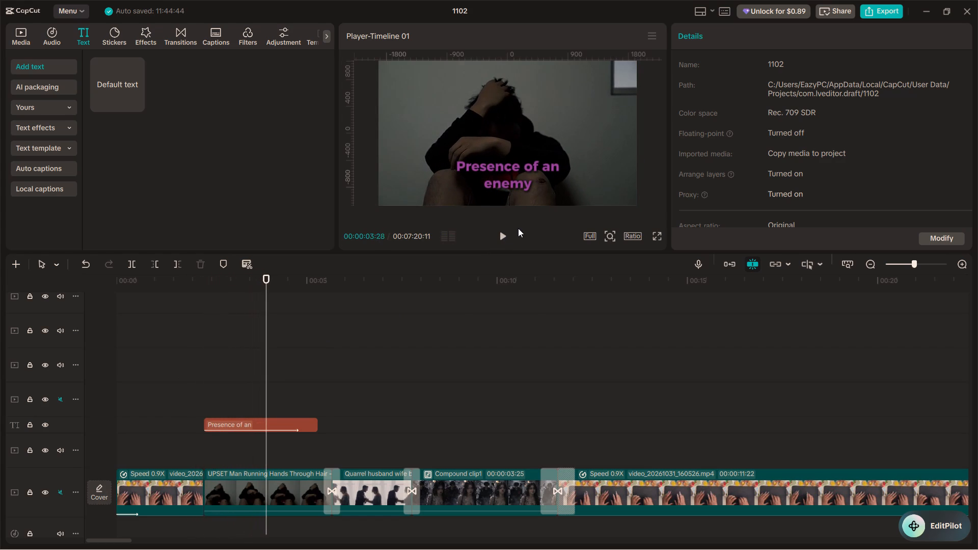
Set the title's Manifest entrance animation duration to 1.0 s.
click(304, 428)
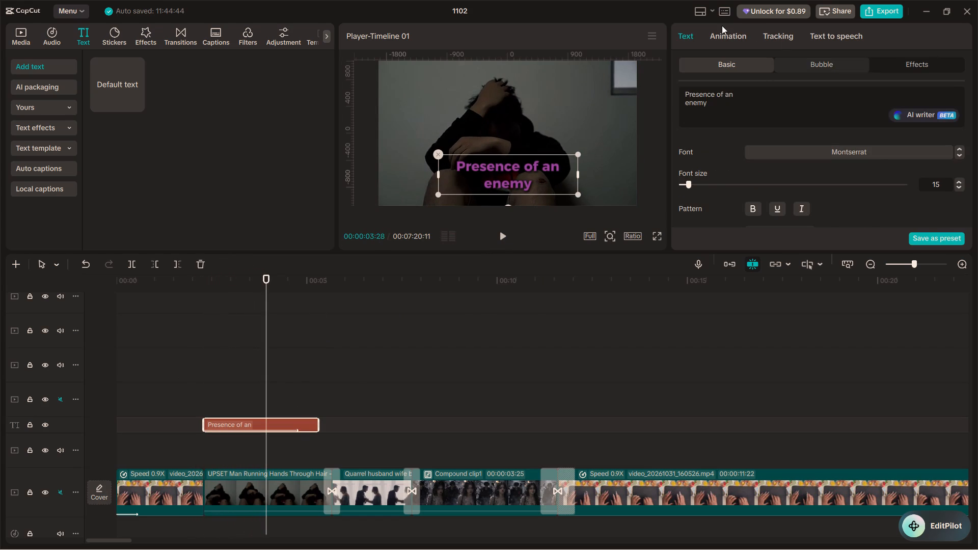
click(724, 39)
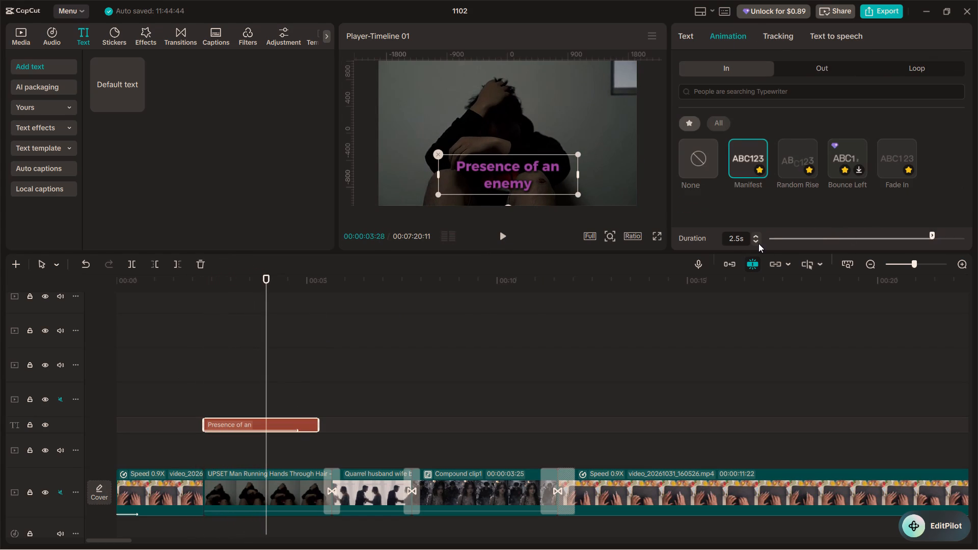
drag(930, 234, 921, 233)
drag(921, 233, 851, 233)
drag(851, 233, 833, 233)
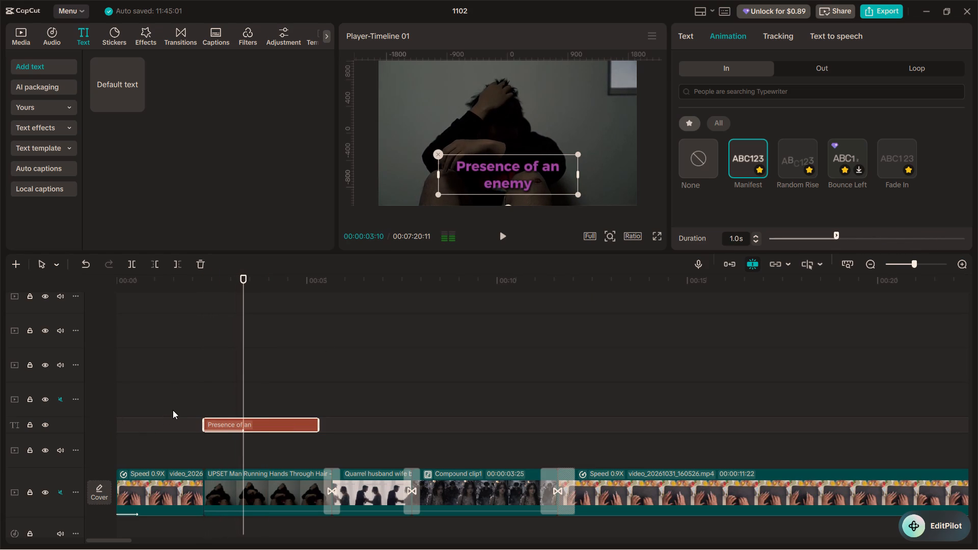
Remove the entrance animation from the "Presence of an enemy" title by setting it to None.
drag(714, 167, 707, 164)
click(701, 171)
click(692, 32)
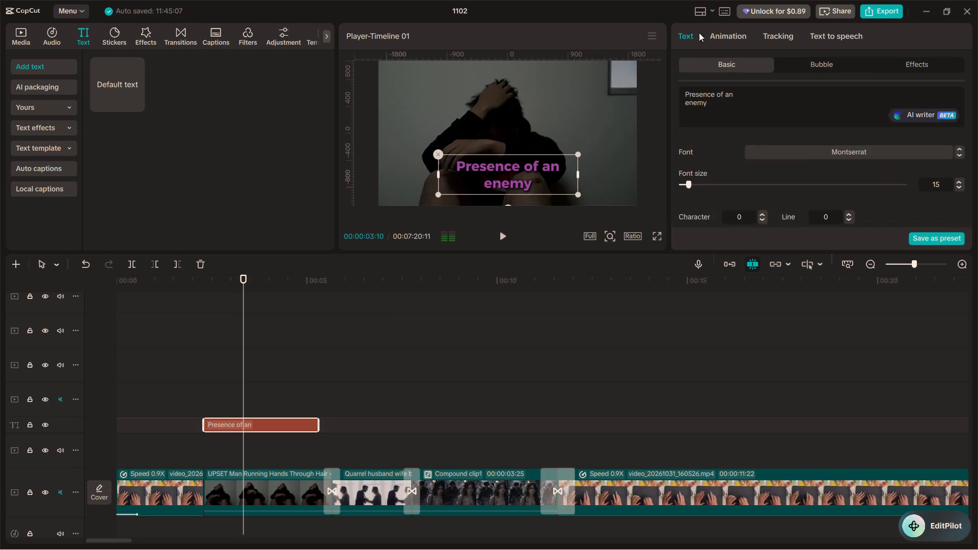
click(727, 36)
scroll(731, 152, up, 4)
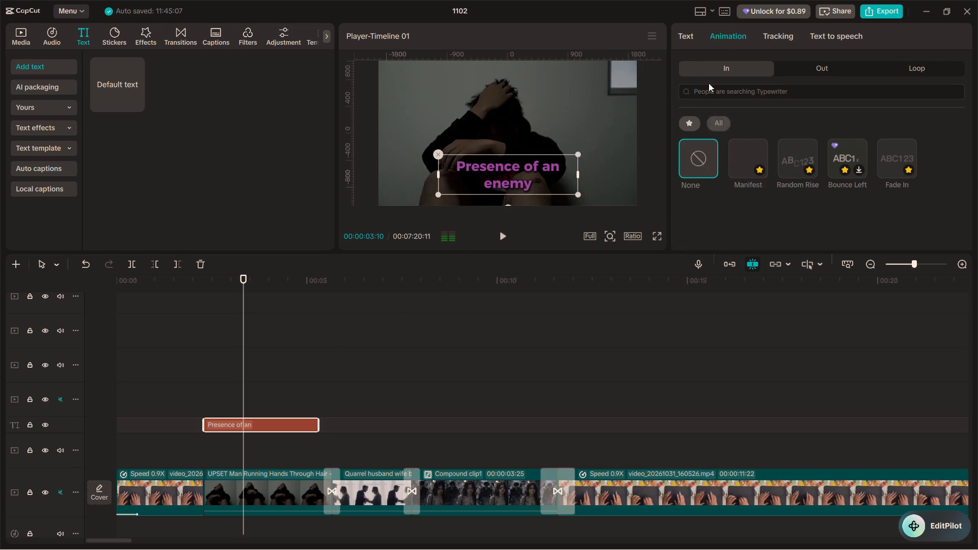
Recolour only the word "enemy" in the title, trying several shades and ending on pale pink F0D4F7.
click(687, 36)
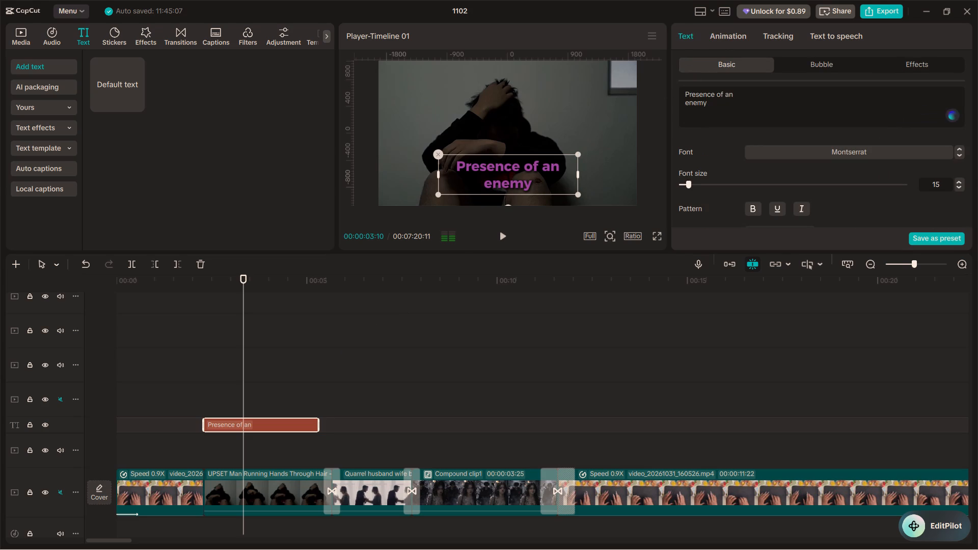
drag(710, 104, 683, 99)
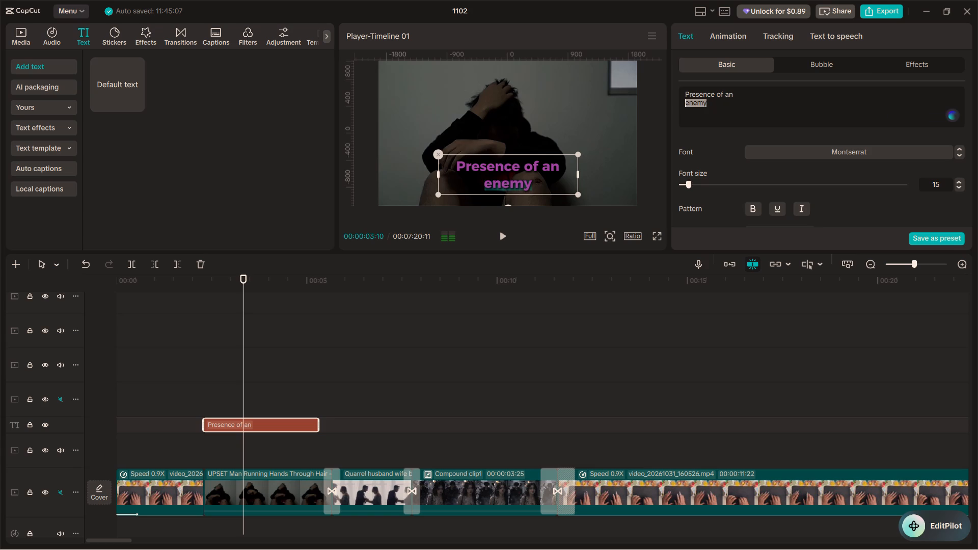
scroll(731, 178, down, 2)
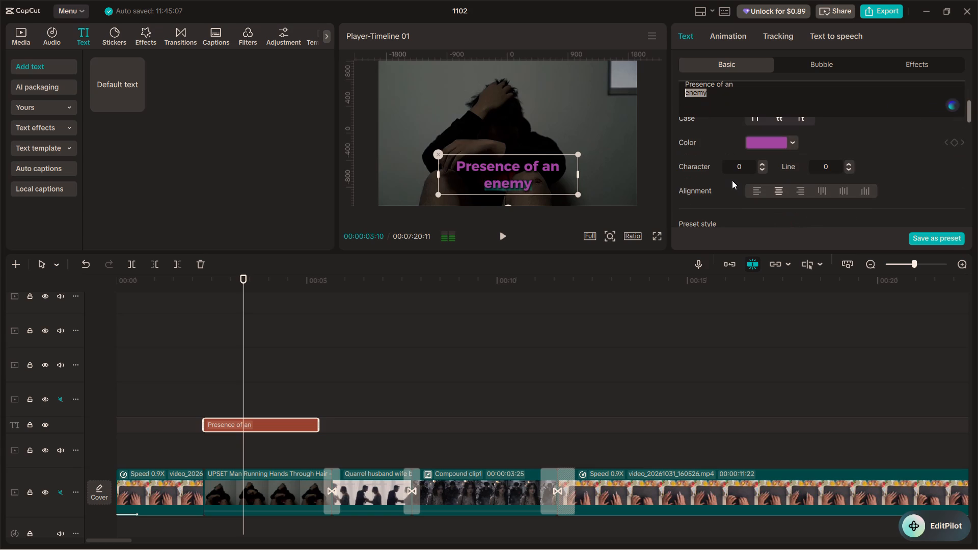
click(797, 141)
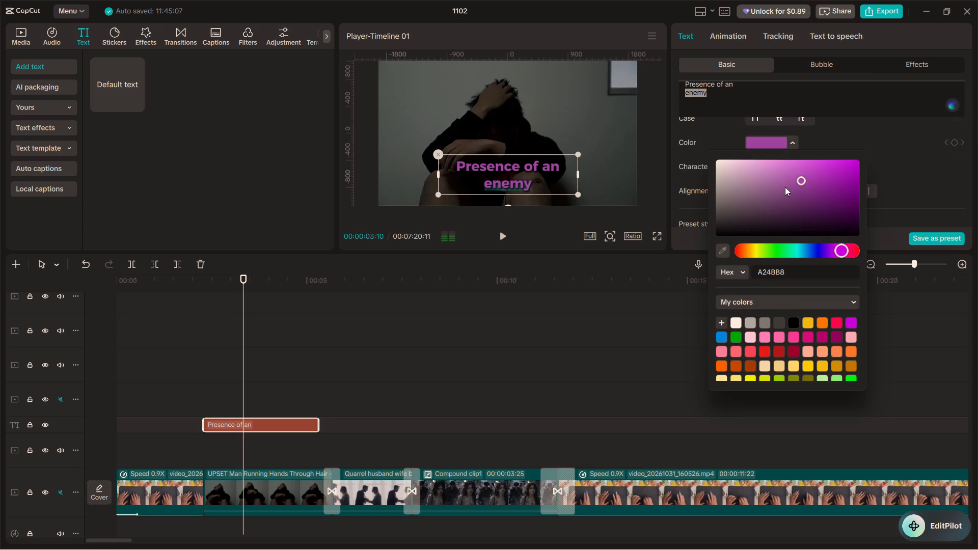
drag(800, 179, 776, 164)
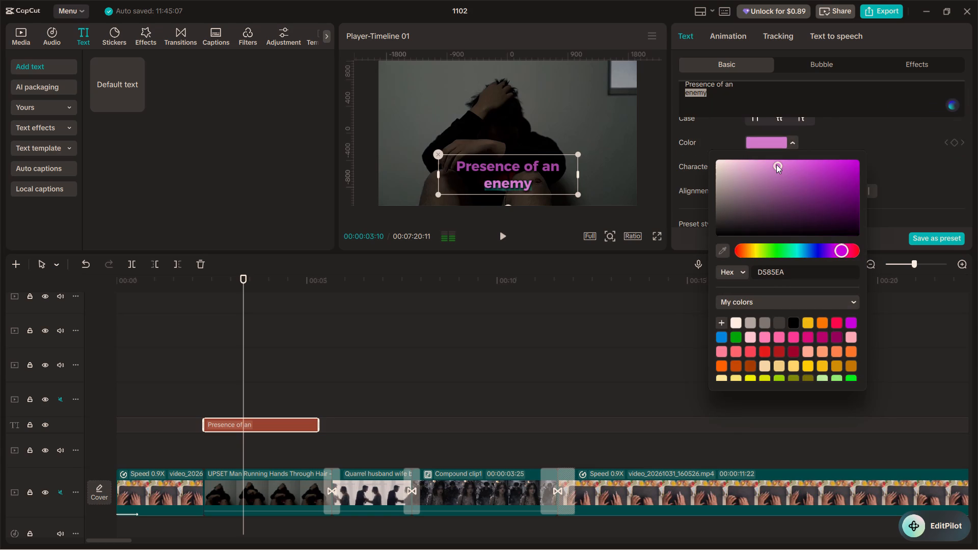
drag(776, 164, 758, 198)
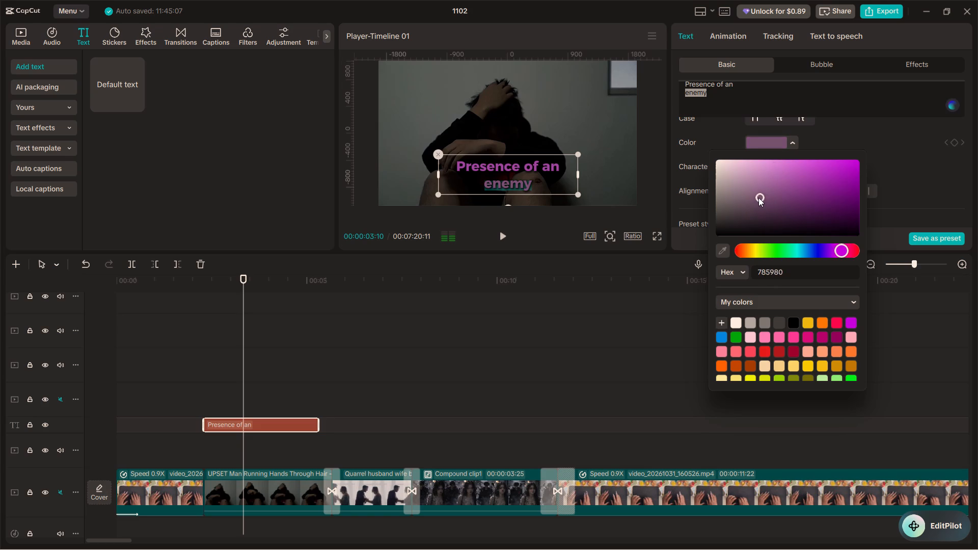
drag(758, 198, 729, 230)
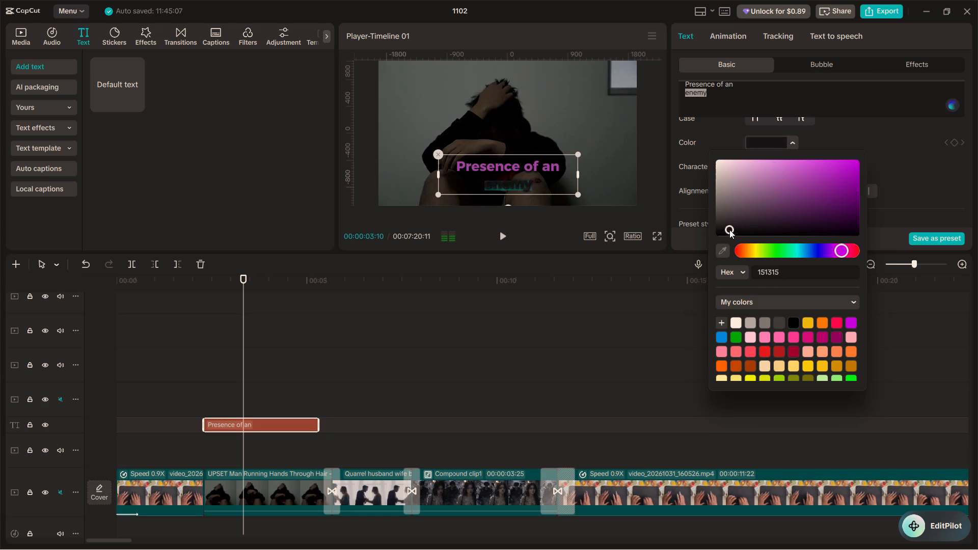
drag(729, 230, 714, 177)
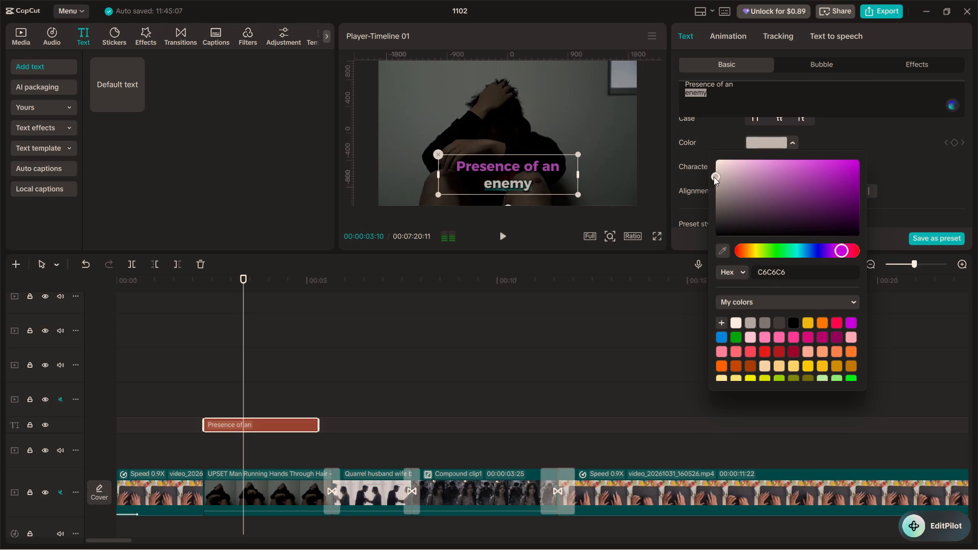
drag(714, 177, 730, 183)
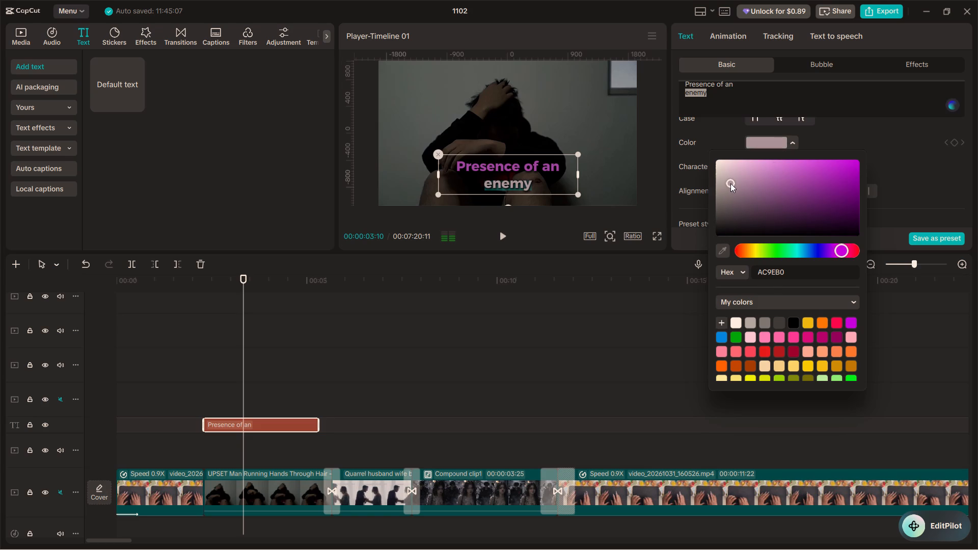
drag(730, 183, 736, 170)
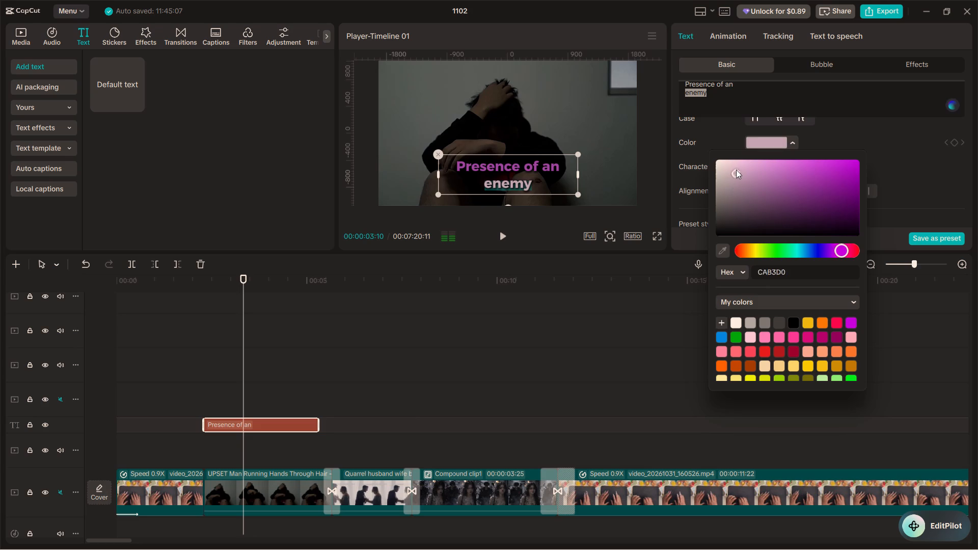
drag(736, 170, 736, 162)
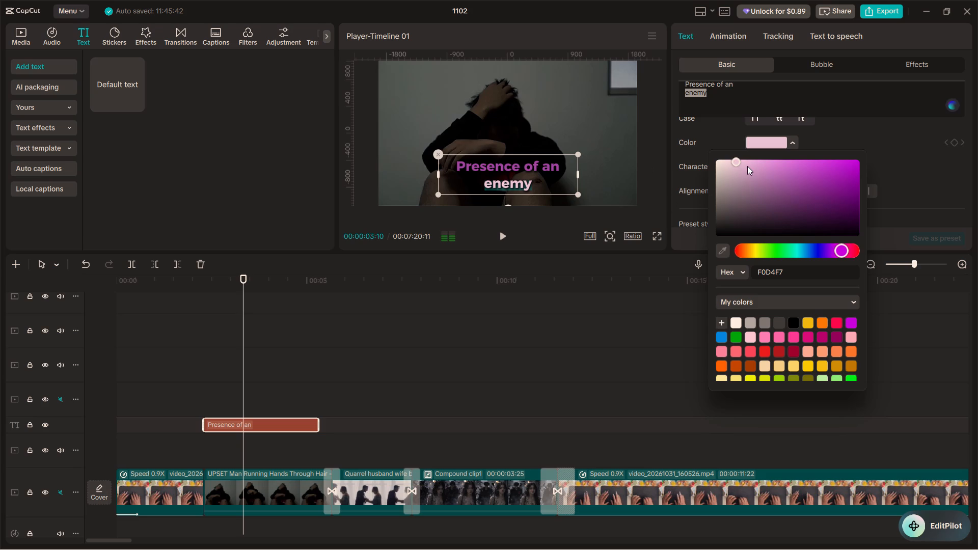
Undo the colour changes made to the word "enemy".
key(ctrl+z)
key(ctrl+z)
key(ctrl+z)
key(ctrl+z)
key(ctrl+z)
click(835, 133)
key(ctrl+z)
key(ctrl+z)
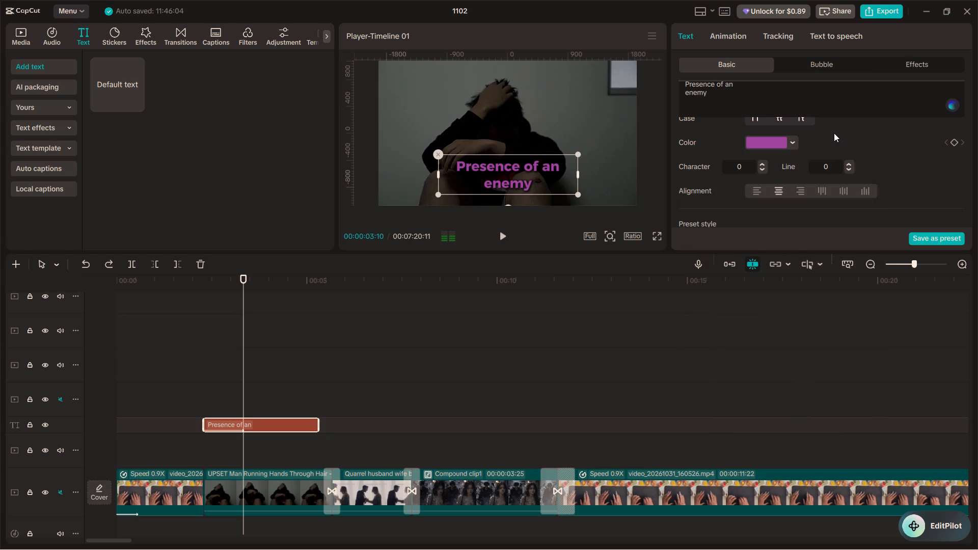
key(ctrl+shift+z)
Recolour only the words "Presence of an" in the title to a pale pink.
scroll(771, 125, up, 4)
drag(736, 95, 685, 87)
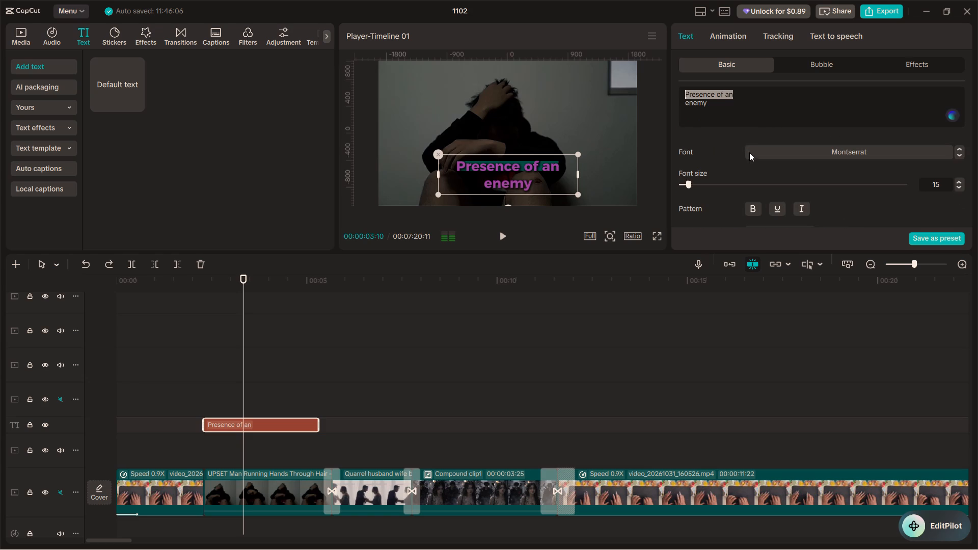
scroll(749, 154, down, 2)
click(795, 146)
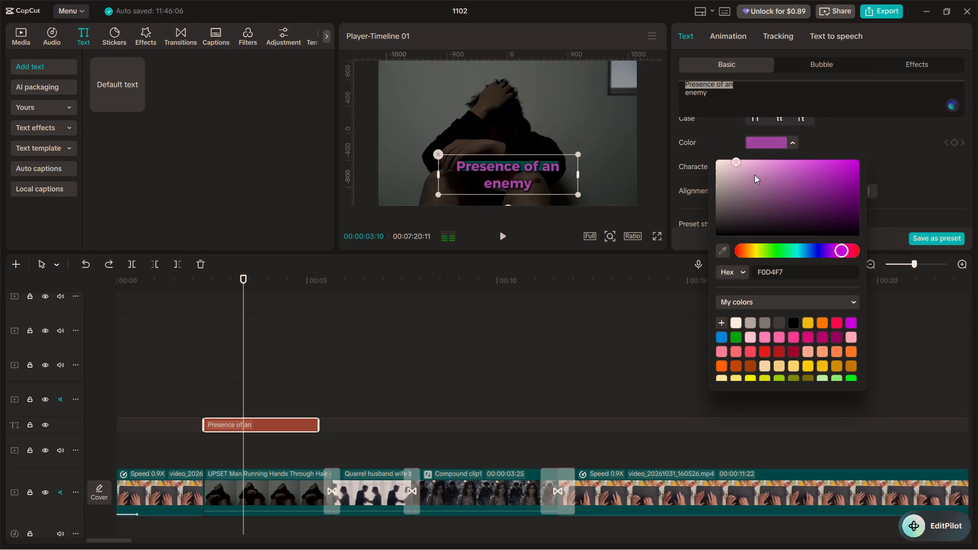
drag(737, 163, 743, 168)
click(756, 103)
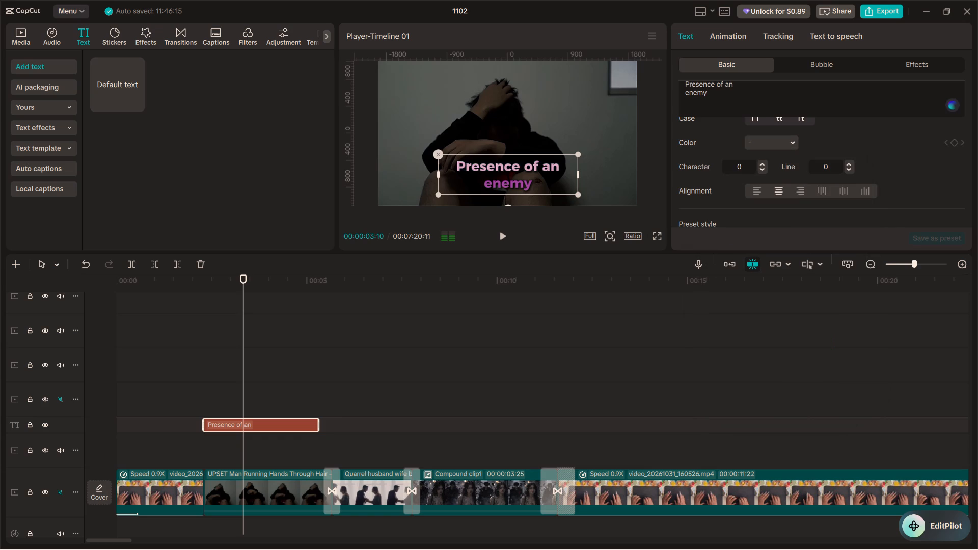
Apply title case to the word "enemy" in the title so it reads "Enemy".
drag(709, 93, 669, 90)
scroll(744, 170, down, 3)
scroll(748, 173, up, 4)
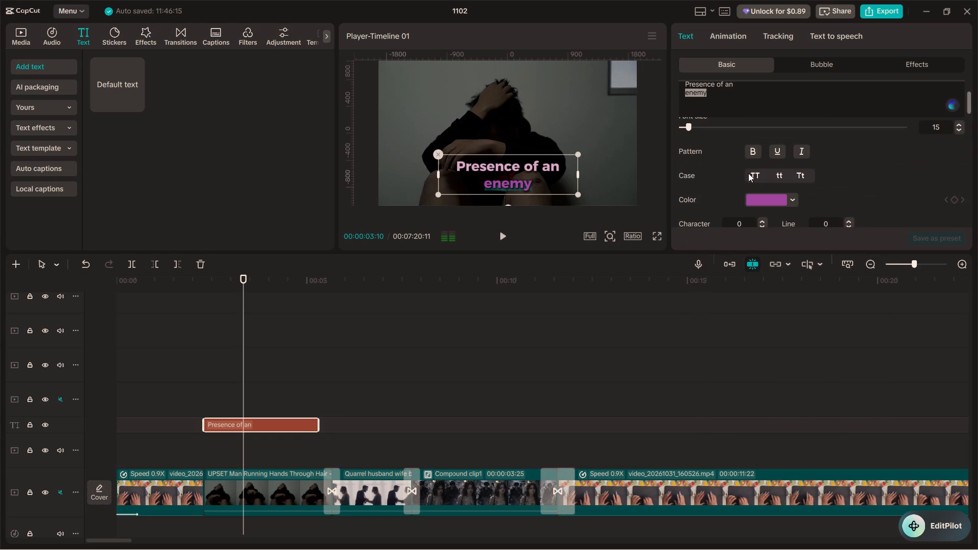
click(802, 176)
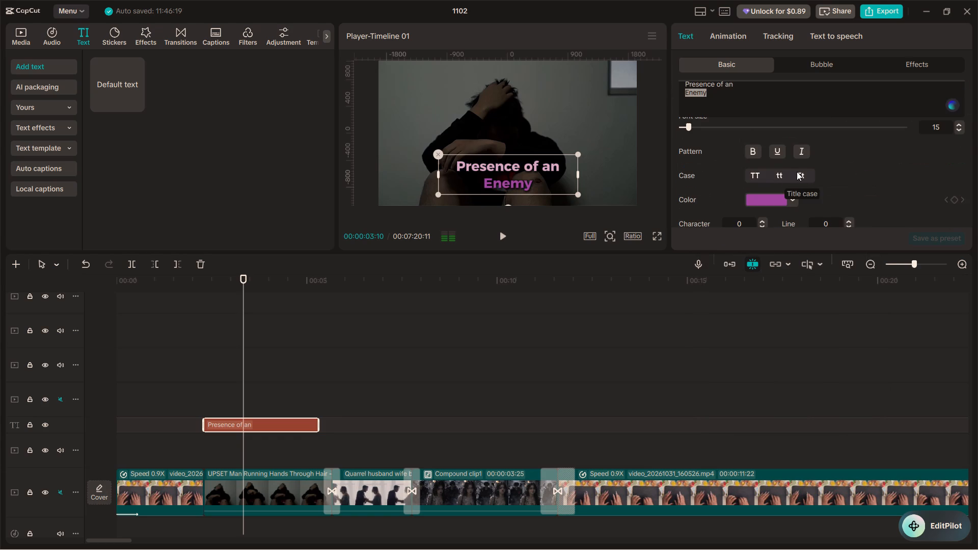
click(709, 149)
Preview the two-coloured title with the narration, starting just before the title clip begins.
click(175, 408)
key(space)
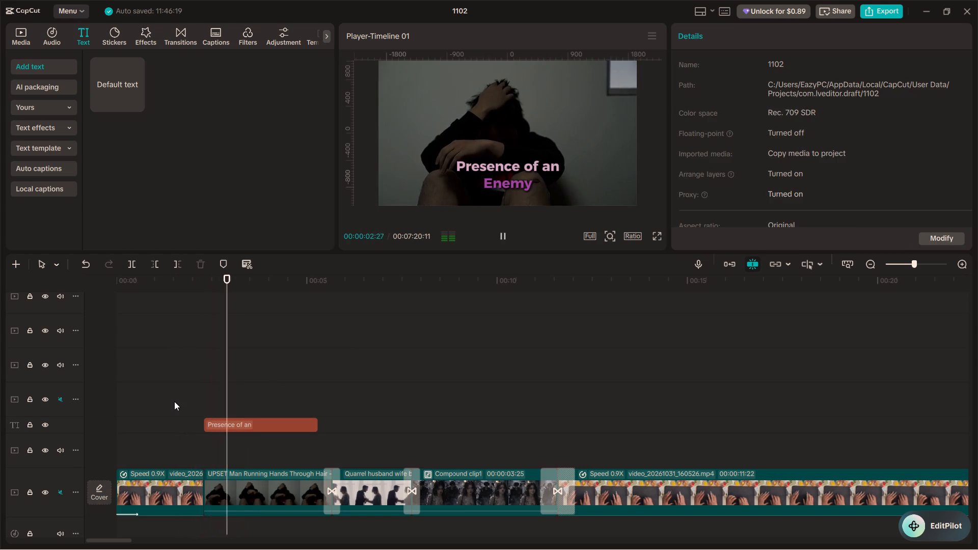
key(space)
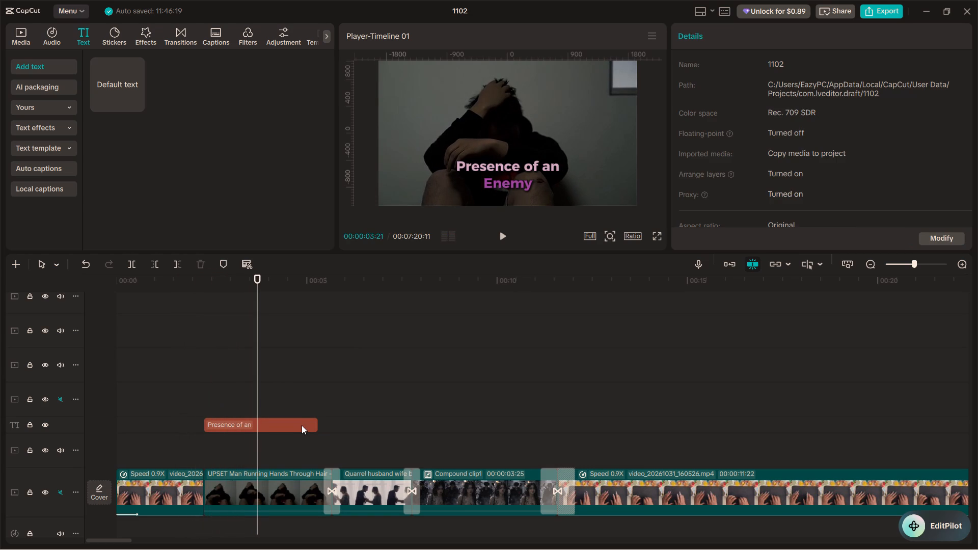
click(214, 393)
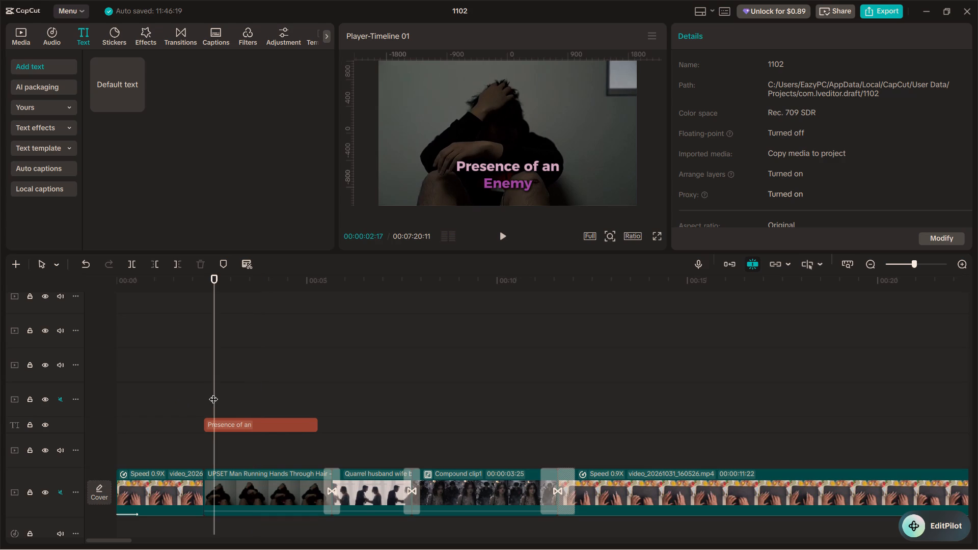
ctrl+scroll(213, 393, up, 11)
scroll(214, 393, down, 5)
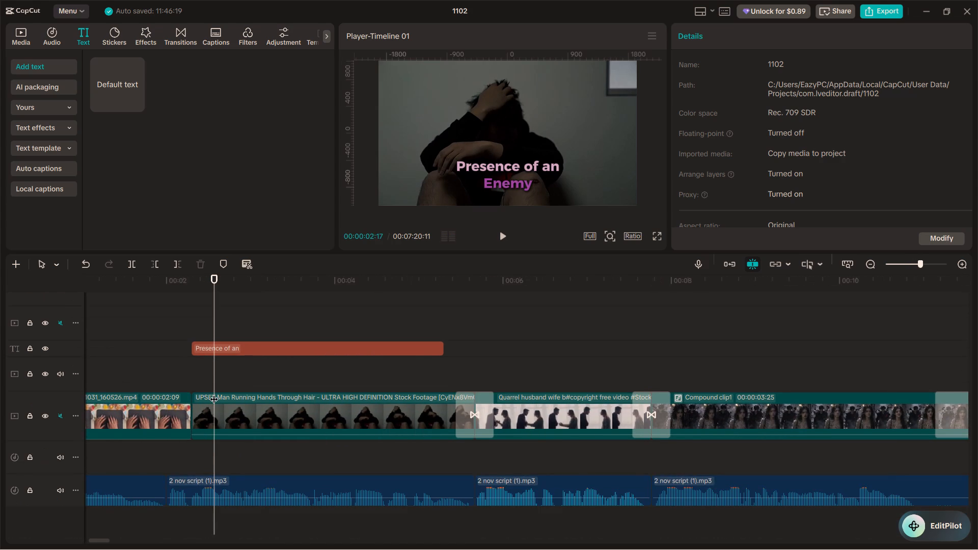
drag(215, 372, 165, 358)
key(space)
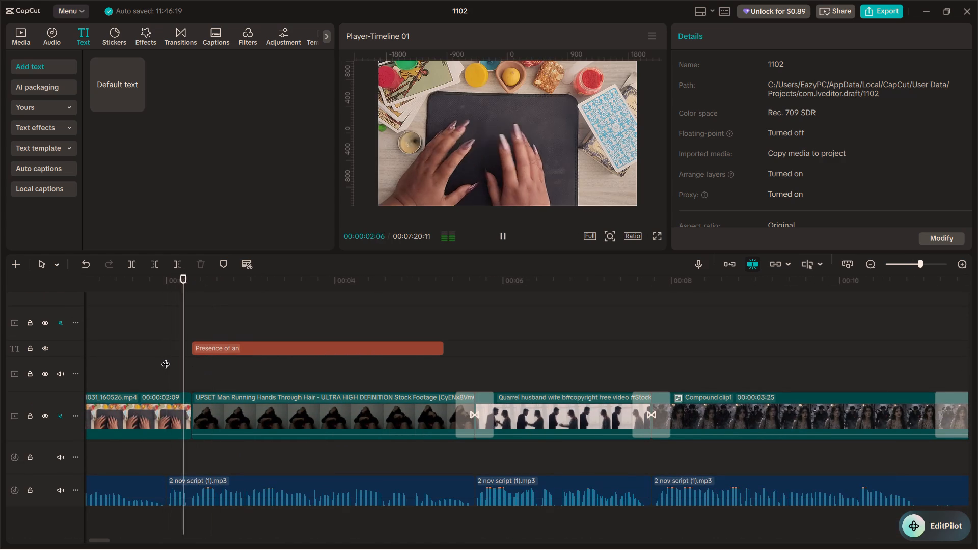
key(space)
key(space)
key(space)
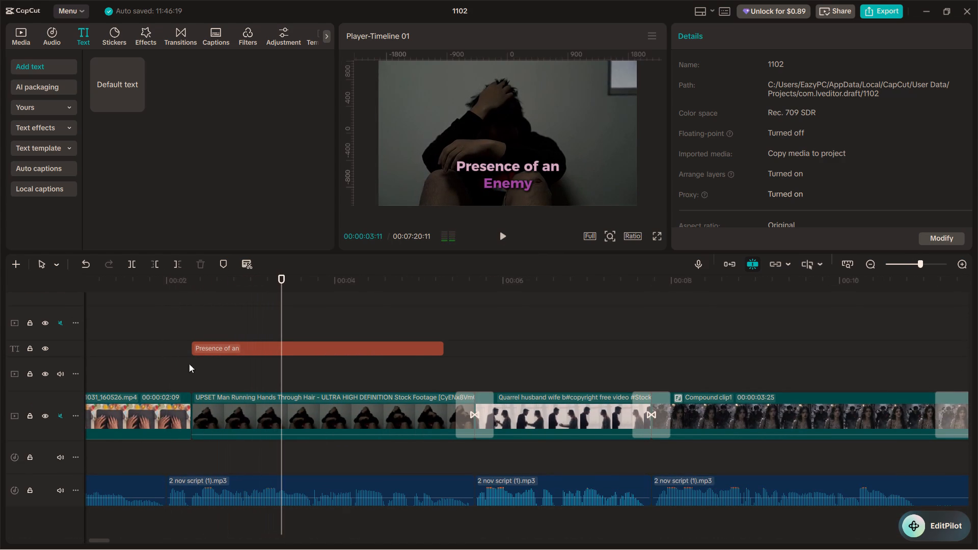
Replay the narration from about 00:00:03:03 several times to examine its timing against the title.
ctrl+scroll(304, 394, up, 11)
drag(283, 367, 256, 361)
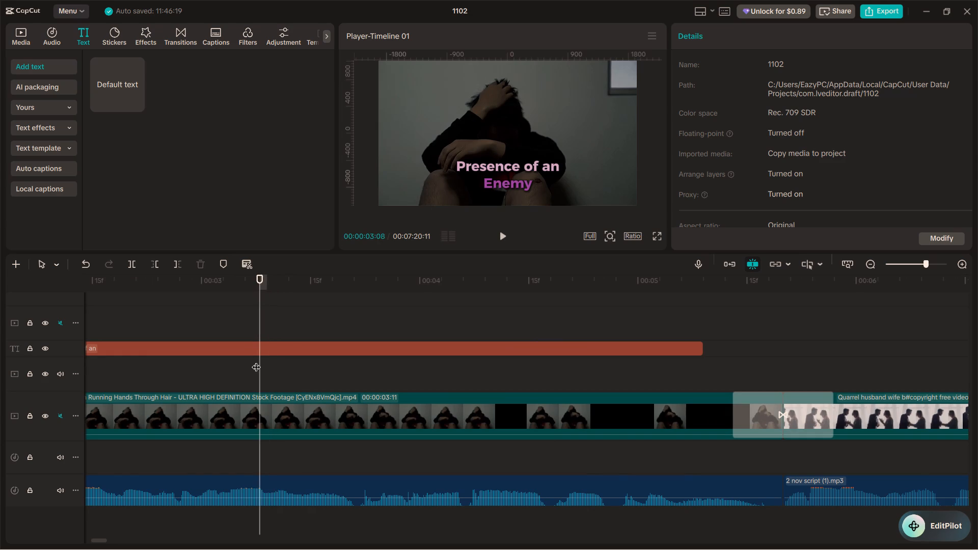
key(space)
key(space)
drag(320, 365, 225, 363)
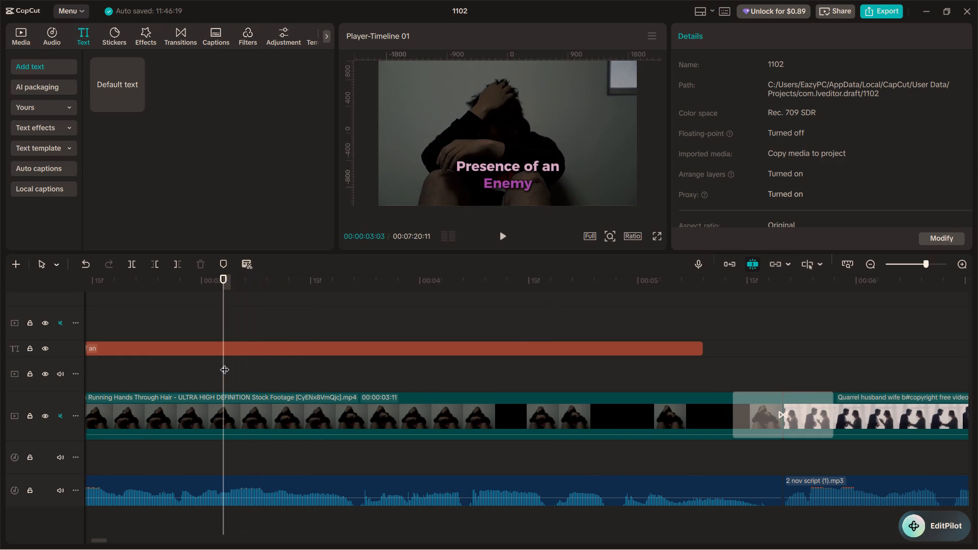
key(space)
key(space)
drag(292, 368, 218, 364)
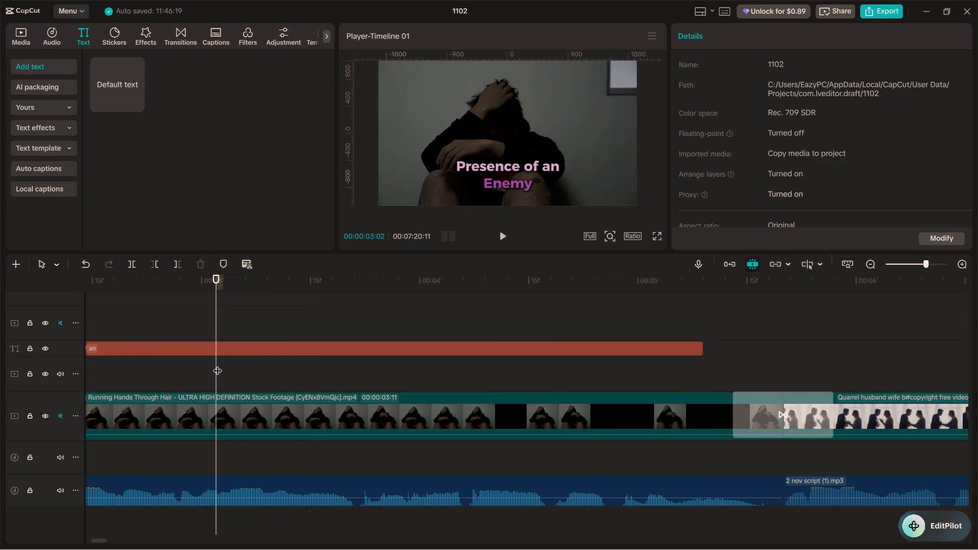
key(space)
key(space)
drag(295, 374, 232, 377)
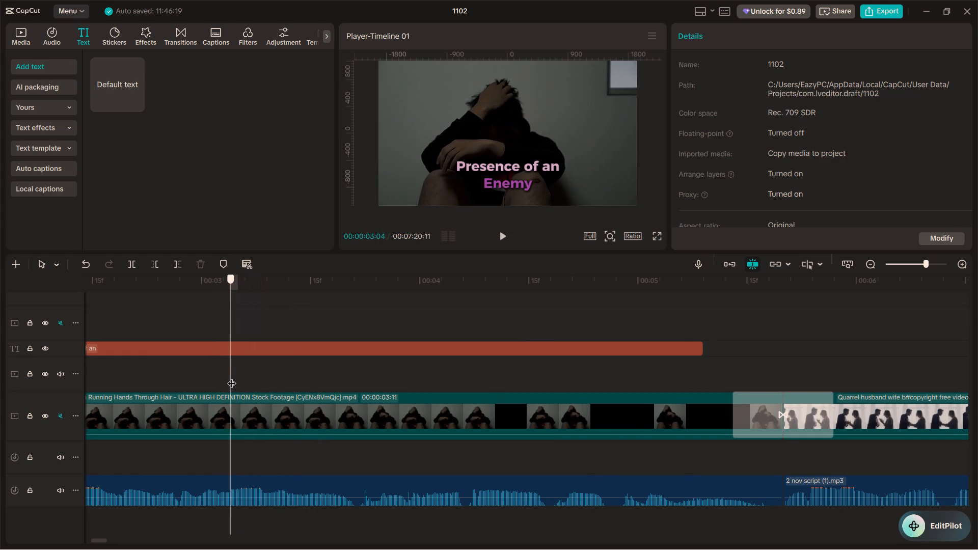
drag(232, 377, 219, 383)
key(space)
key(space)
drag(274, 367, 246, 363)
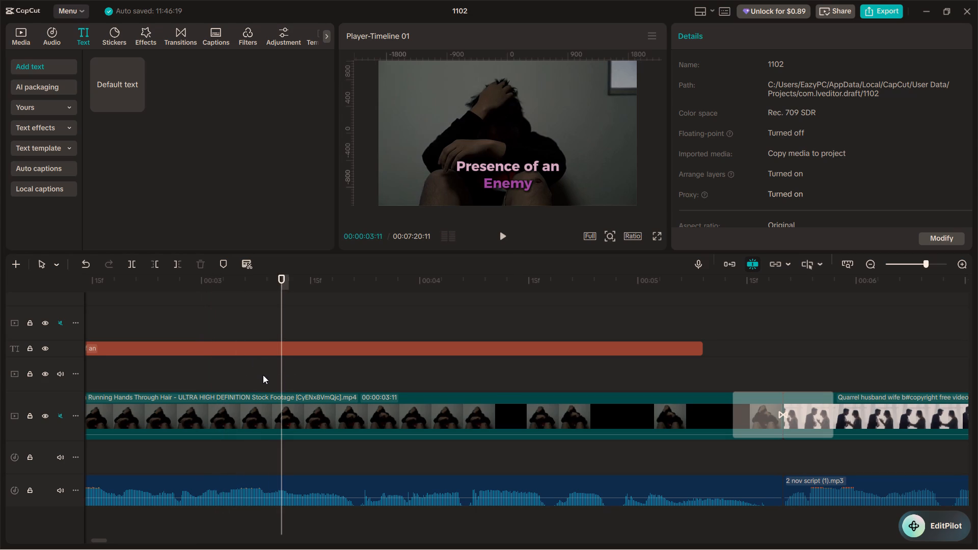
drag(279, 378, 218, 371)
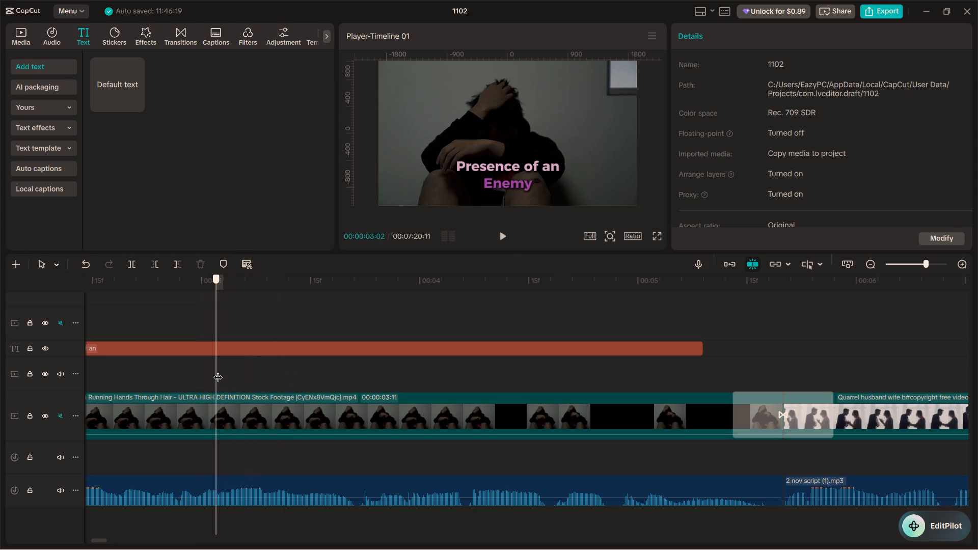
drag(218, 371, 223, 374)
key(space)
key(space)
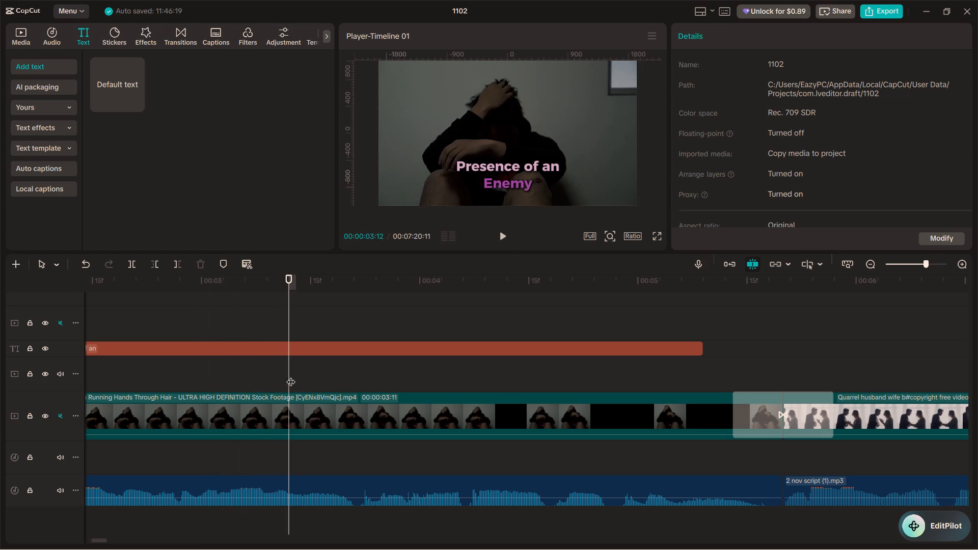
Split the "Presence of an Enemy" title clip at 00:00:03:03.
drag(288, 374, 221, 374)
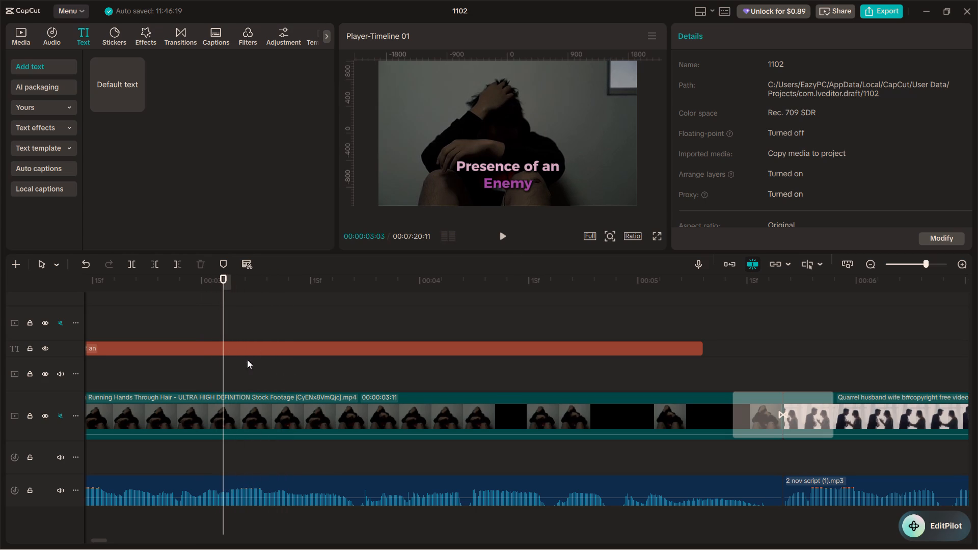
click(250, 349)
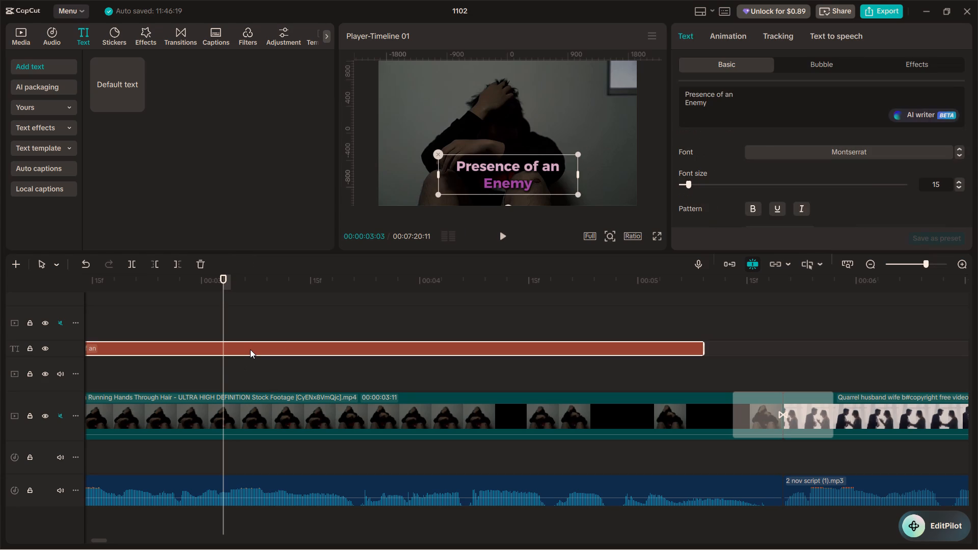
key(ctrl+b)
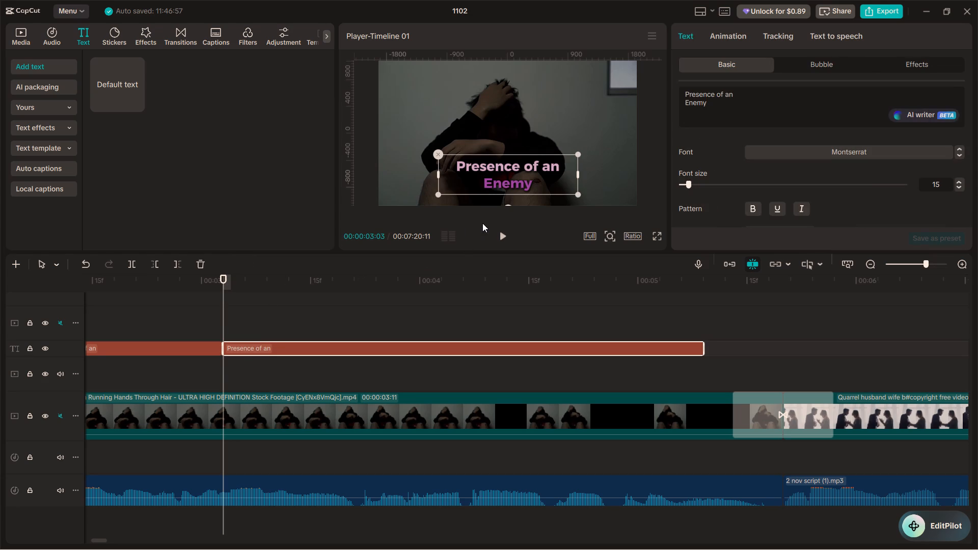
Delete "Presence of an" and the leftover blank line from the second title clip so it reads only "Enemy".
drag(738, 94, 676, 95)
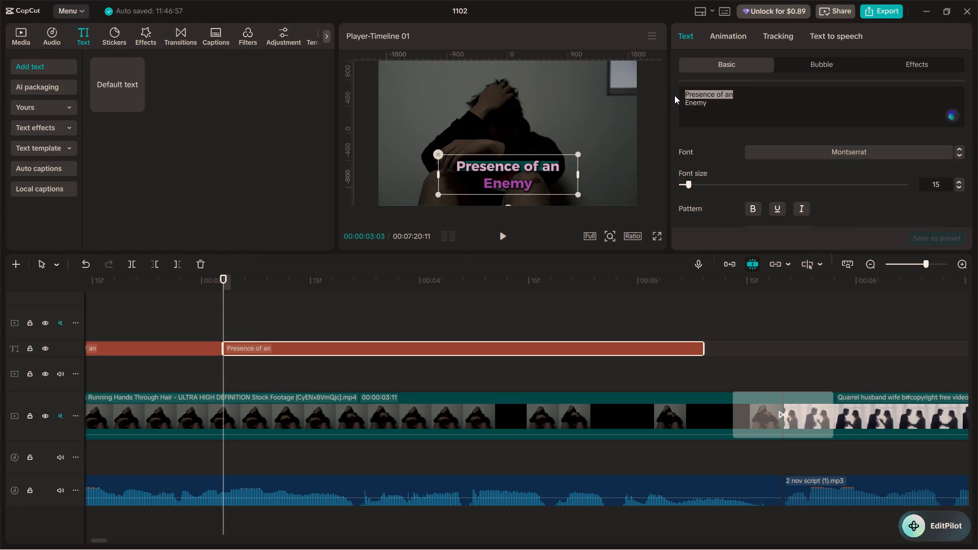
key(BackSpace)
key(BackSpace)
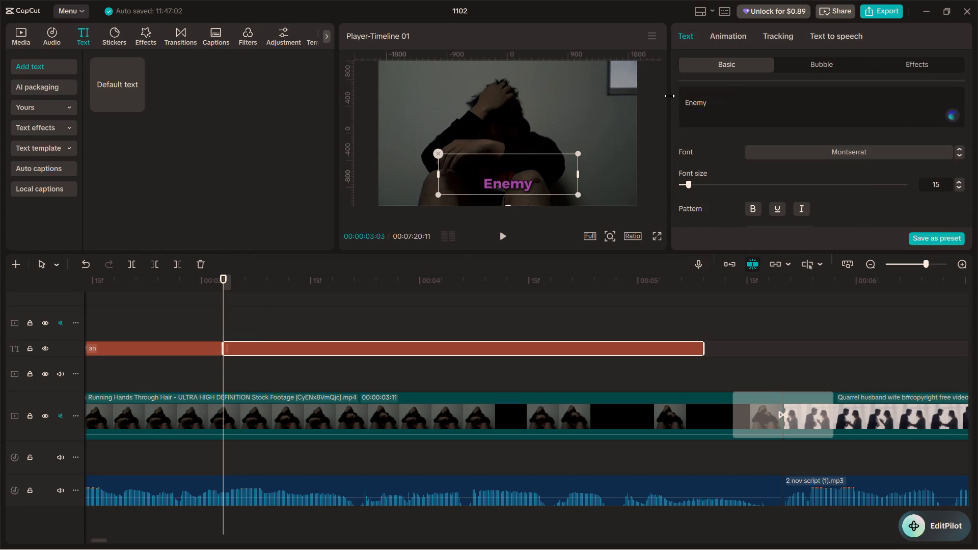
key(Down)
key(BackSpace)
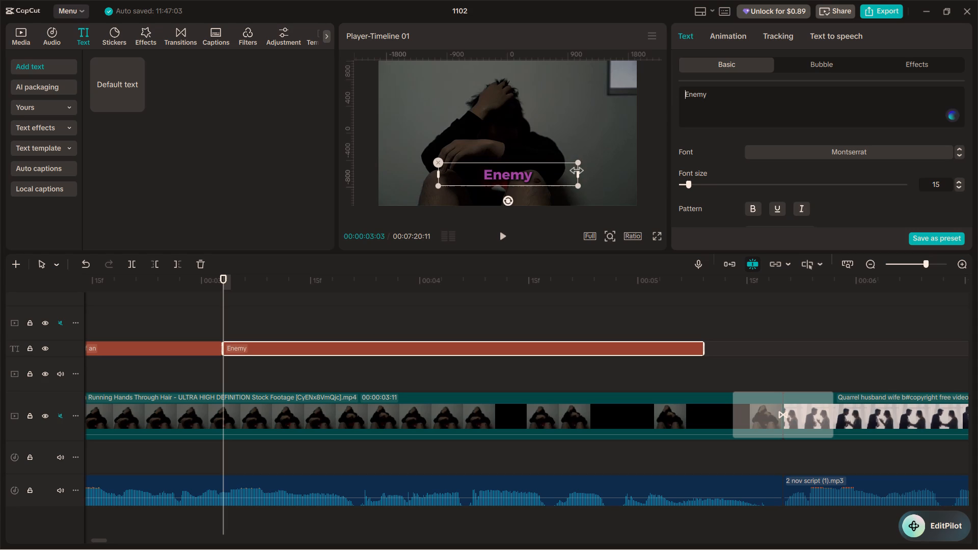
Narrow the "Enemy" text box, recentre it horizontally in the frame and scale the word up slightly.
drag(577, 174, 526, 174)
drag(508, 172, 521, 173)
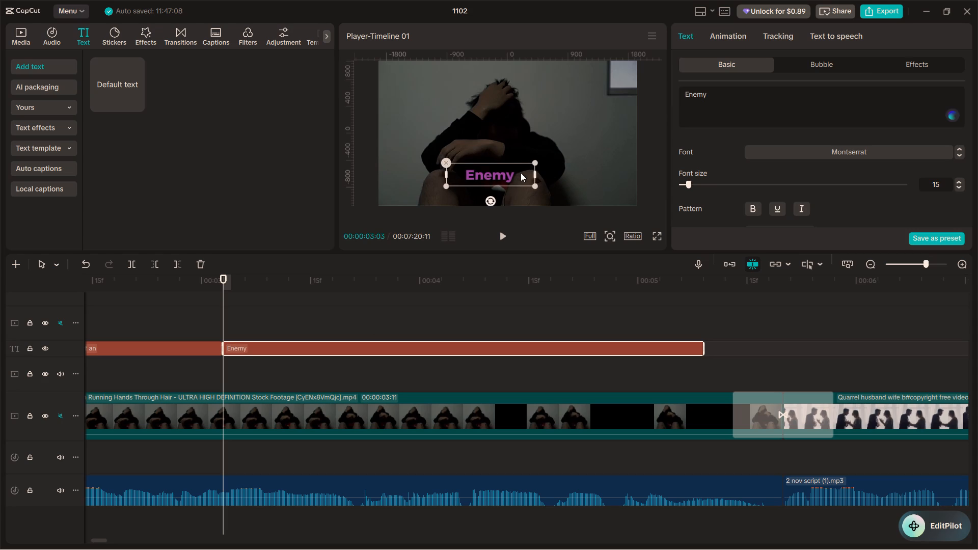
drag(521, 173, 533, 173)
drag(557, 159, 577, 157)
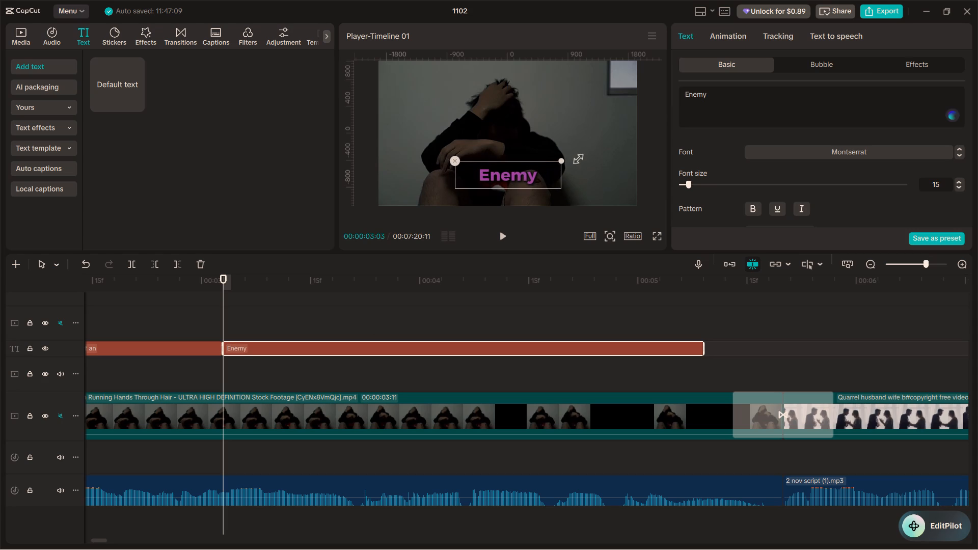
drag(577, 157, 587, 157)
Remove the word "Enemy" and its line from the first title clip so it reads only "Presence of an".
ctrl+scroll(173, 337, down, 6)
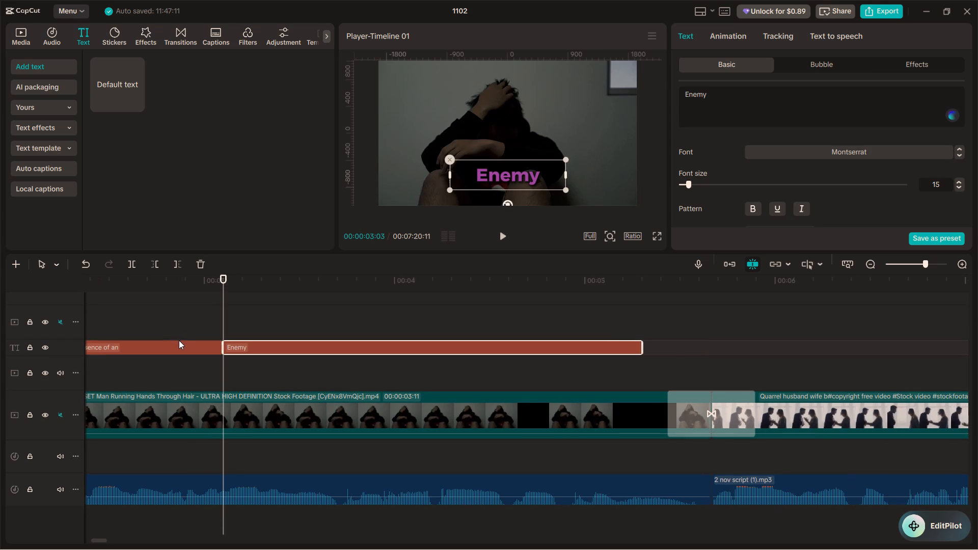
ctrl+scroll(179, 340, down, 11)
click(161, 314)
key(space)
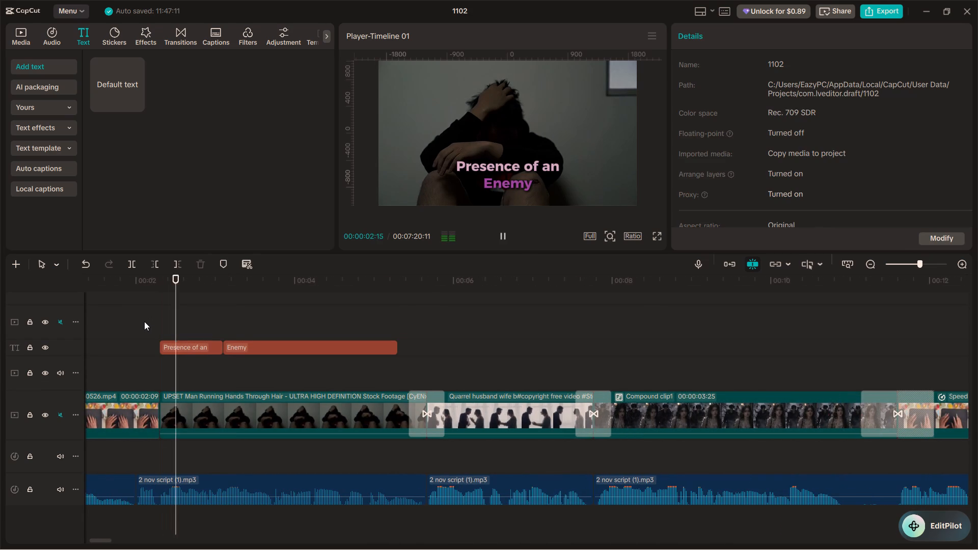
key(space)
click(183, 351)
drag(721, 107, 664, 100)
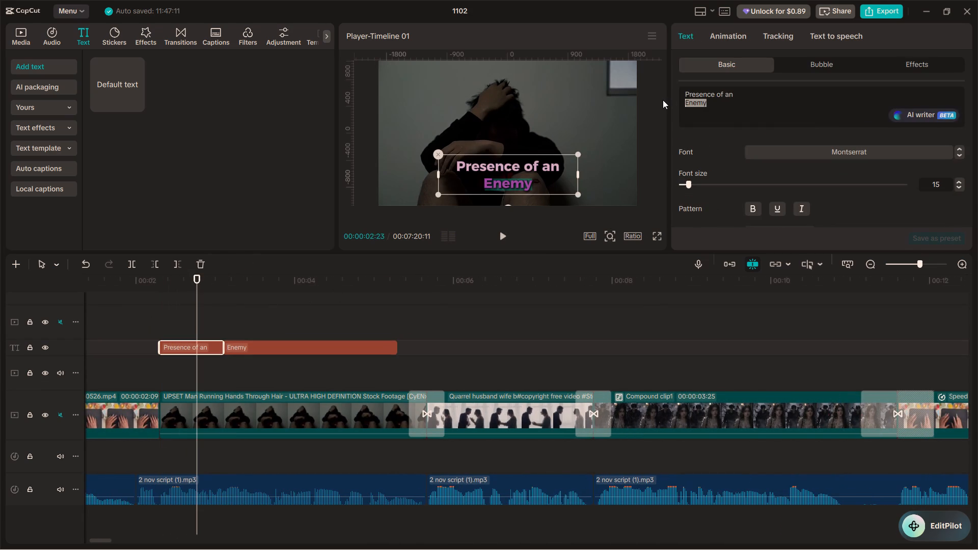
key(BackSpace)
key(BackSpace)
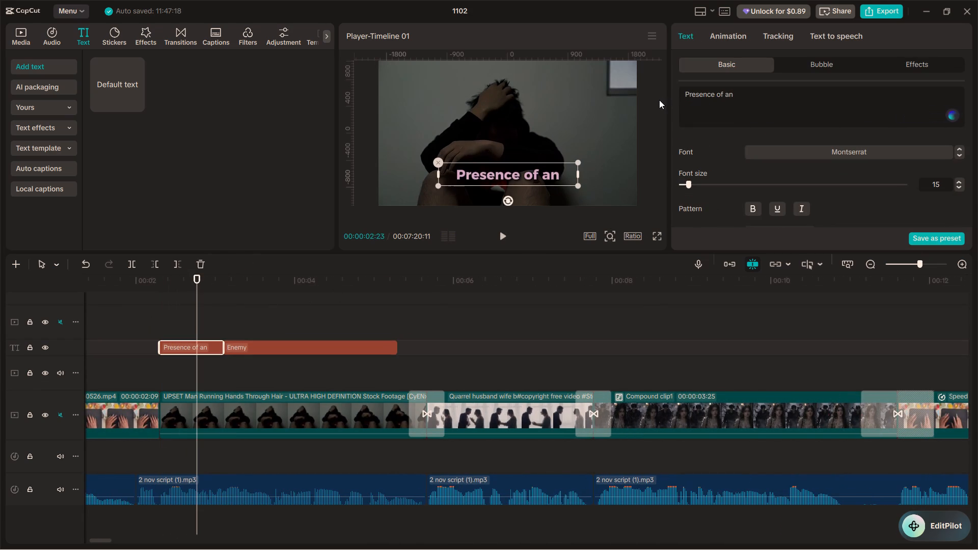
Play the two split titles against the narration to examine where each word and the following phrase are spoken.
click(111, 326)
key(space)
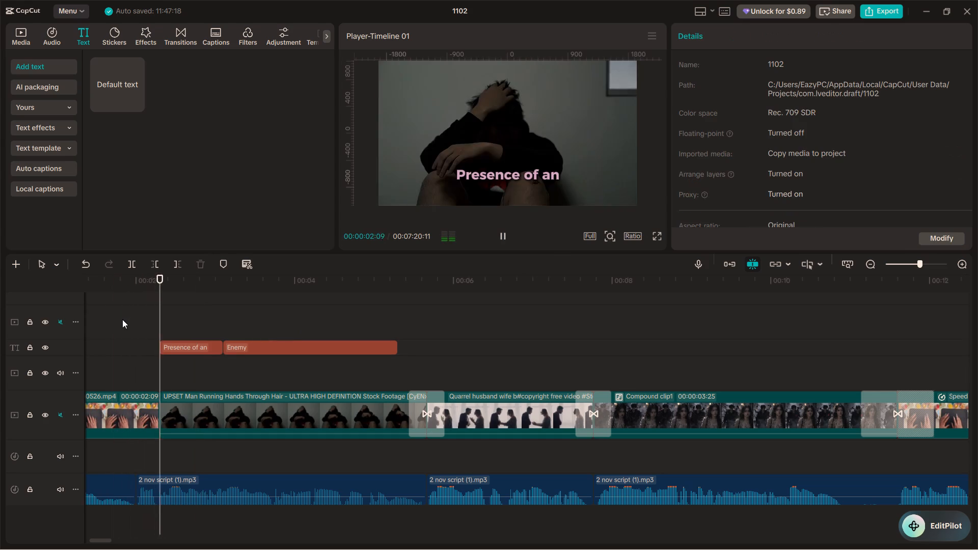
key(space)
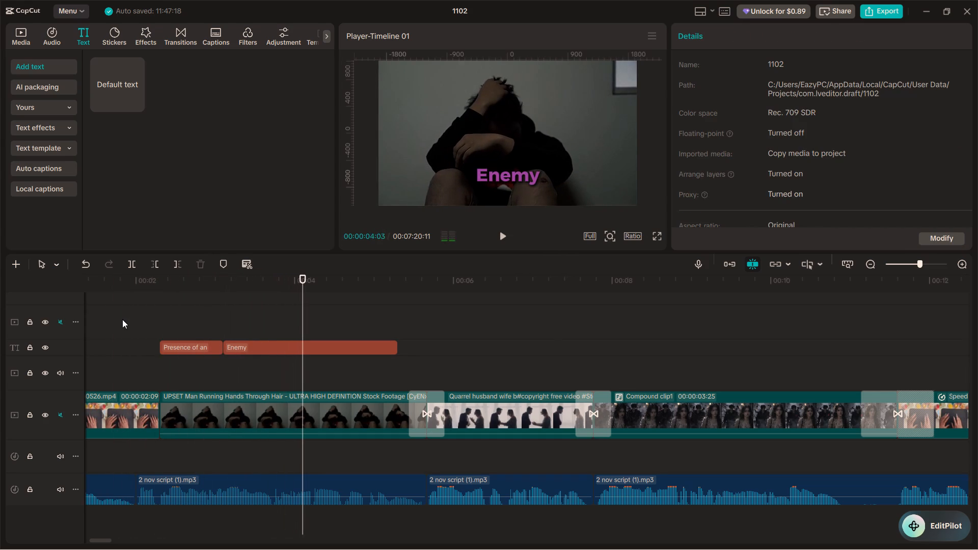
click(153, 317)
key(space)
key(space)
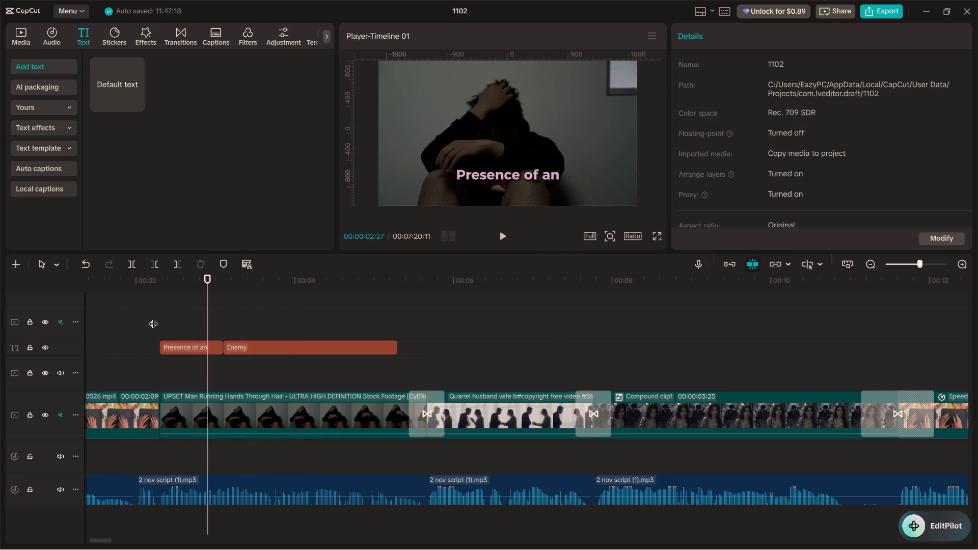
key(space)
key(space)
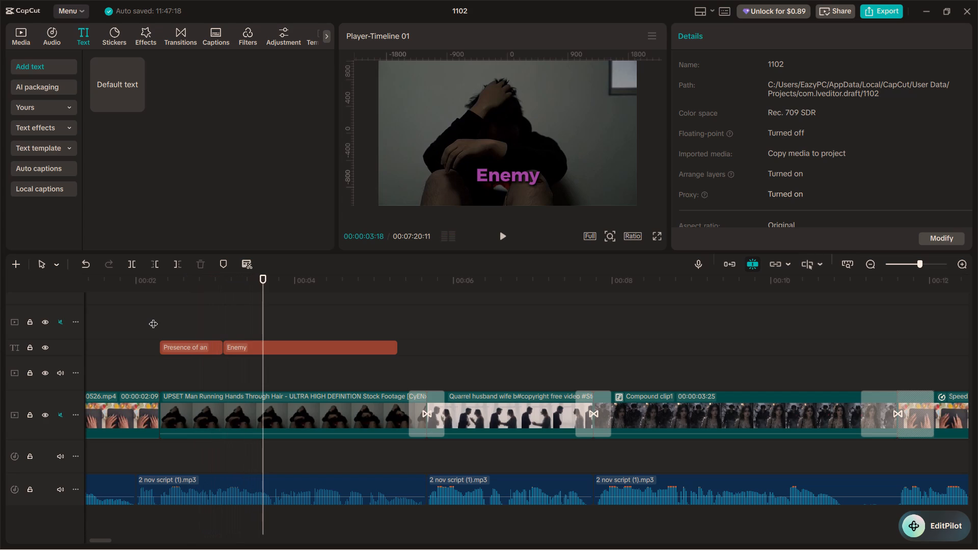
key(space)
key(space)
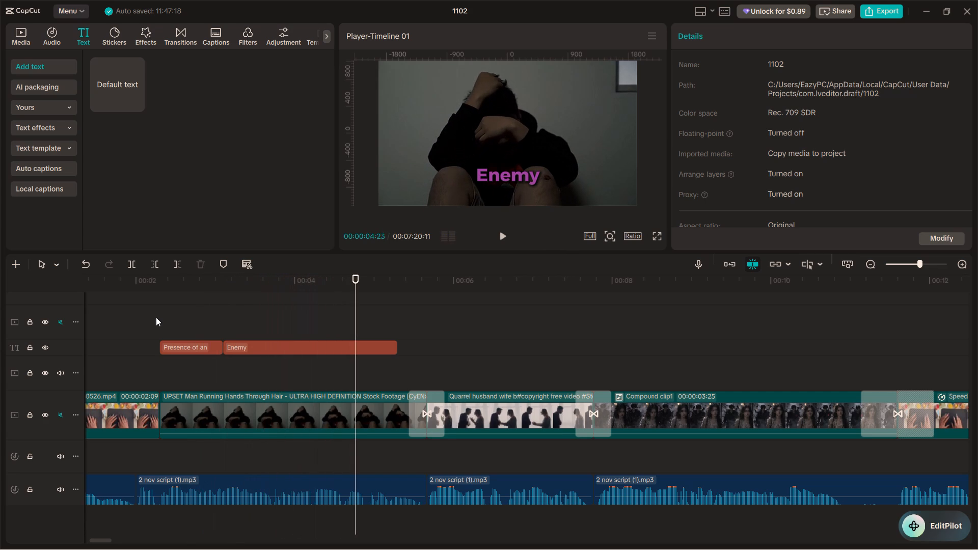
ctrl+scroll(156, 317, down, 4)
ctrl+scroll(156, 317, up, 4)
click(269, 313)
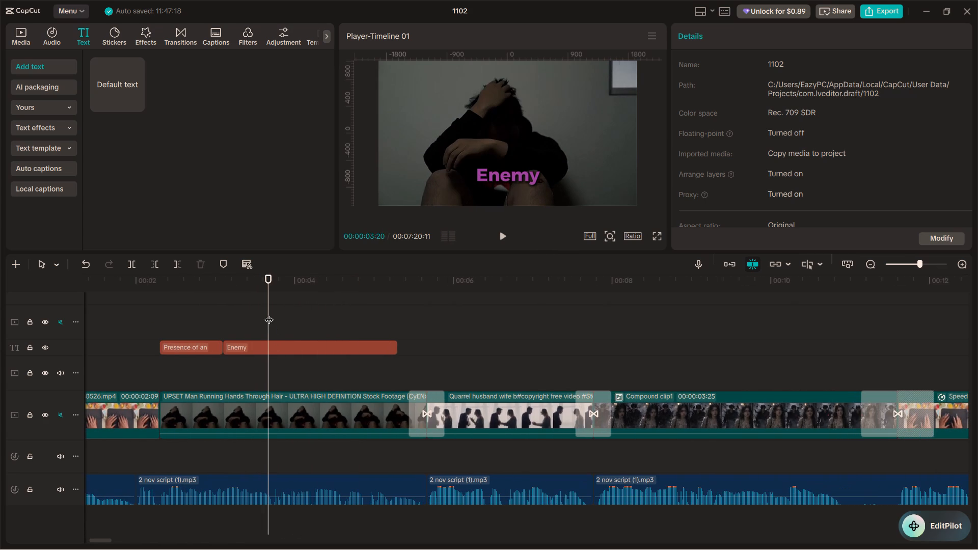
key(space)
key(space)
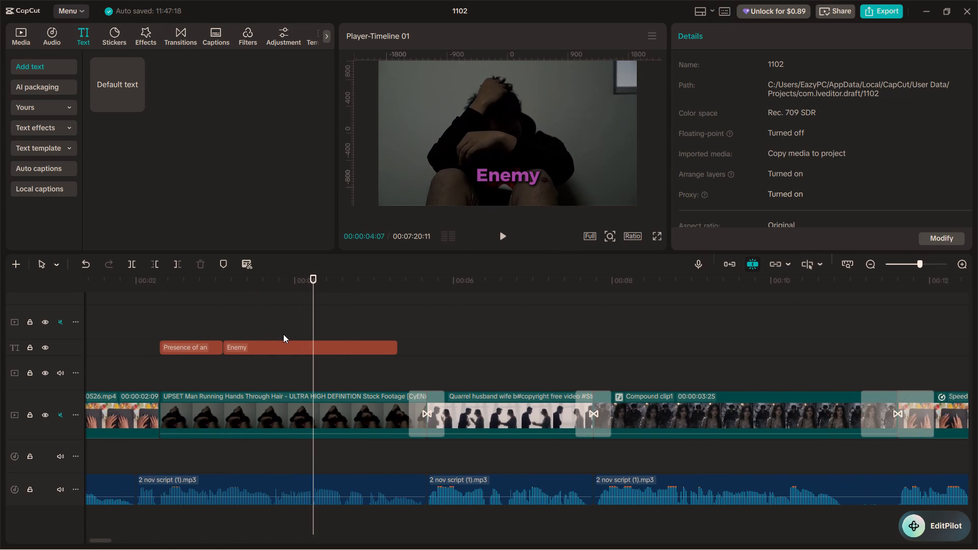
Split the "Enemy" title clip at 00:00:04:06.
ctrl+scroll(283, 334, up, 15)
drag(317, 324, 312, 324)
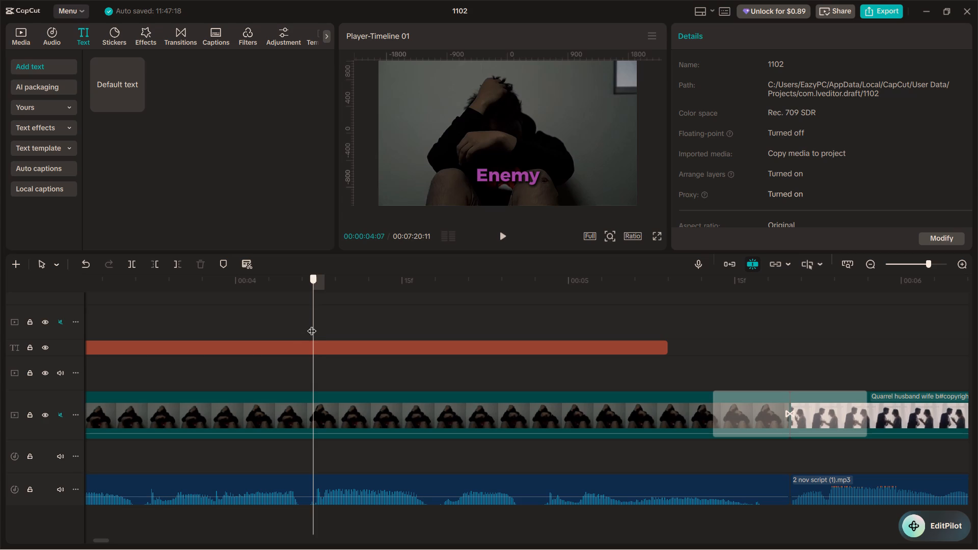
drag(312, 324, 303, 324)
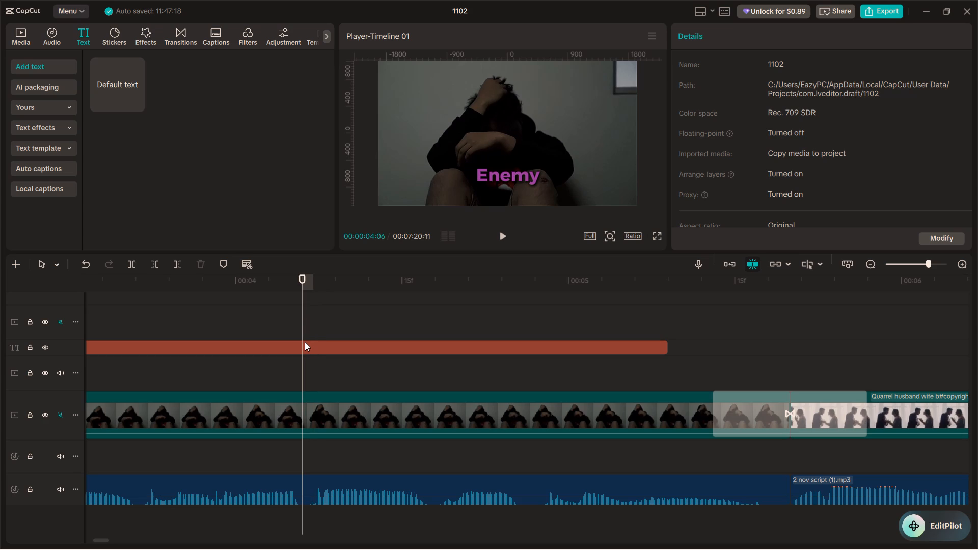
click(305, 343)
key(ctrl+b)
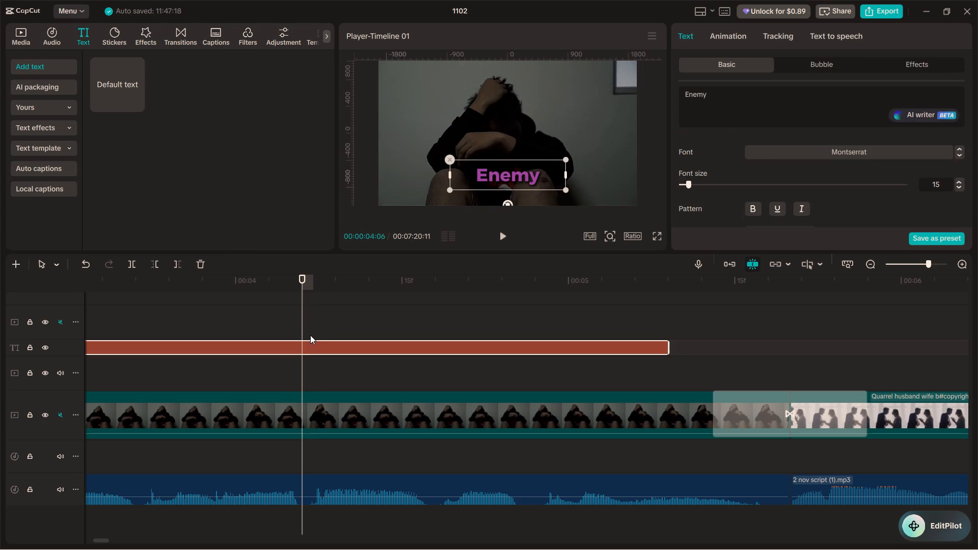
Replay the narration around the new split in the "Enemy" title several times to examine when the next word starts.
key(space)
key(space)
click(240, 316)
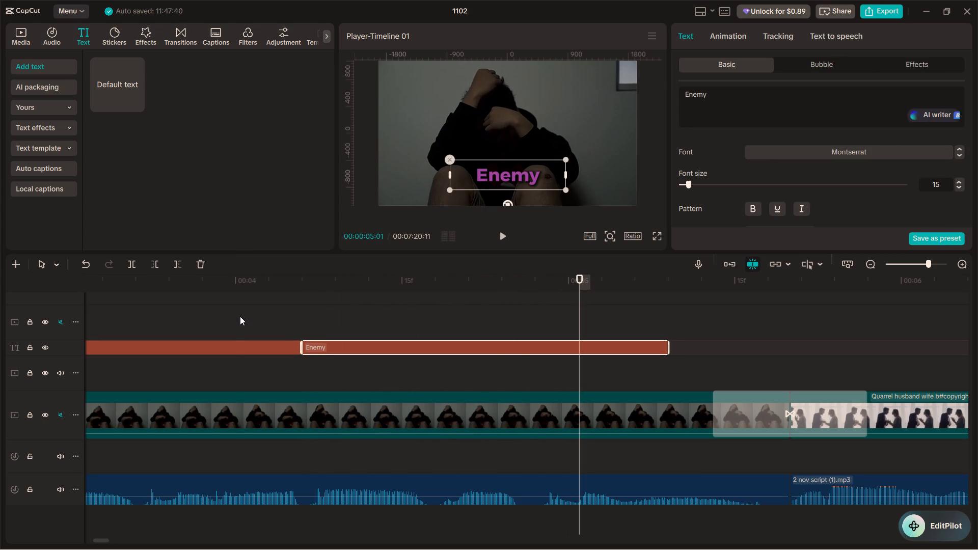
key(space)
key(space)
key(space)
key(space)
click(177, 335)
key(space)
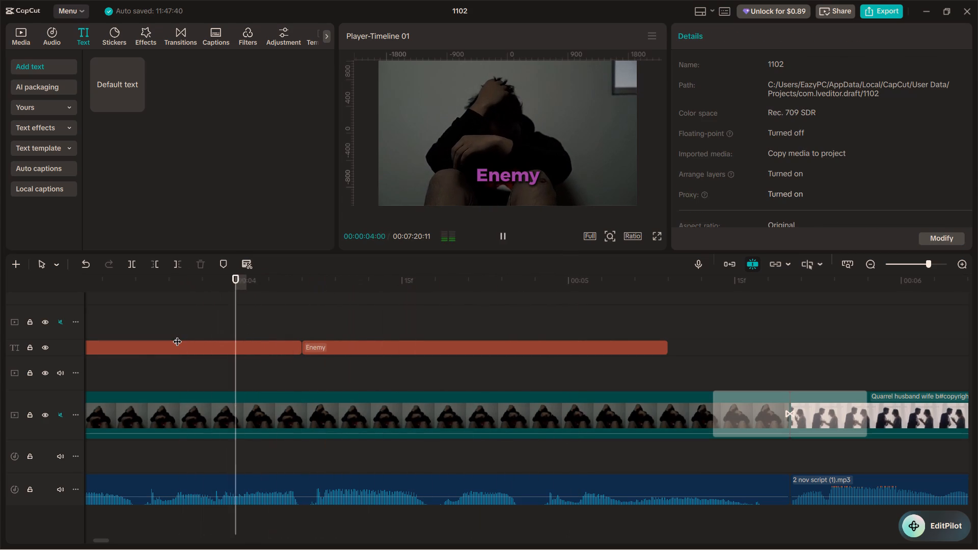
key(space)
click(149, 330)
key(space)
key(space)
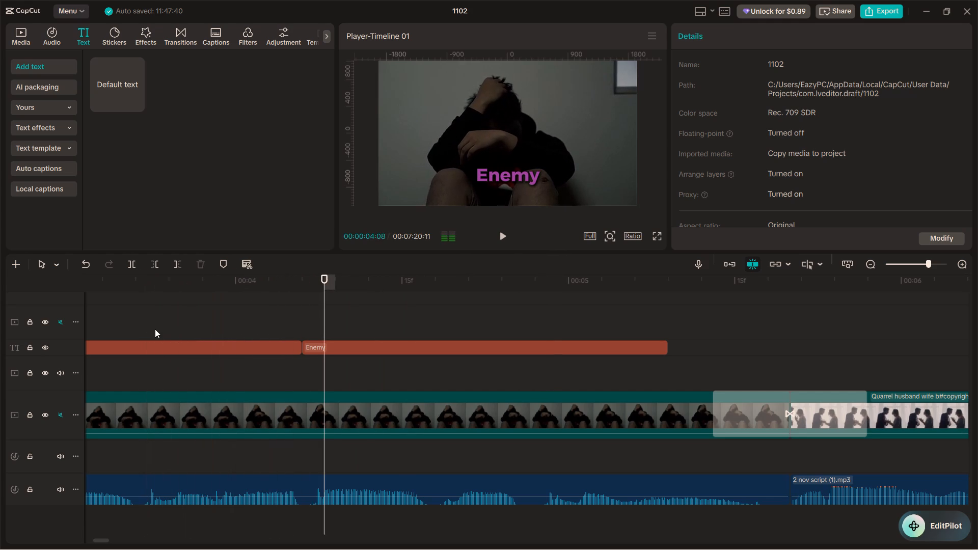
click(149, 329)
key(space)
key(space)
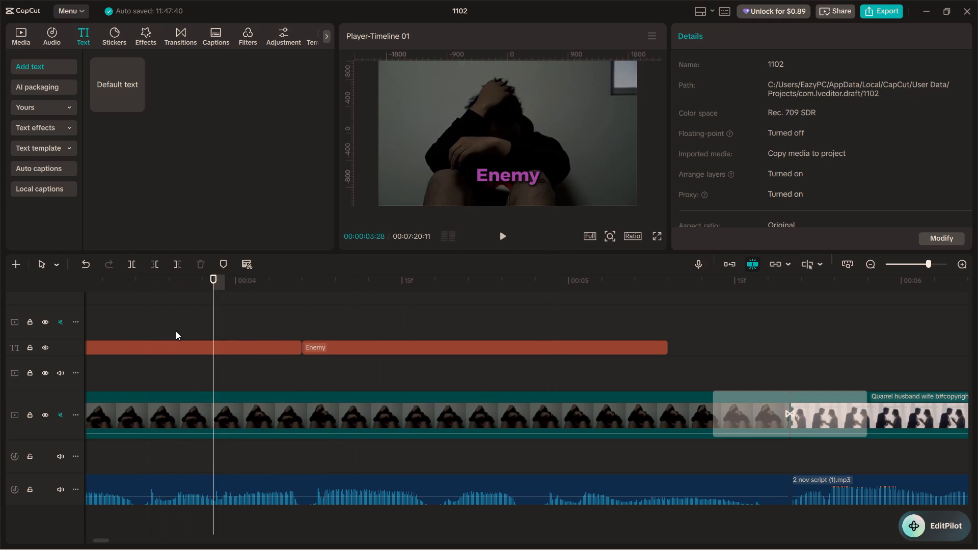
Trim the end of the first "Enemy" clip to 00:00:03:28, move the second "Enemy" clip directly against it, and play the result.
click(297, 345)
drag(300, 346, 266, 345)
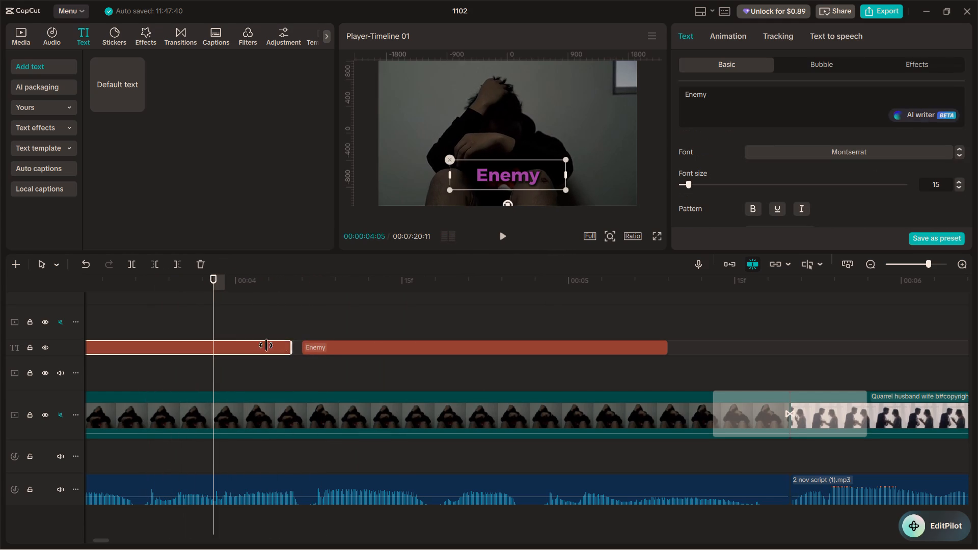
drag(266, 345, 216, 344)
drag(324, 351, 238, 346)
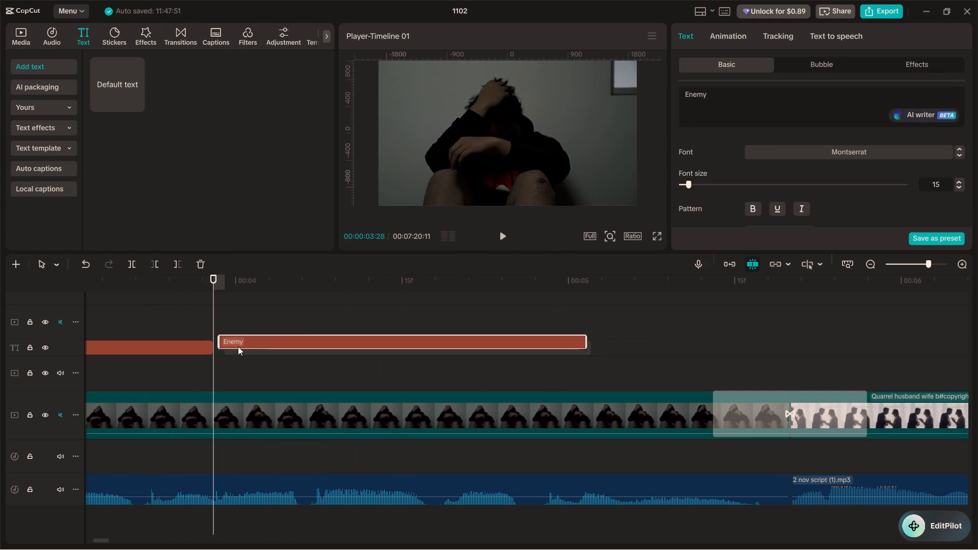
drag(238, 346, 233, 346)
click(196, 325)
key(space)
key(space)
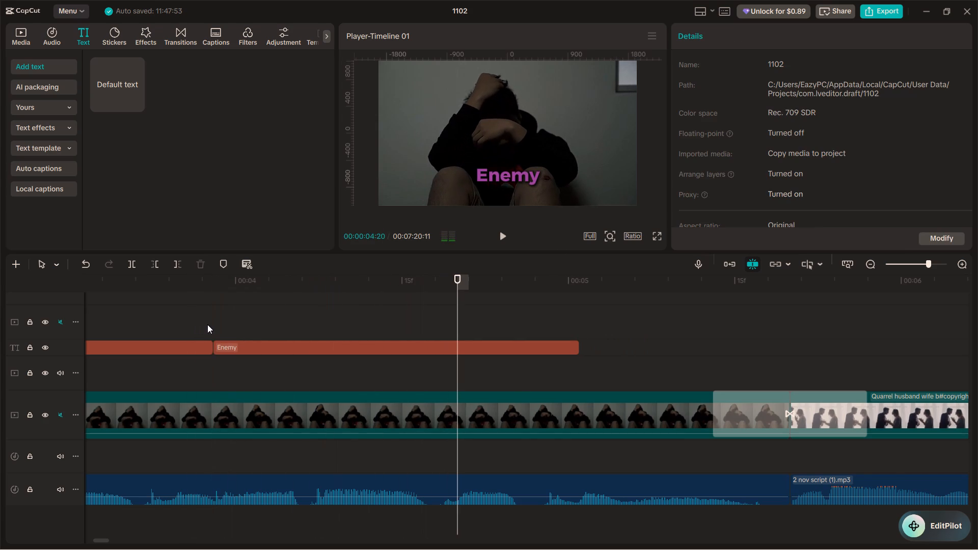
Replay the narration from about 00:00:03:24 and replace the text of the last title clip with "Disturb".
ctrl+scroll(214, 324, down, 12)
click(375, 325)
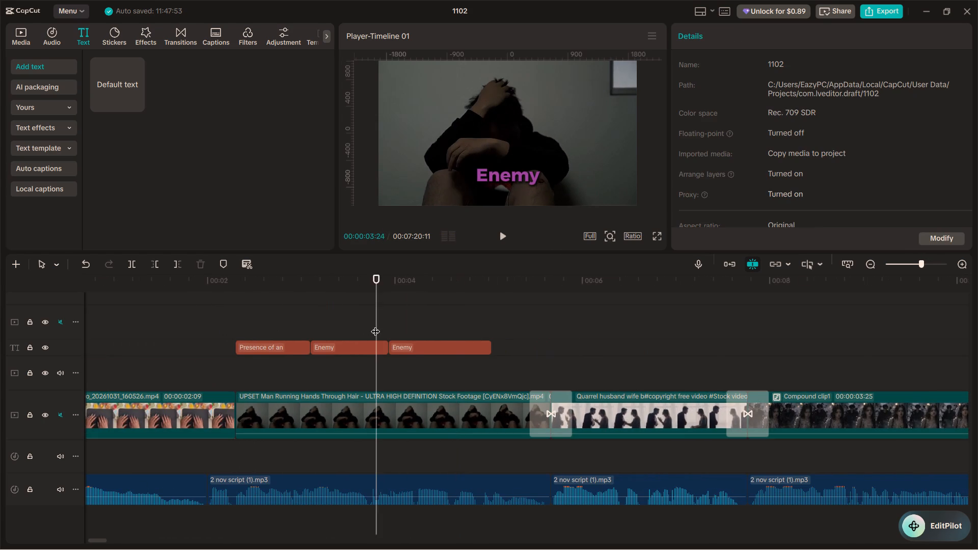
key(space)
key(space)
click(415, 345)
drag(729, 98, 673, 87)
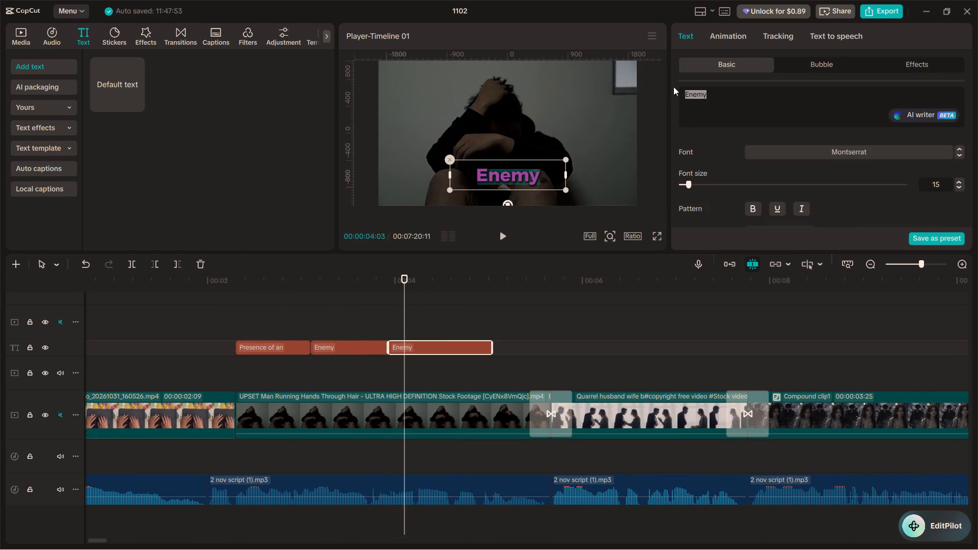
text(Disc)
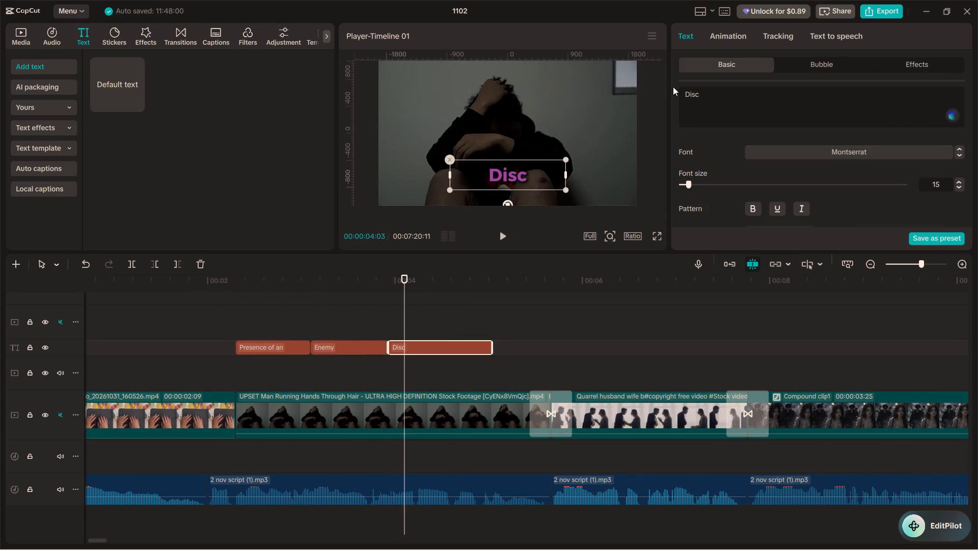
key(BackSpace)
text(tur)
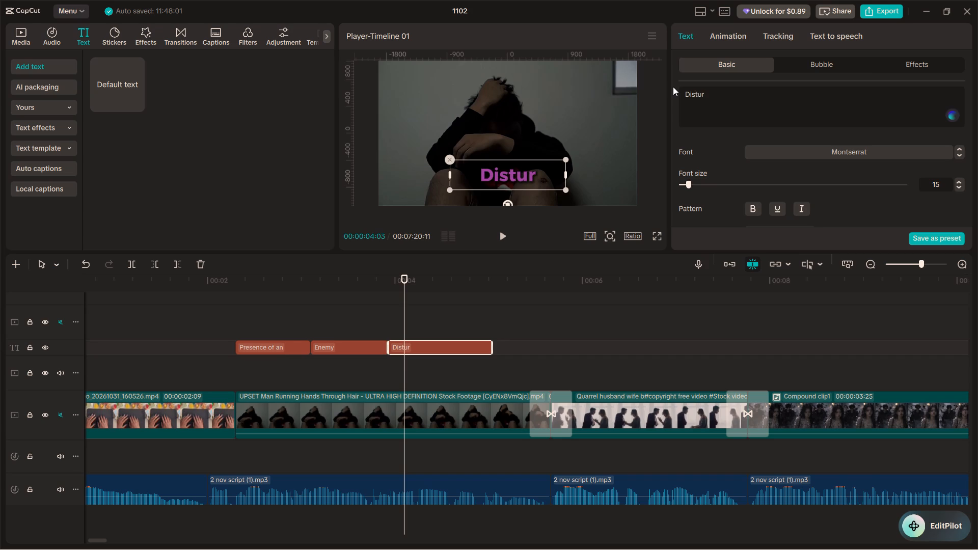
key(b)
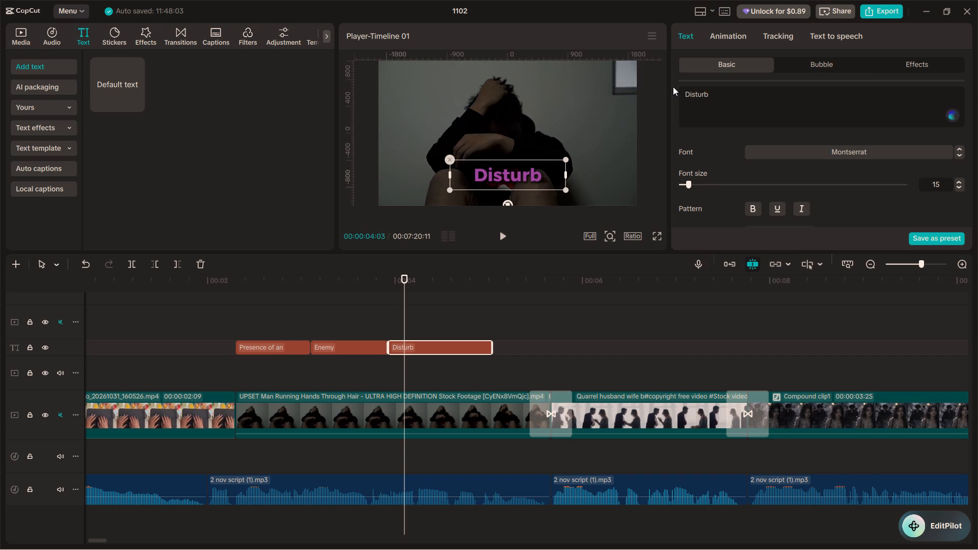
click(378, 324)
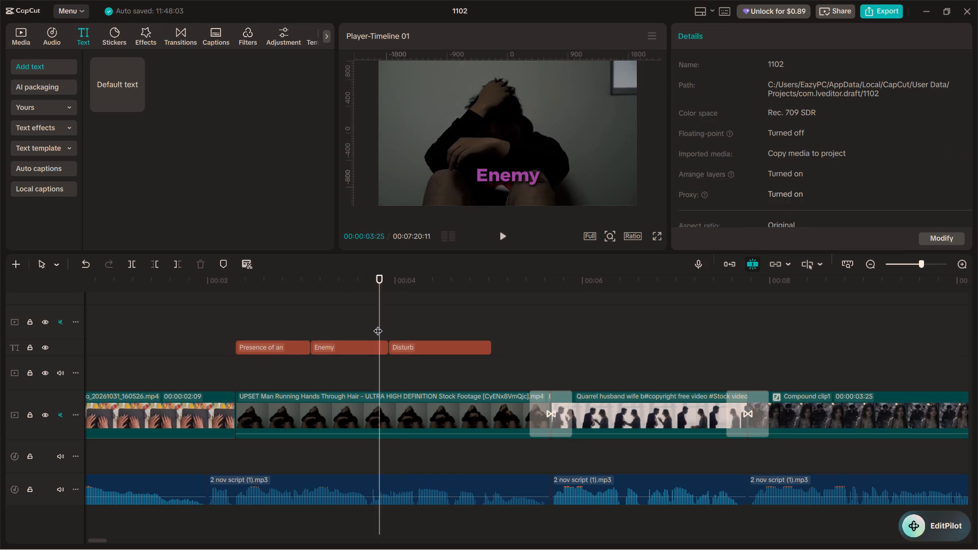
Replay the narration over the "Enemy" title and set the "Disturb" title's text colour to grey 808080.
key(space)
key(space)
click(315, 311)
key(space)
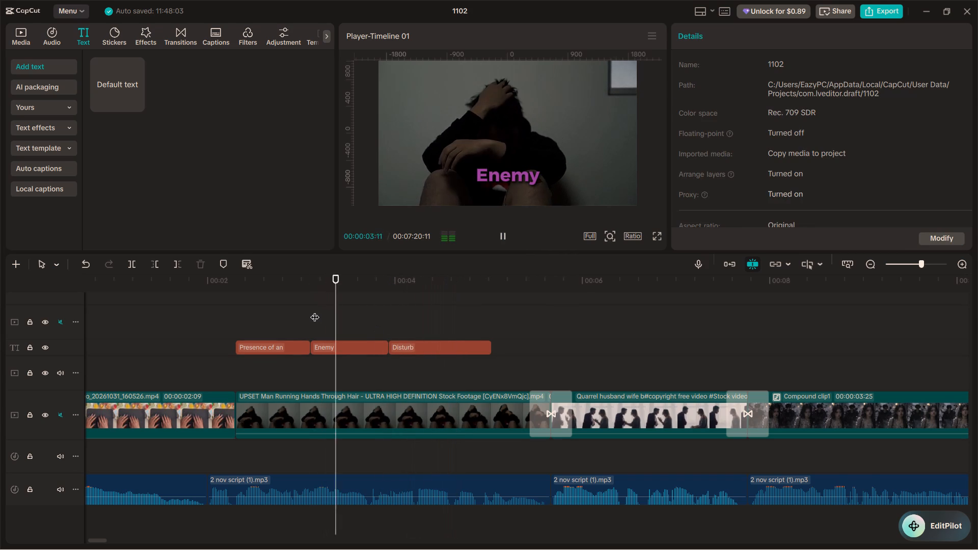
key(space)
click(422, 349)
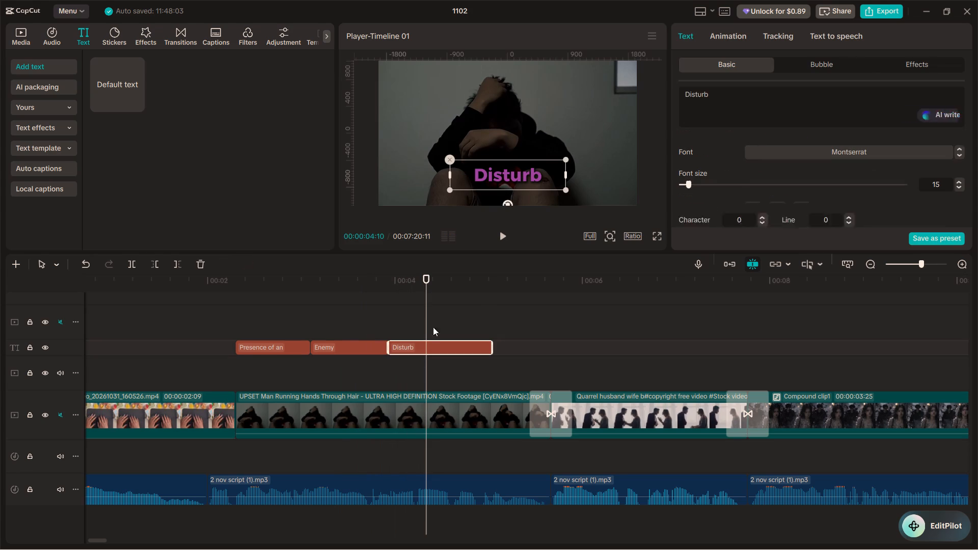
drag(728, 89, 682, 93)
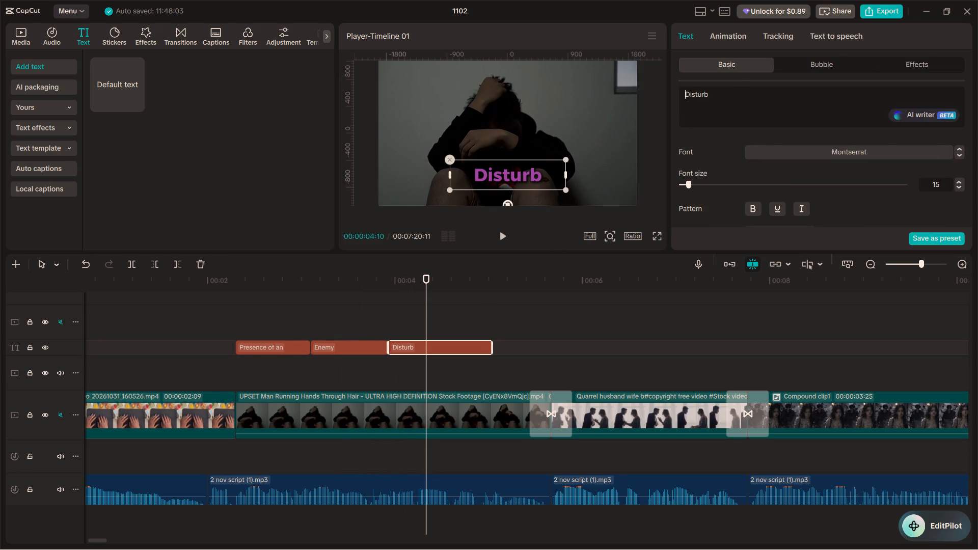
click(723, 102)
scroll(755, 170, down, 2)
click(791, 142)
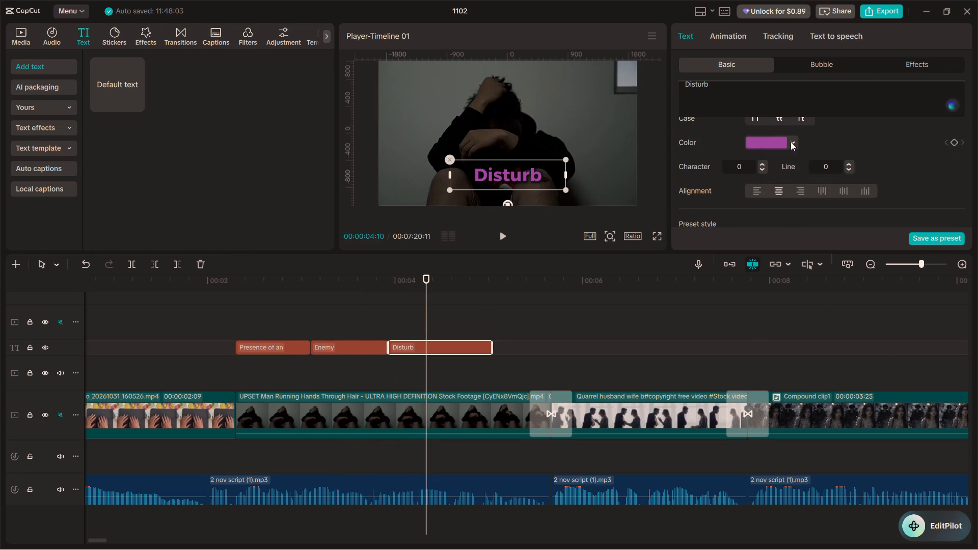
click(796, 321)
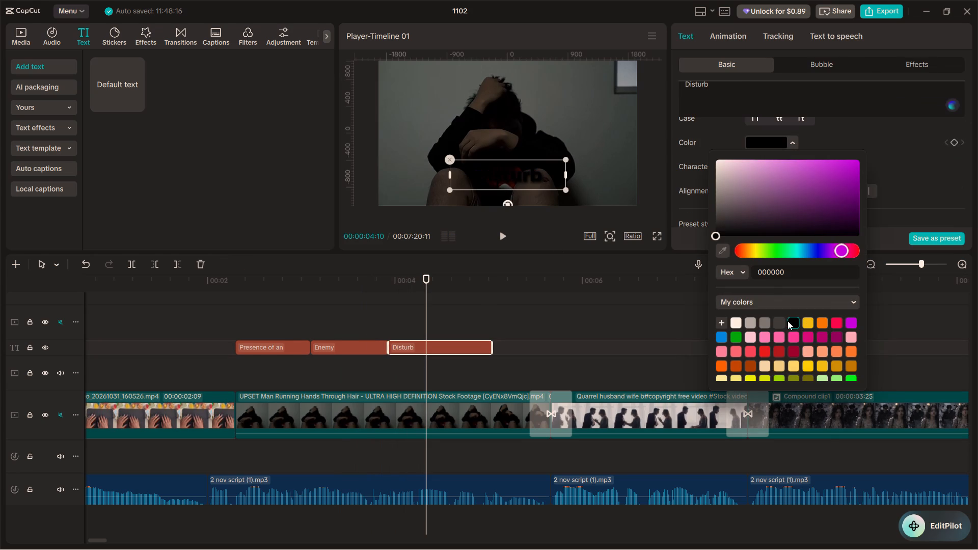
click(779, 320)
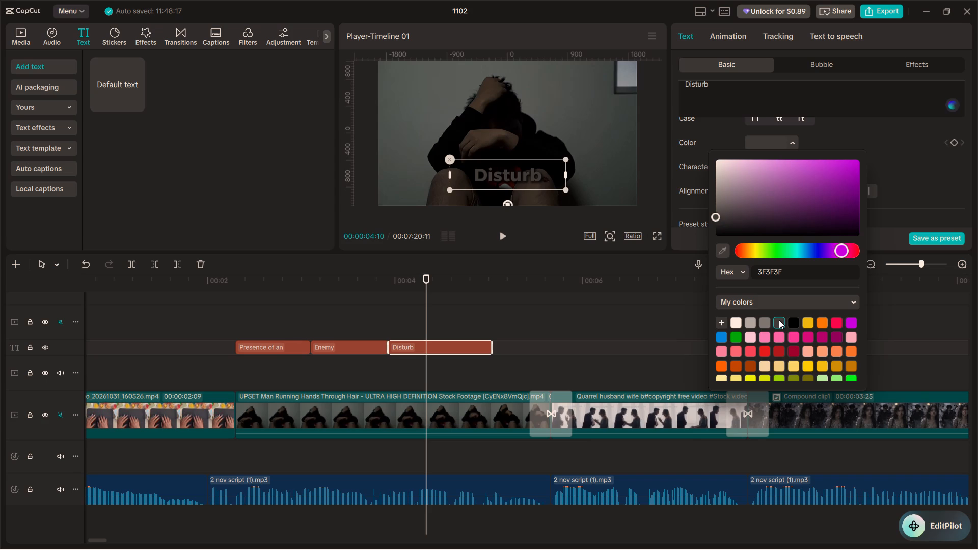
click(766, 322)
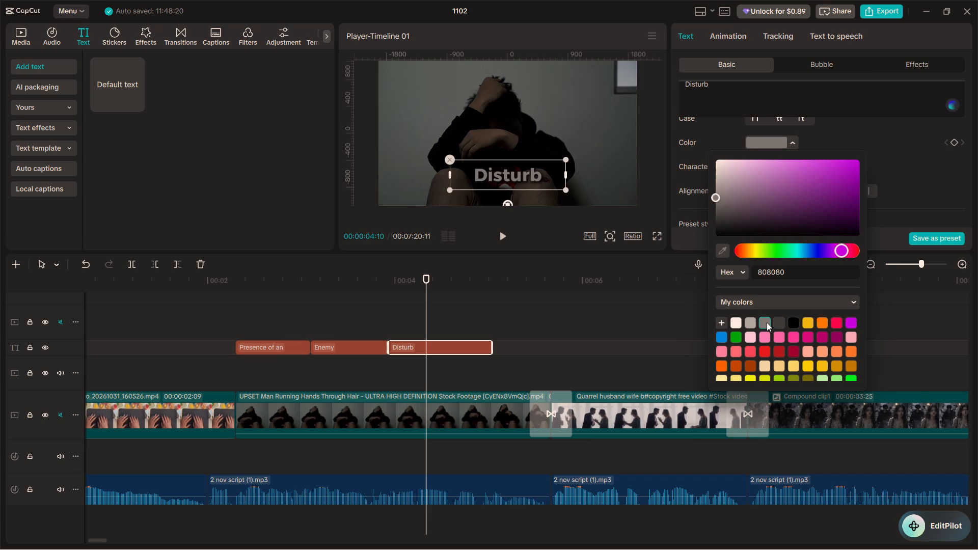
Replay the "Presence of an", "Enemy" and "Disturb" titles several times to examine their timing and look against the narration.
click(268, 318)
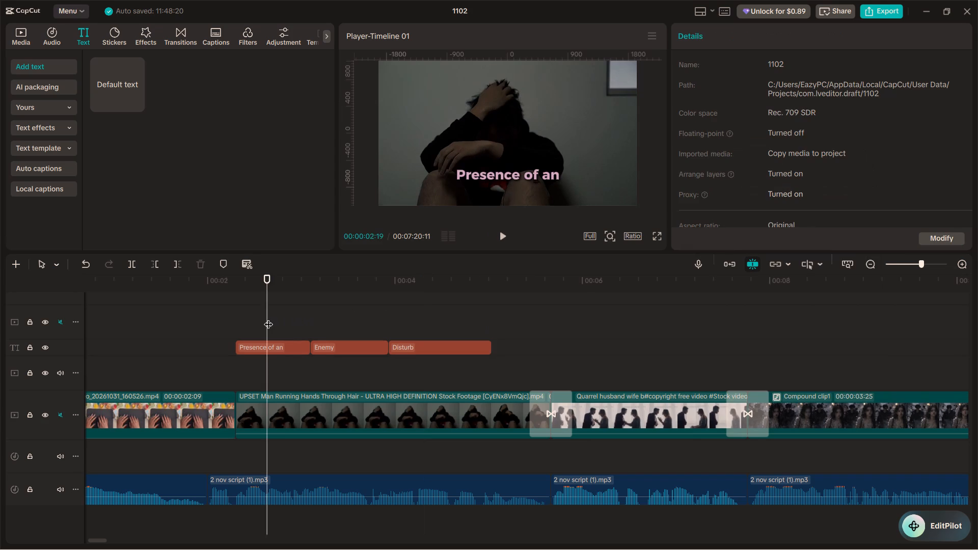
key(space)
key(space)
click(278, 351)
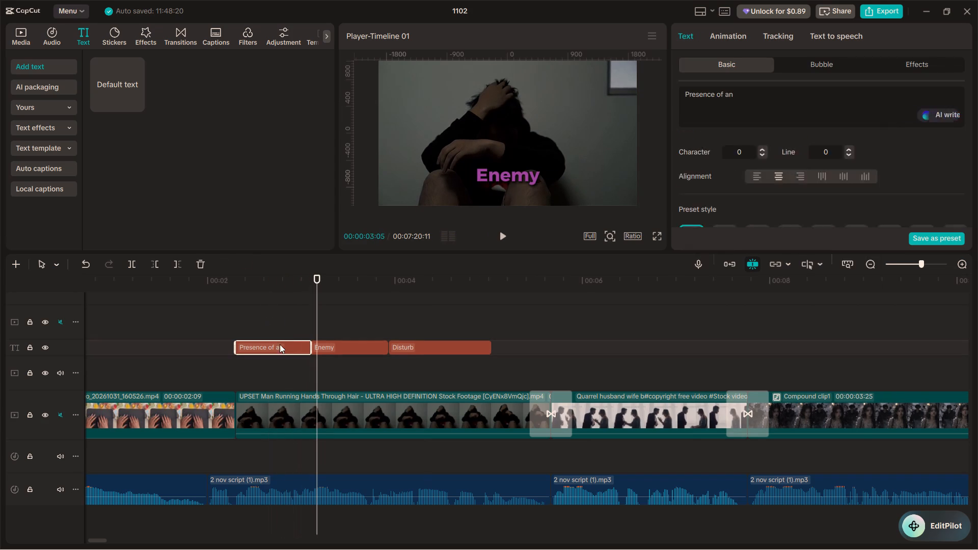
click(209, 302)
key(space)
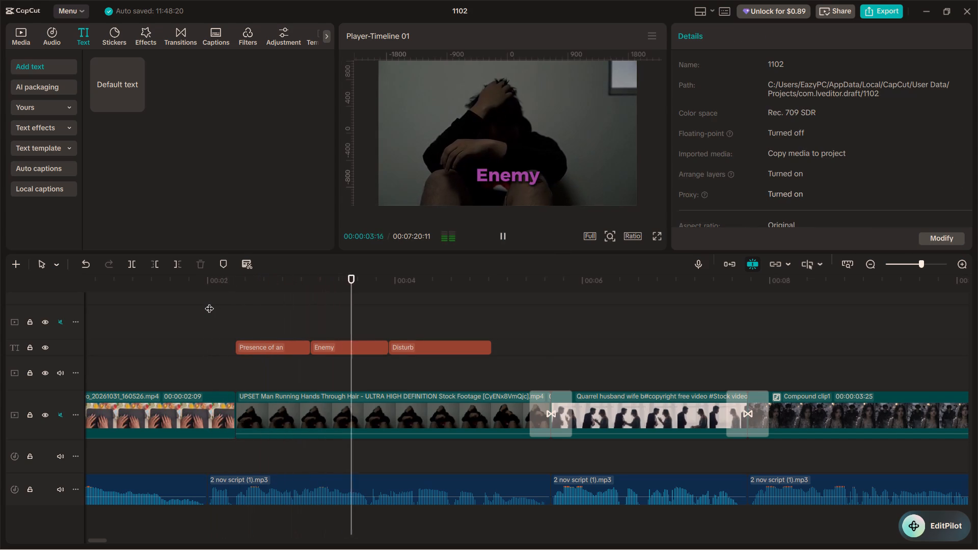
key(space)
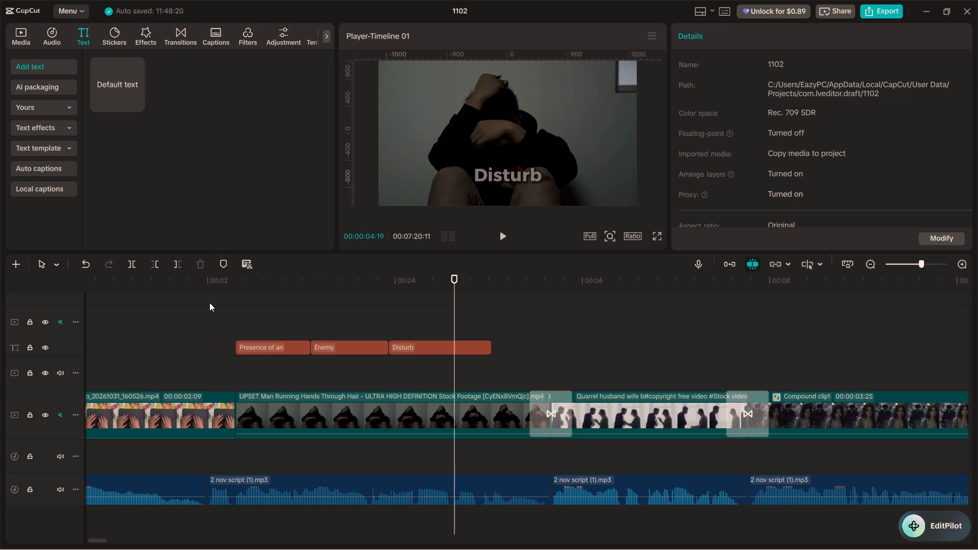
click(212, 309)
key(space)
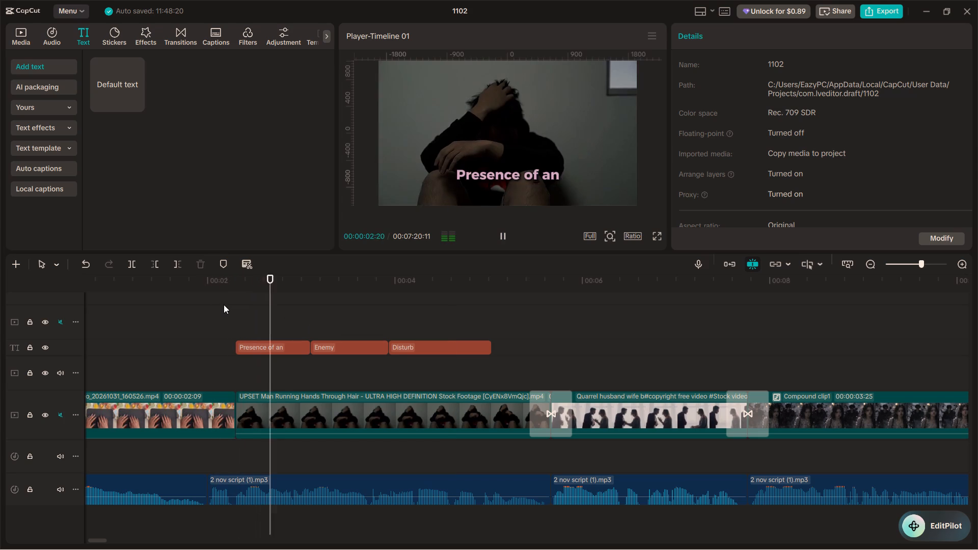
key(space)
click(253, 313)
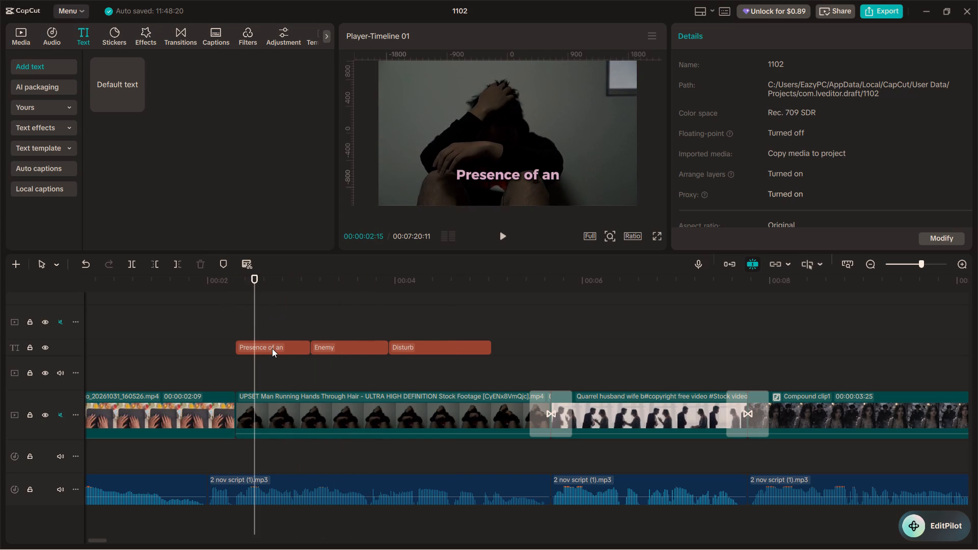
Browse alternative fonts for the "Presence of an" title and set its font to serif.
click(272, 348)
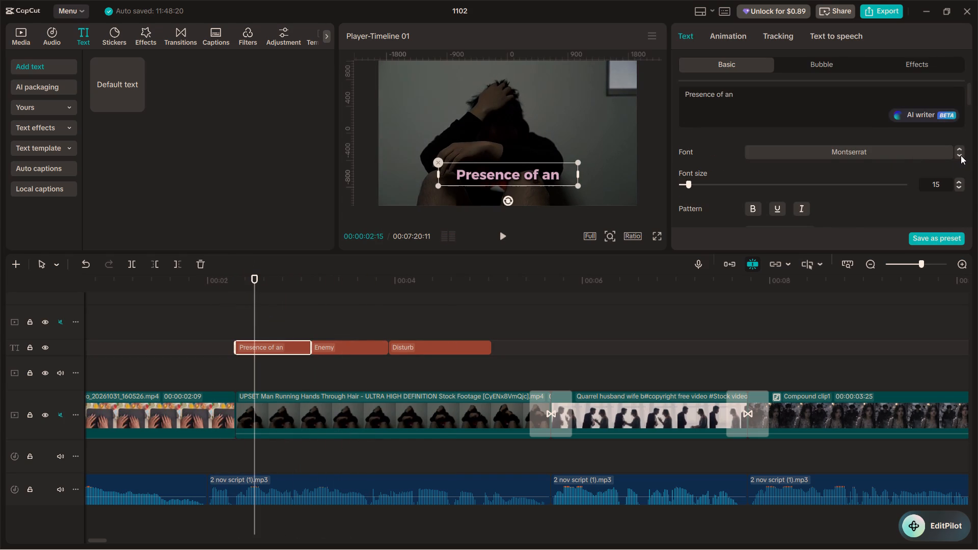
double_click(961, 155)
click(961, 155)
click(961, 155)
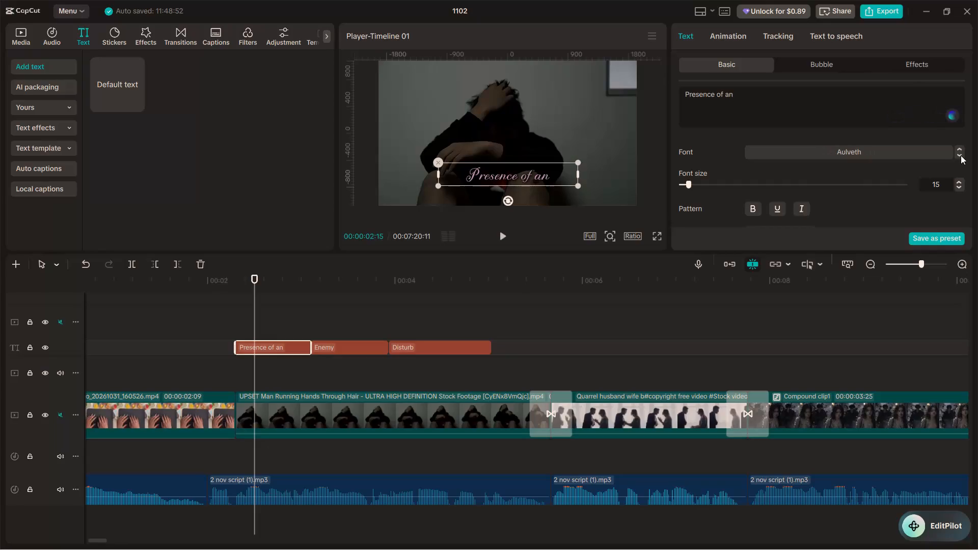
click(961, 155)
click(961, 155)
click(961, 155)
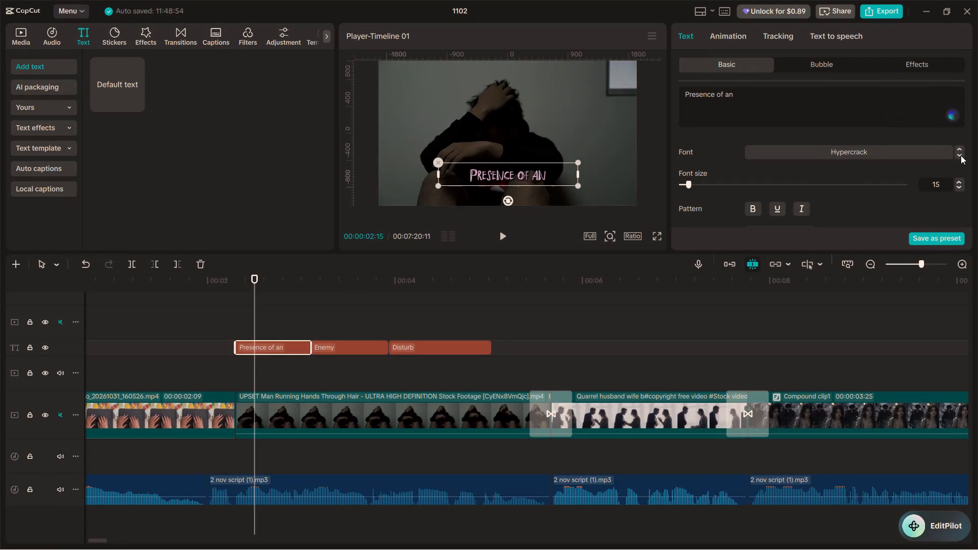
click(961, 155)
click(961, 155)
double_click(961, 155)
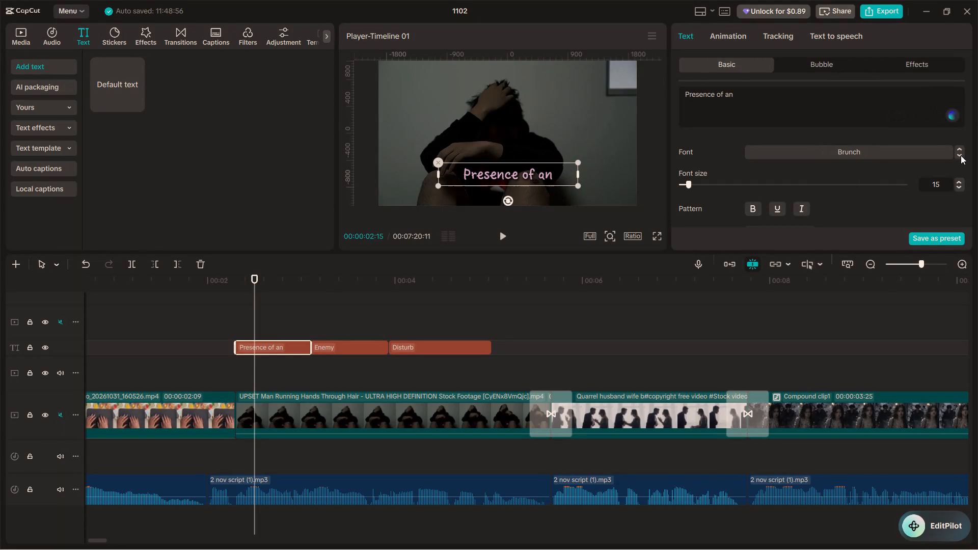
click(960, 152)
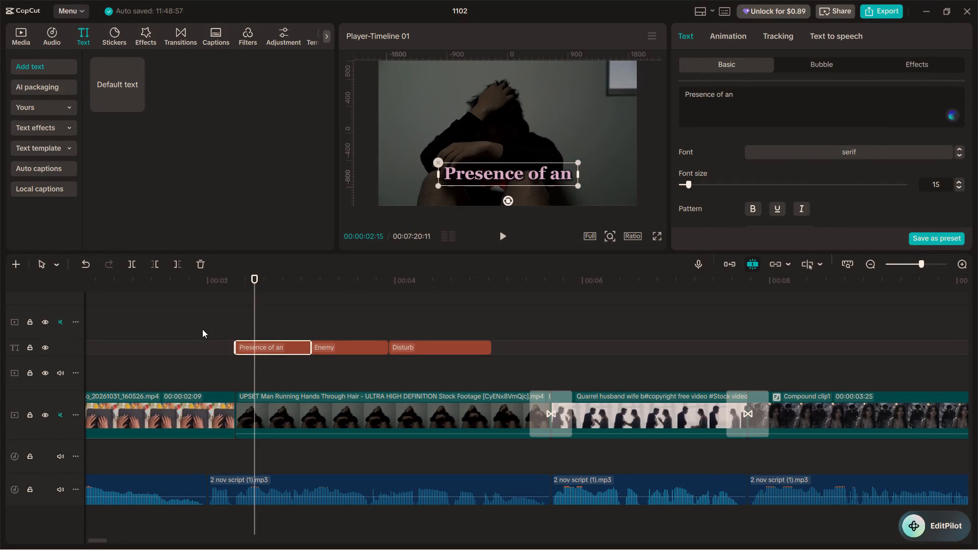
Play the three titles from before "Presence of an" through "Disturb" to examine the mixed fonts and colours.
click(202, 329)
key(space)
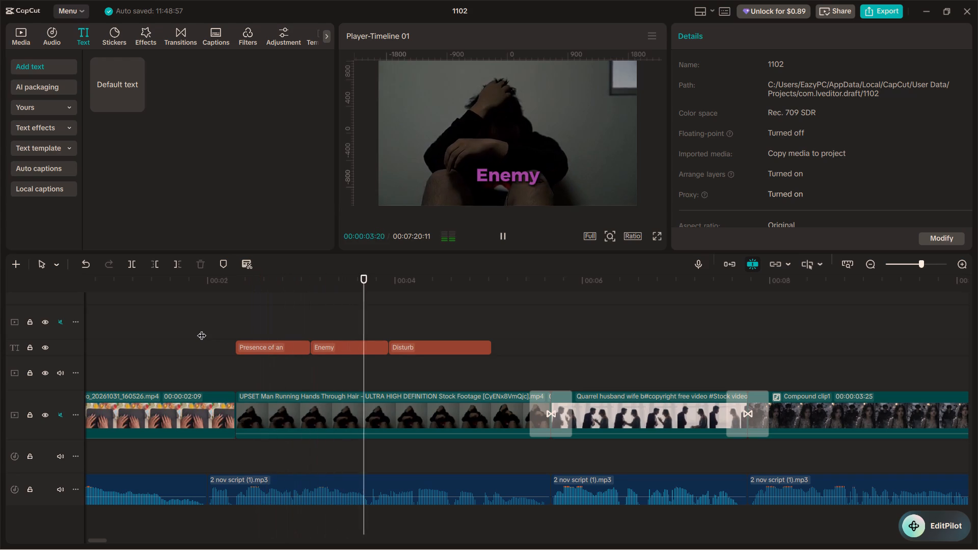
key(space)
click(293, 325)
click(275, 348)
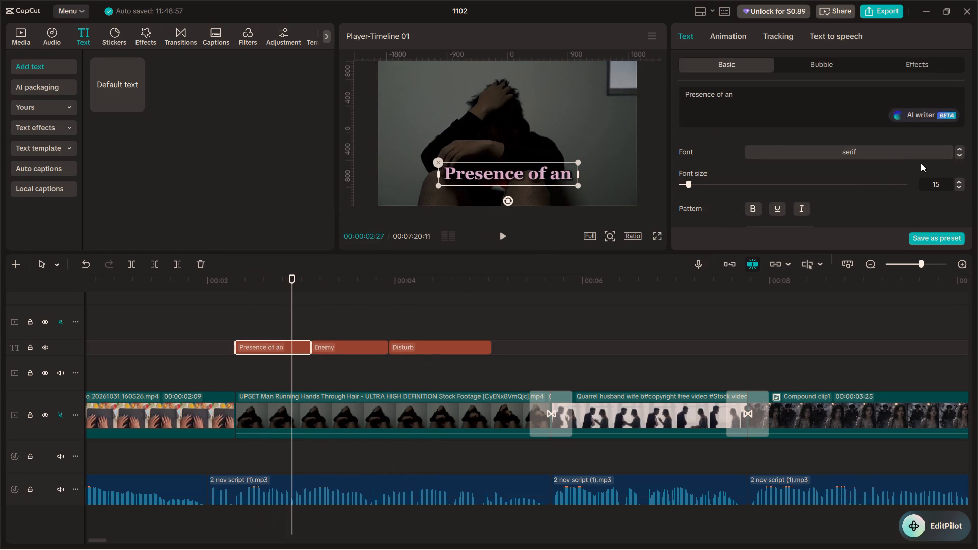
key(space)
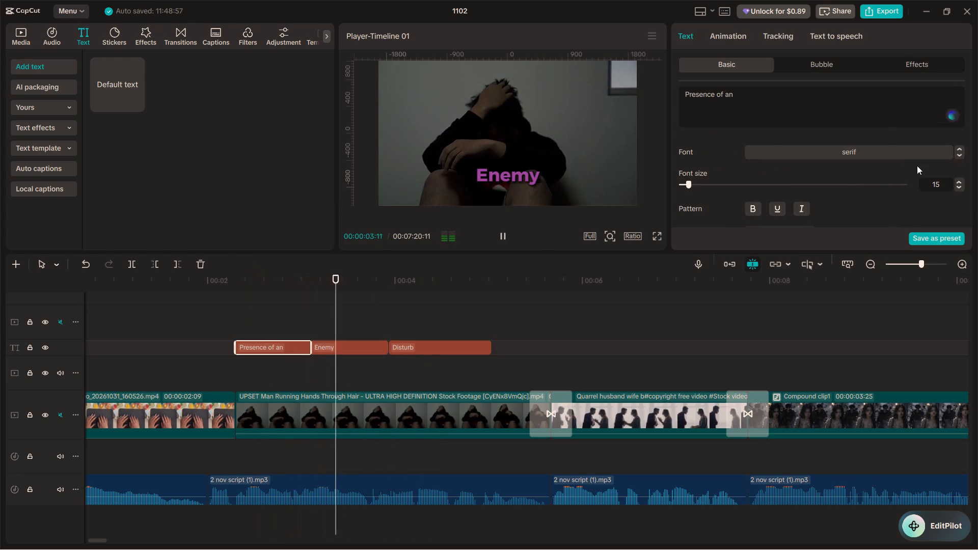
key(space)
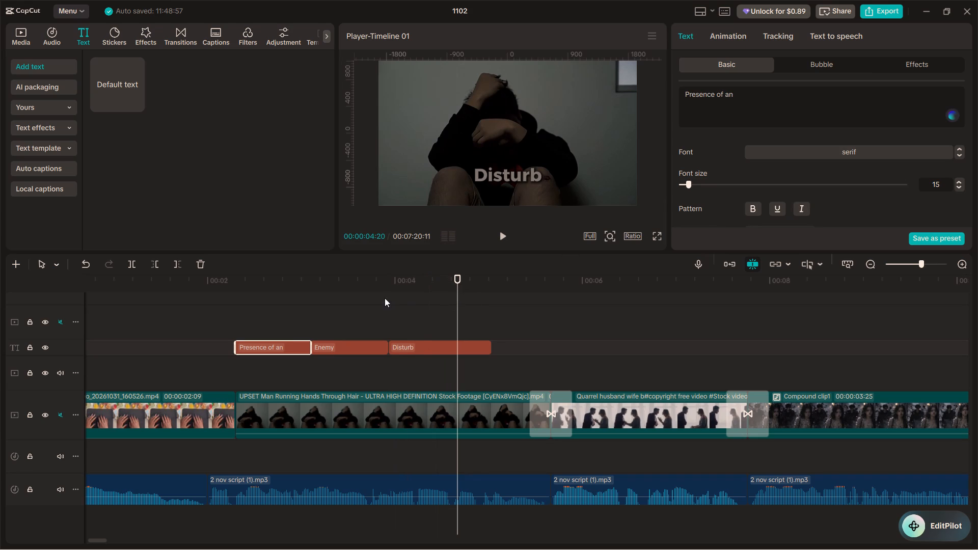
click(382, 310)
key(space)
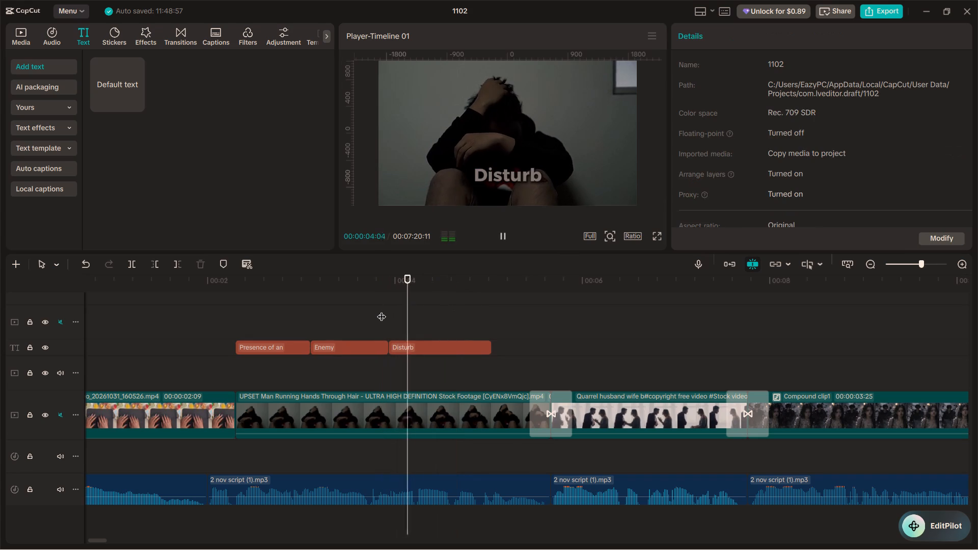
key(space)
click(418, 335)
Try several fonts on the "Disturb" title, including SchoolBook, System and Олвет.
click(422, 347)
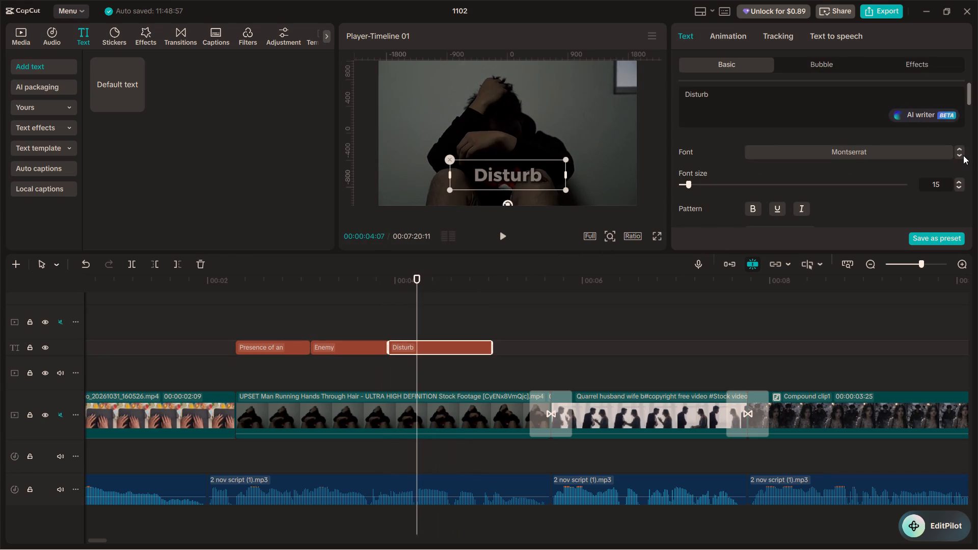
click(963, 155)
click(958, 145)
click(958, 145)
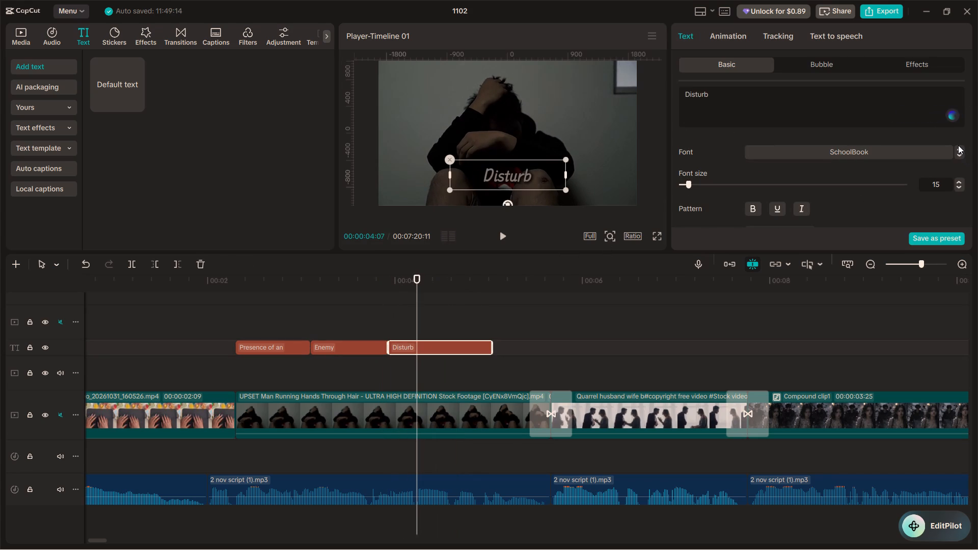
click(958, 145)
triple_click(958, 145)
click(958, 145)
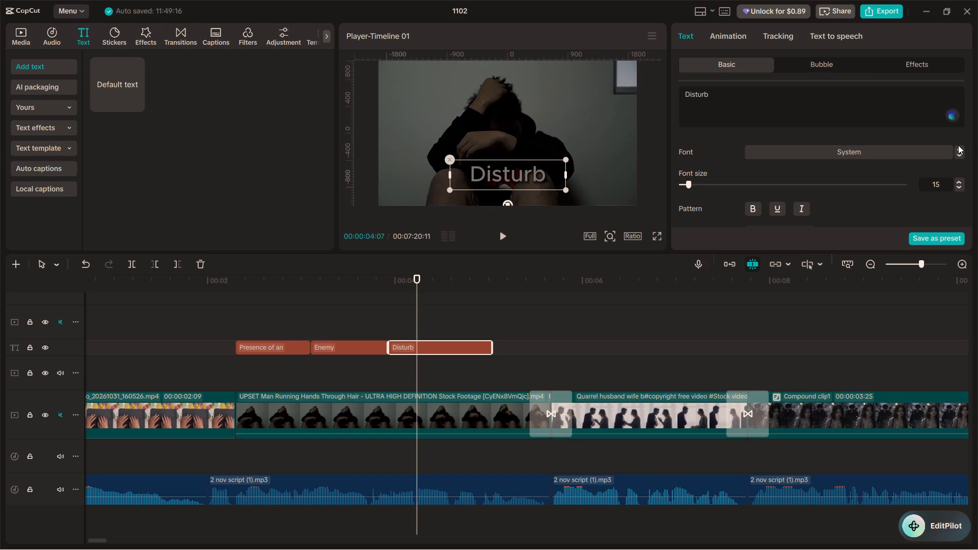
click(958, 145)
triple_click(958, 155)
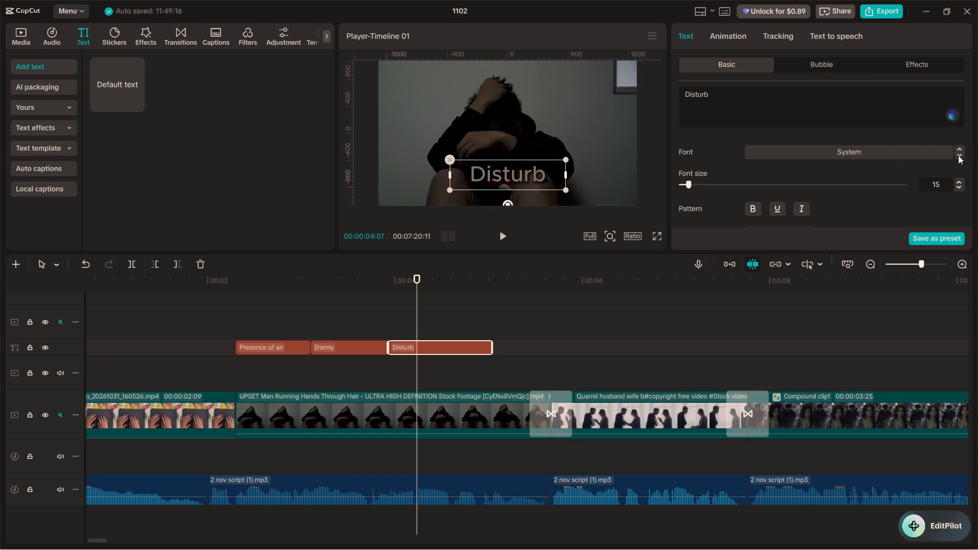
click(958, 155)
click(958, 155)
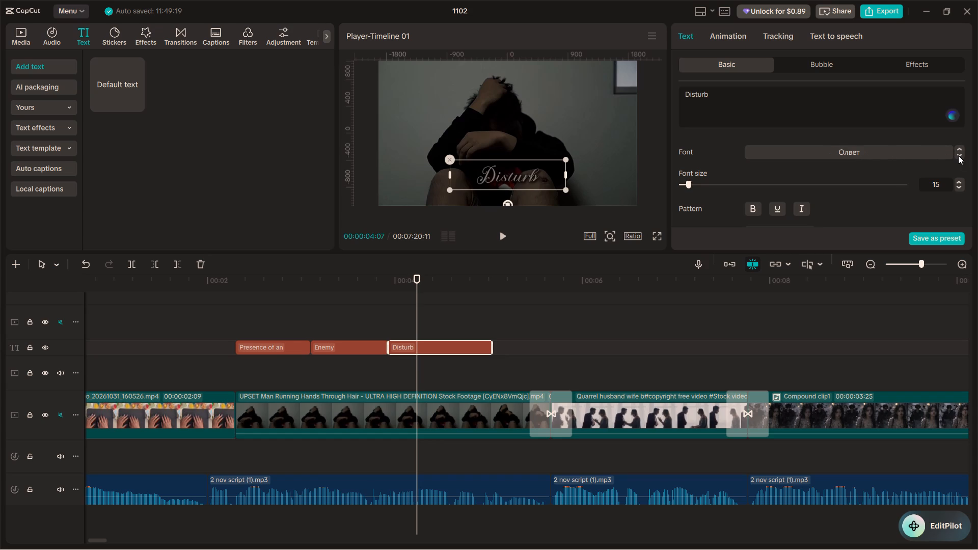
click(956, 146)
Replay the "Enemy" title, search the fonts for "serif", apply Serif to the "Disturb" title, and play the titles back.
click(320, 320)
key(space)
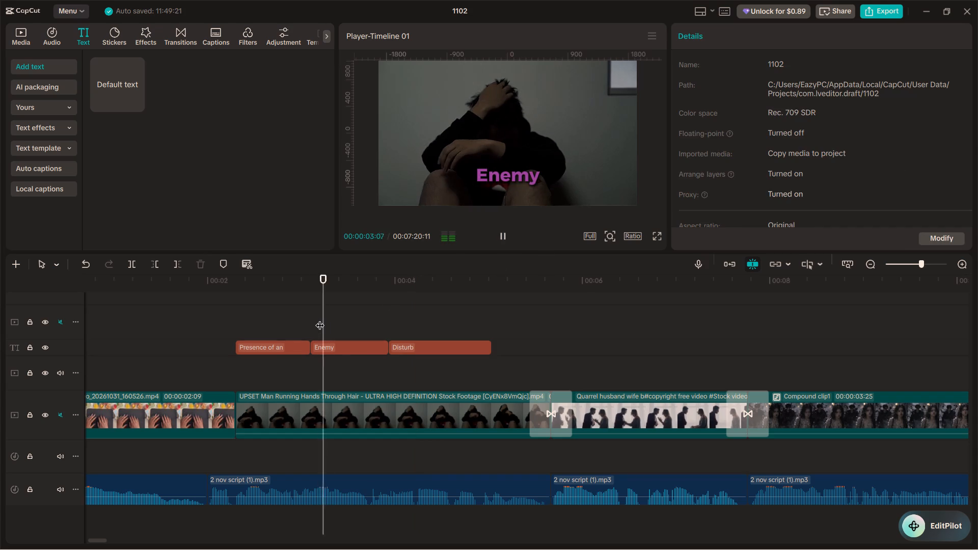
key(space)
click(466, 342)
drag(896, 153, 888, 151)
click(825, 155)
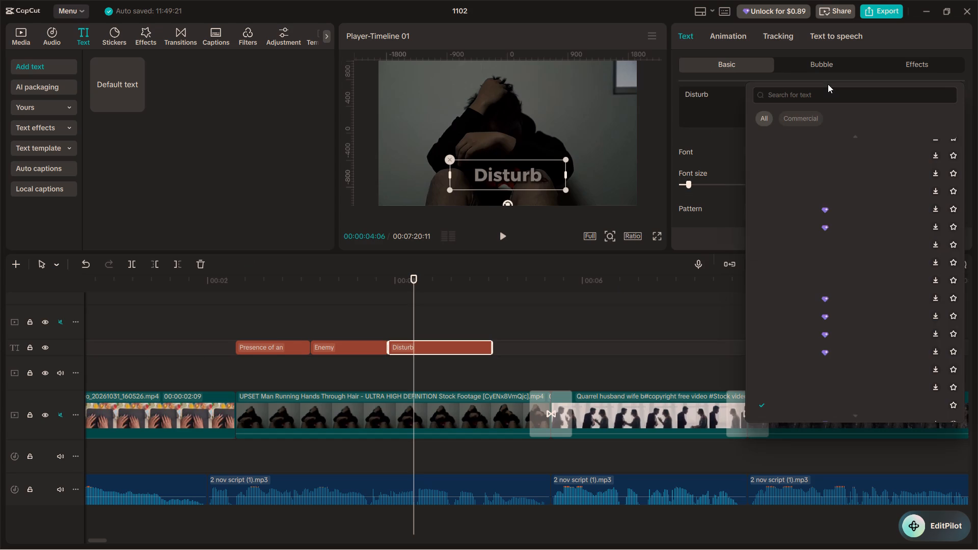
click(822, 90)
text(ser)
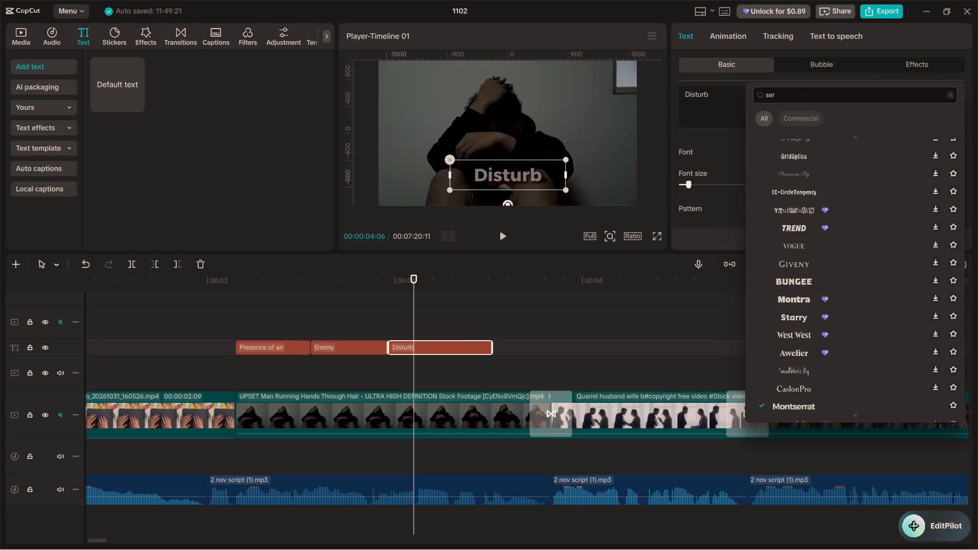
text(if)
key(Return)
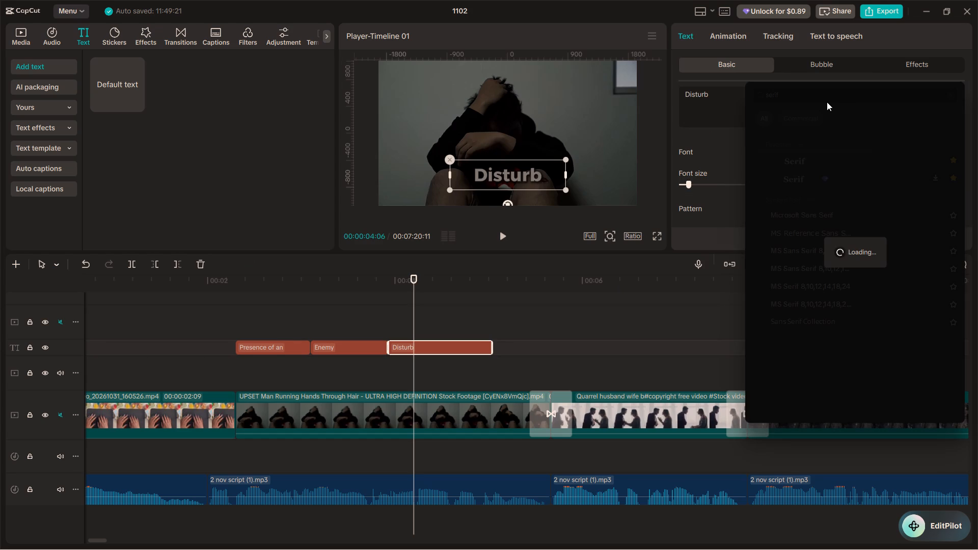
click(819, 156)
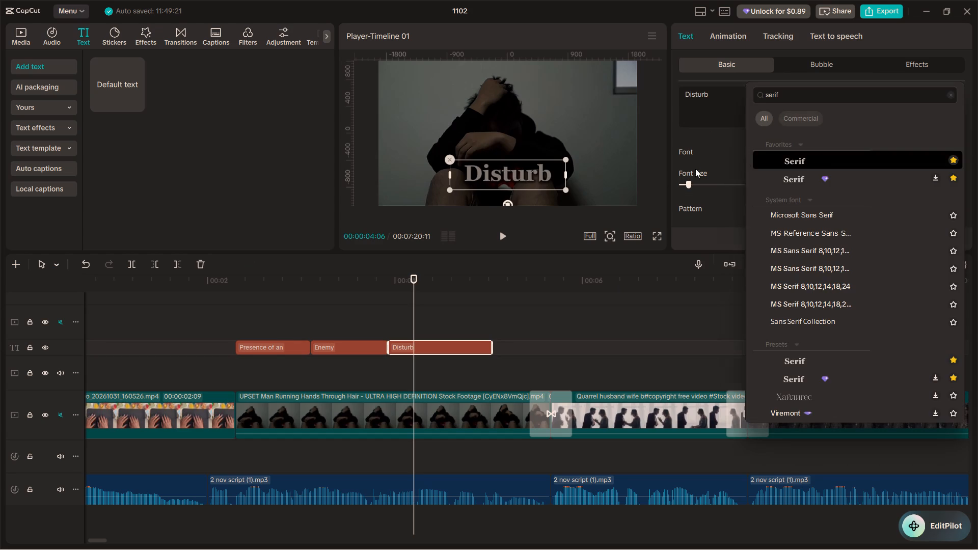
click(286, 316)
key(space)
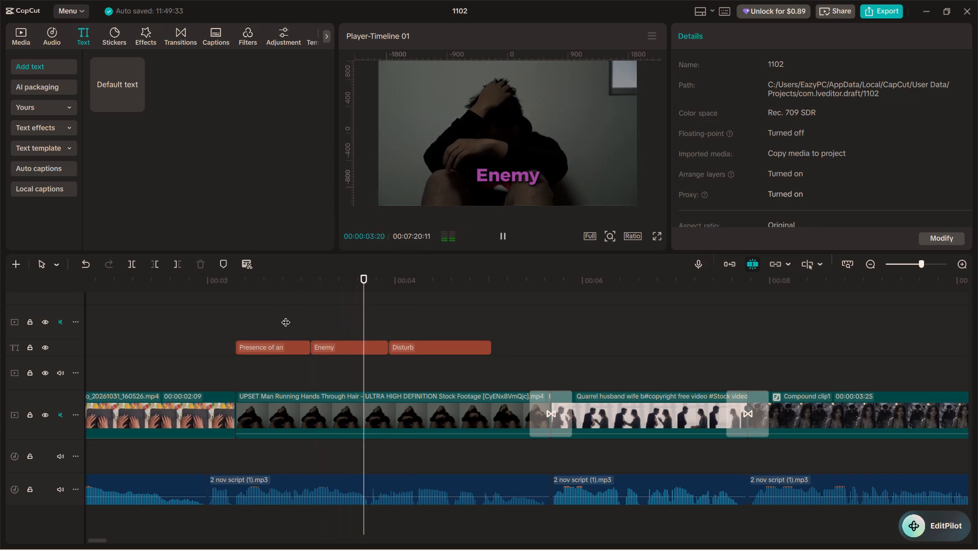
key(space)
click(406, 315)
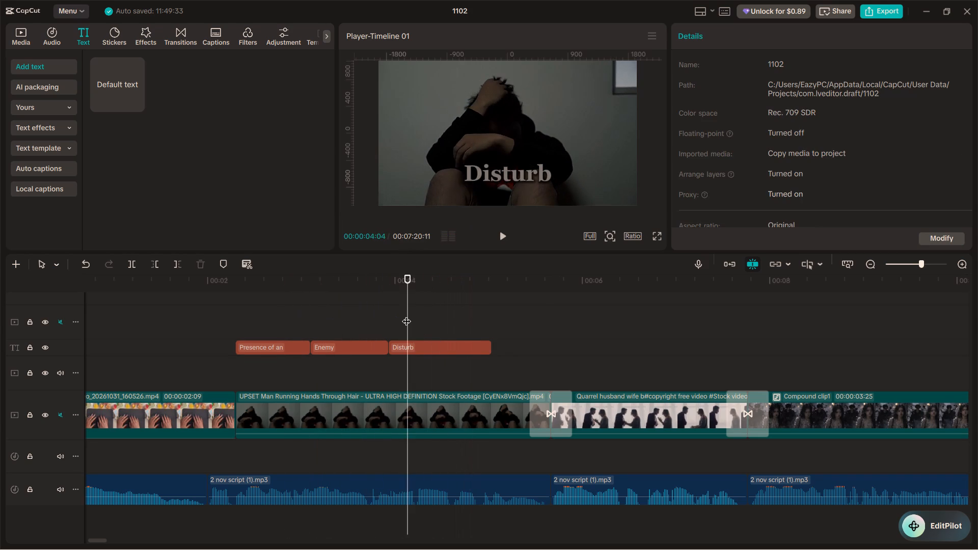
Play the narration repeatedly from the titles past the end of "Disturb" to examine where the next word begins.
key(space)
key(space)
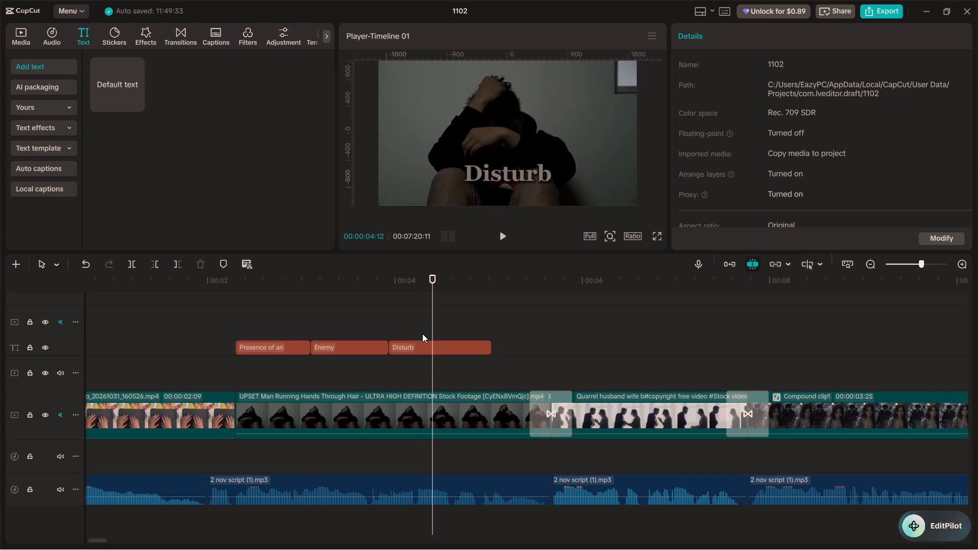
key(space)
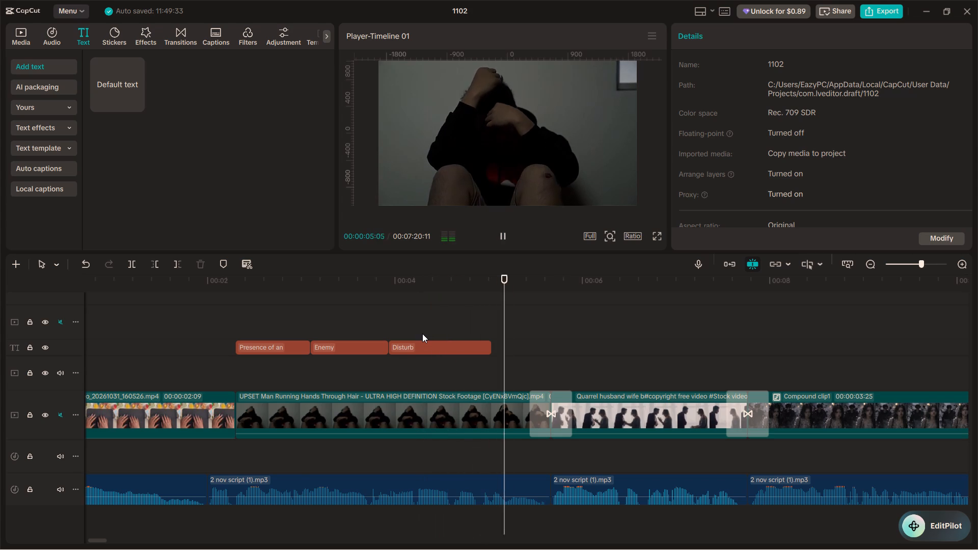
key(space)
click(477, 321)
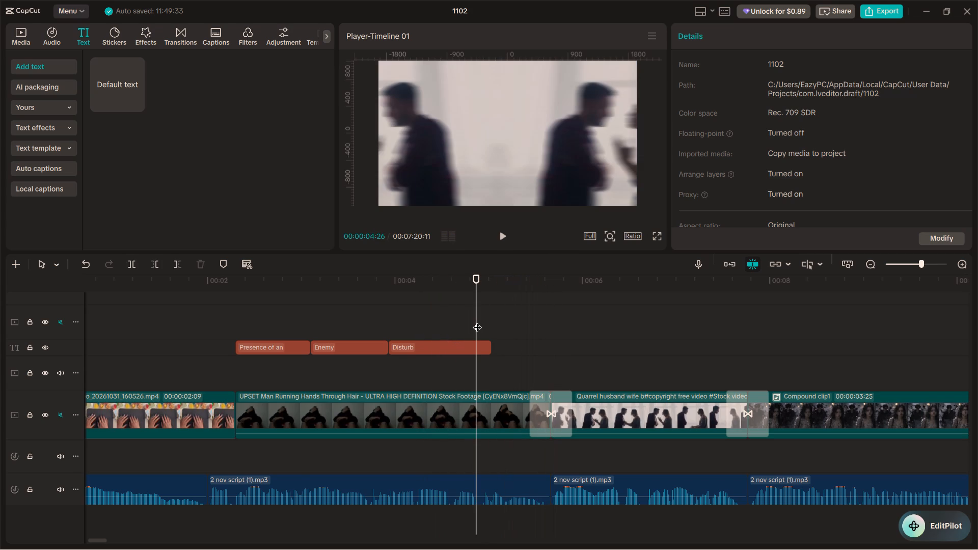
key(space)
key(space)
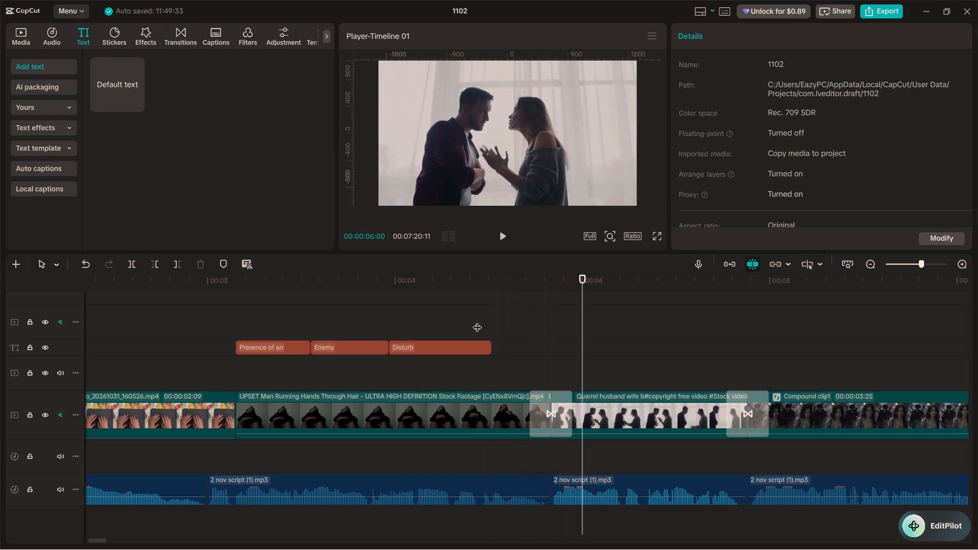
click(366, 314)
click(352, 319)
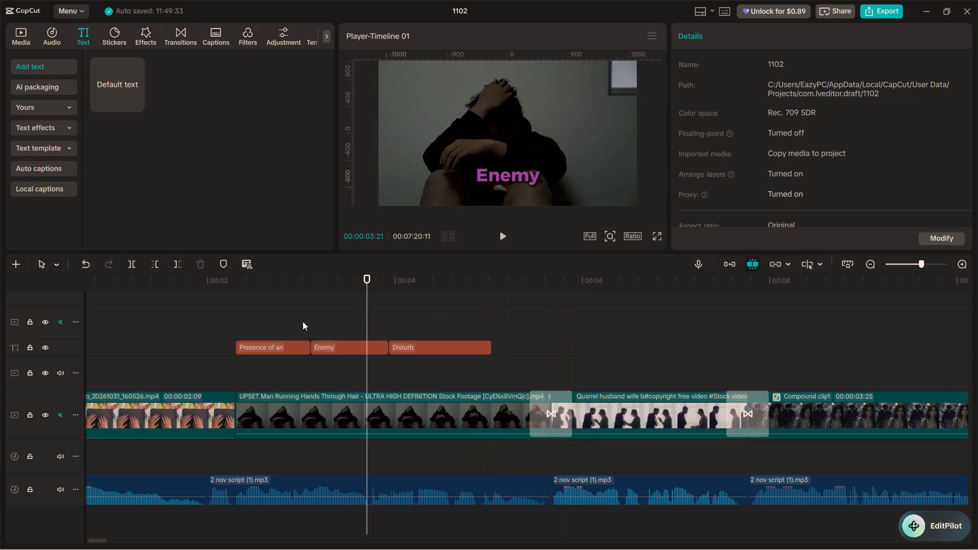
click(269, 312)
key(space)
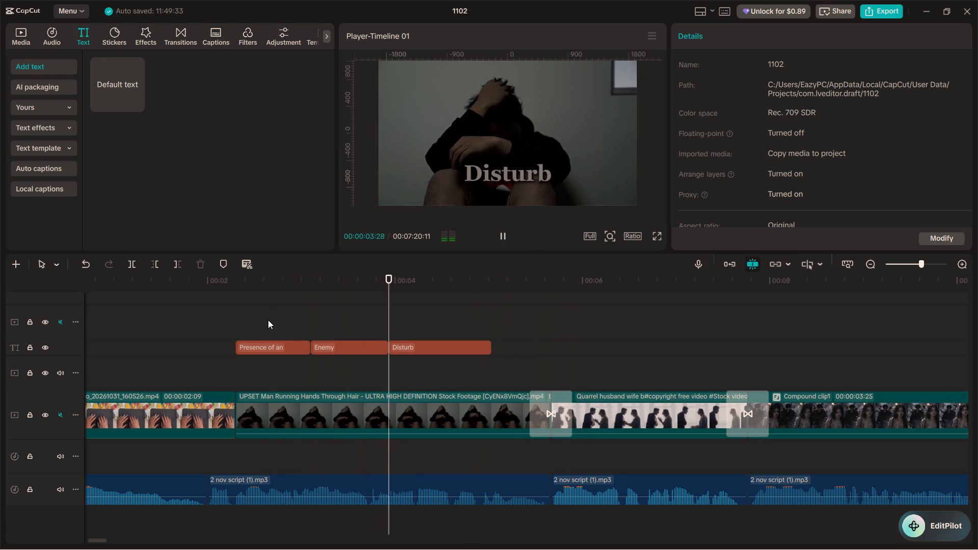
key(space)
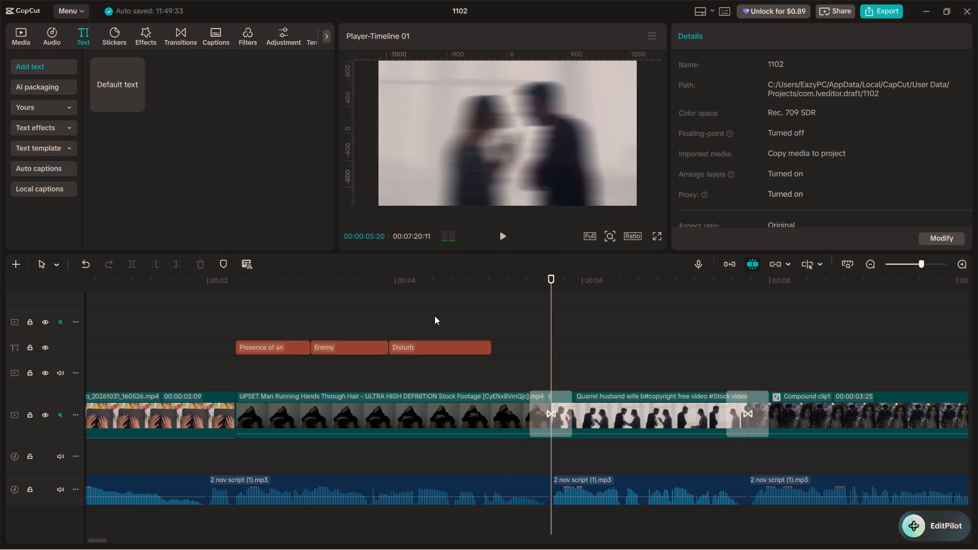
click(498, 321)
key(space)
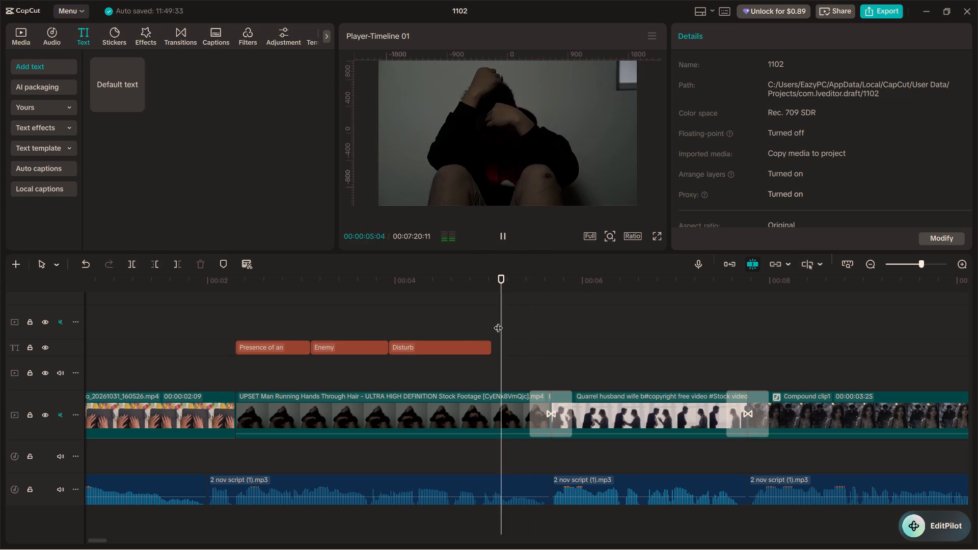
key(space)
click(466, 312)
key(space)
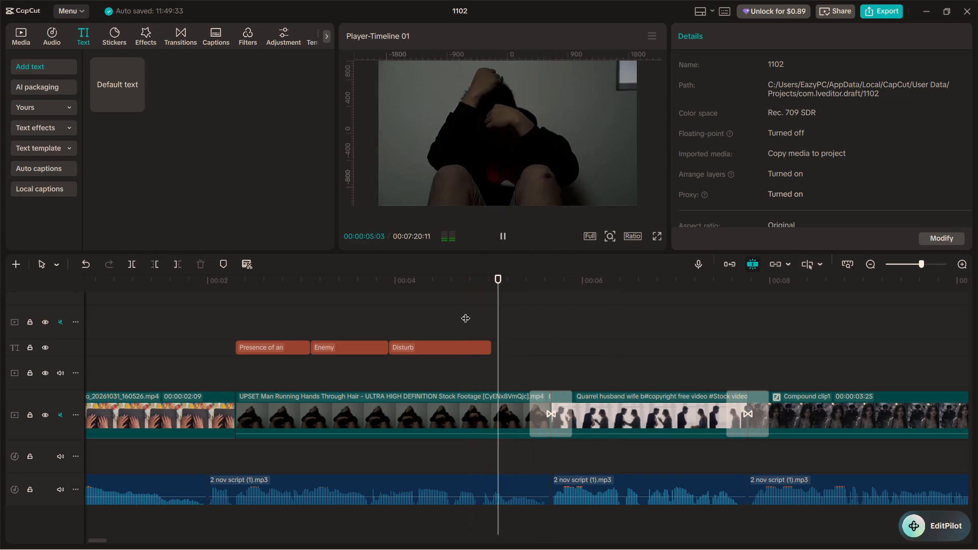
key(space)
click(466, 312)
click(466, 312)
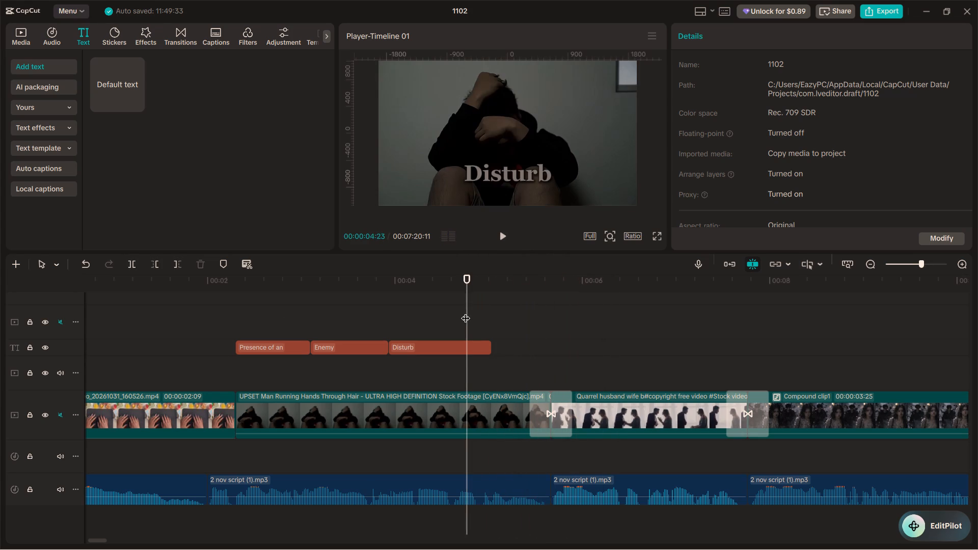
Split the "Disturb" title at 00:00:04:28 and extend its second part to the start of the quarrel clip.
ctrl+scroll(481, 324, up, 12)
key(space)
key(space)
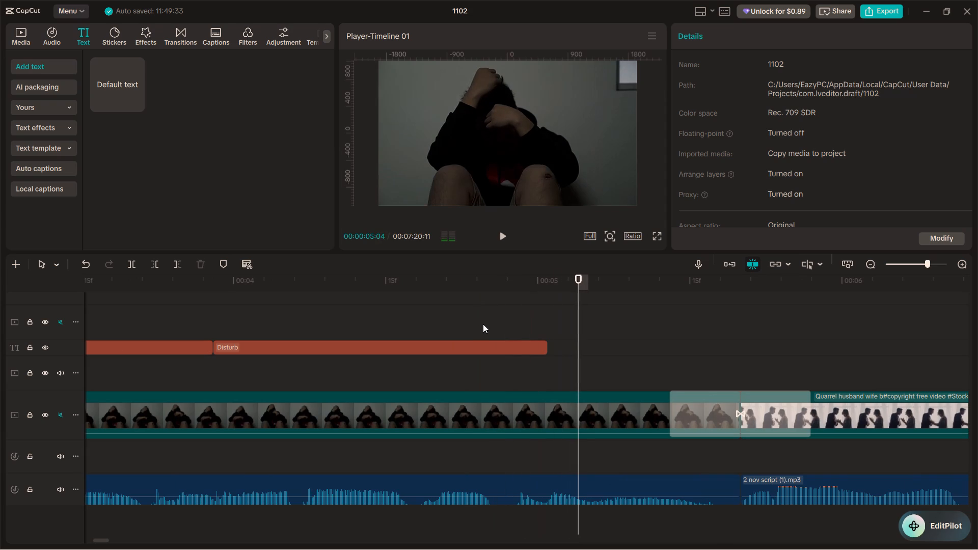
click(487, 308)
drag(487, 308, 513, 319)
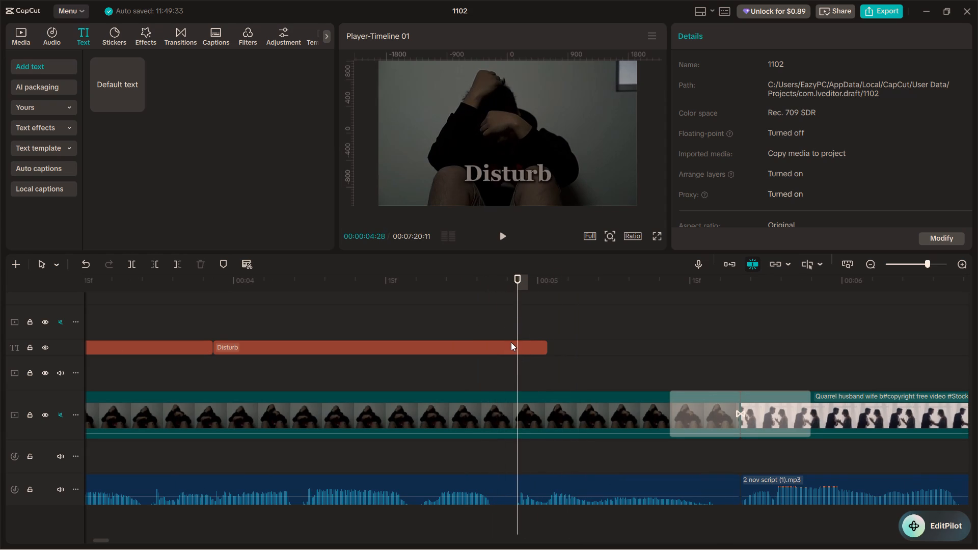
click(511, 342)
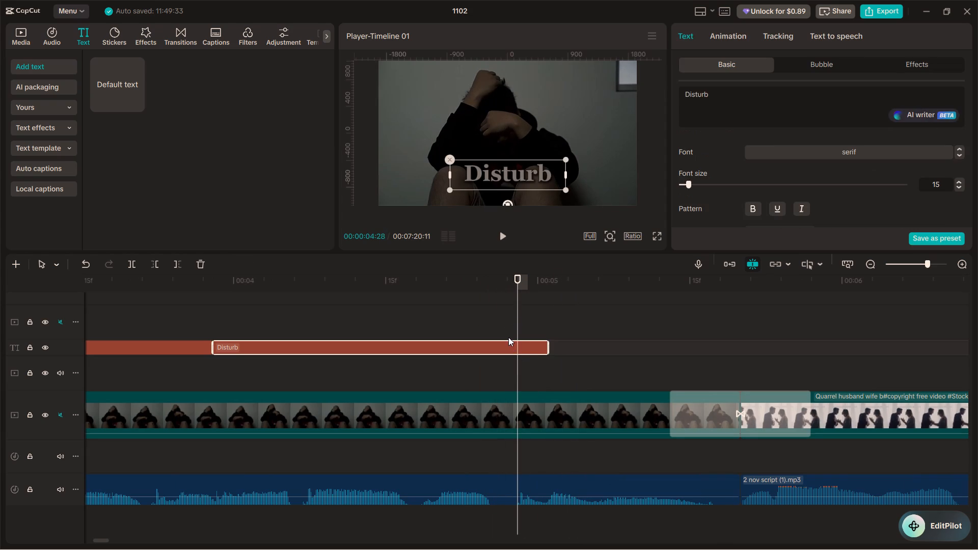
key(ctrl+b)
click(529, 351)
drag(548, 347, 693, 353)
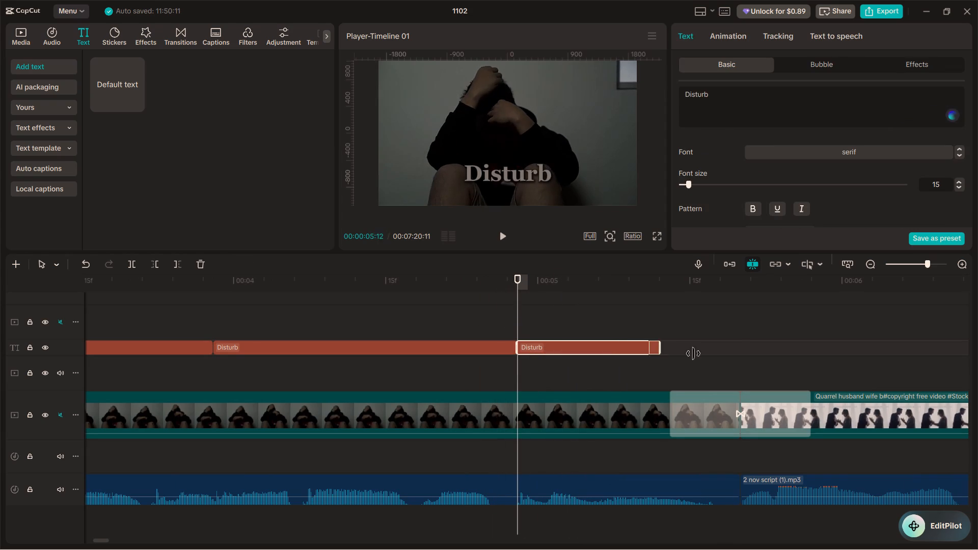
drag(693, 353, 737, 362)
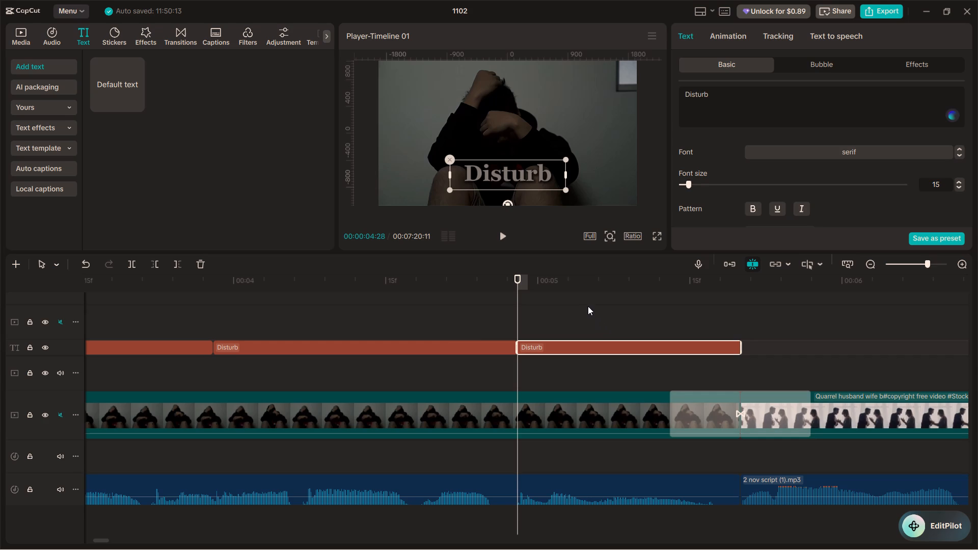
Replace the text of the second "Disturb" title piece with "Peace".
drag(721, 97, 659, 85)
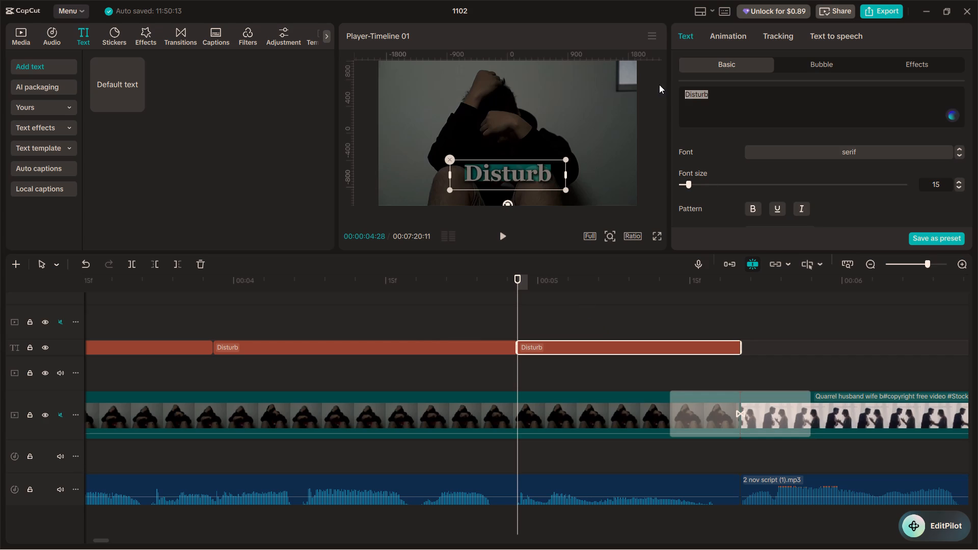
text(Pe)
key(BackSpace)
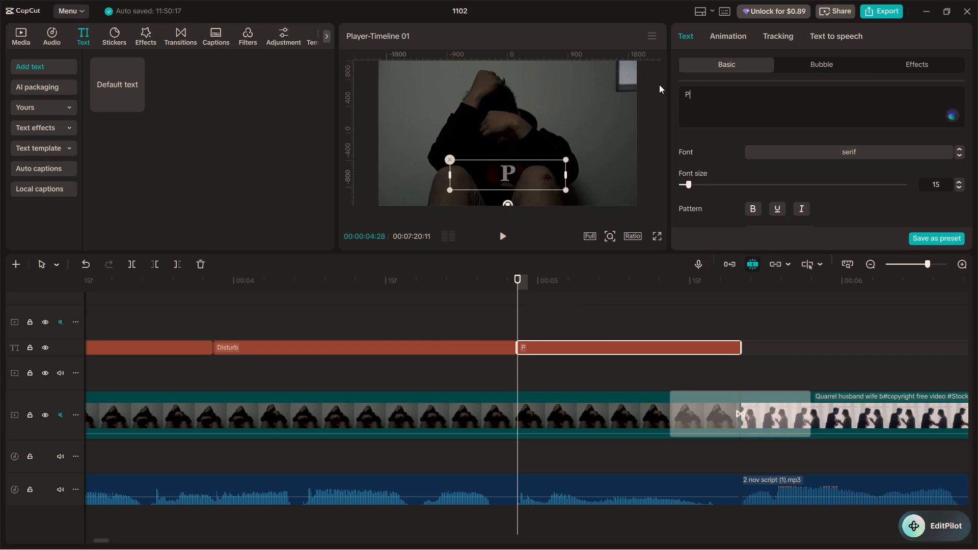
key(e)
key(BackSpace)
text(iece)
key(BackSpace)
key(BackSpace)
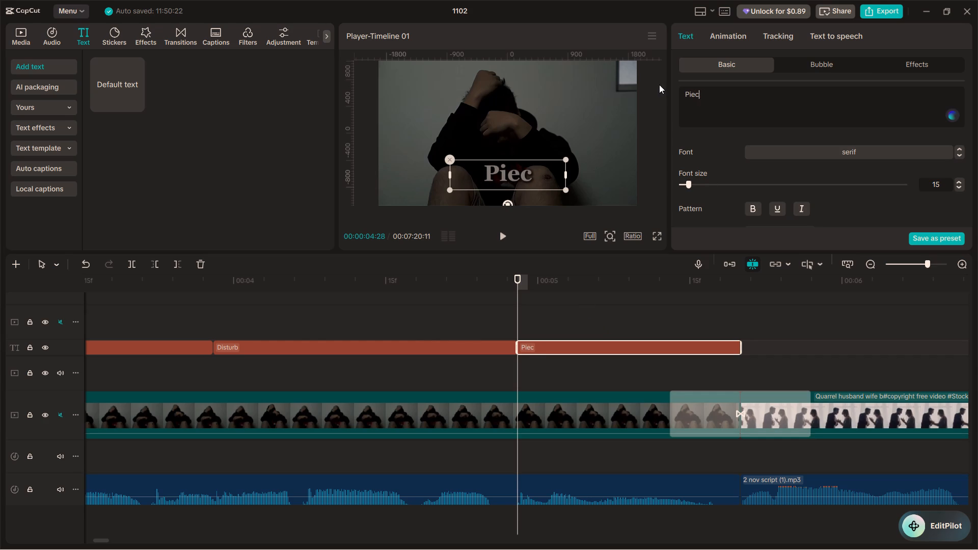
key(BackSpace)
key(BackSpace)
text(eace)
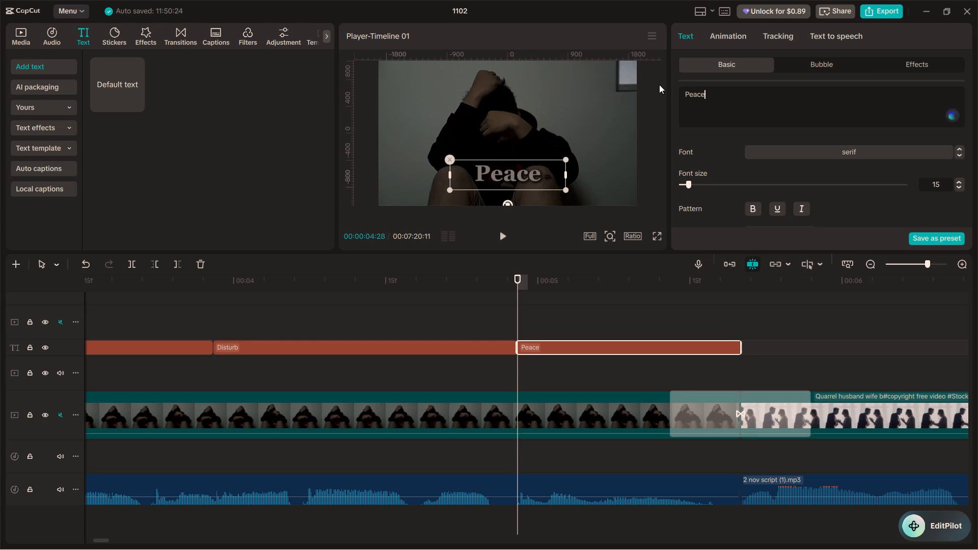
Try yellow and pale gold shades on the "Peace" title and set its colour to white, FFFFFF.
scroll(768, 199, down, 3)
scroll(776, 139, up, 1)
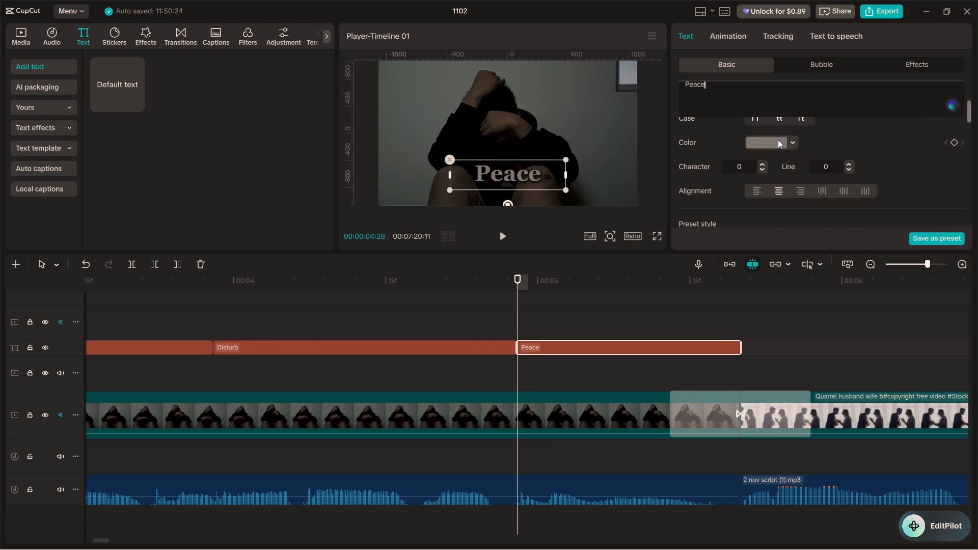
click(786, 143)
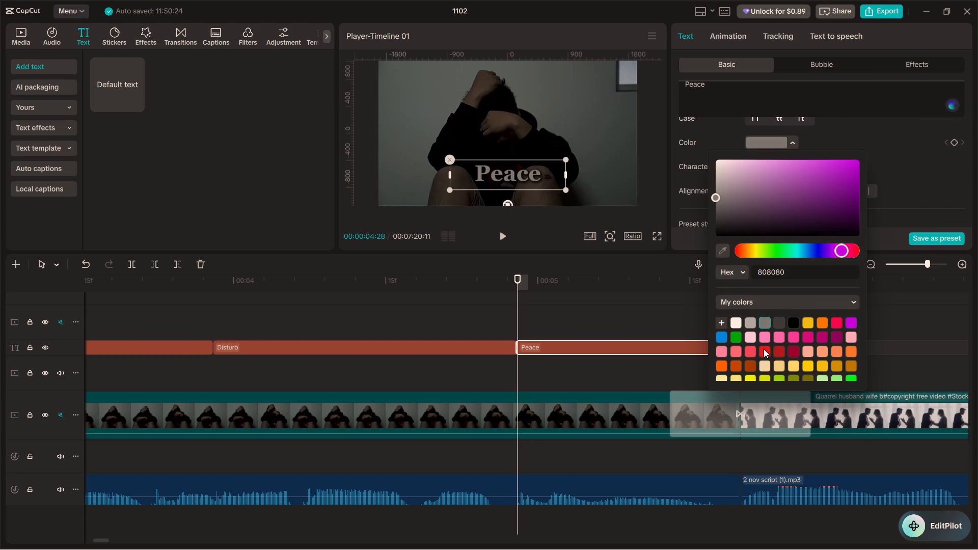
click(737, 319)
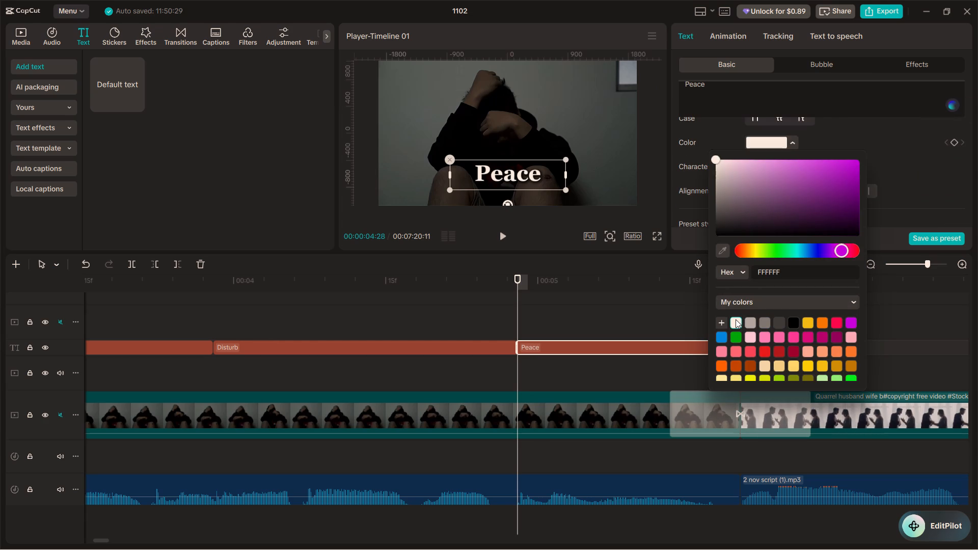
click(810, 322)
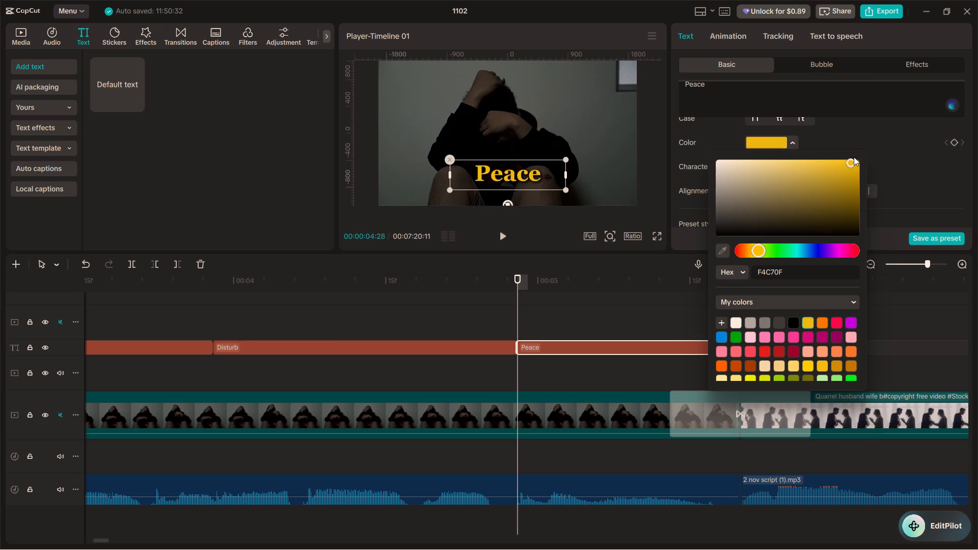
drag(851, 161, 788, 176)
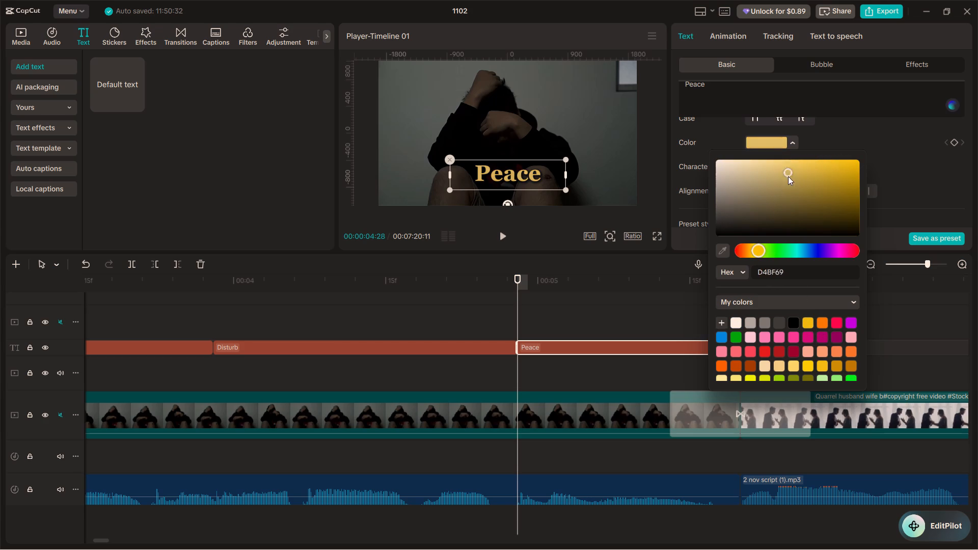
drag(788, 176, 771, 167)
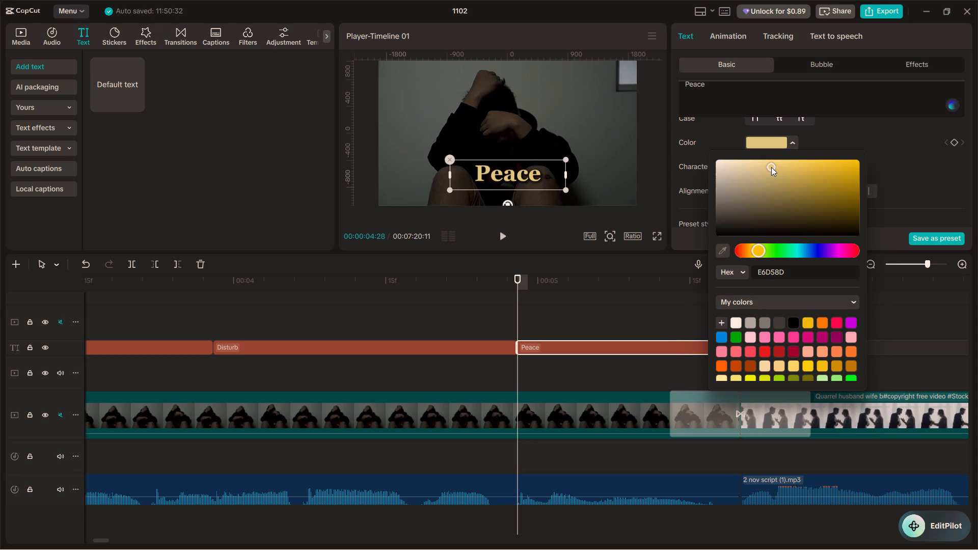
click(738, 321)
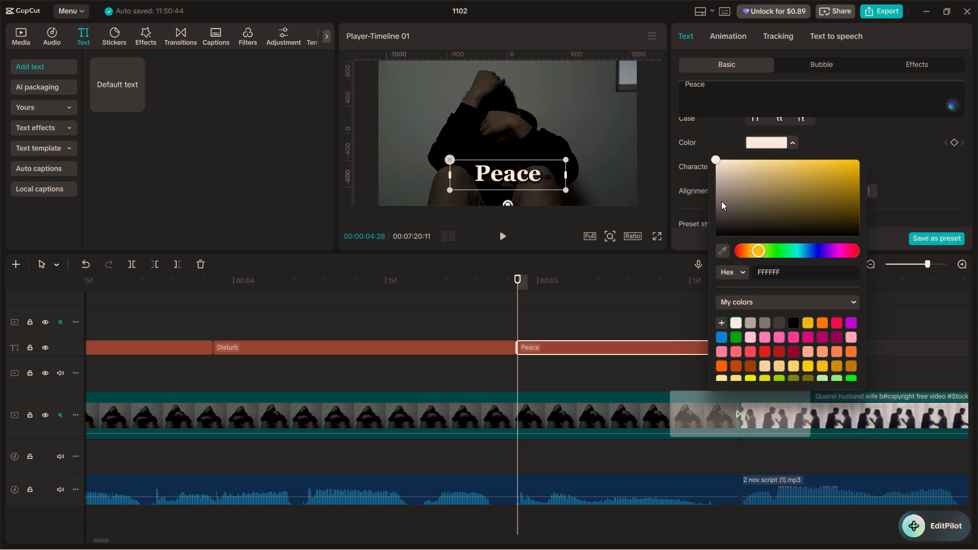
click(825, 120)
Make the "Peace" title italic.
scroll(810, 136, up, 2)
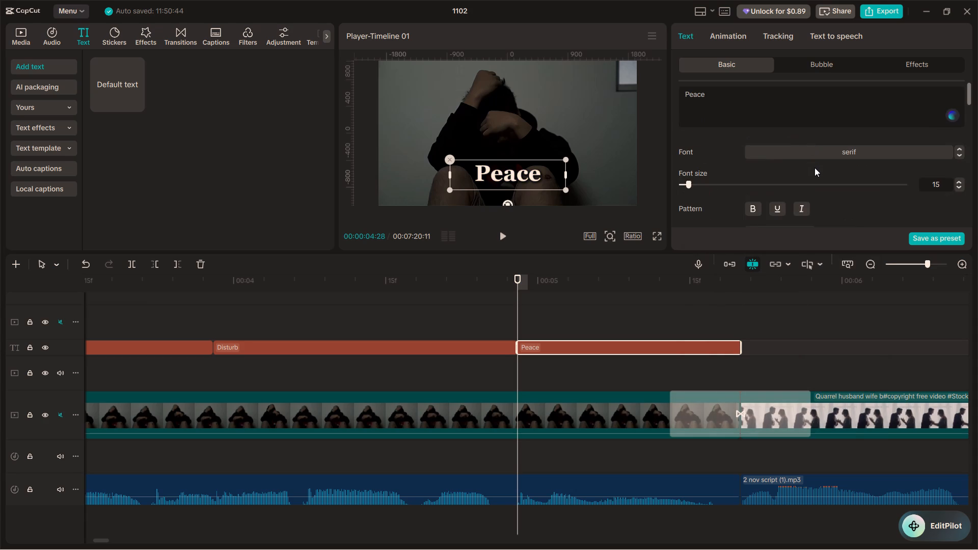
scroll(814, 168, down, 1)
click(805, 148)
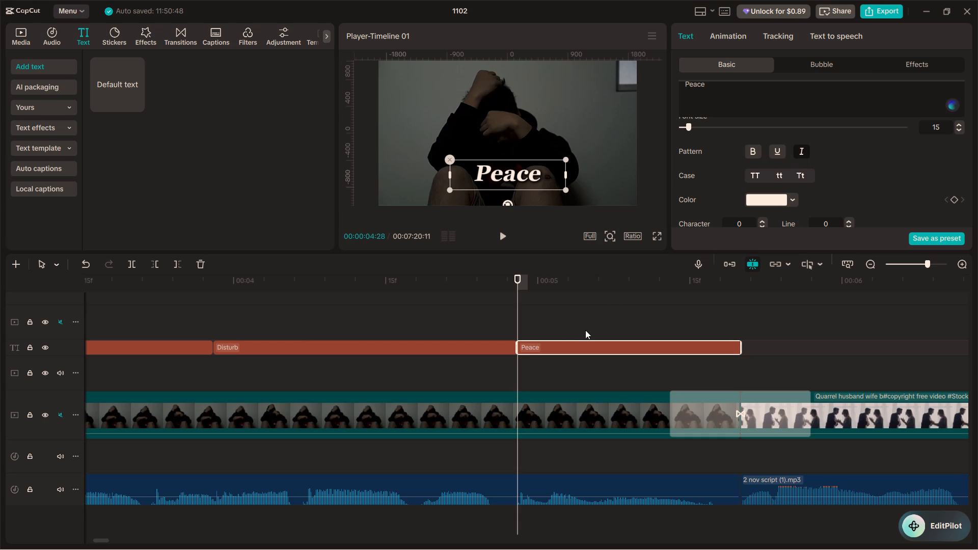
Play the titles through "Disturb" and "Peace" to examine their timing and styling against the narration.
click(490, 314)
key(space)
key(space)
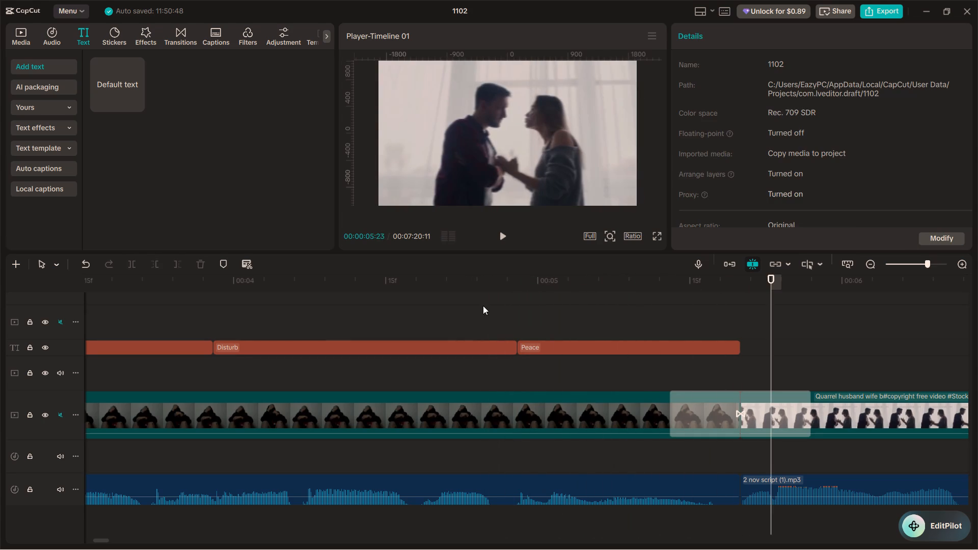
click(483, 306)
click(436, 318)
click(393, 322)
key(space)
key(space)
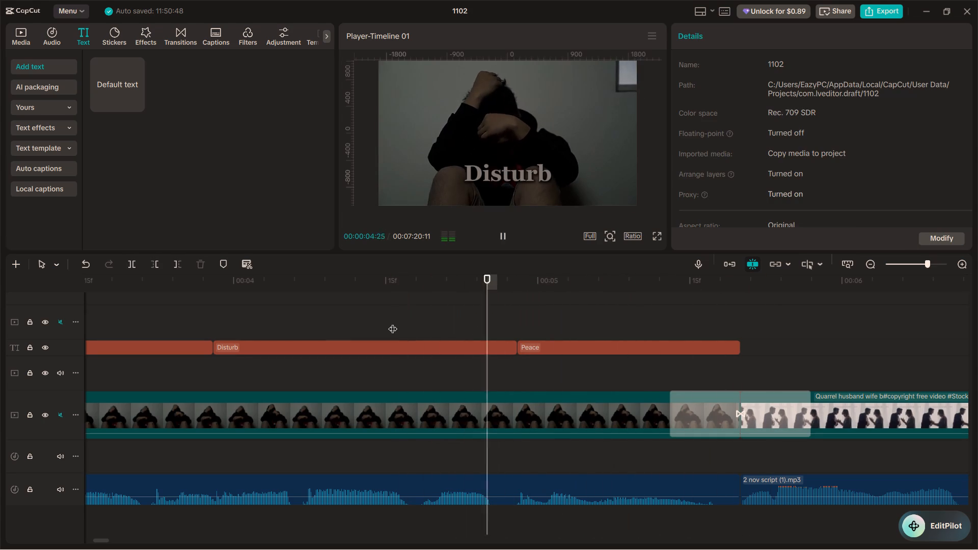
ctrl+scroll(393, 322, down, 11)
click(402, 311)
key(space)
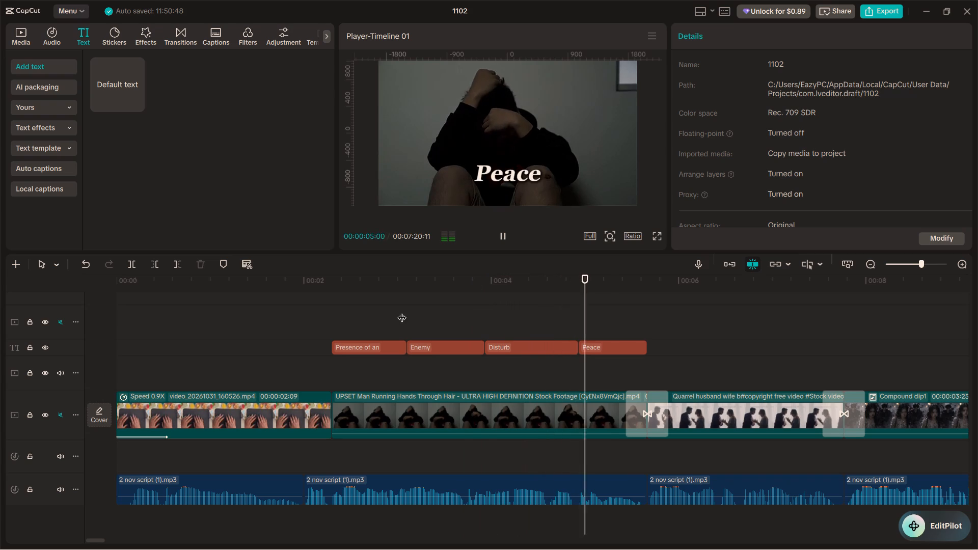
key(space)
Recolour the "Peace" title to a muted gold, DAC070.
click(600, 348)
scroll(739, 193, down, 1)
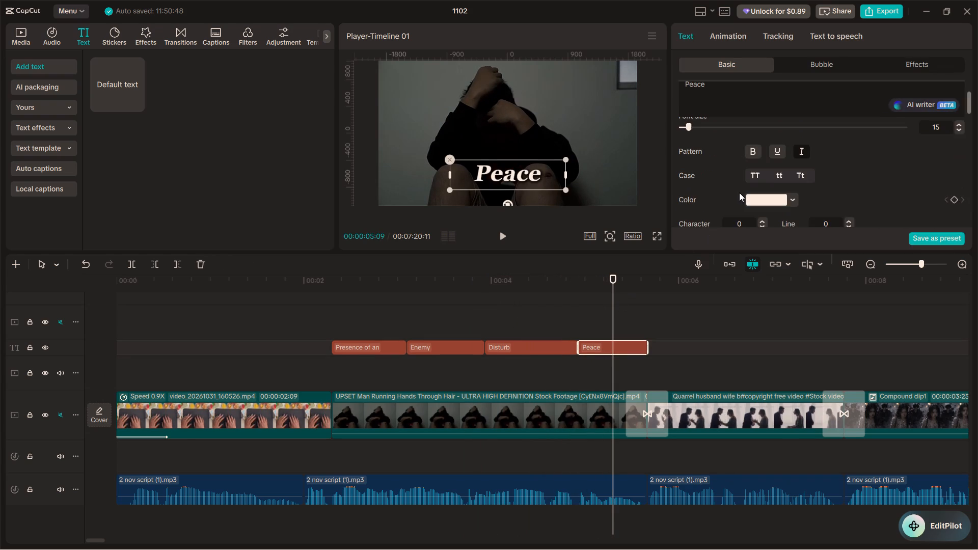
scroll(739, 193, up, 1)
scroll(739, 193, down, 3)
scroll(739, 193, up, 1)
scroll(739, 193, down, 1)
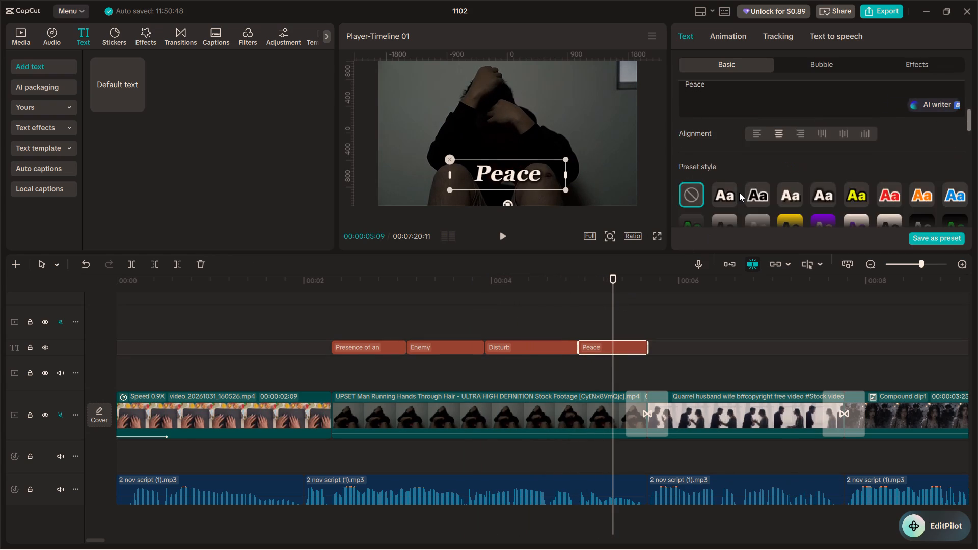
scroll(739, 193, up, 1)
click(792, 142)
click(791, 174)
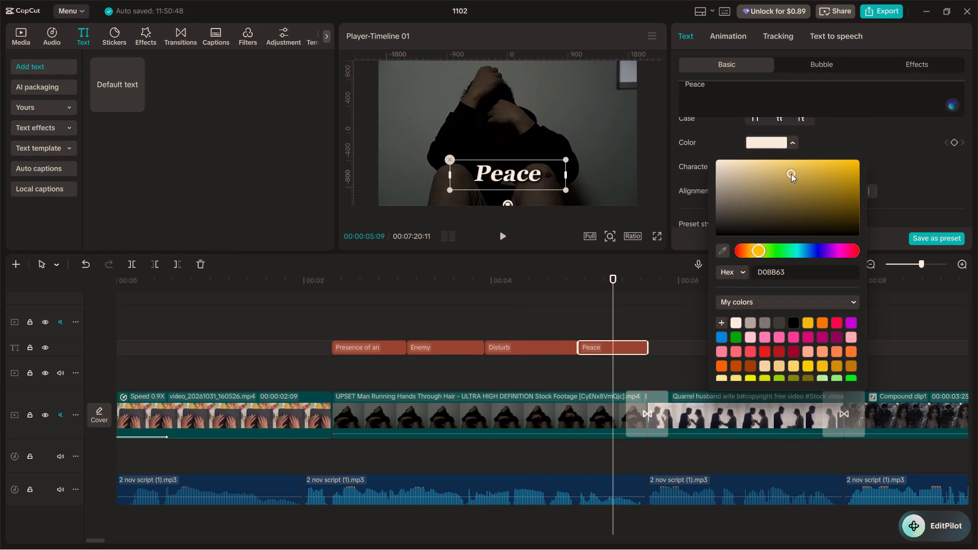
drag(792, 166, 786, 171)
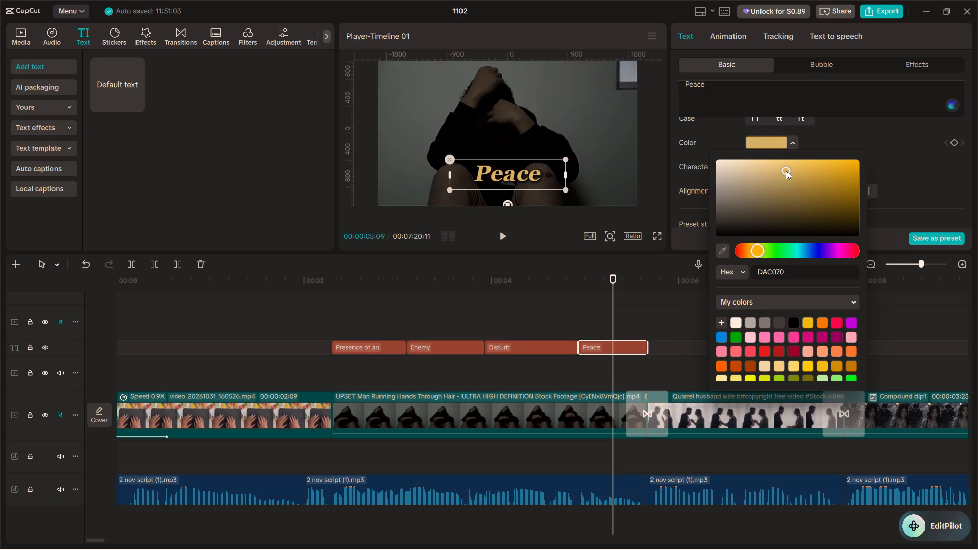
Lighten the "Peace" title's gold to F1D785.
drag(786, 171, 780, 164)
Play the "Disturb" and "Peace" titles to examine how their styling and timing work together.
click(553, 295)
key(space)
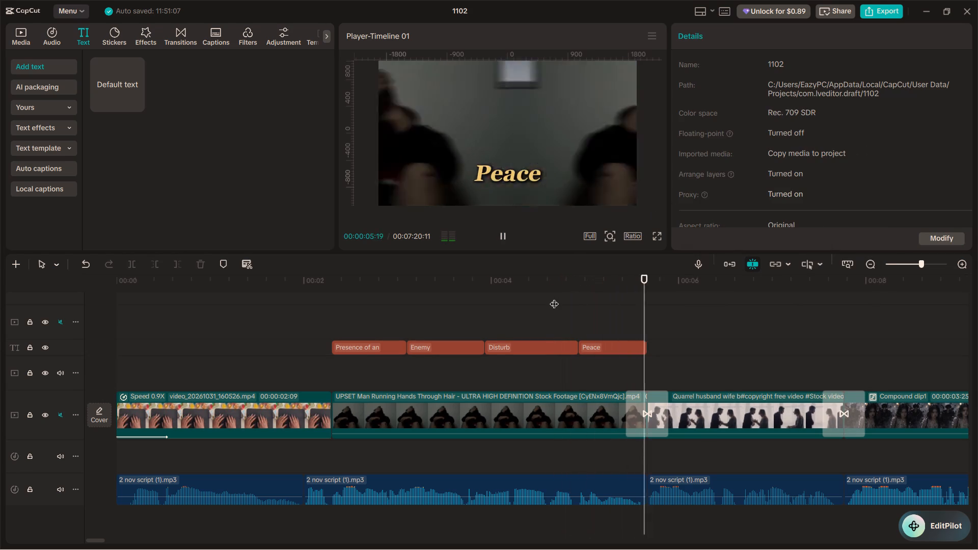
key(space)
click(557, 308)
key(space)
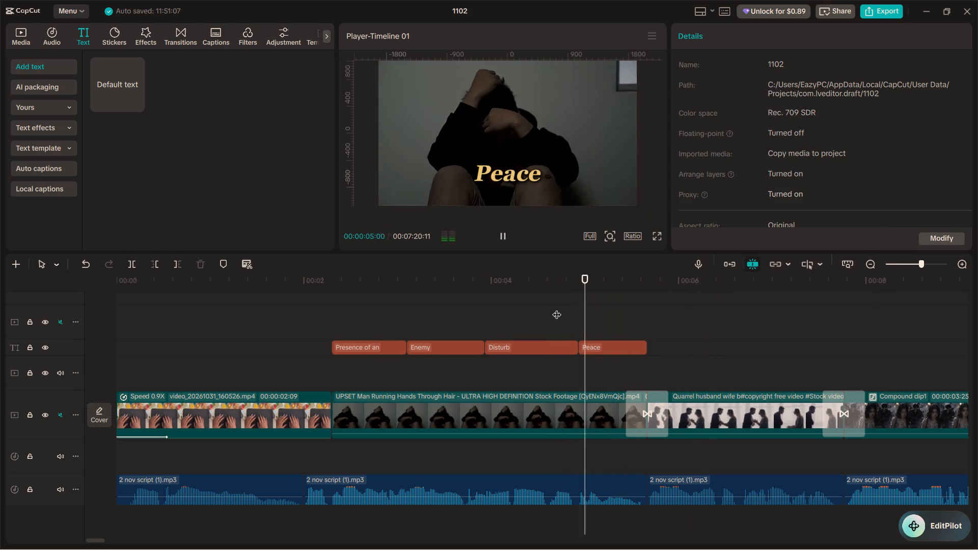
key(space)
click(608, 314)
click(618, 347)
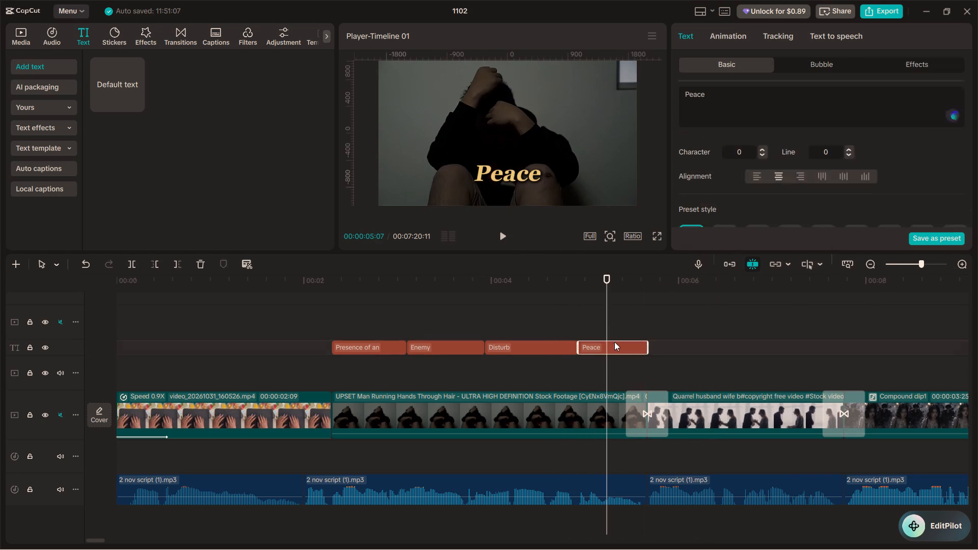
click(493, 308)
click(473, 311)
key(space)
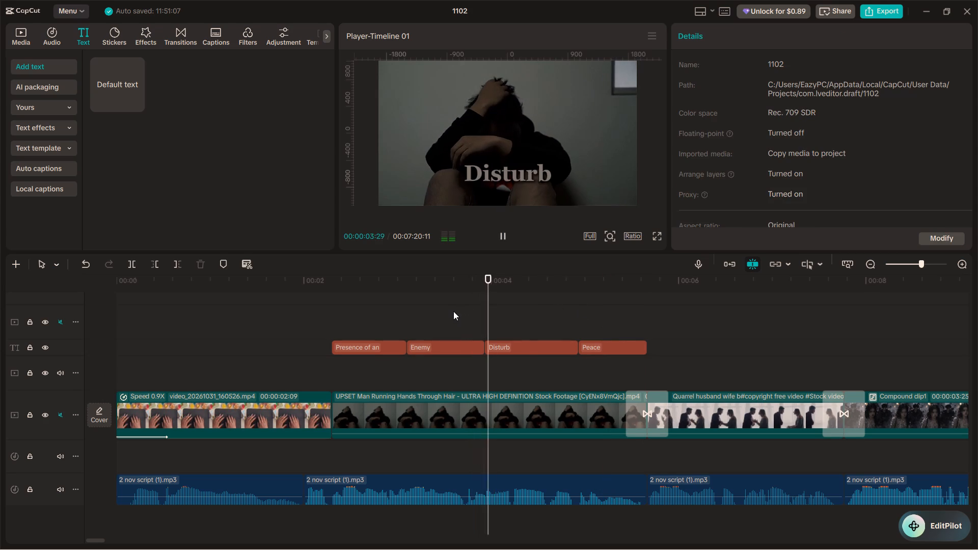
key(space)
Search the fonts for "monte" and apply a matching bold sans-serif font to the "Disturb" title.
click(514, 349)
click(874, 153)
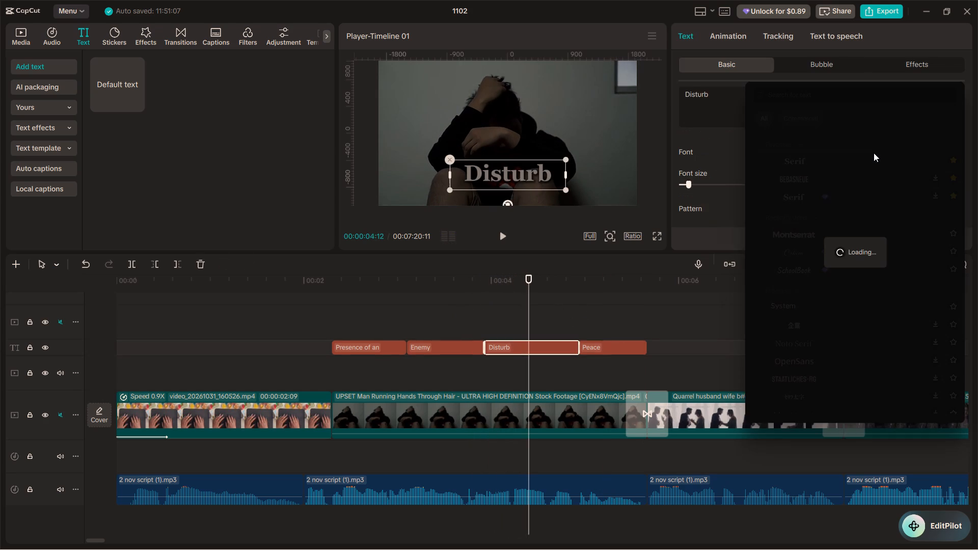
click(828, 97)
text(monte)
key(Return)
click(832, 156)
Play the title sequence from "Presence of an" through "Peace" to examine the fonts and colours.
click(437, 297)
key(space)
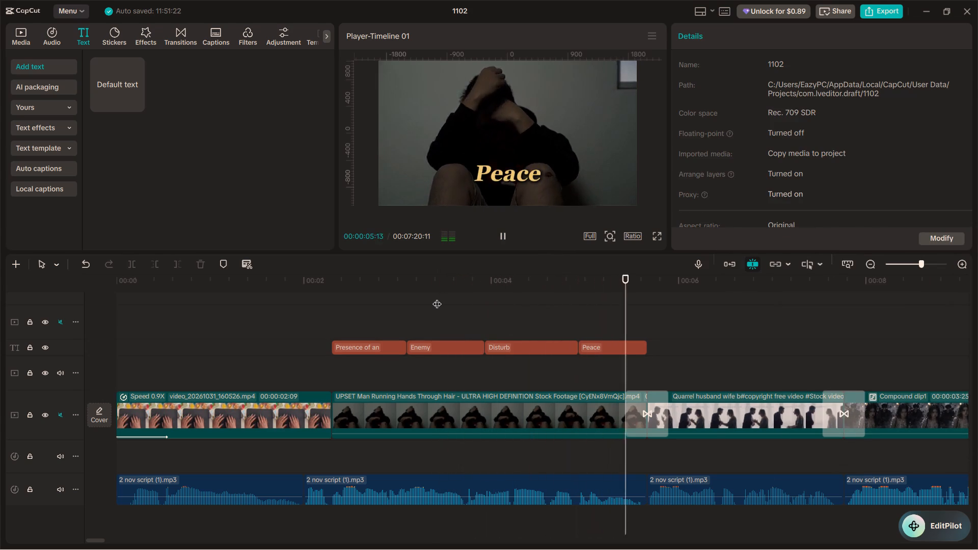
key(space)
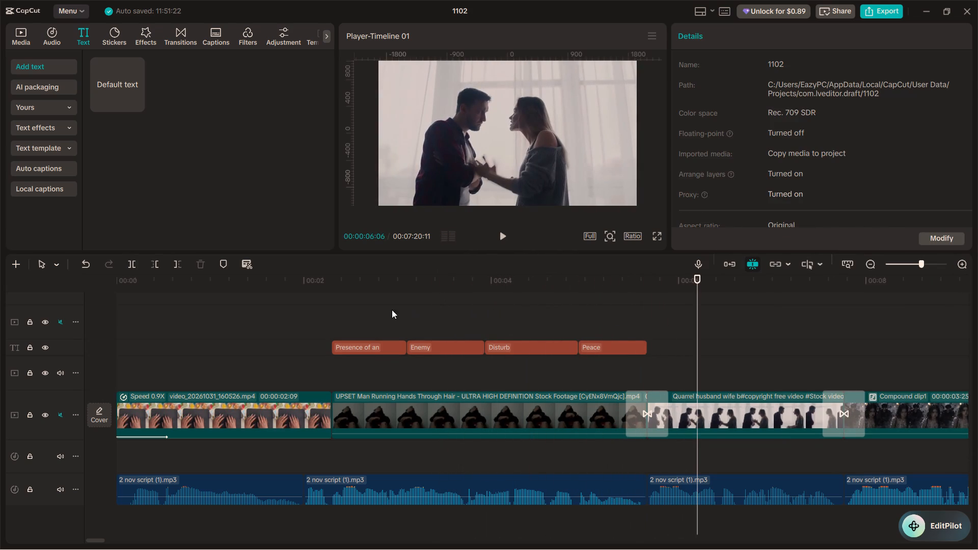
click(337, 311)
key(space)
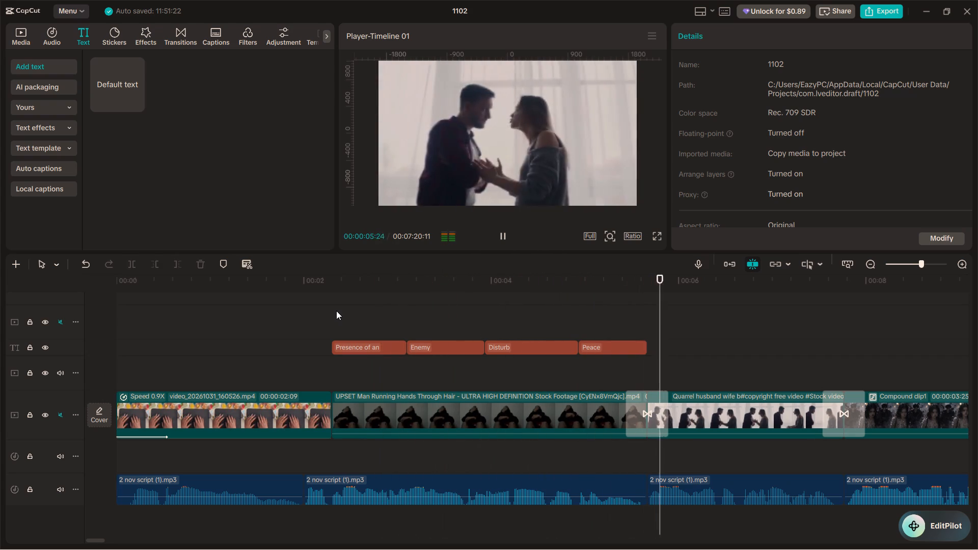
key(space)
click(336, 311)
key(space)
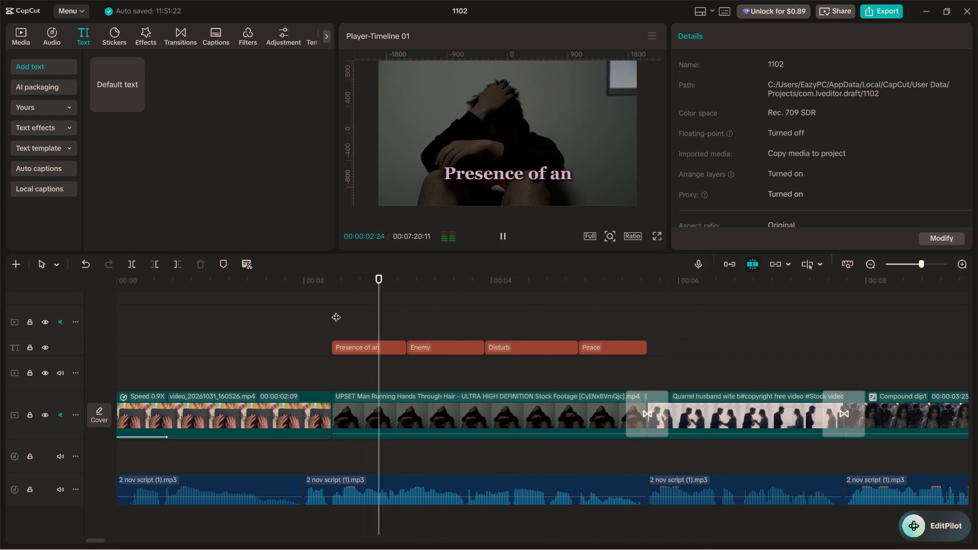
key(space)
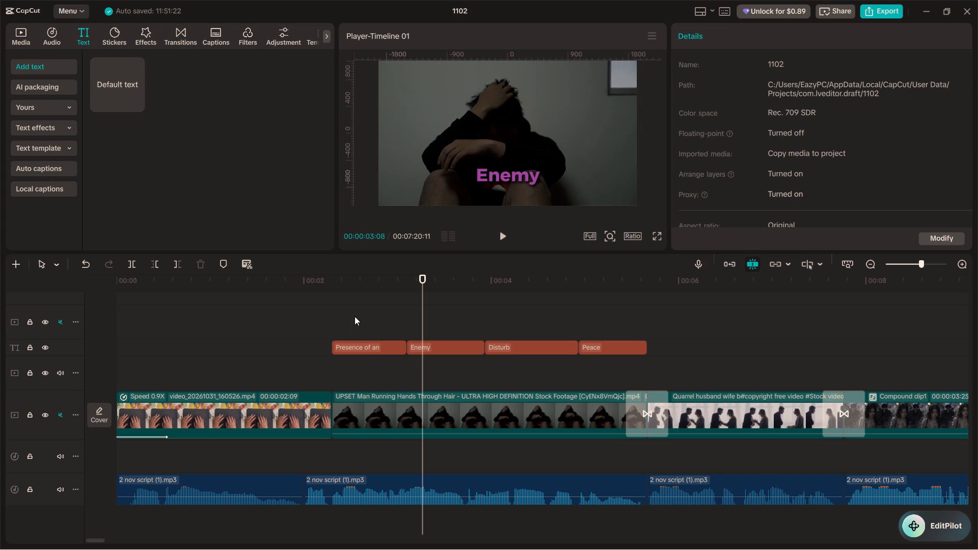
Recolour the "Presence of an" title to white, FFFFFF.
click(355, 316)
click(375, 346)
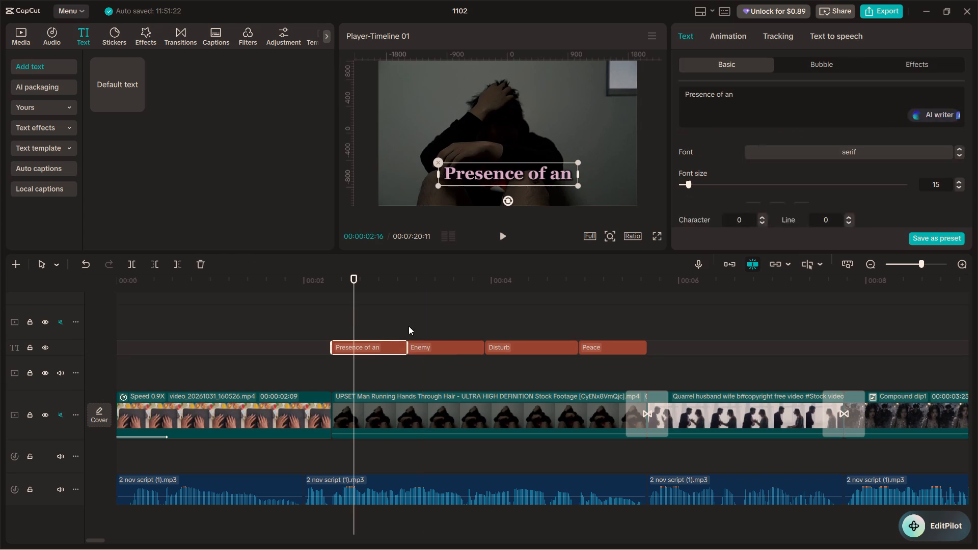
scroll(767, 200, down, 1)
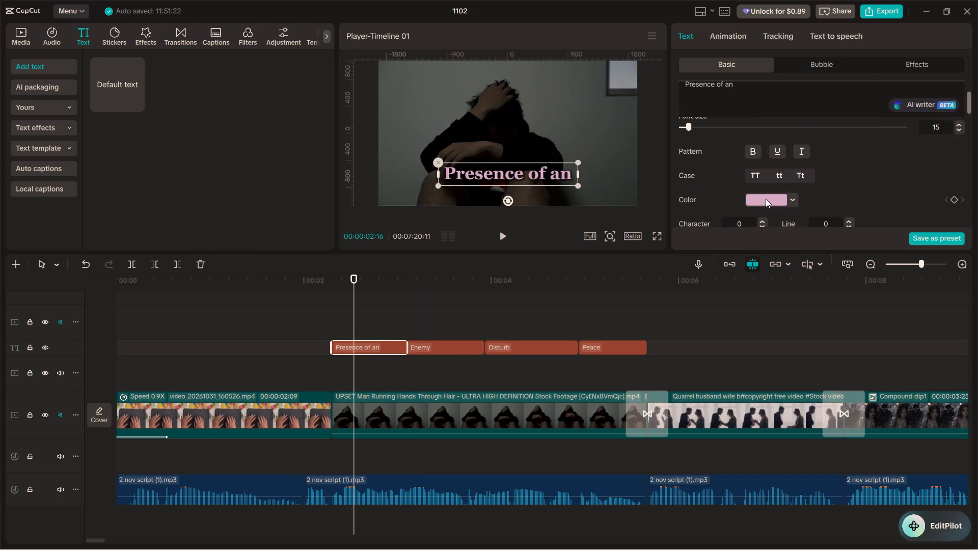
click(758, 207)
click(736, 380)
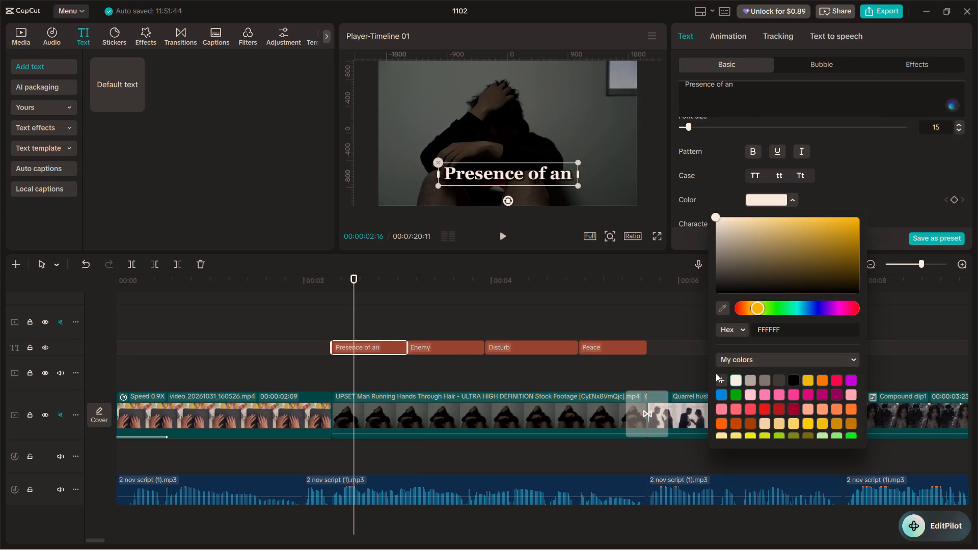
Play all four titles and examine how their colours and fonts compare.
click(360, 320)
click(305, 317)
key(space)
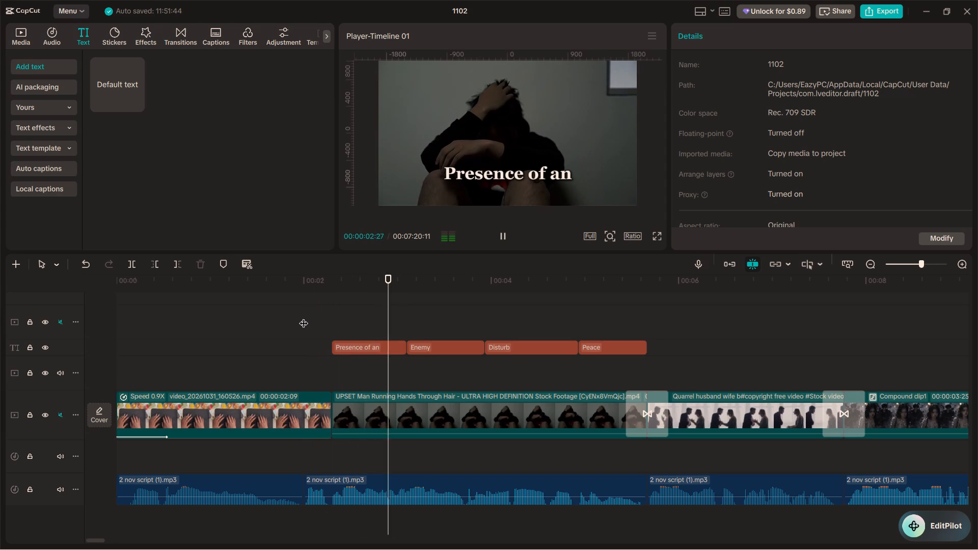
key(space)
key(space)
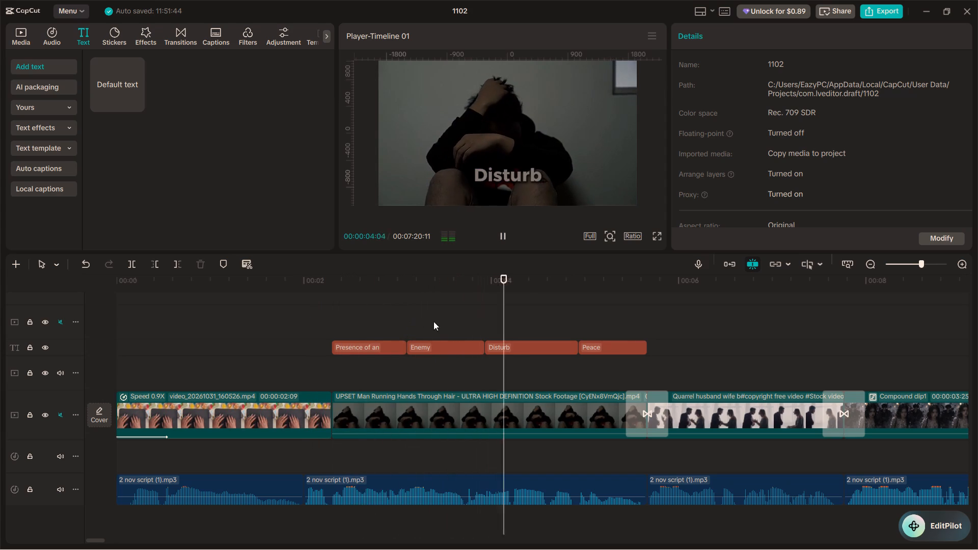
key(space)
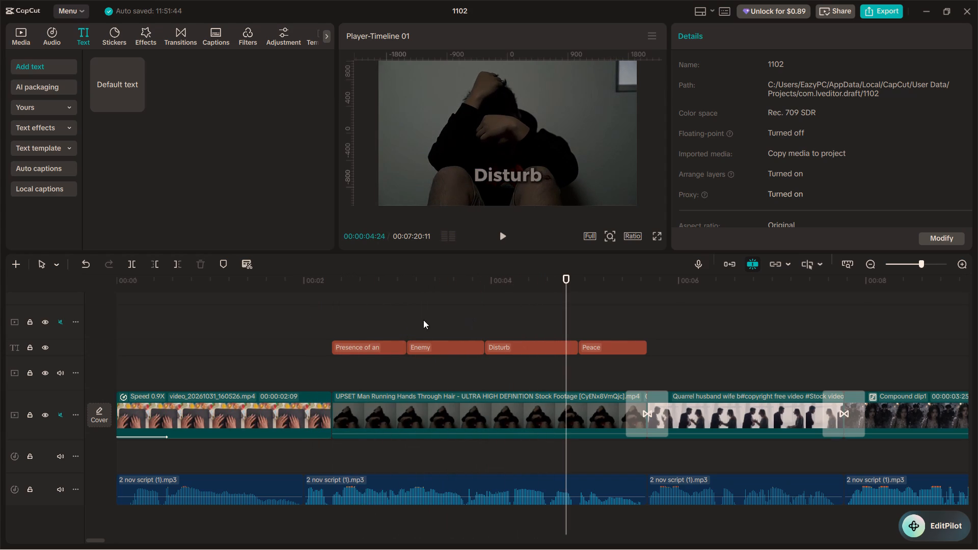
click(438, 312)
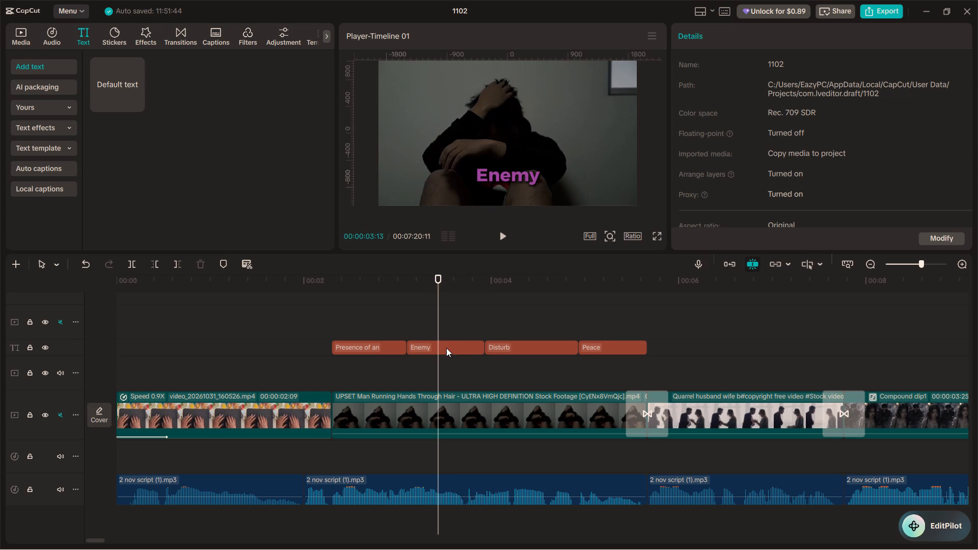
key(space)
key(space)
click(515, 345)
scroll(773, 201, down, 2)
key(space)
key(space)
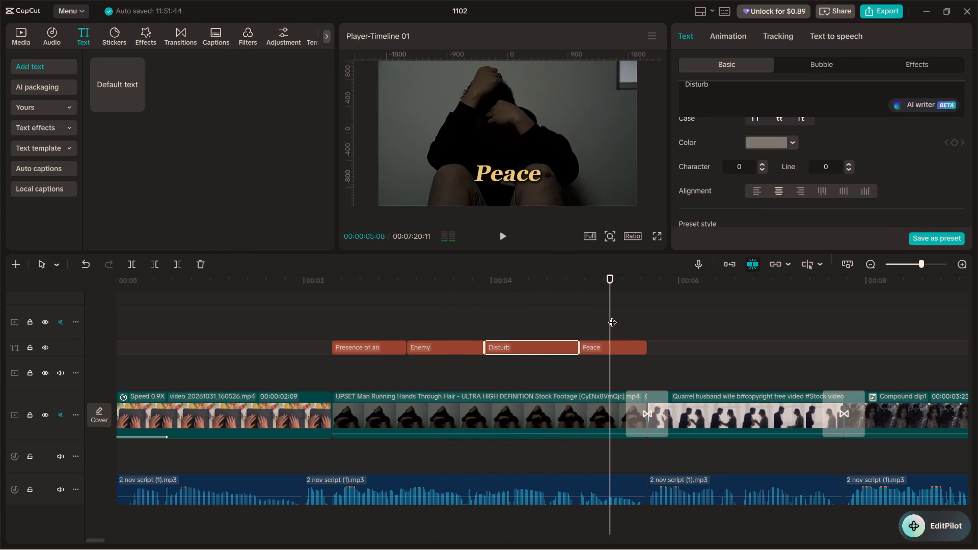
Recolour the "Peace" title to white, FFFFFF.
click(596, 344)
scroll(818, 142, up, 1)
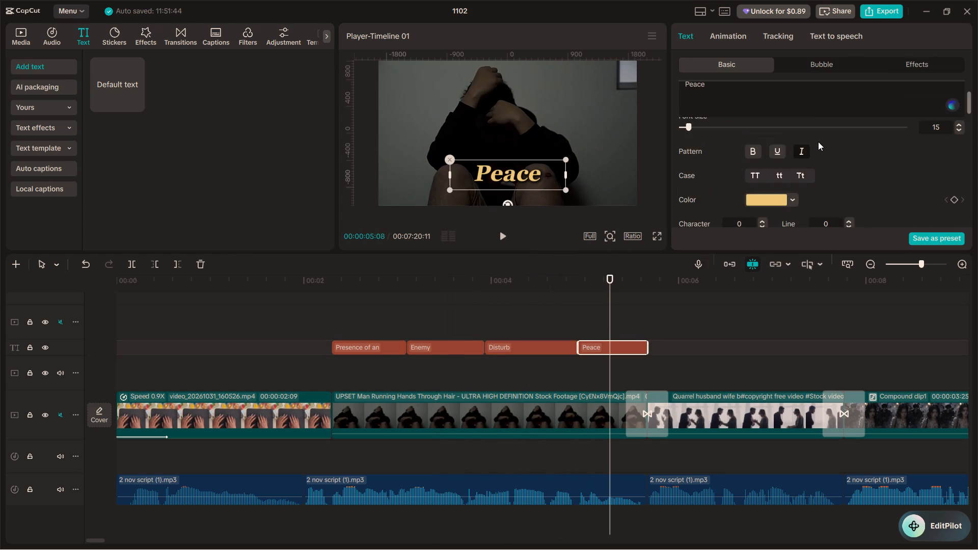
scroll(818, 142, up, 1)
scroll(820, 143, down, 2)
click(774, 144)
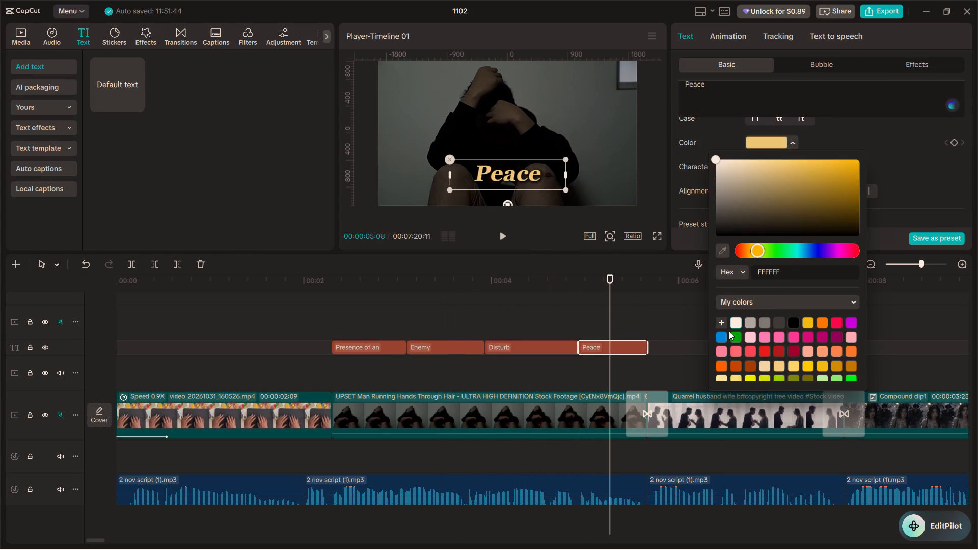
click(736, 318)
click(754, 325)
click(742, 323)
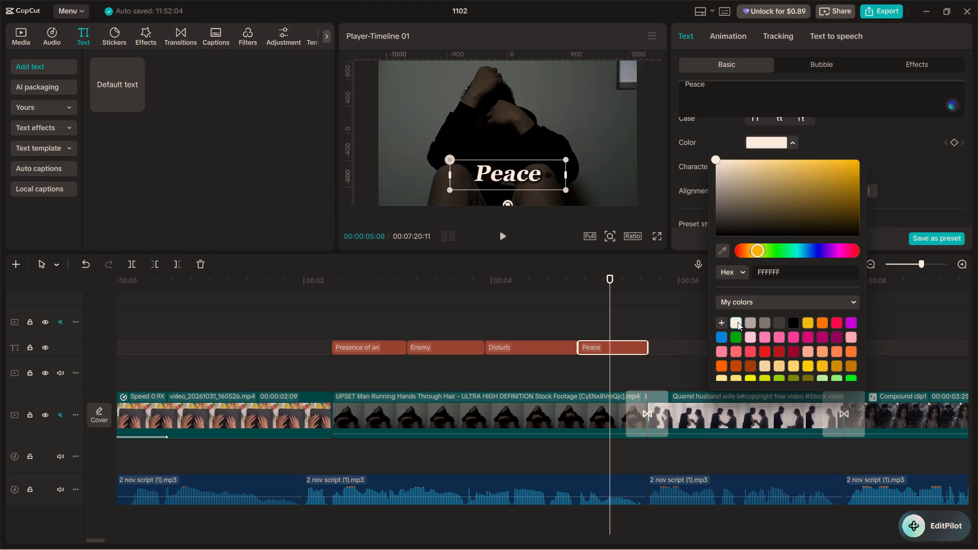
Play the title sequence to examine its styling and timing over the surrounding clips.
click(469, 320)
key(space)
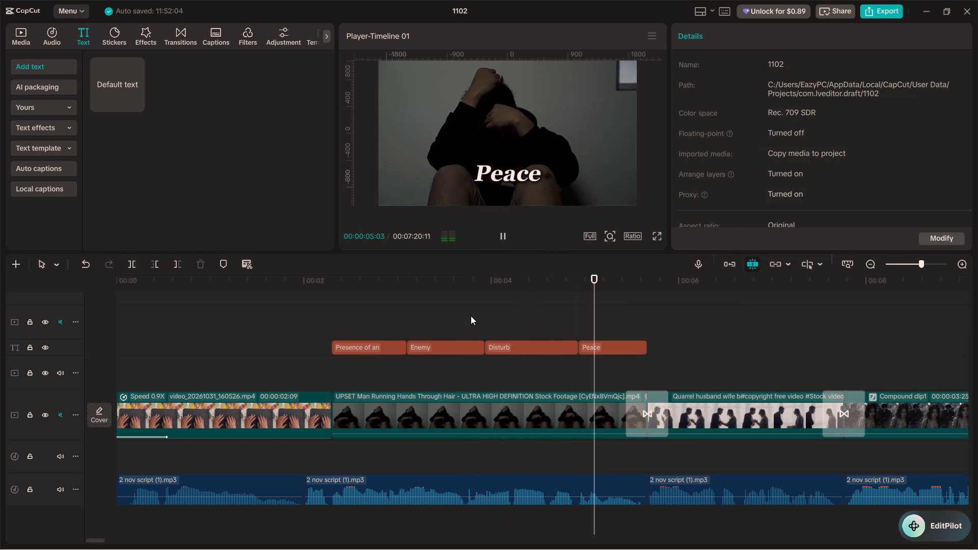
key(space)
ctrl+scroll(368, 313, down, 2)
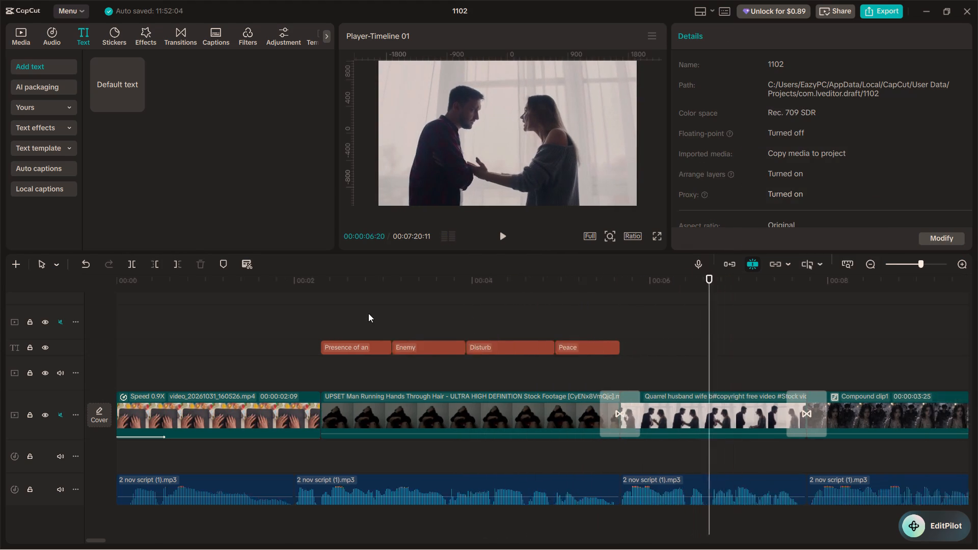
ctrl+scroll(368, 313, down, 11)
click(203, 315)
key(space)
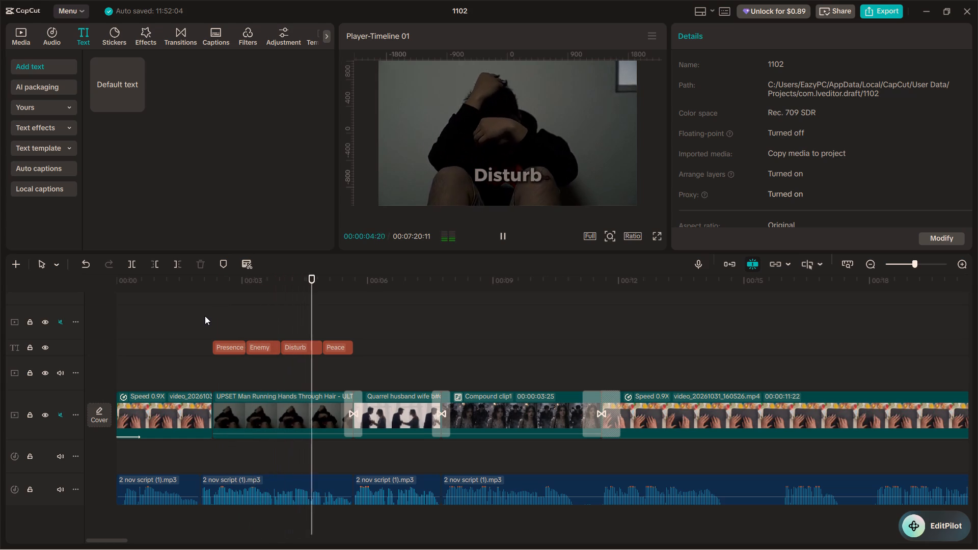
key(space)
click(205, 316)
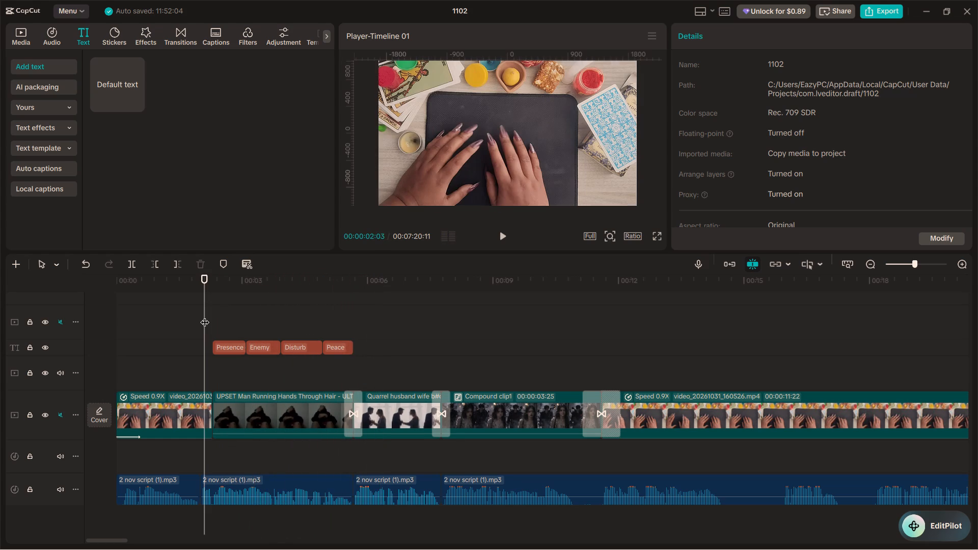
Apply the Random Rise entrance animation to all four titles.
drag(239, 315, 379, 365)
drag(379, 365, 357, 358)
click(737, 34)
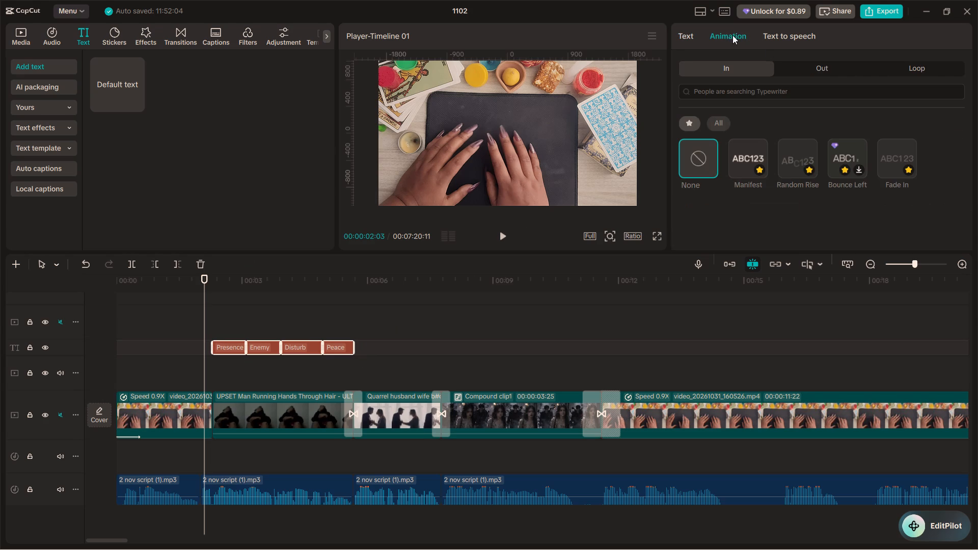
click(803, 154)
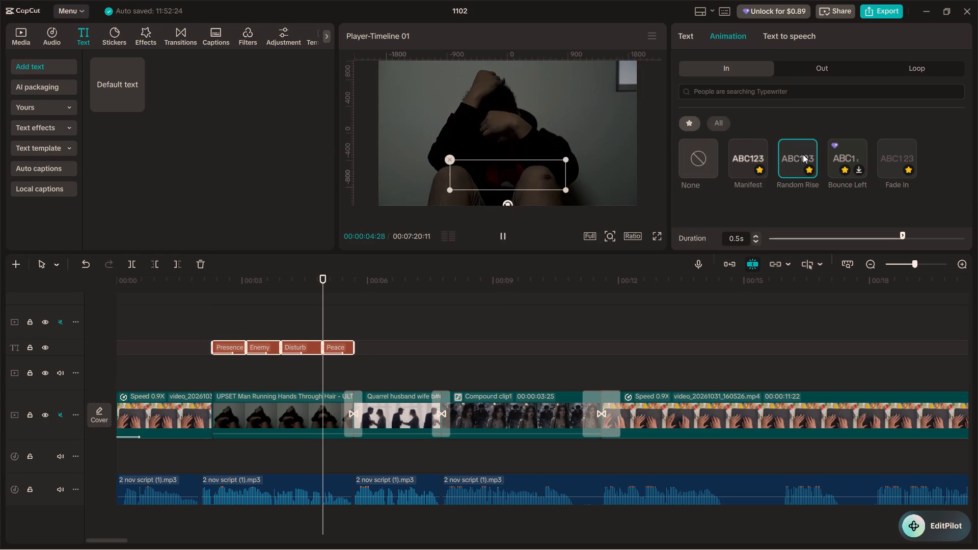
Play the animated titles and examine the entrance motion, including on "Presence of an".
click(205, 315)
key(space)
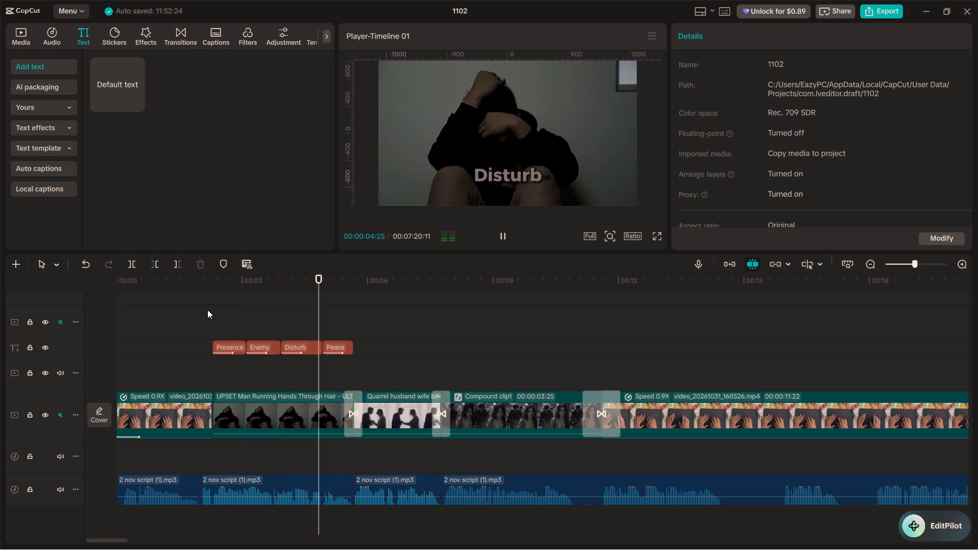
key(space)
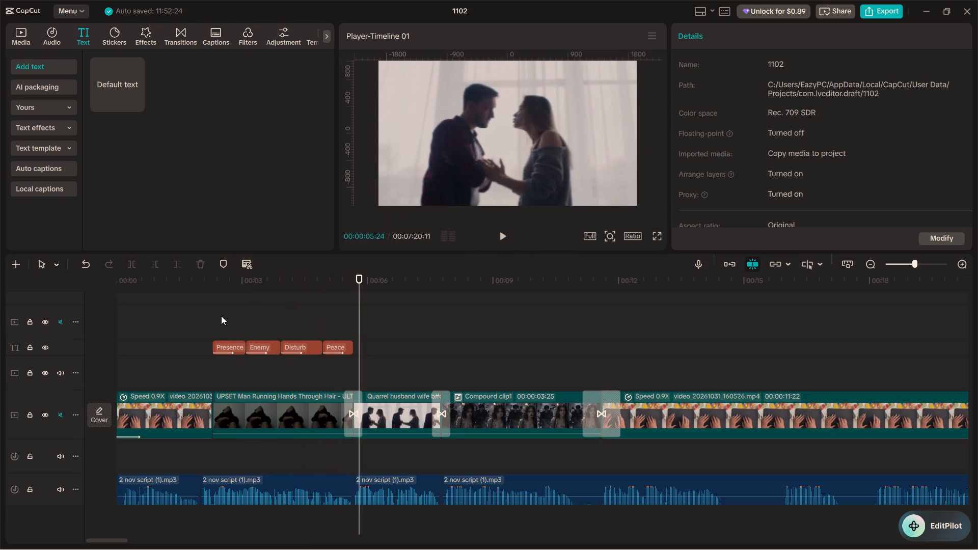
click(221, 316)
click(237, 353)
click(218, 312)
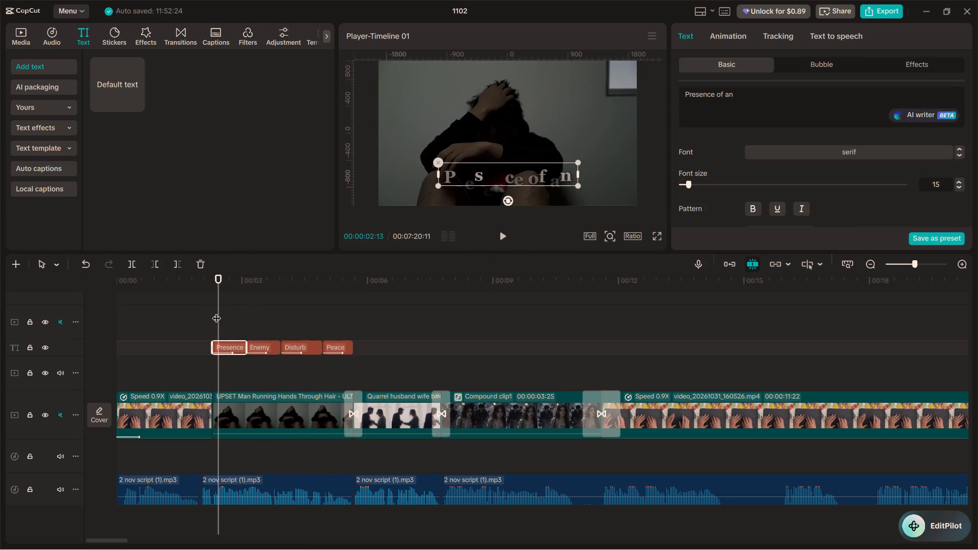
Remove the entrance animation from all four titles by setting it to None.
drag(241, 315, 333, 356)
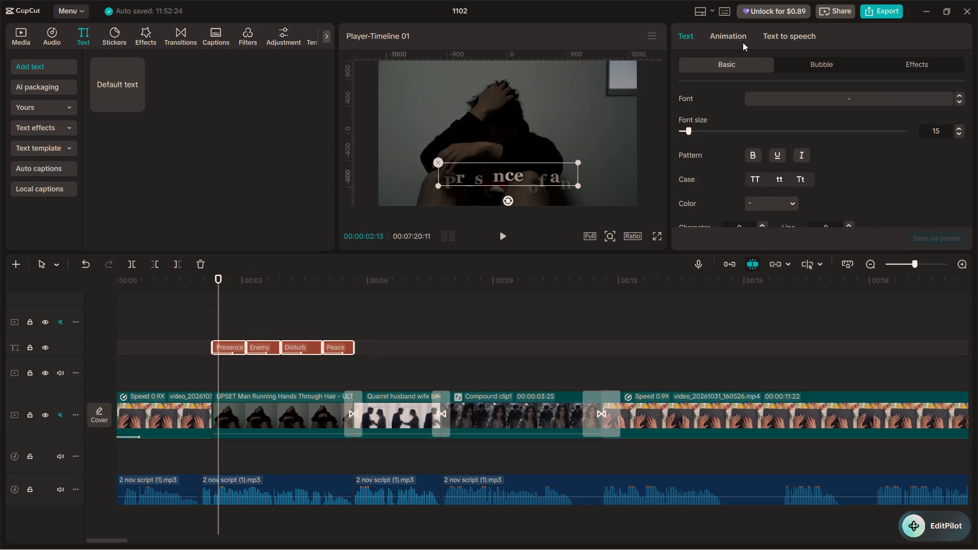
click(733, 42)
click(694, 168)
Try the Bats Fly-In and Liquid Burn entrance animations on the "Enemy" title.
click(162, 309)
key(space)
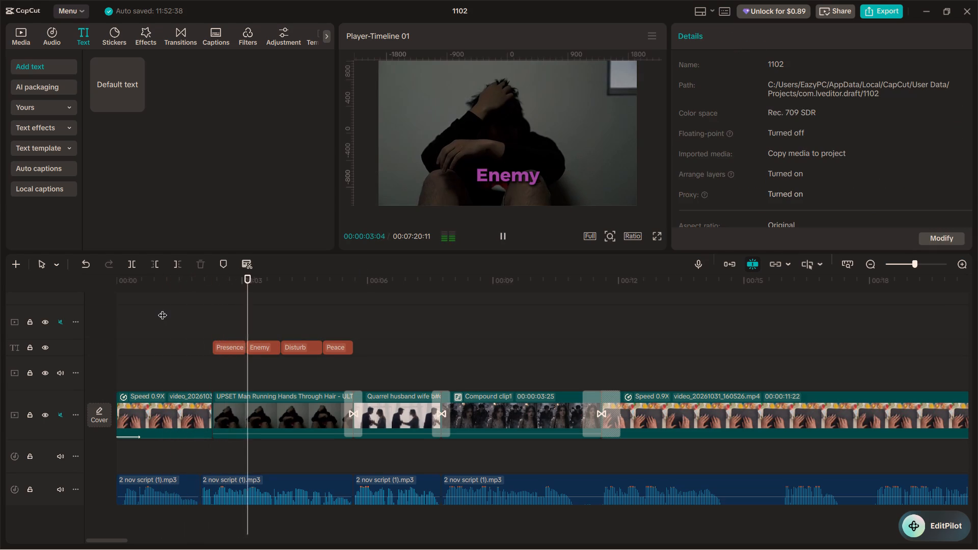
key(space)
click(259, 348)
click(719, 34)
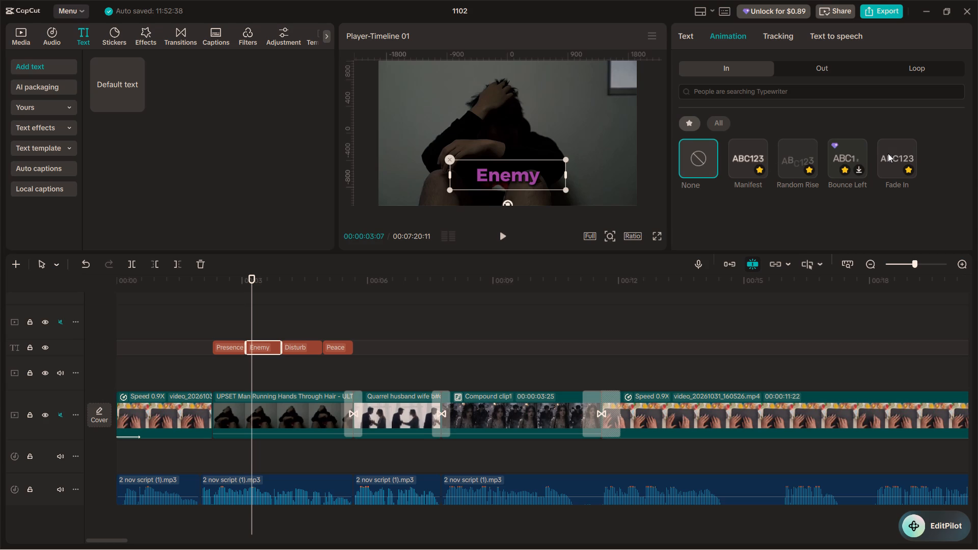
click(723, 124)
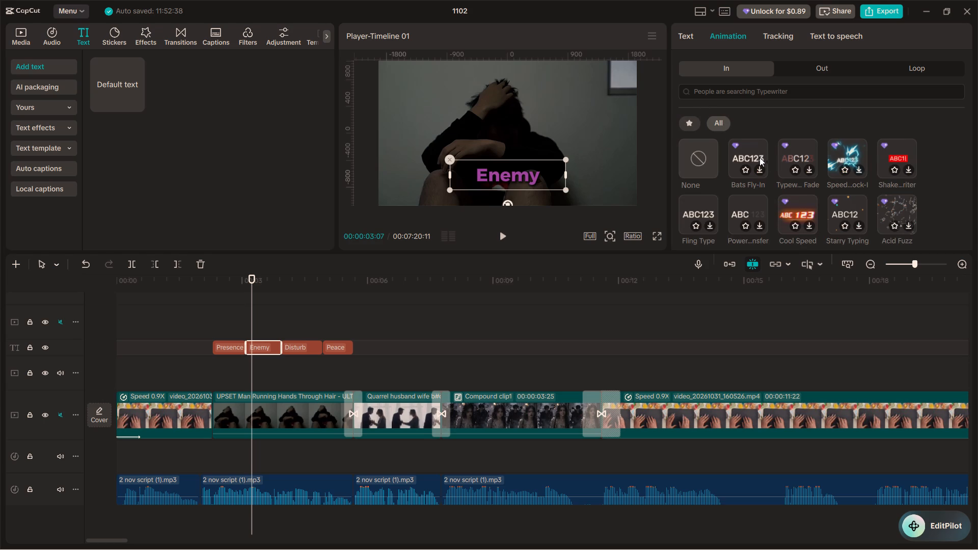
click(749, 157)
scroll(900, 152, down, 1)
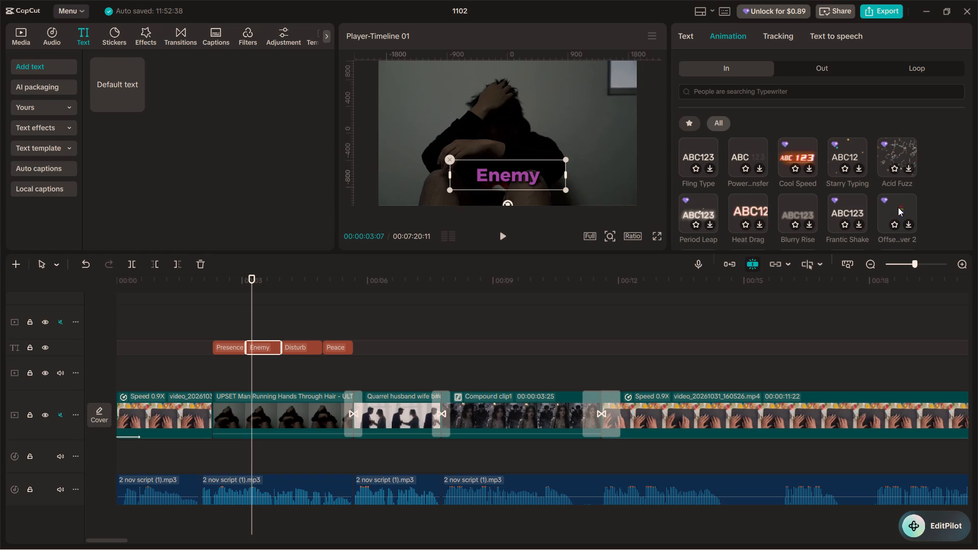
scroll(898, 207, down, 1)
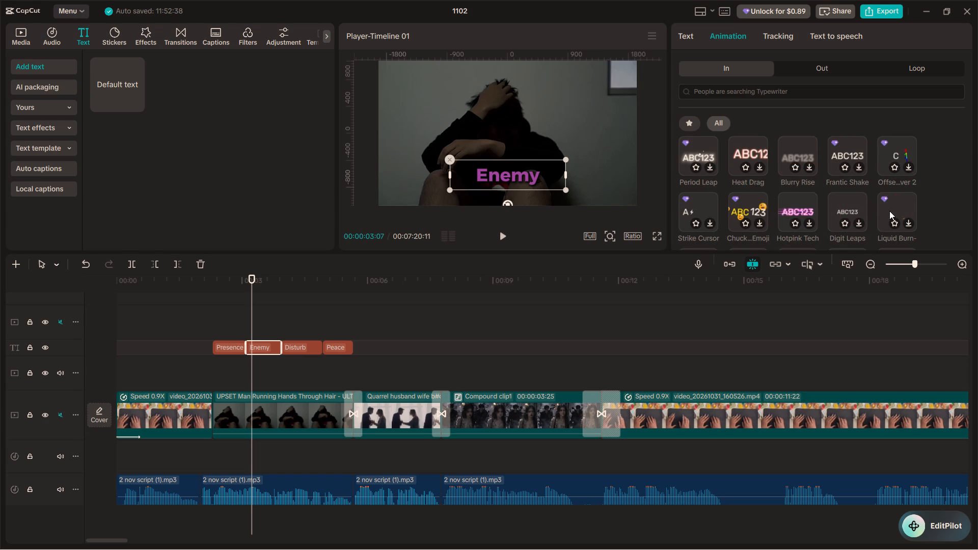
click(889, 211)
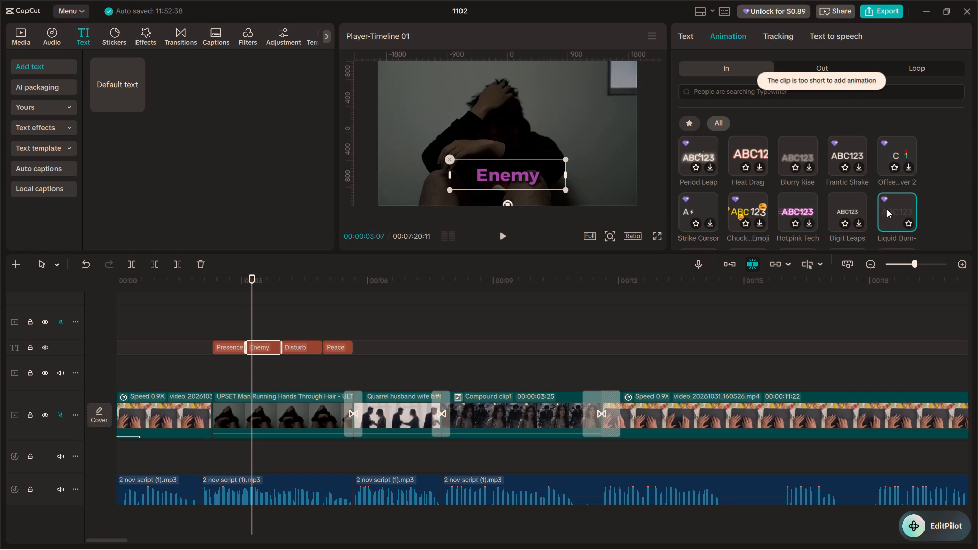
Play from the end of the first title through "Enemy" into "Disturb" and examine the "Enemy" entrance.
click(234, 324)
key(space)
key(space)
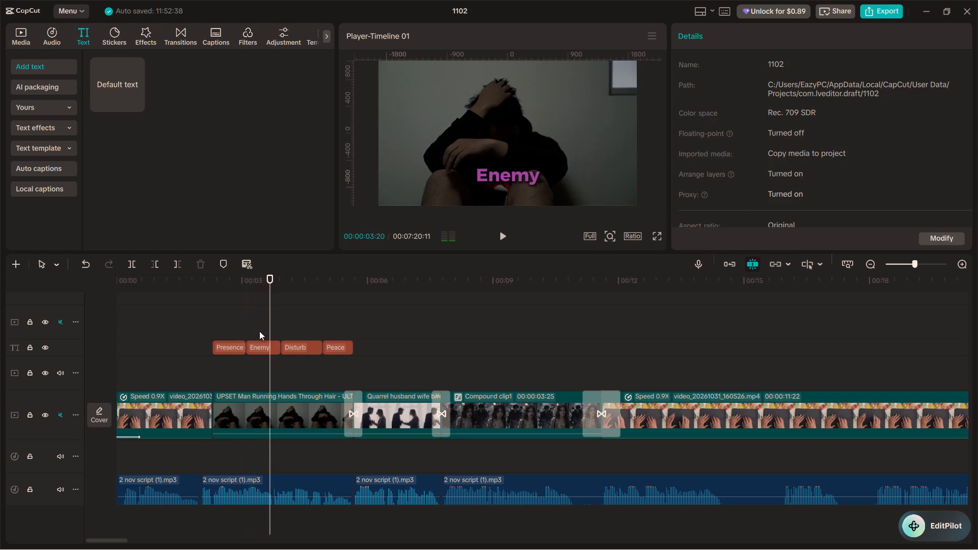
click(232, 311)
key(space)
key(space)
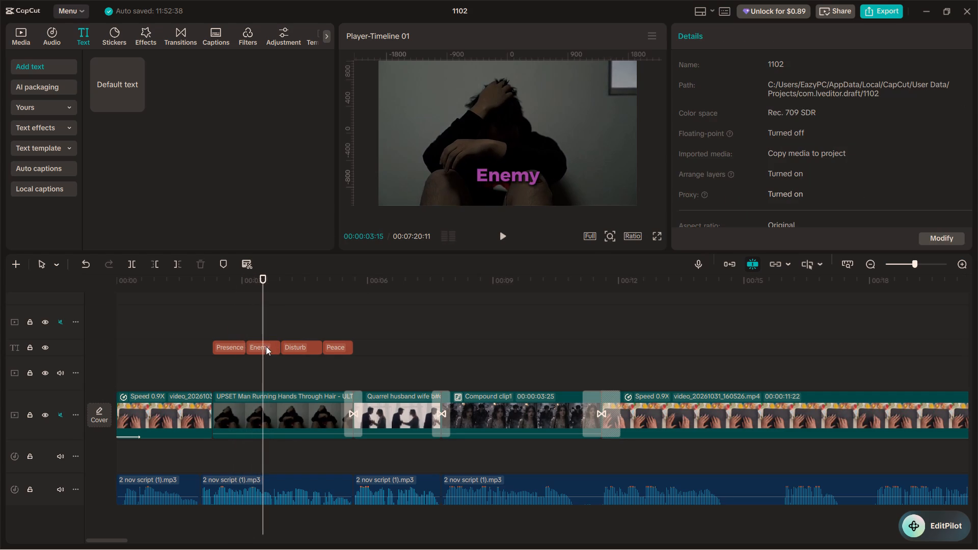
click(266, 351)
key(space)
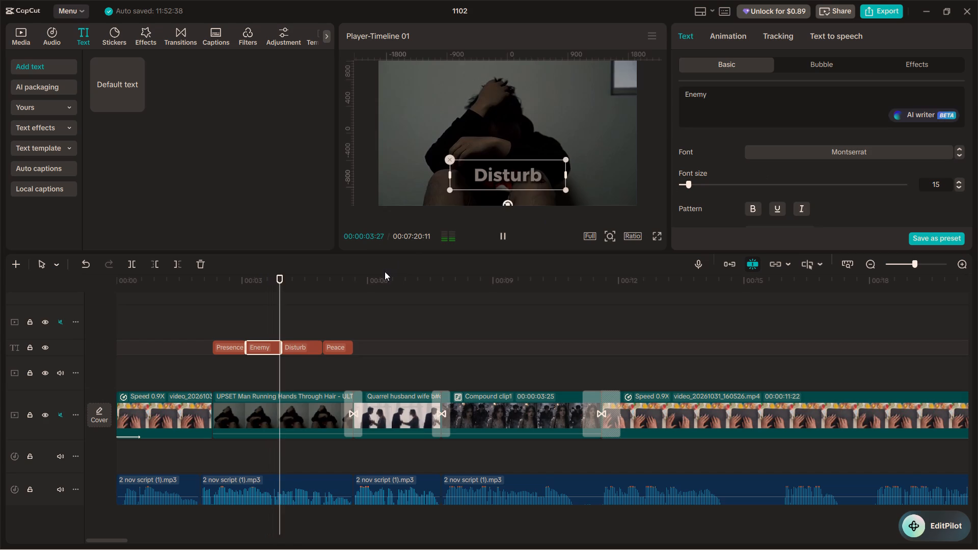
key(space)
Search the exit animations for "break" and apply the first result, "Expl...akup", to the "Disturb" title.
click(307, 346)
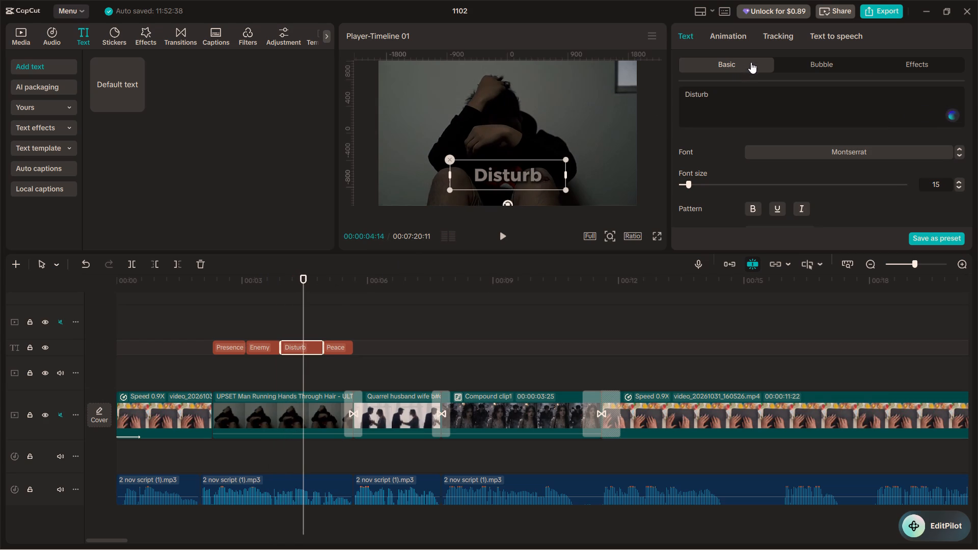
click(721, 39)
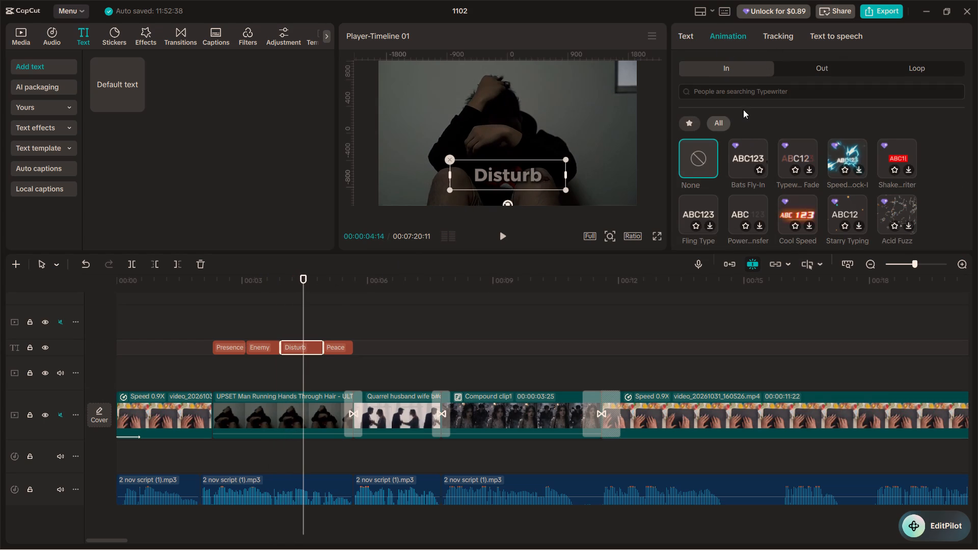
click(778, 70)
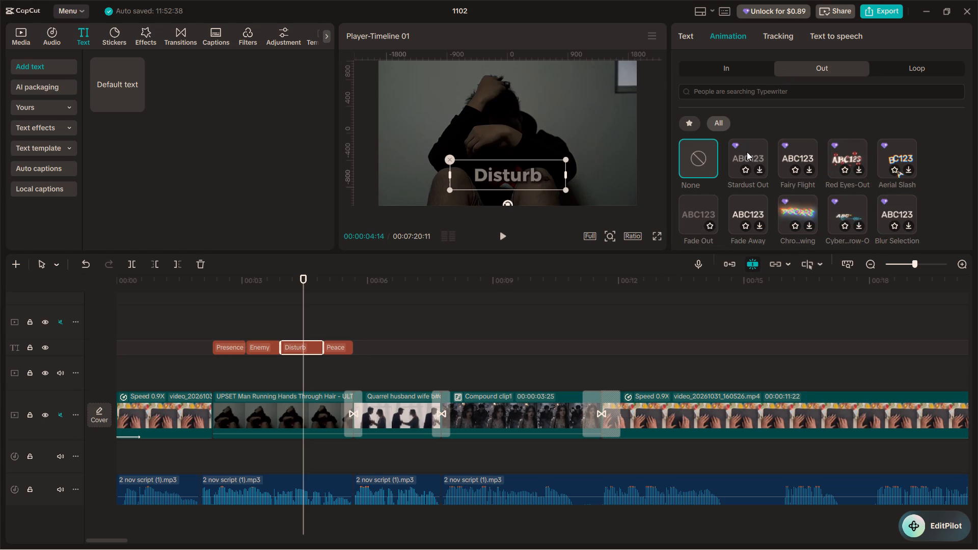
click(776, 92)
text(break)
key(Return)
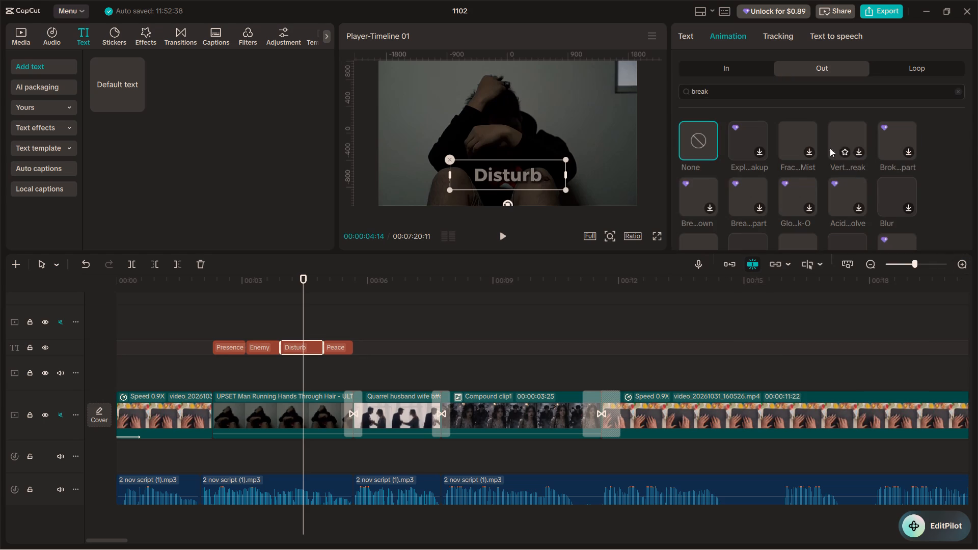
click(758, 135)
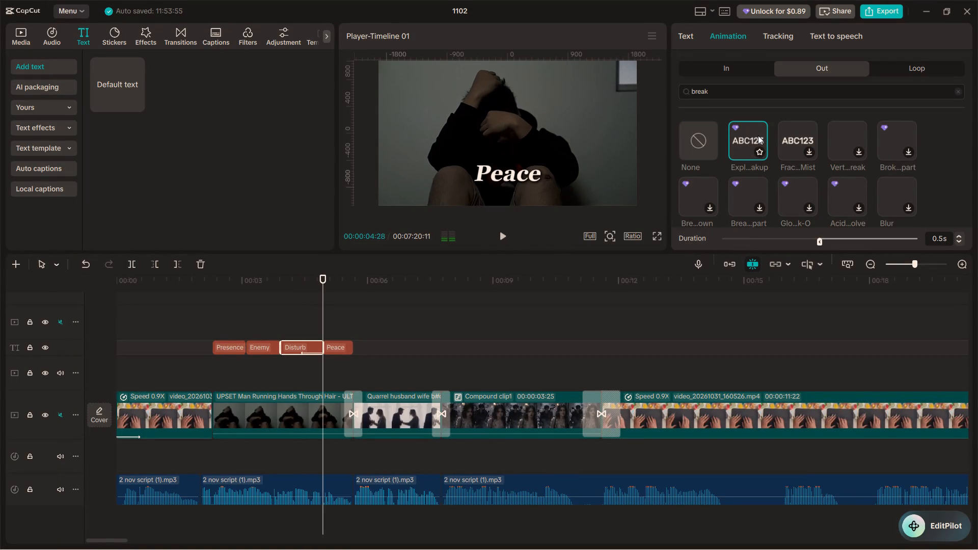
Play the "Disturb" title and examine how its exit animation fits before "Peace".
click(269, 318)
key(space)
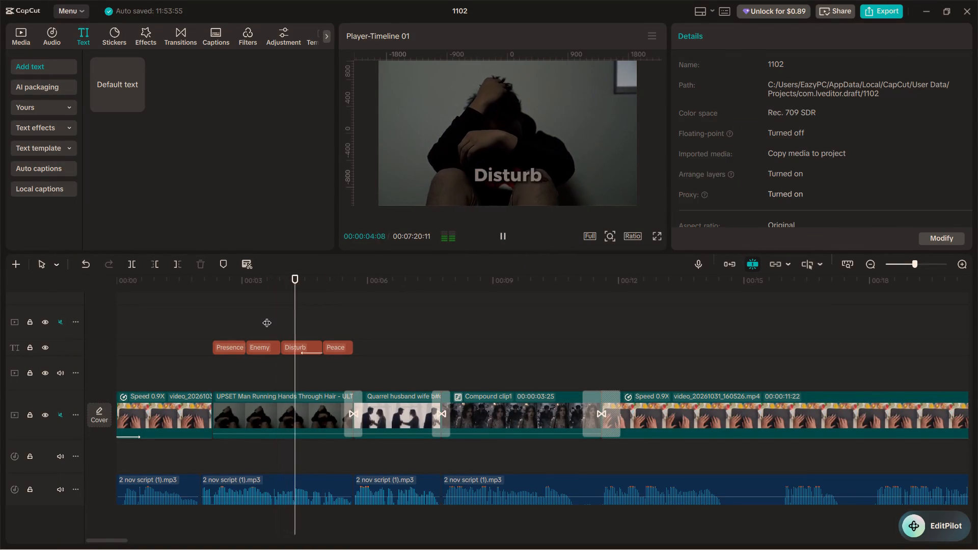
key(space)
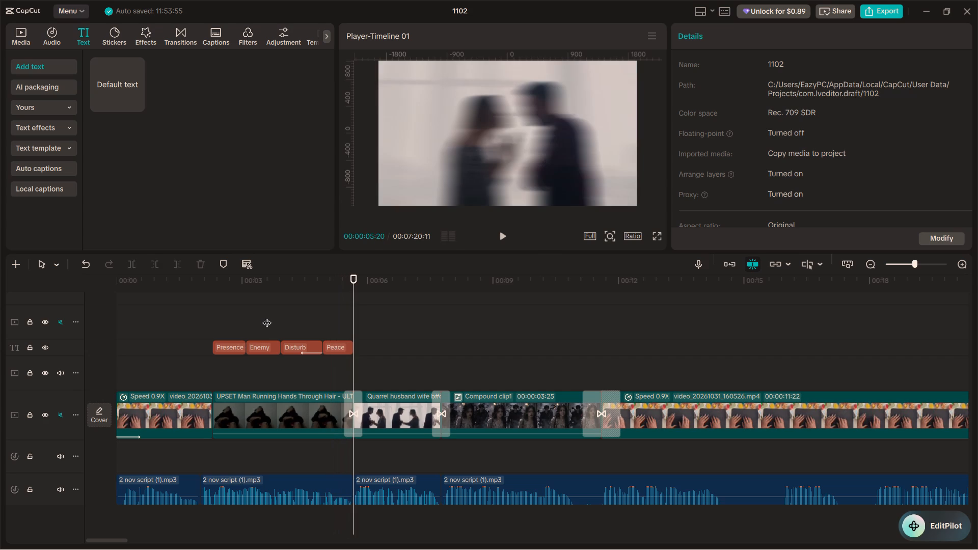
click(298, 344)
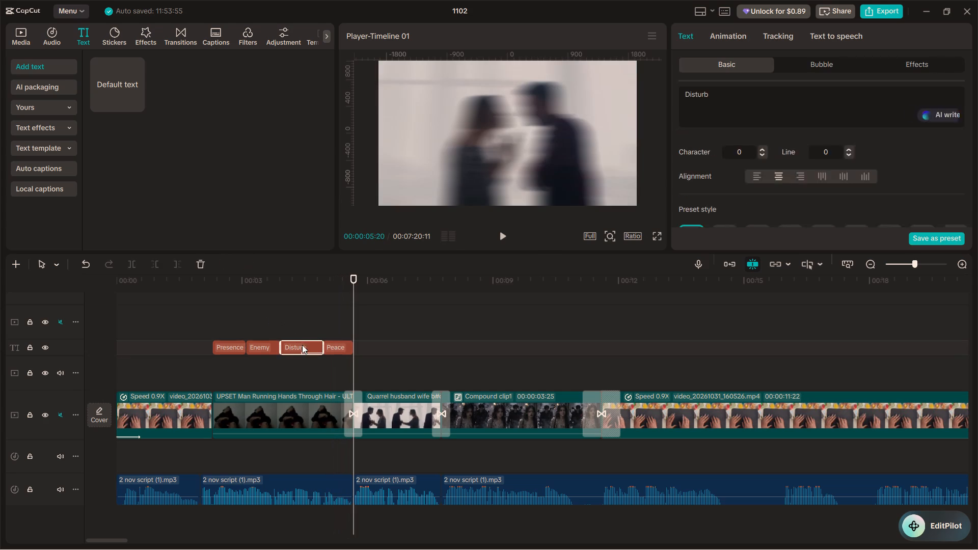
click(280, 312)
click(265, 312)
key(space)
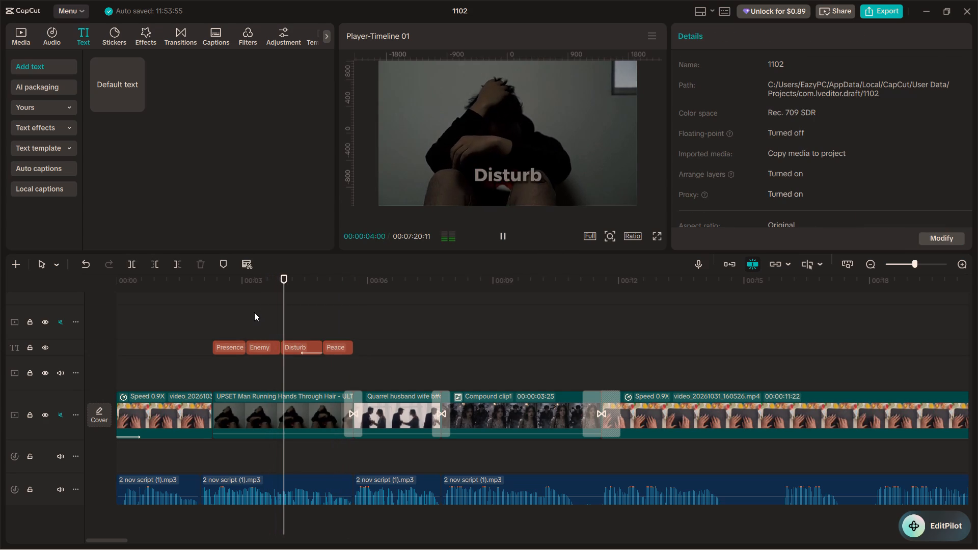
key(space)
click(293, 326)
Shorten the duration of the exit animation on the "Disturb" title.
click(300, 345)
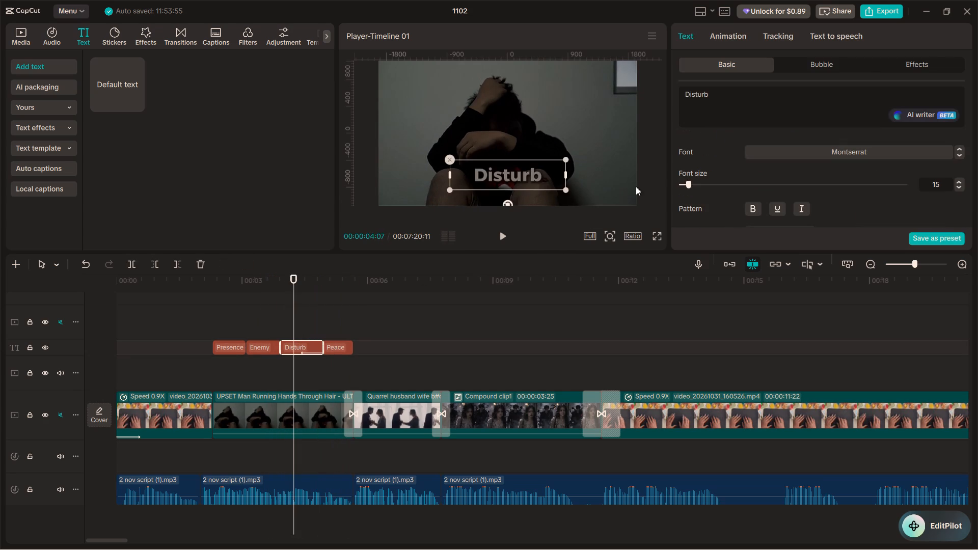
scroll(724, 126, down, 1)
scroll(851, 157, down, 1)
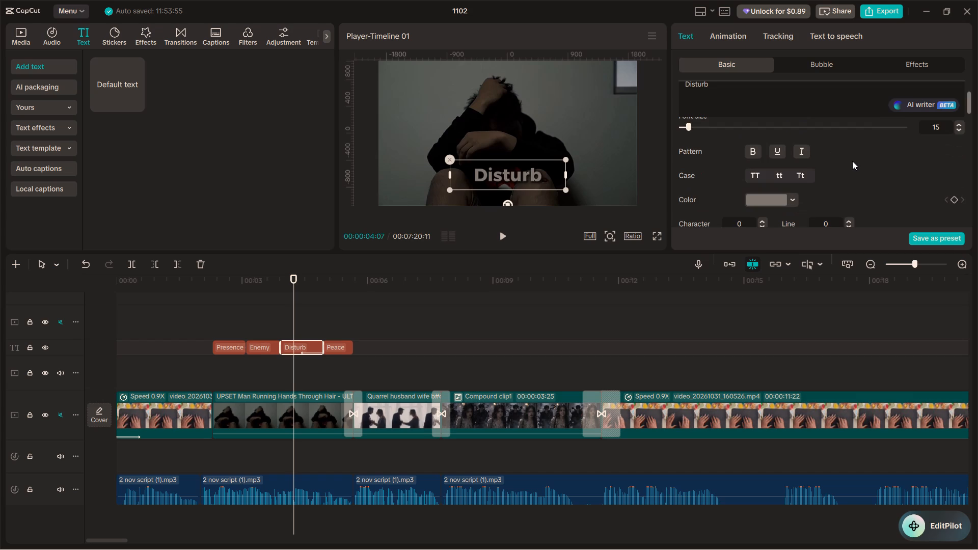
scroll(907, 148, up, 1)
scroll(894, 156, down, 3)
scroll(871, 172, up, 3)
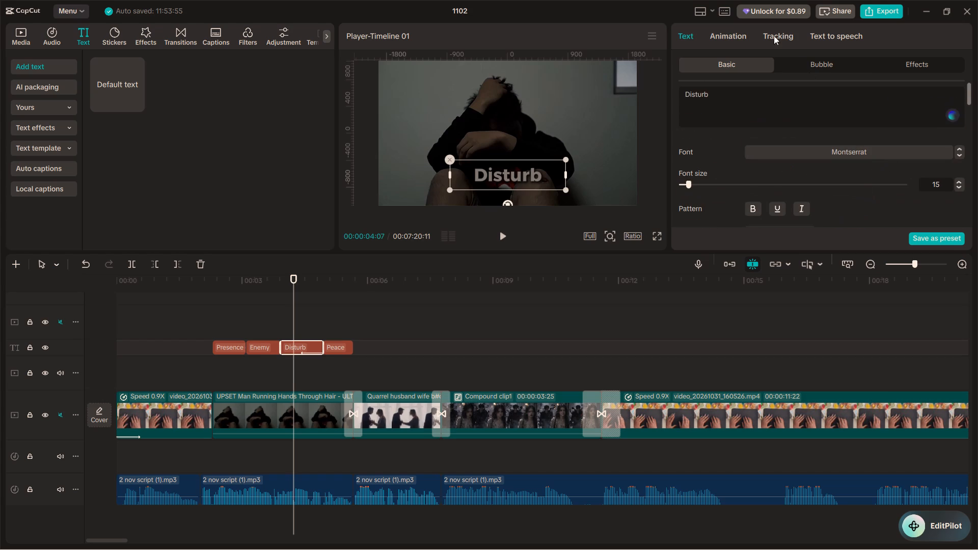
click(709, 29)
drag(819, 240, 826, 246)
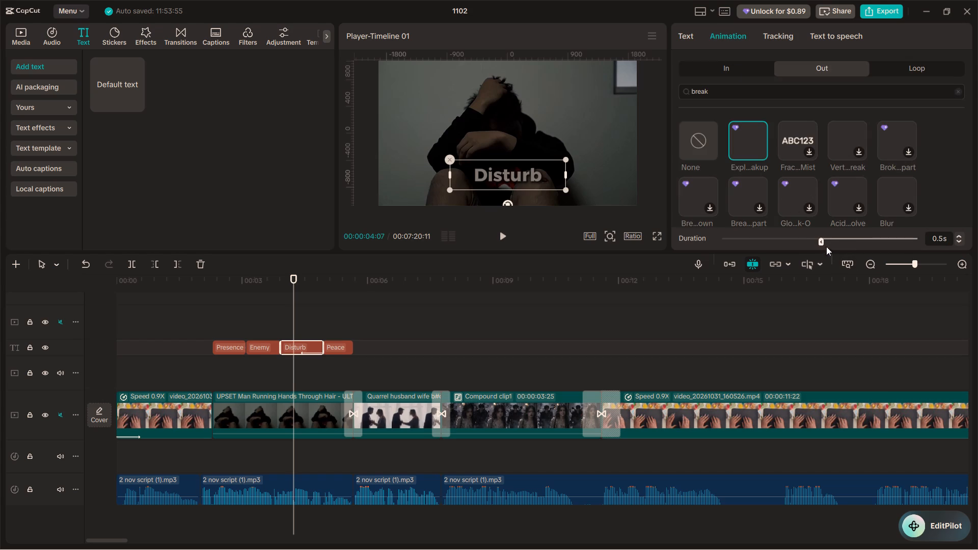
drag(826, 246, 867, 268)
Play from "Enemy" through "Peace" and examine the shortened exit animation on "Disturb".
click(263, 318)
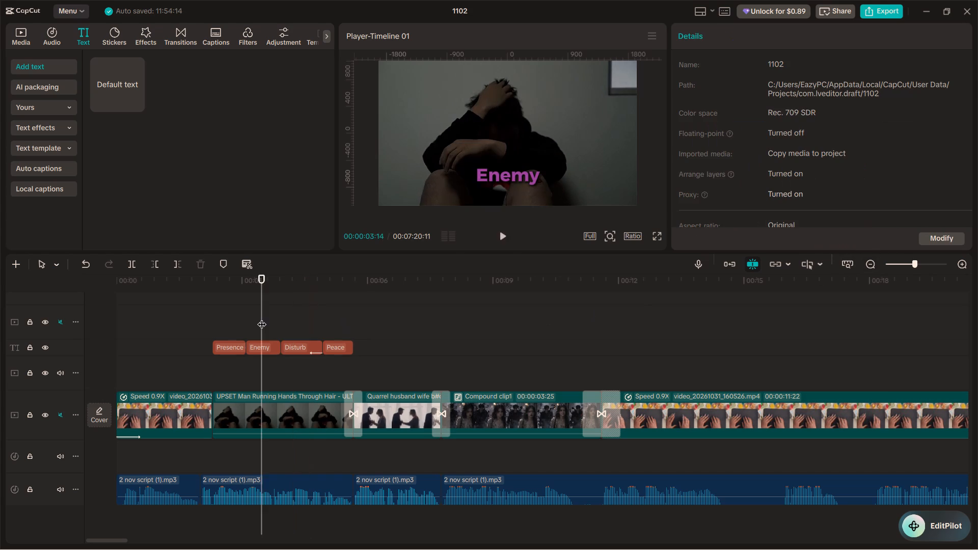
key(space)
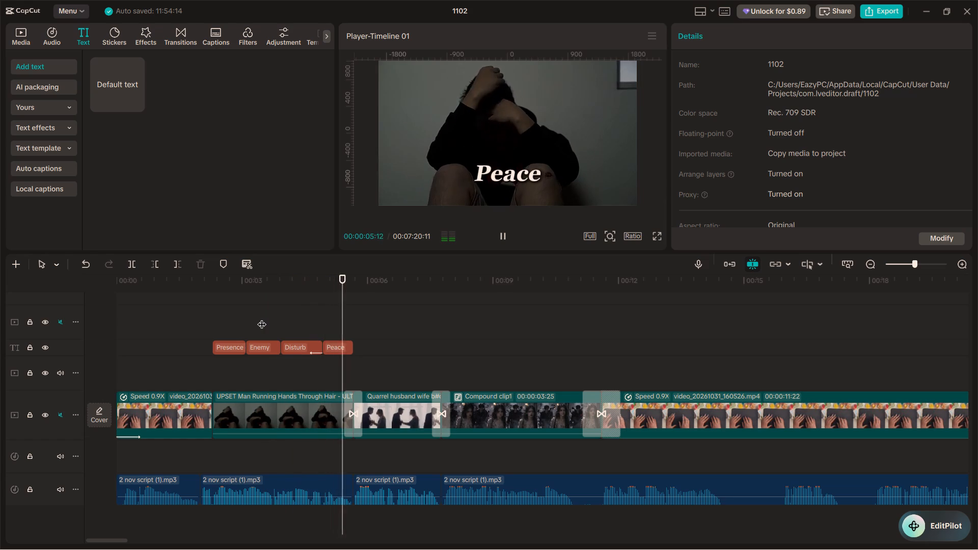
key(space)
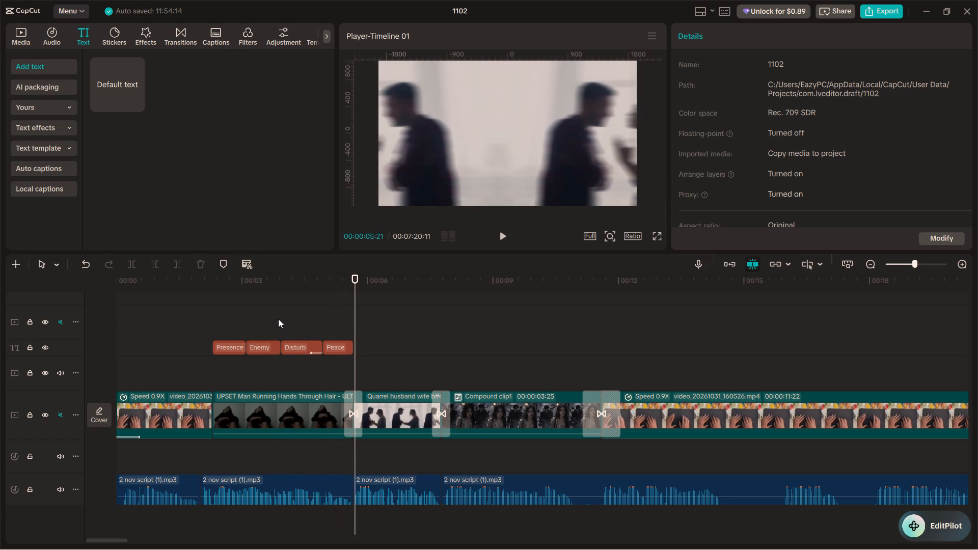
click(278, 319)
click(278, 322)
click(270, 323)
key(space)
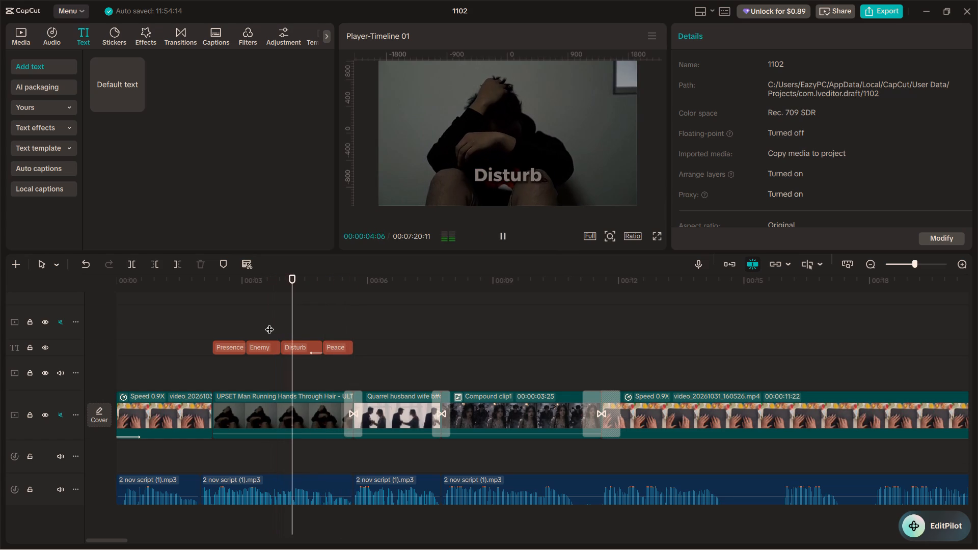
key(space)
Turn the "Disturb" title into a compound clip and play it back briefly.
click(298, 353)
right_click(297, 347)
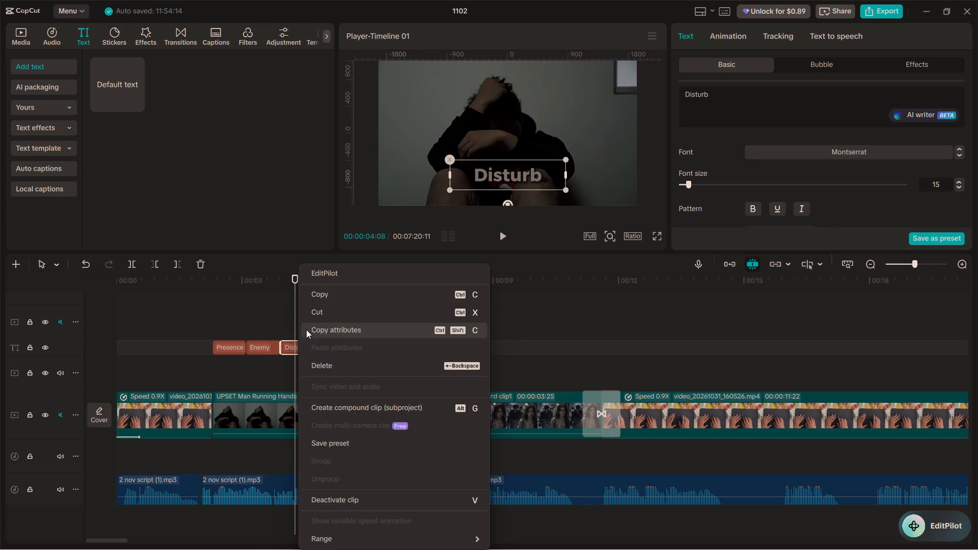
click(330, 402)
click(269, 336)
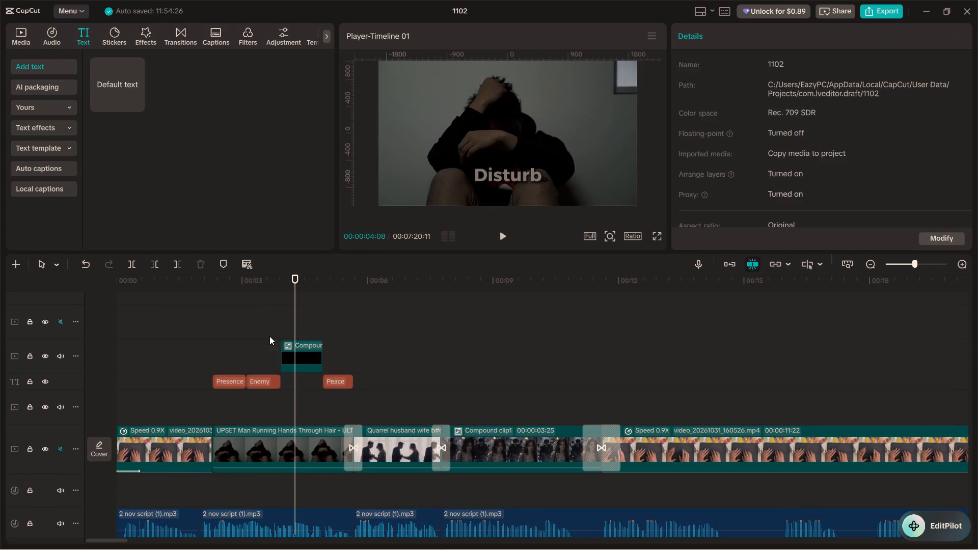
key(space)
key(space)
Select the "Disturb" compound clip and preview the Slight Jitter transition from the favourites.
click(307, 349)
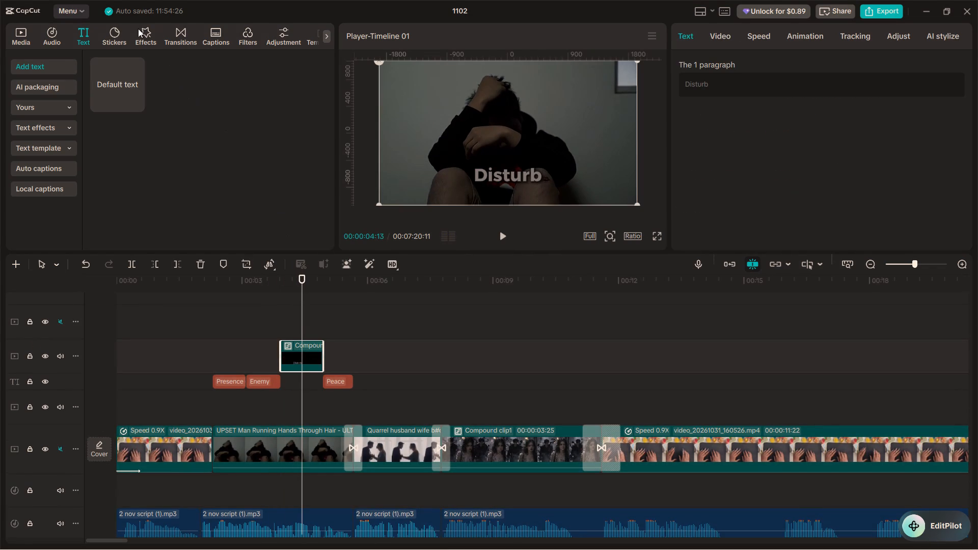
click(138, 29)
click(171, 36)
scroll(183, 130, up, 5)
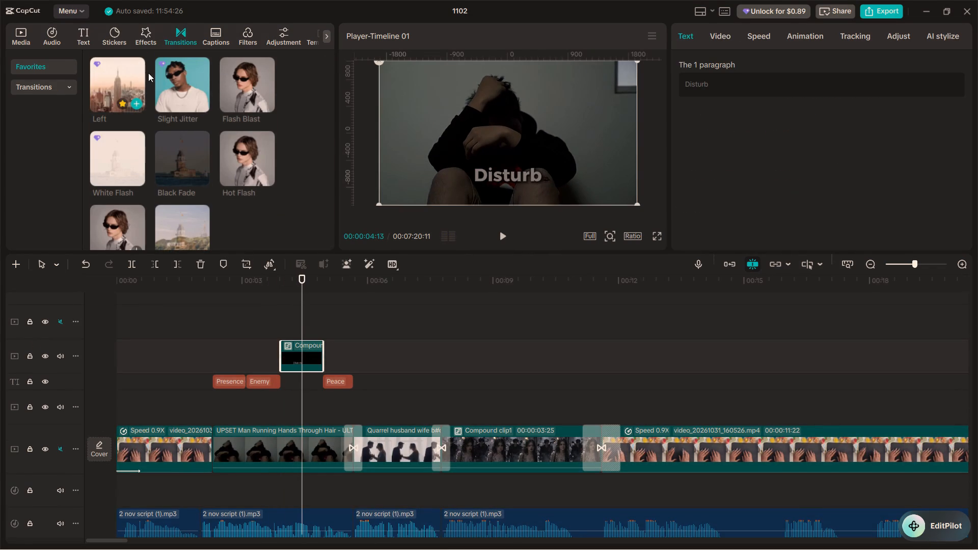
click(185, 73)
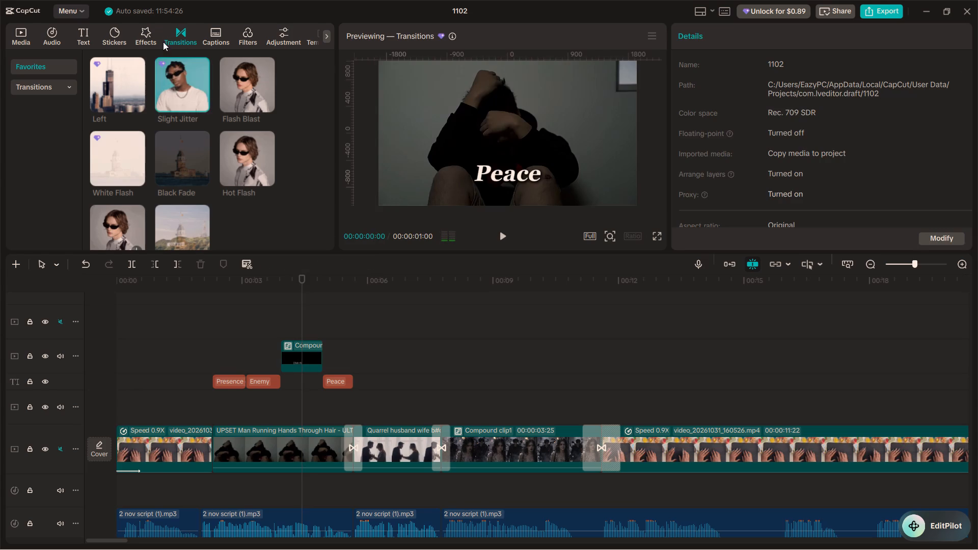
Search the video effects for "shake", apply the Shake effect to the "Disturb" compound clip and play it back briefly.
click(152, 36)
click(167, 69)
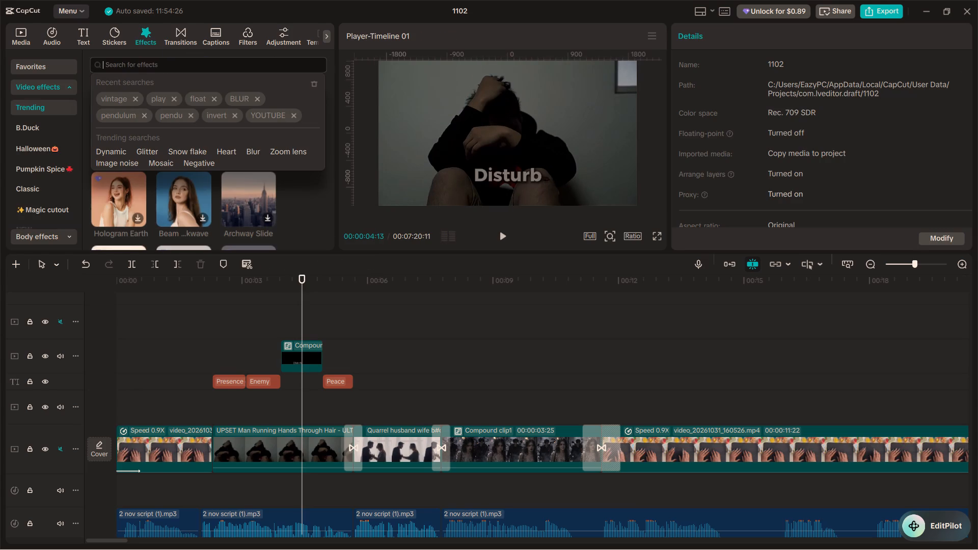
text(shake)
key(Return)
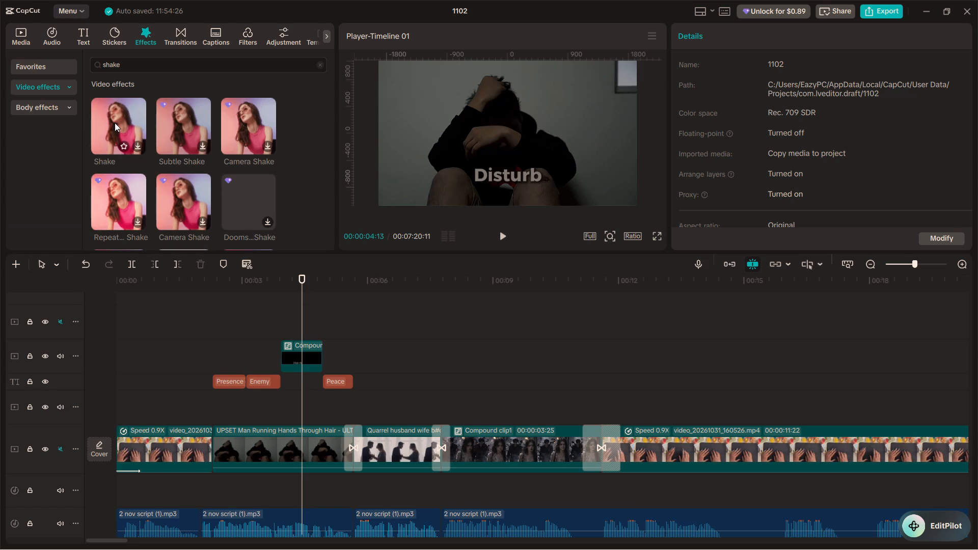
drag(115, 123, 291, 350)
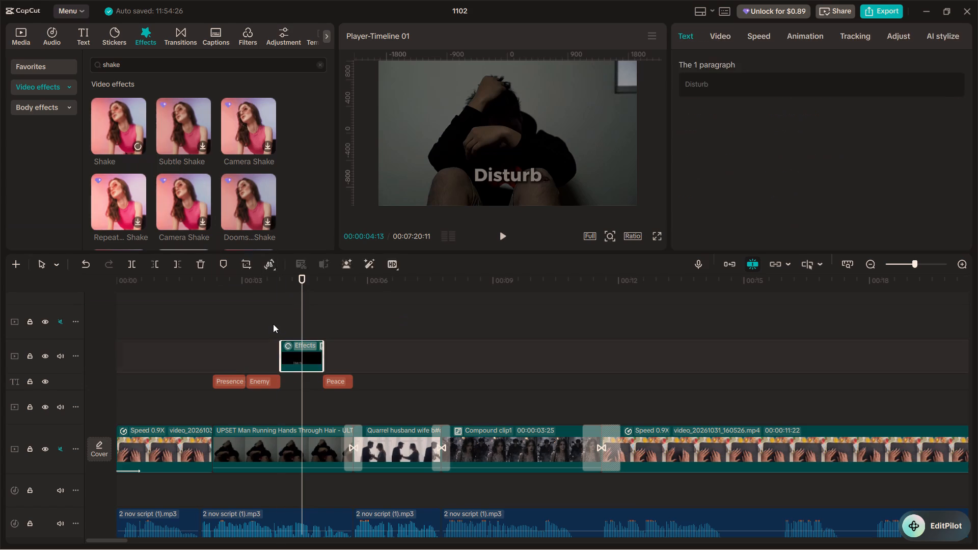
click(273, 324)
click(272, 324)
click(506, 235)
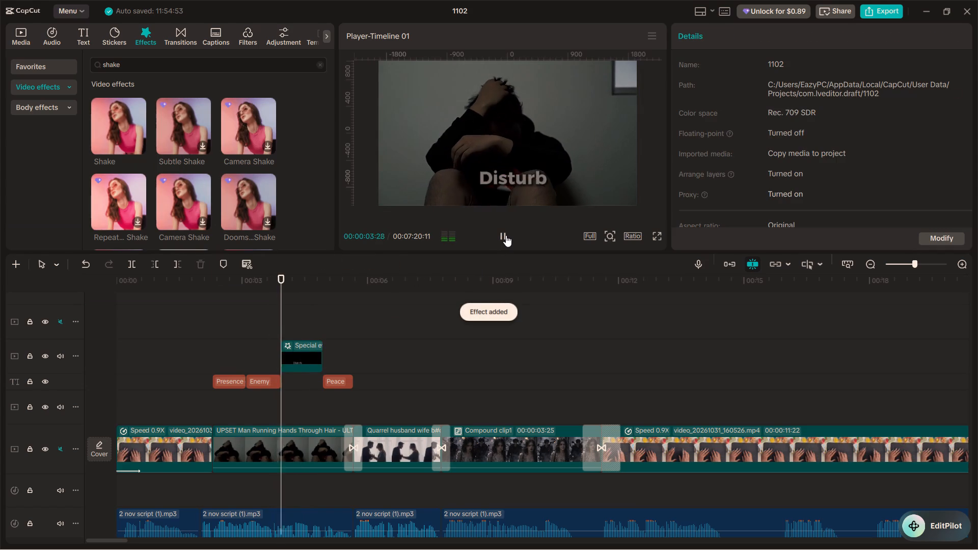
click(506, 235)
Set the Shake effect on the "Disturb" compound clip to Speed 11 and Strength 13.
click(302, 347)
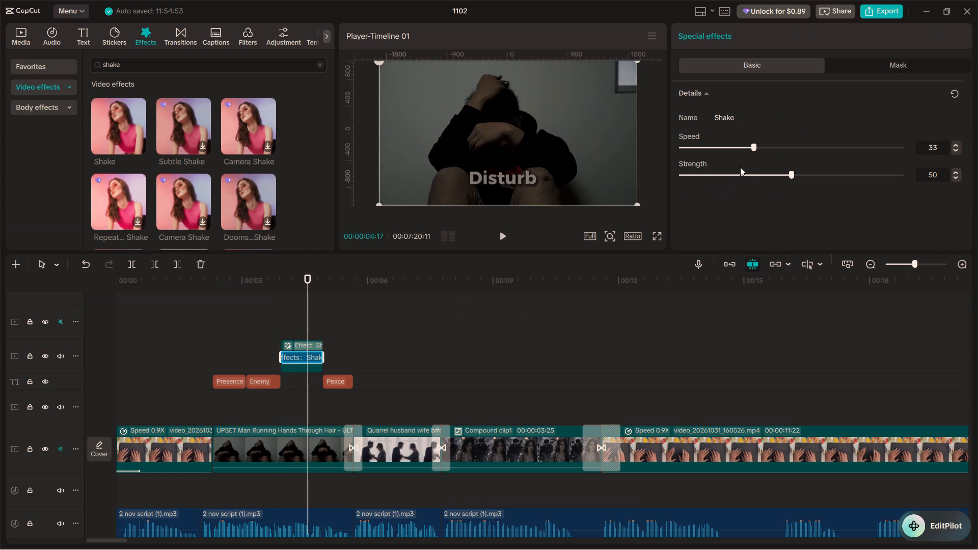
drag(751, 145, 705, 135)
drag(794, 174, 713, 166)
Play from "Enemy" through "Peace" repeatedly and examine the reduced shake motion on "Disturb".
click(257, 322)
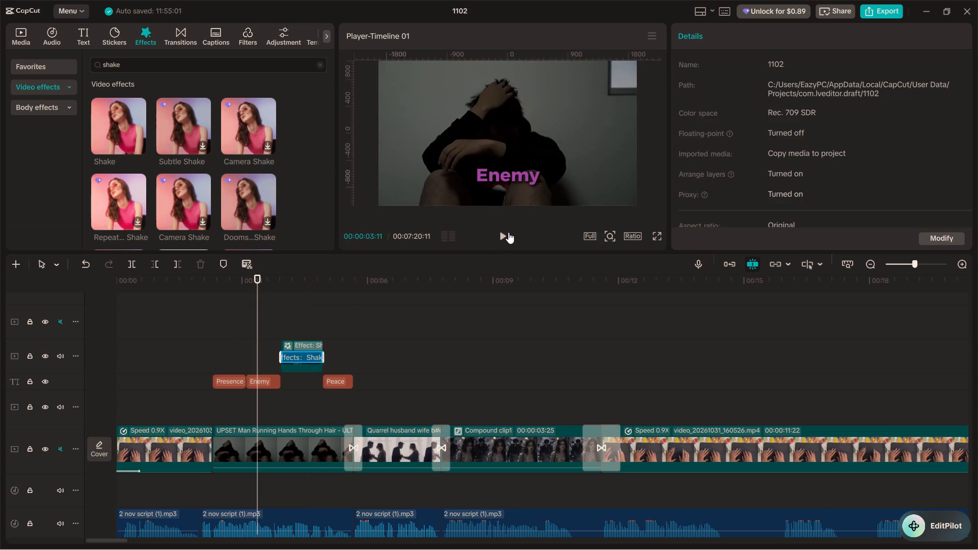
click(508, 232)
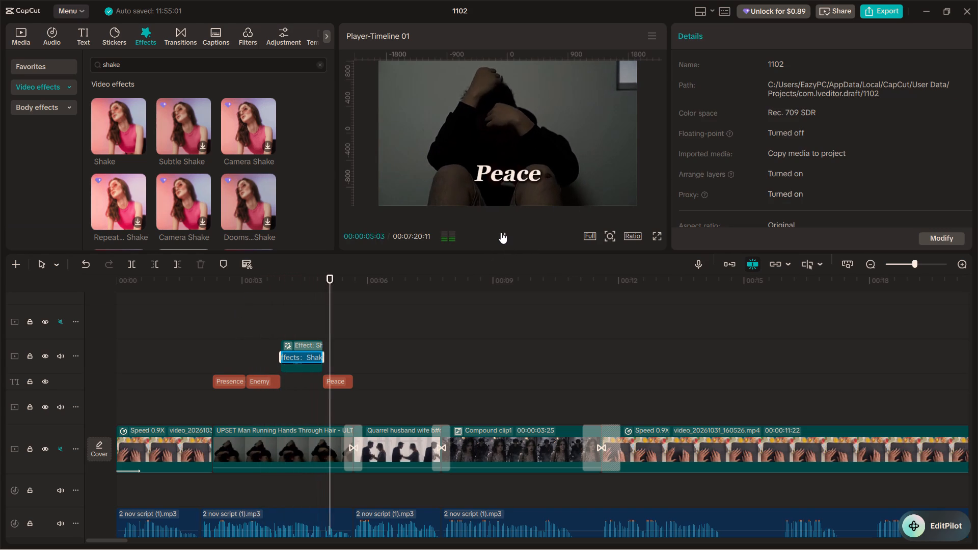
click(501, 232)
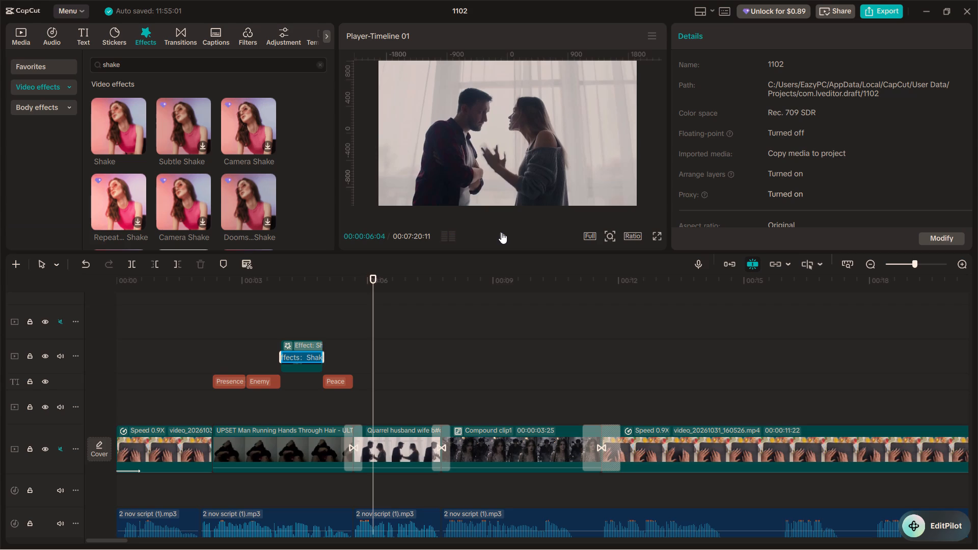
click(318, 309)
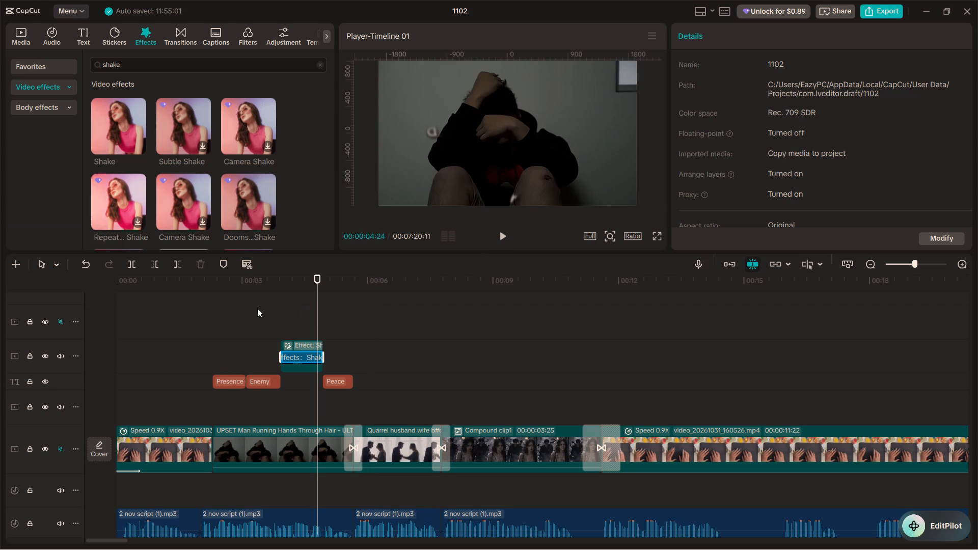
click(256, 309)
click(510, 239)
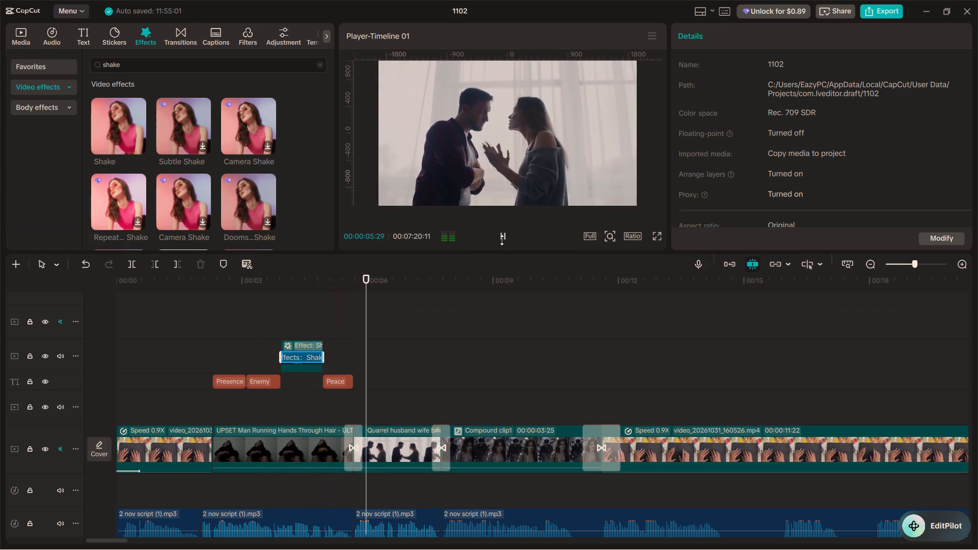
click(502, 240)
click(298, 314)
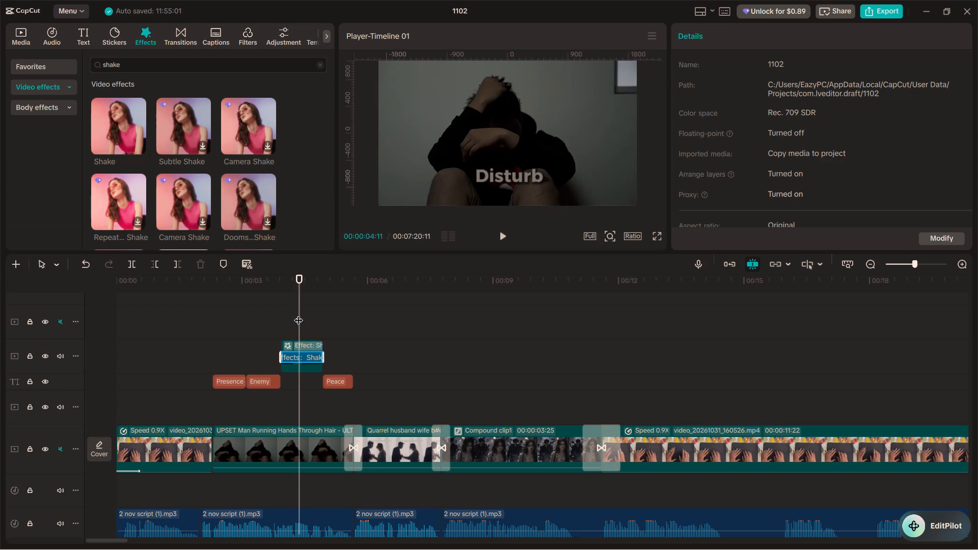
click(288, 315)
key(space)
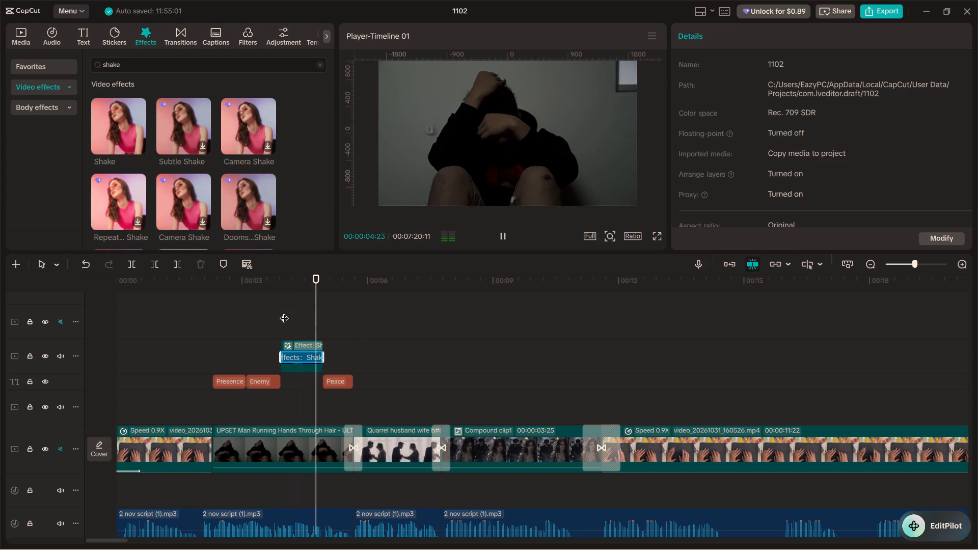
key(space)
Search the entrance animations for "fade" and apply the first result to the "Peace" title.
click(332, 380)
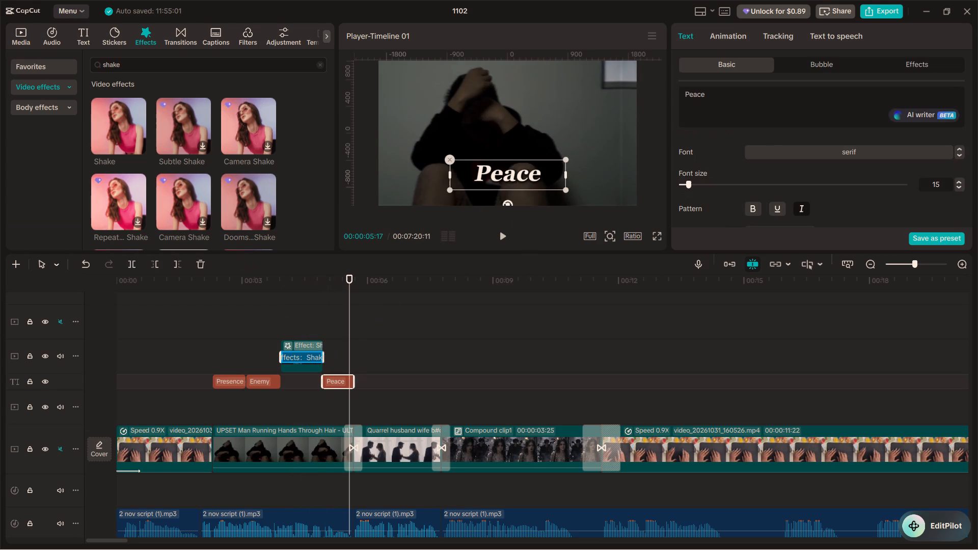
click(743, 36)
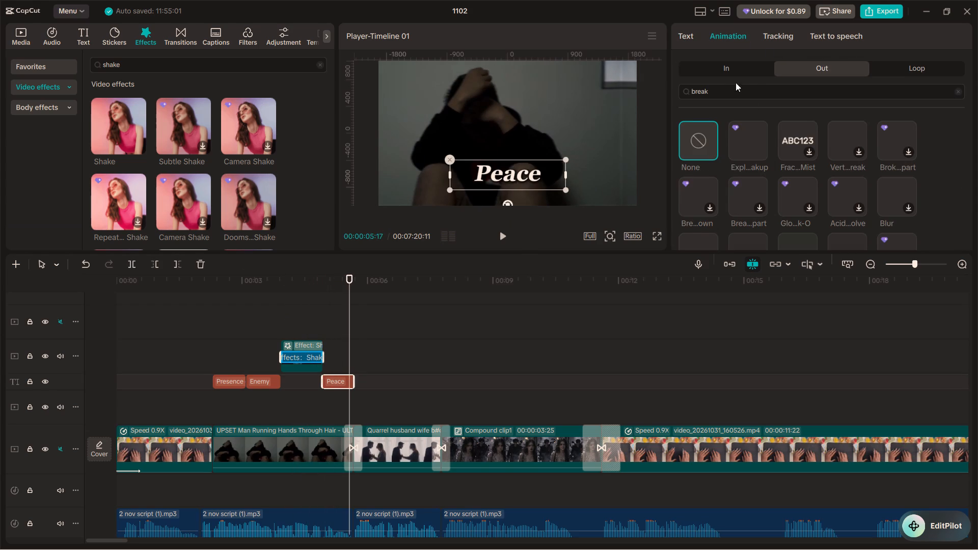
click(727, 72)
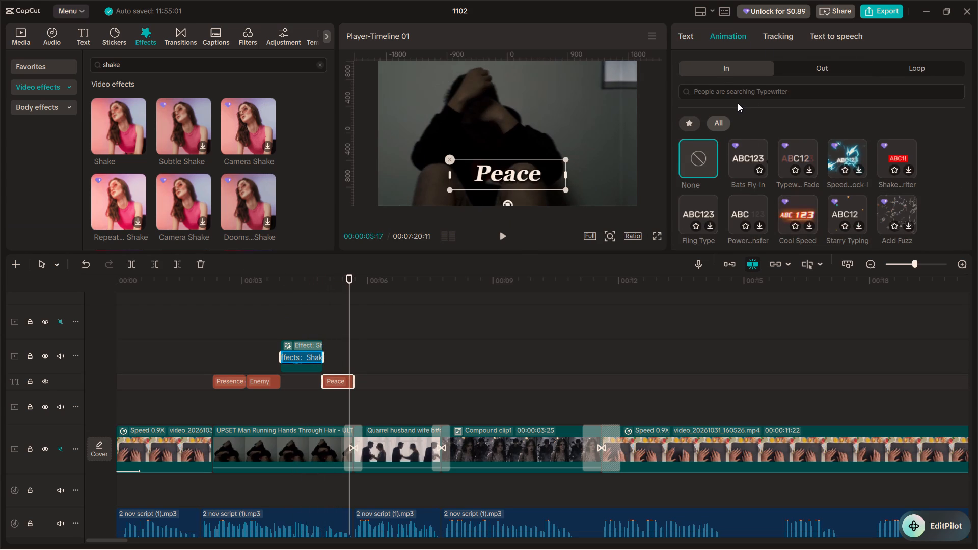
click(735, 100)
click(732, 91)
text(fade)
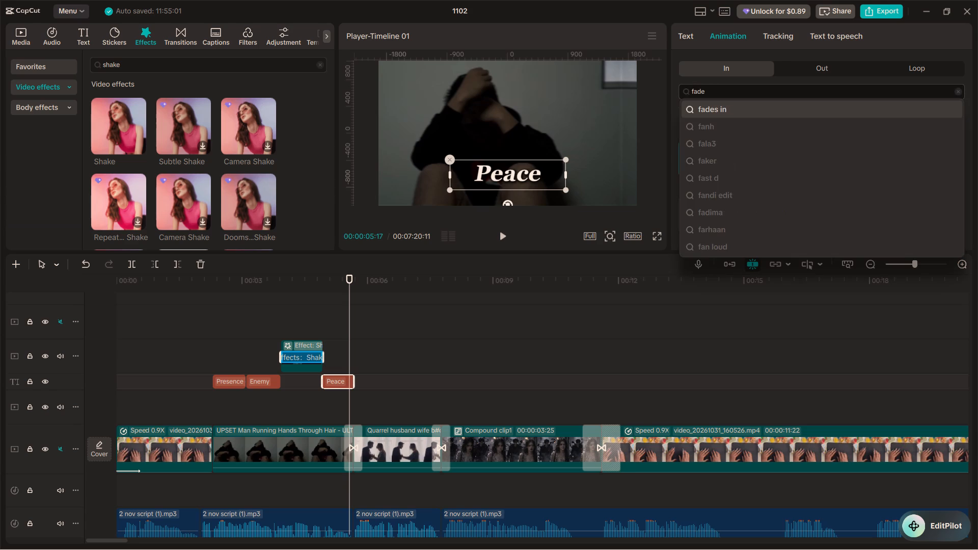
click(741, 118)
drag(755, 94, 683, 79)
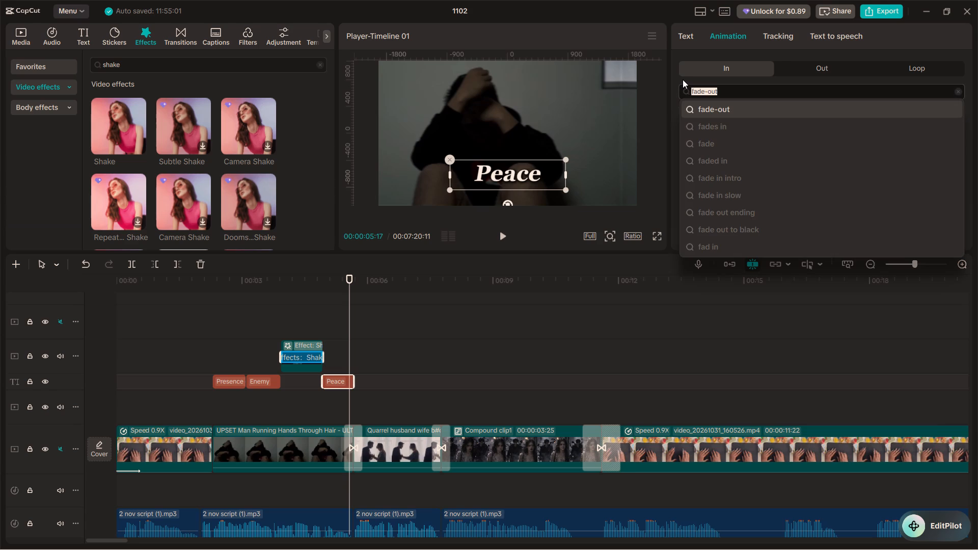
key(BackSpace)
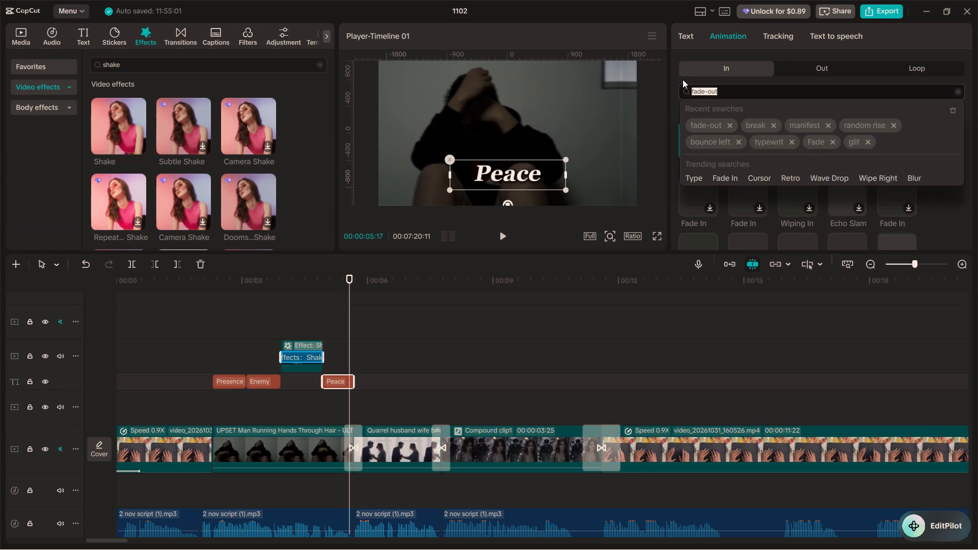
text(fade)
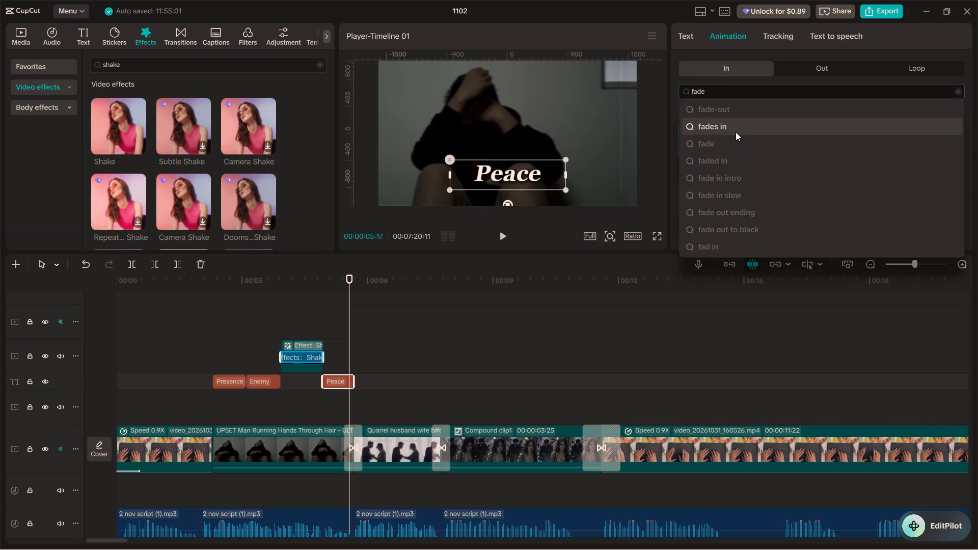
click(729, 147)
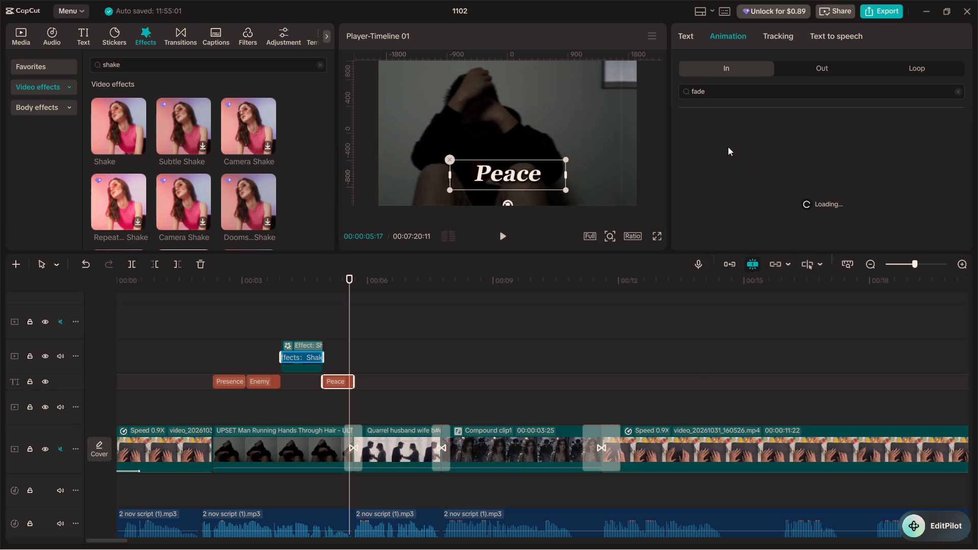
click(750, 136)
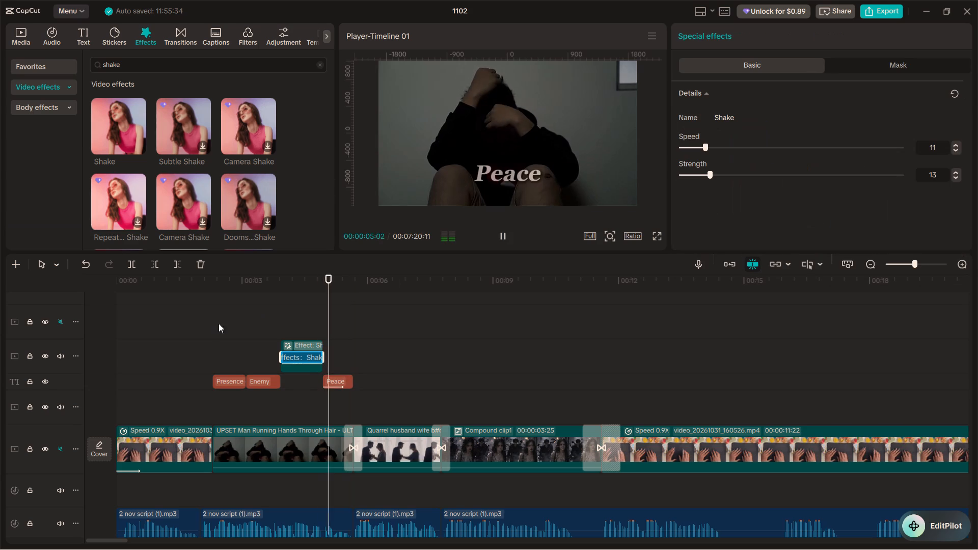
Play the title sequence through "Peace" and examine its entrance animation together with the other titles.
click(252, 324)
key(space)
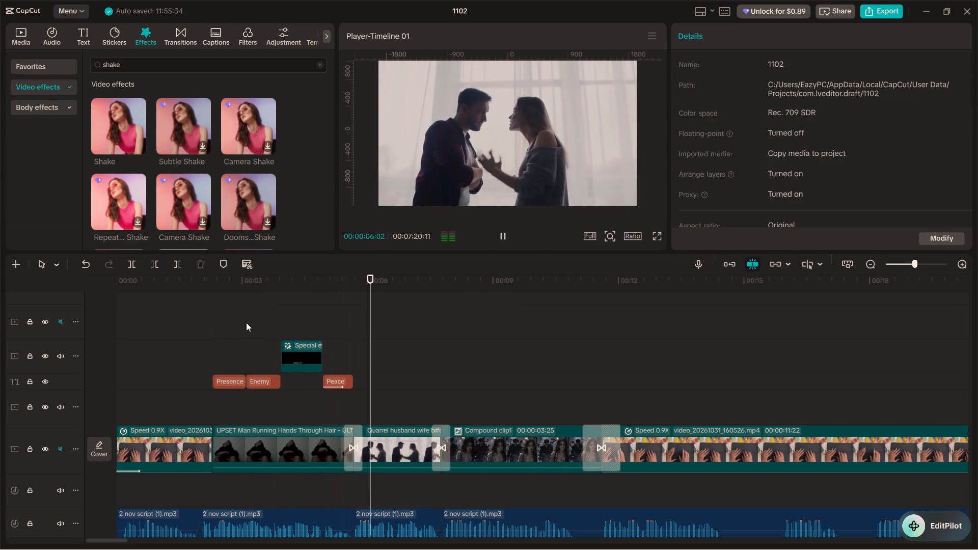
click(189, 333)
key(space)
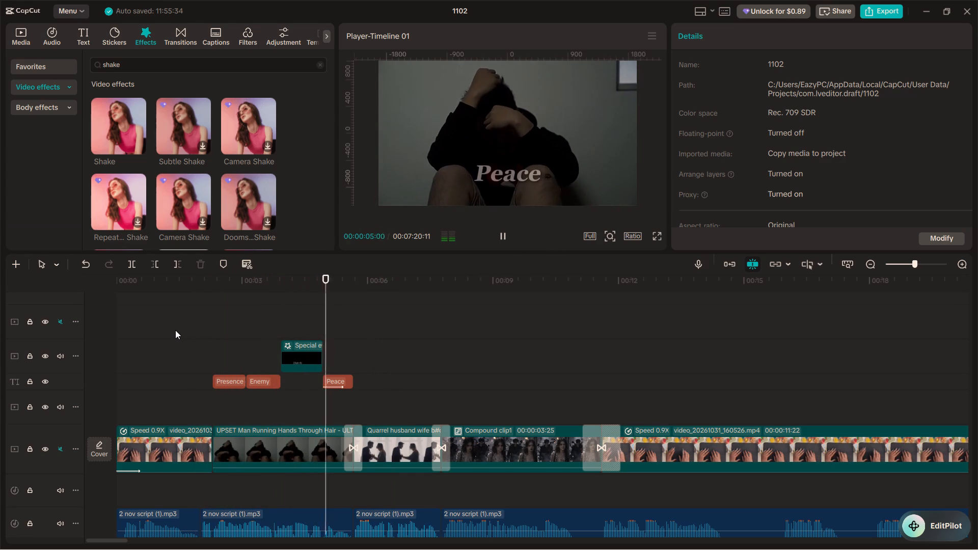
key(space)
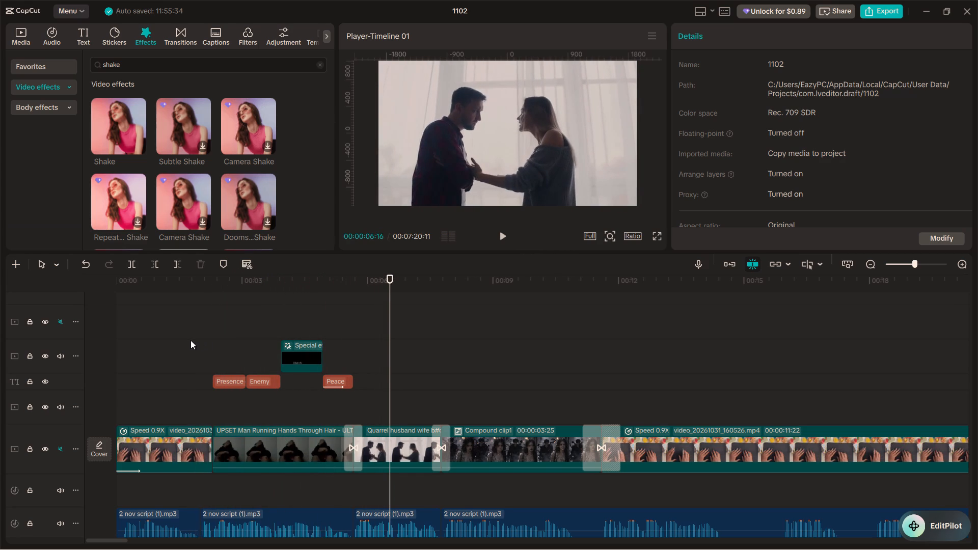
click(191, 340)
key(space)
key(space)
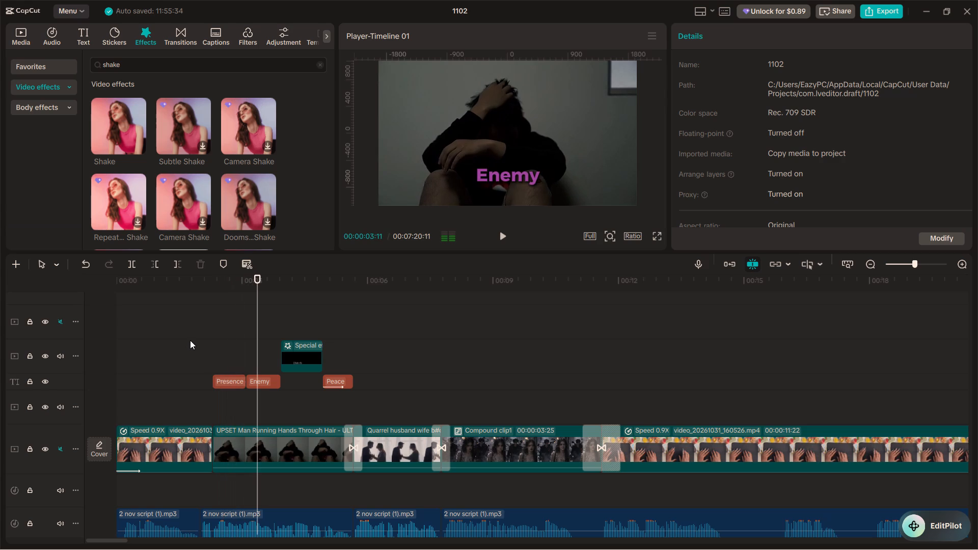
Combine the "Presence of an", "Enemy" and "Peace" titles and the "Disturb" compound clip into one compound clip.
drag(209, 355, 345, 381)
right_click(345, 381)
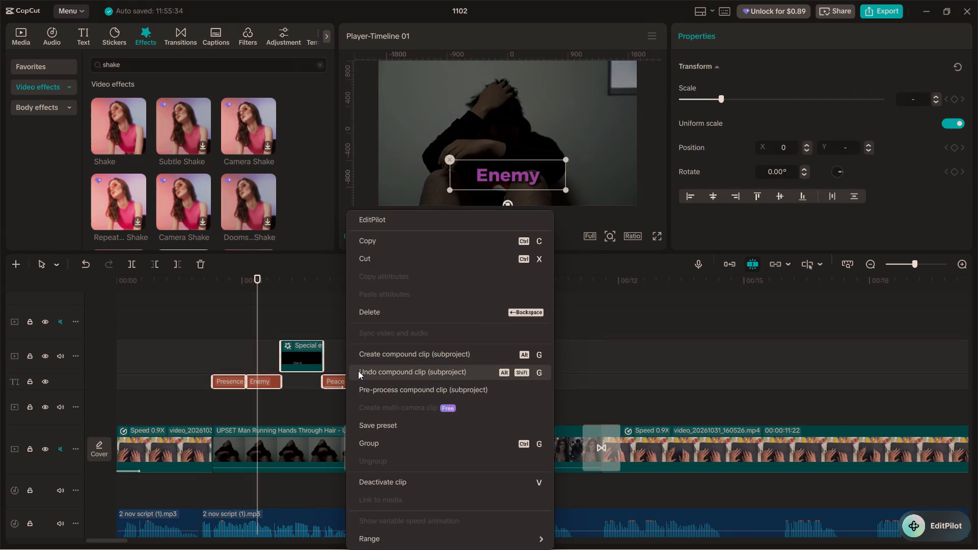
click(389, 362)
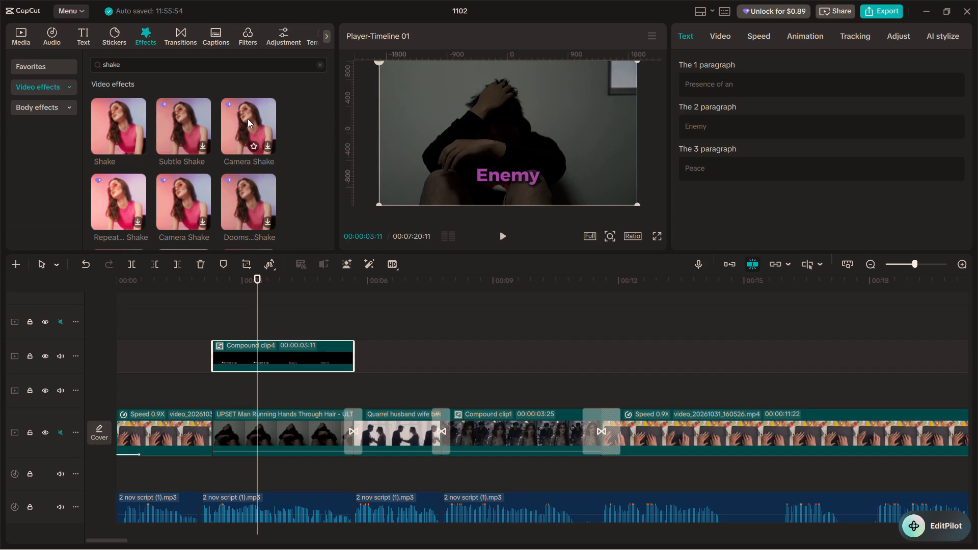
Apply the Camera Shake effect to the combined titles clip, set its Glow to 0 and play it back.
drag(248, 119, 270, 352)
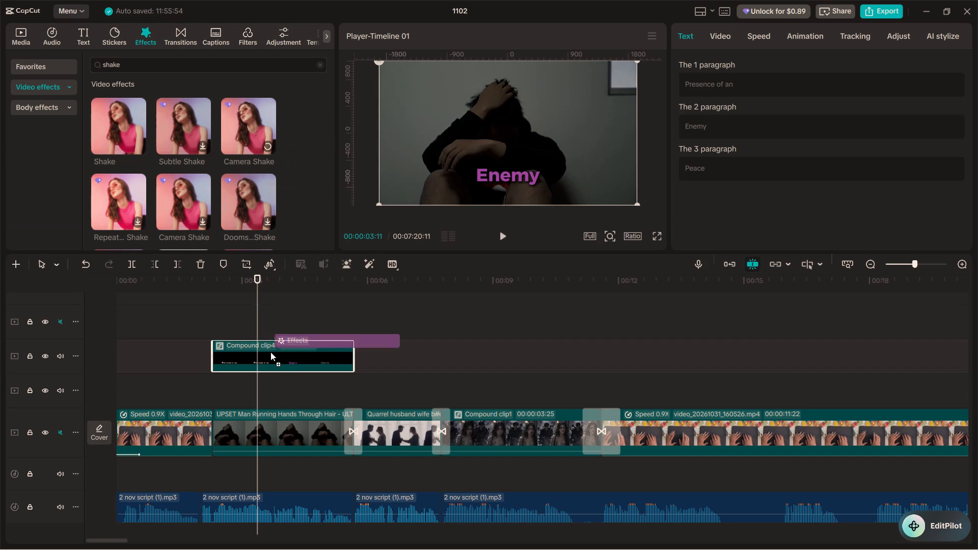
drag(270, 352, 270, 353)
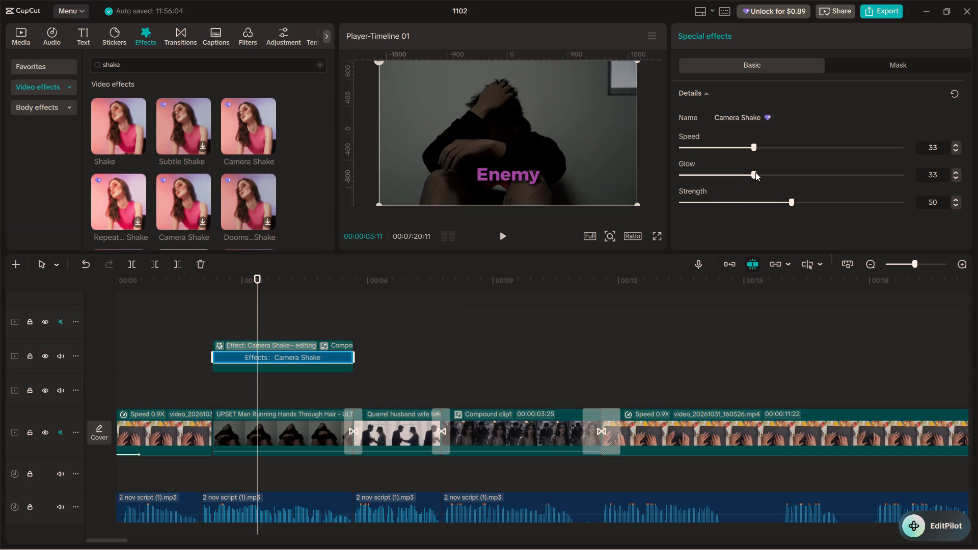
drag(755, 172, 657, 175)
click(211, 315)
key(space)
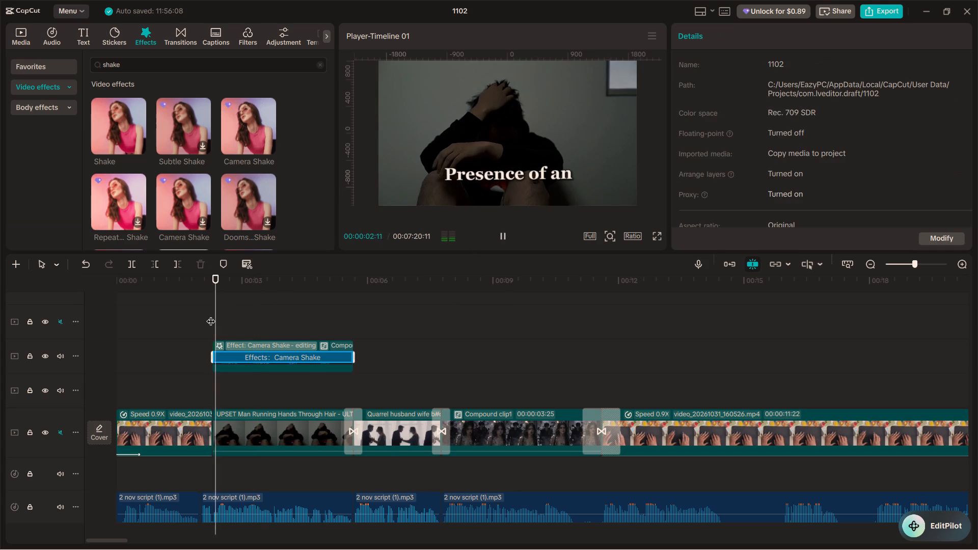
key(space)
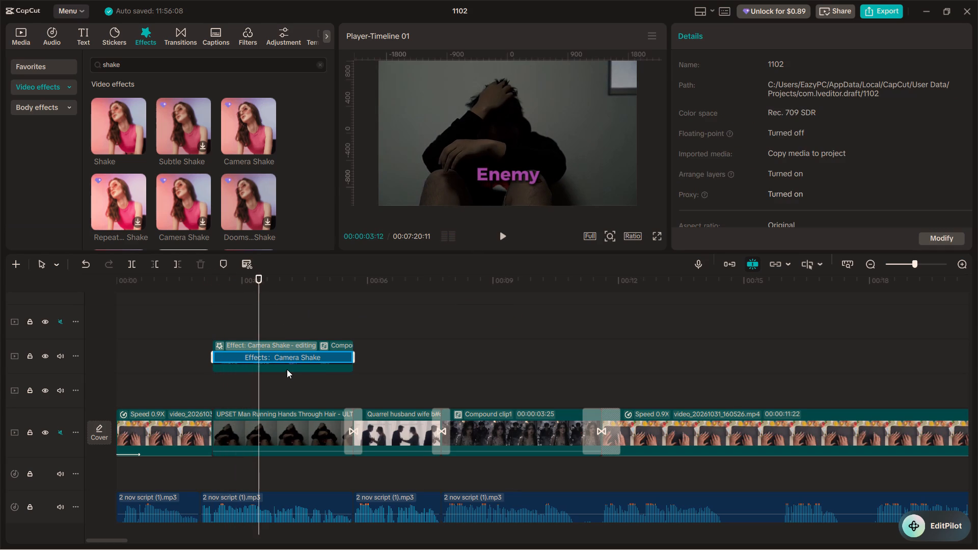
Replay the start of the combined titles clip and set its Camera Shake effect's Speed to 5.
click(287, 369)
click(284, 360)
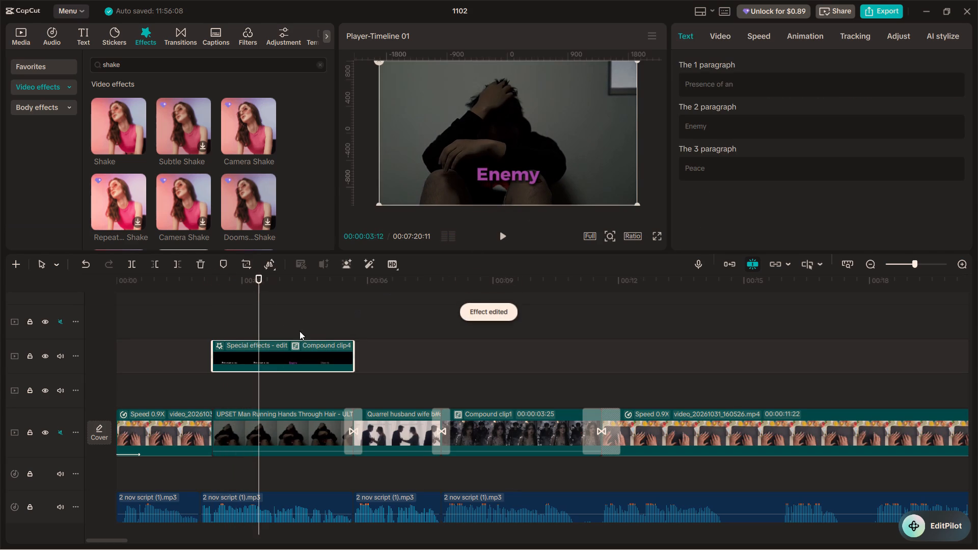
click(207, 324)
key(space)
key(space)
click(259, 343)
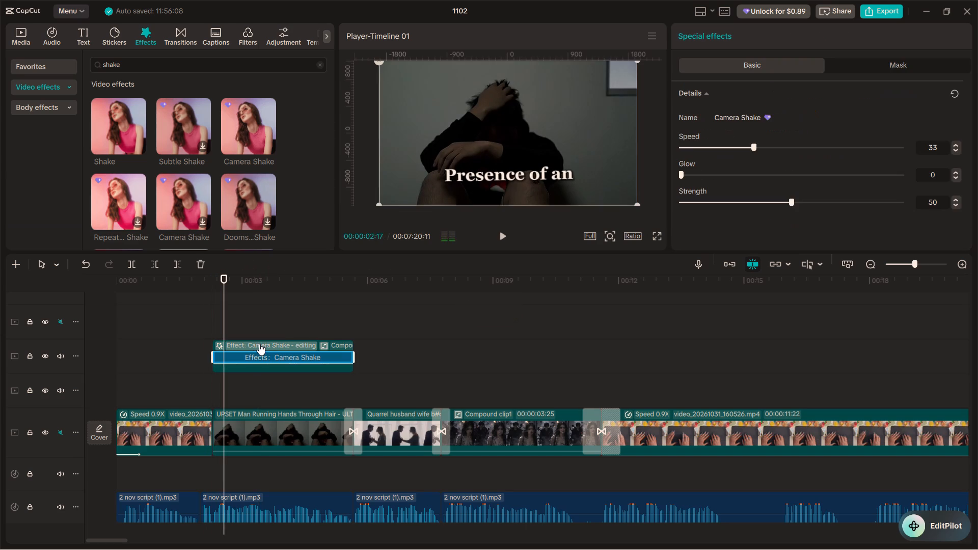
drag(750, 149, 686, 146)
drag(686, 146, 693, 146)
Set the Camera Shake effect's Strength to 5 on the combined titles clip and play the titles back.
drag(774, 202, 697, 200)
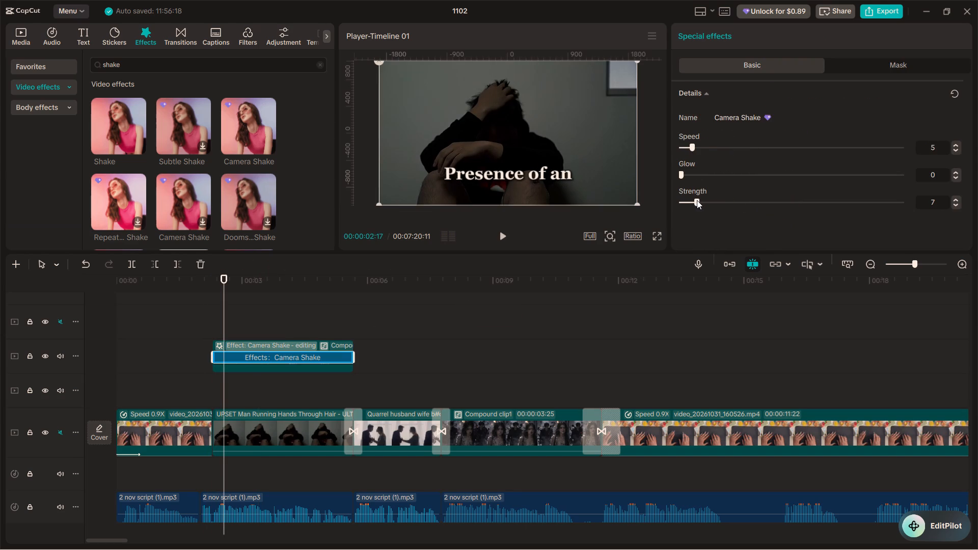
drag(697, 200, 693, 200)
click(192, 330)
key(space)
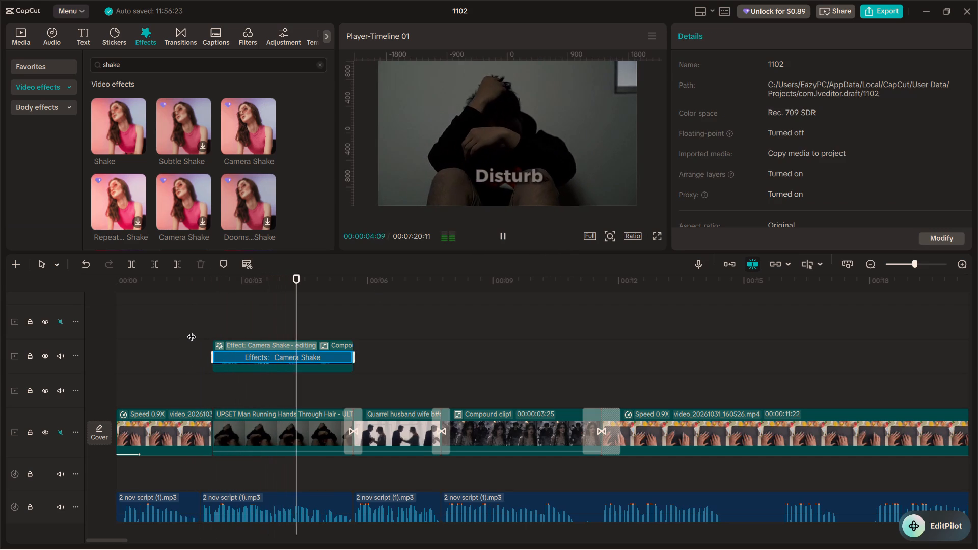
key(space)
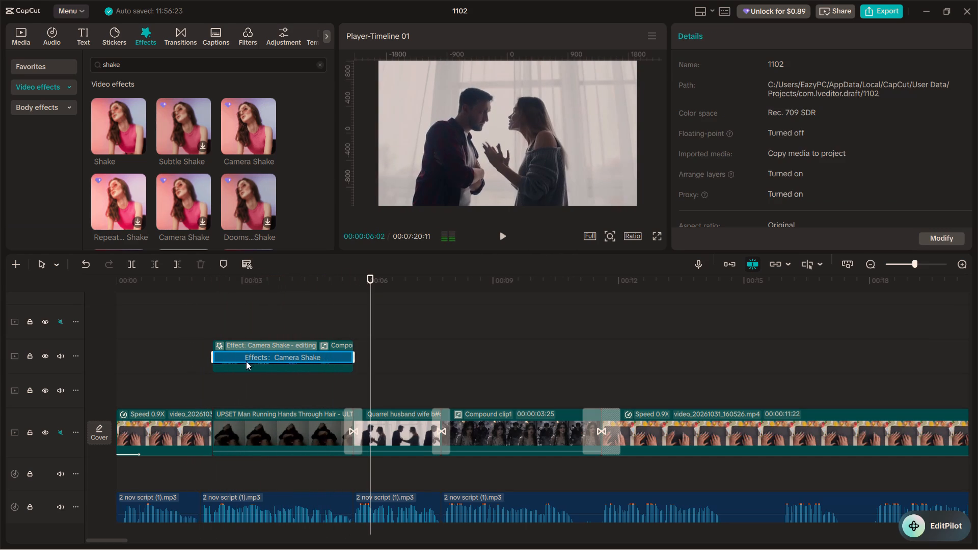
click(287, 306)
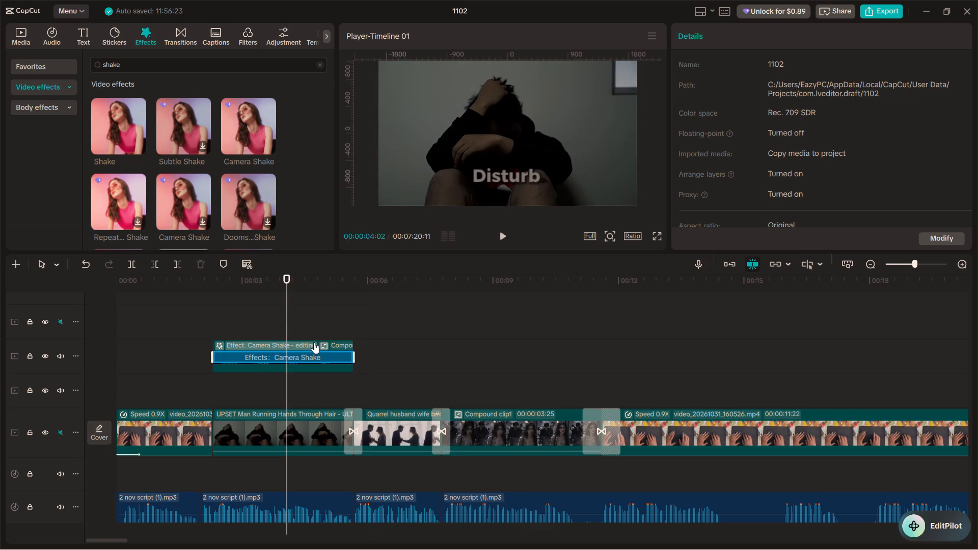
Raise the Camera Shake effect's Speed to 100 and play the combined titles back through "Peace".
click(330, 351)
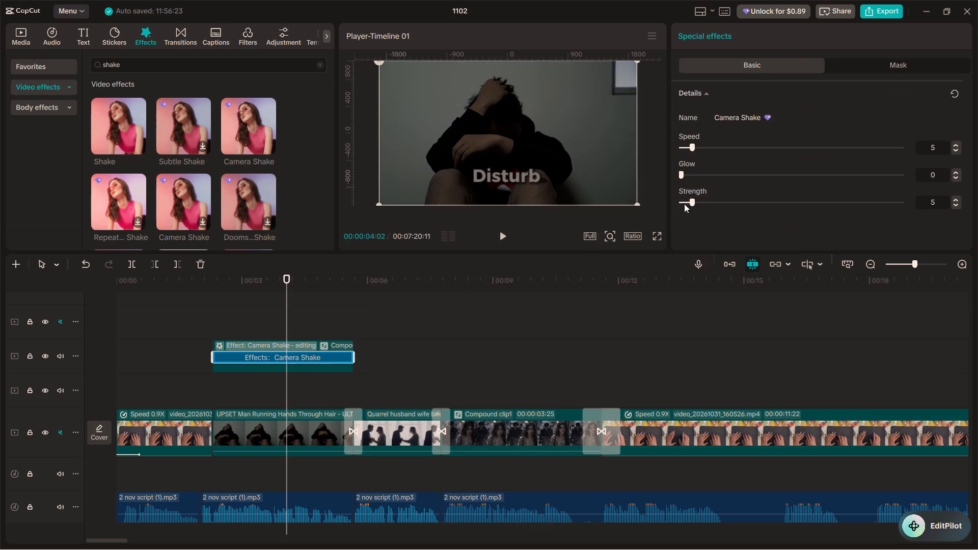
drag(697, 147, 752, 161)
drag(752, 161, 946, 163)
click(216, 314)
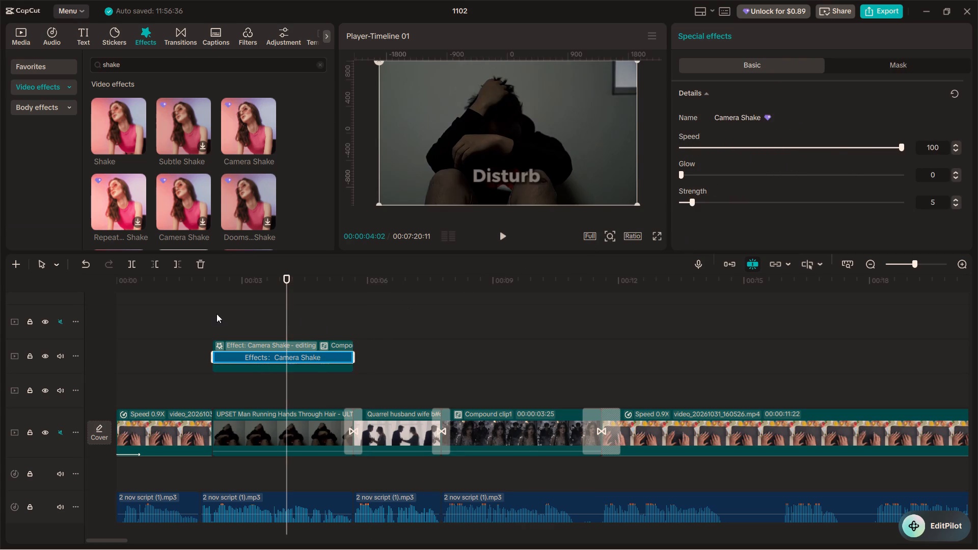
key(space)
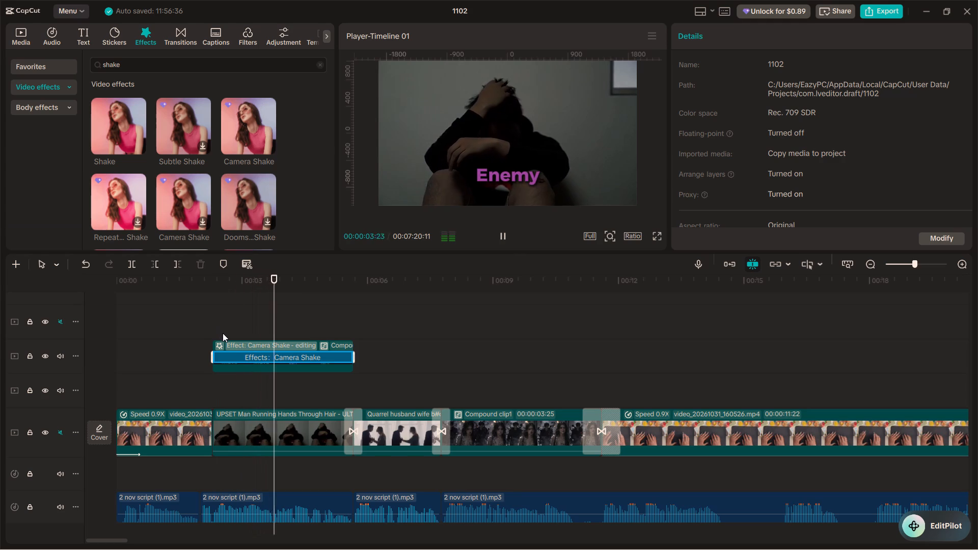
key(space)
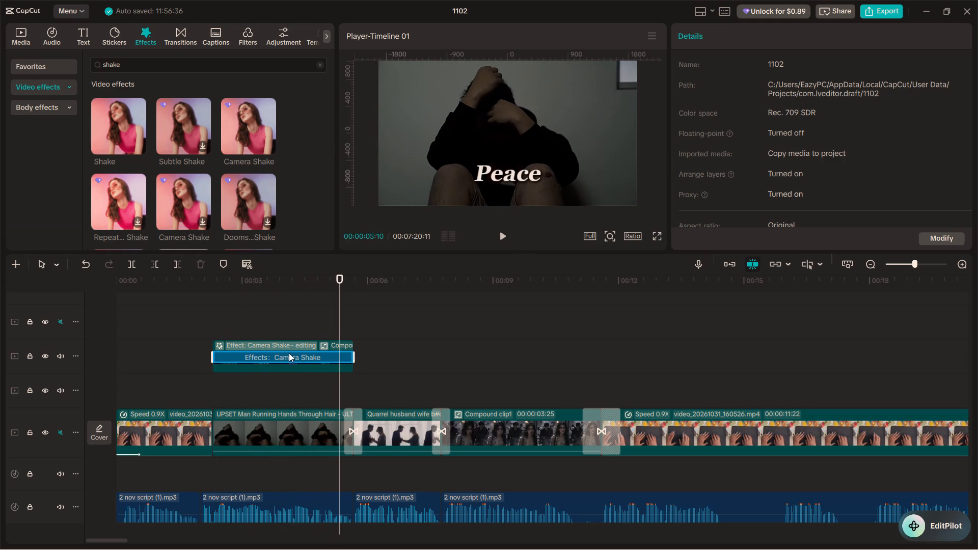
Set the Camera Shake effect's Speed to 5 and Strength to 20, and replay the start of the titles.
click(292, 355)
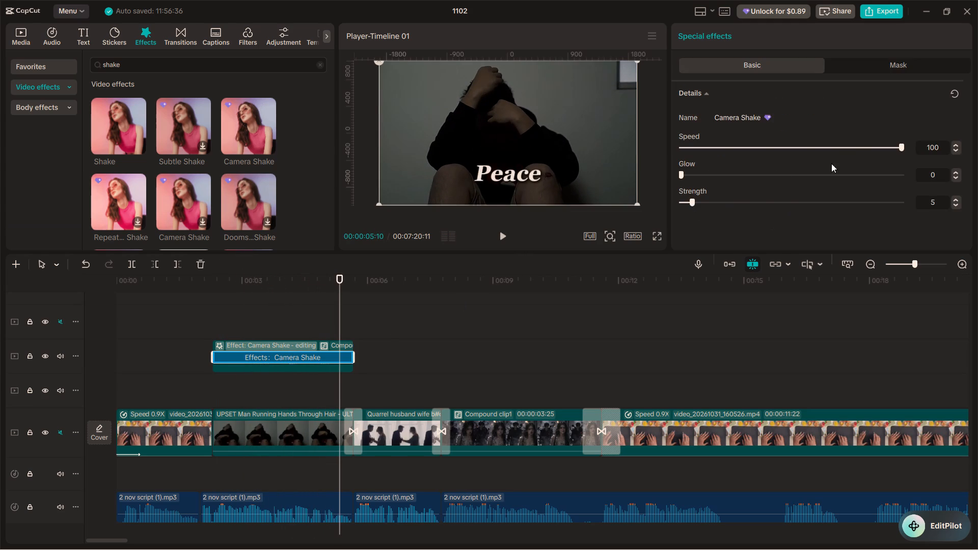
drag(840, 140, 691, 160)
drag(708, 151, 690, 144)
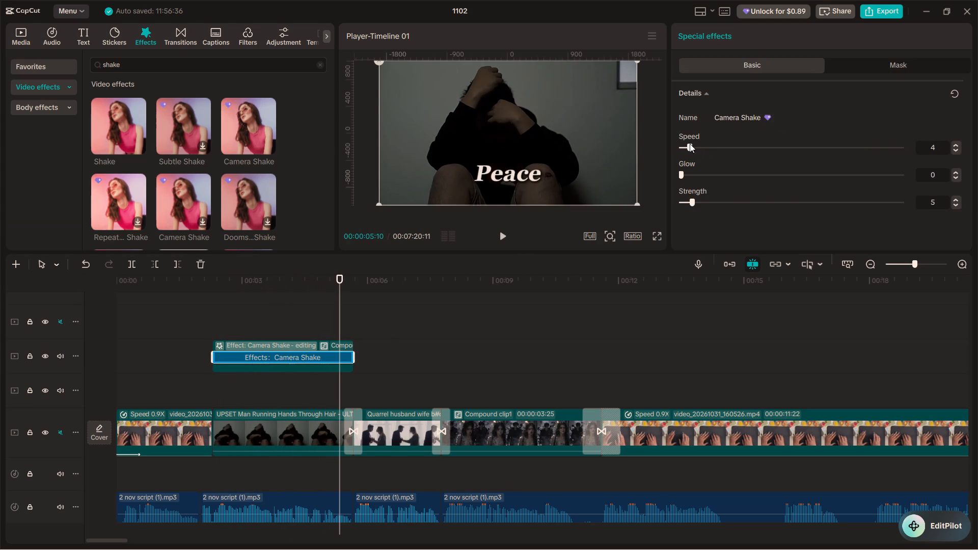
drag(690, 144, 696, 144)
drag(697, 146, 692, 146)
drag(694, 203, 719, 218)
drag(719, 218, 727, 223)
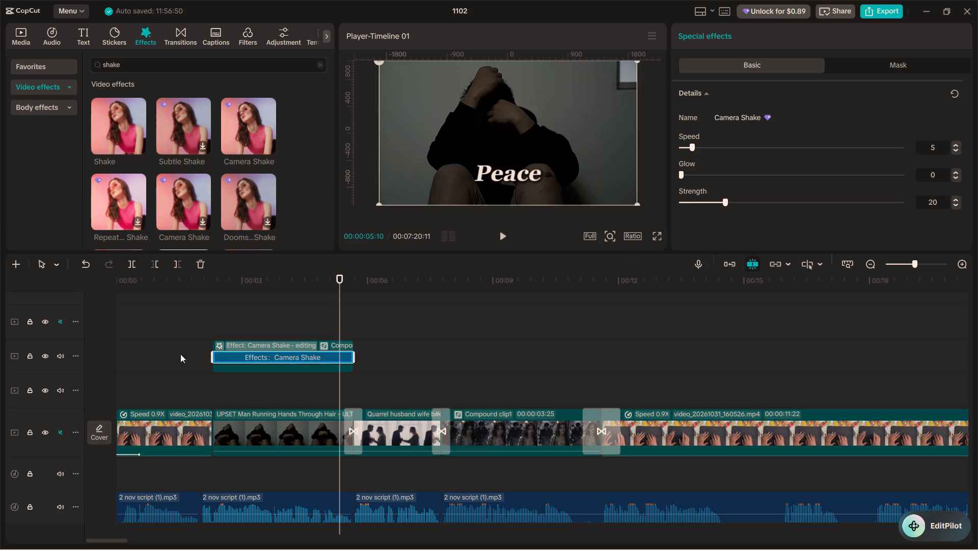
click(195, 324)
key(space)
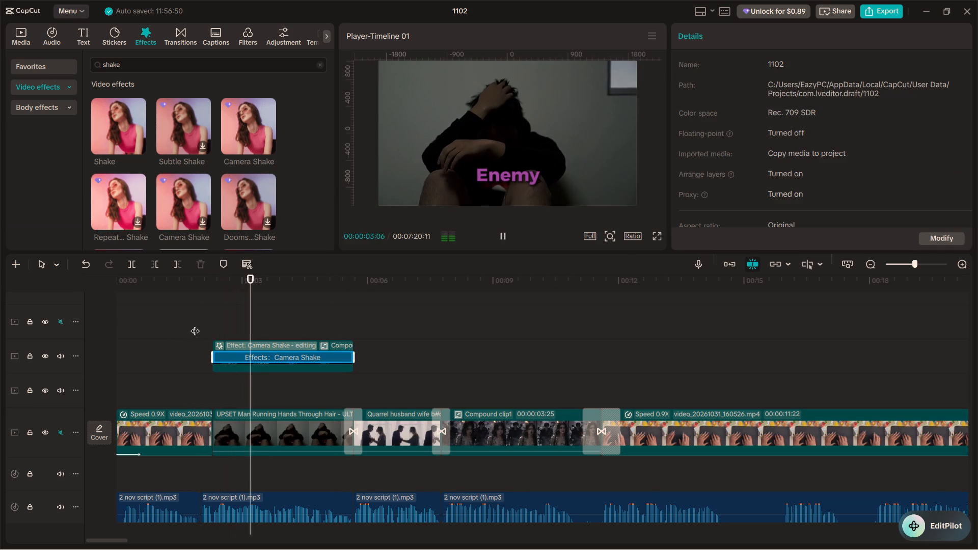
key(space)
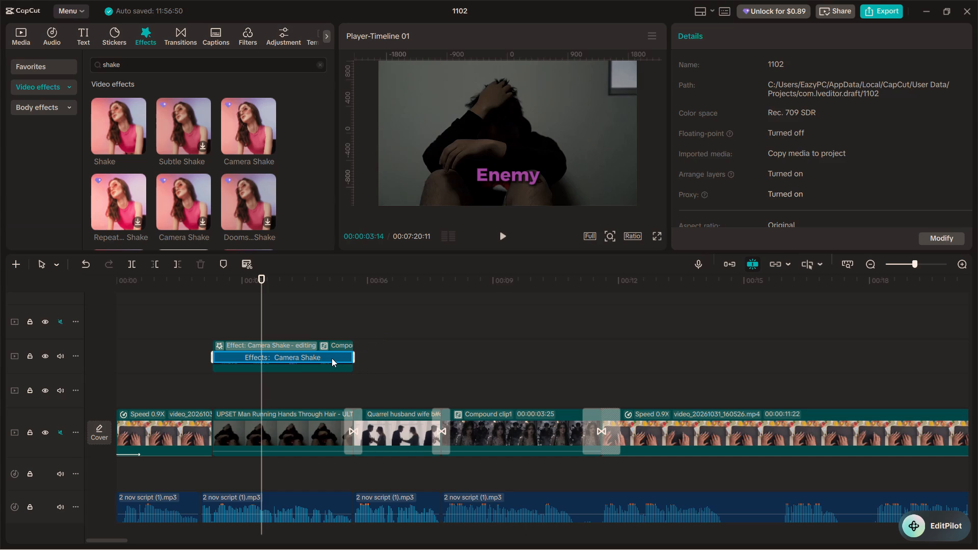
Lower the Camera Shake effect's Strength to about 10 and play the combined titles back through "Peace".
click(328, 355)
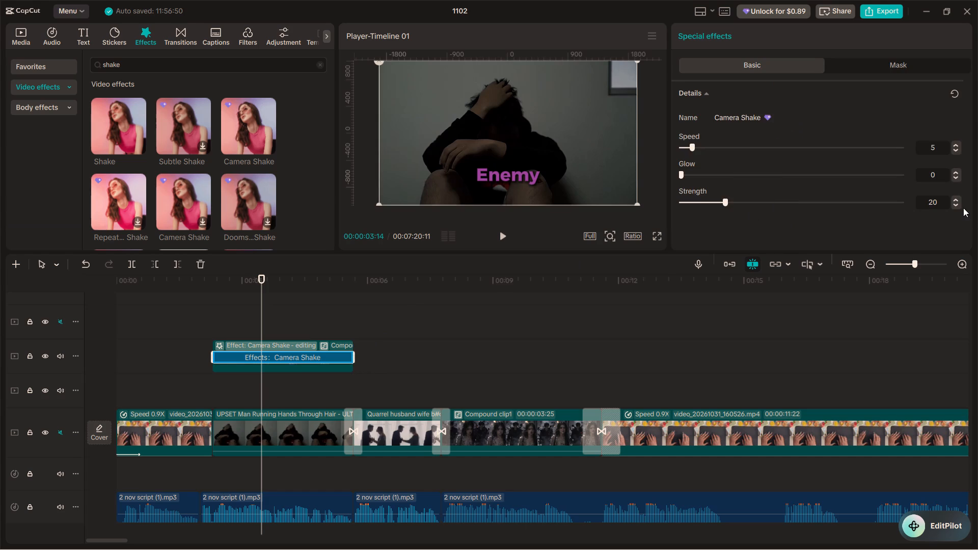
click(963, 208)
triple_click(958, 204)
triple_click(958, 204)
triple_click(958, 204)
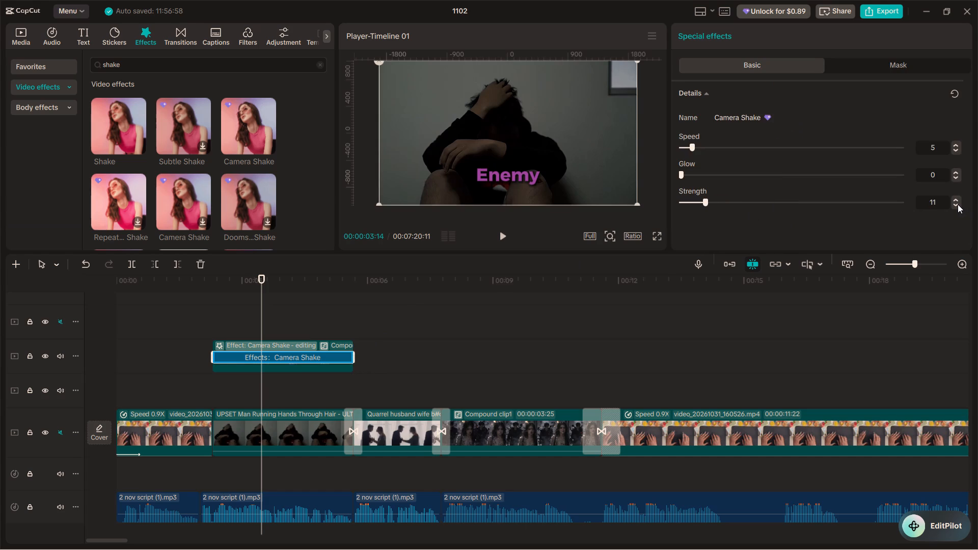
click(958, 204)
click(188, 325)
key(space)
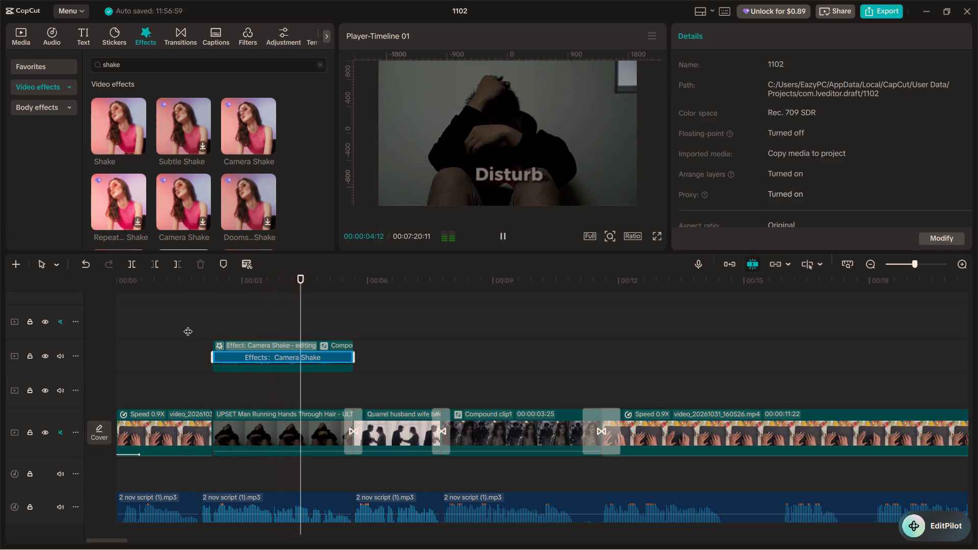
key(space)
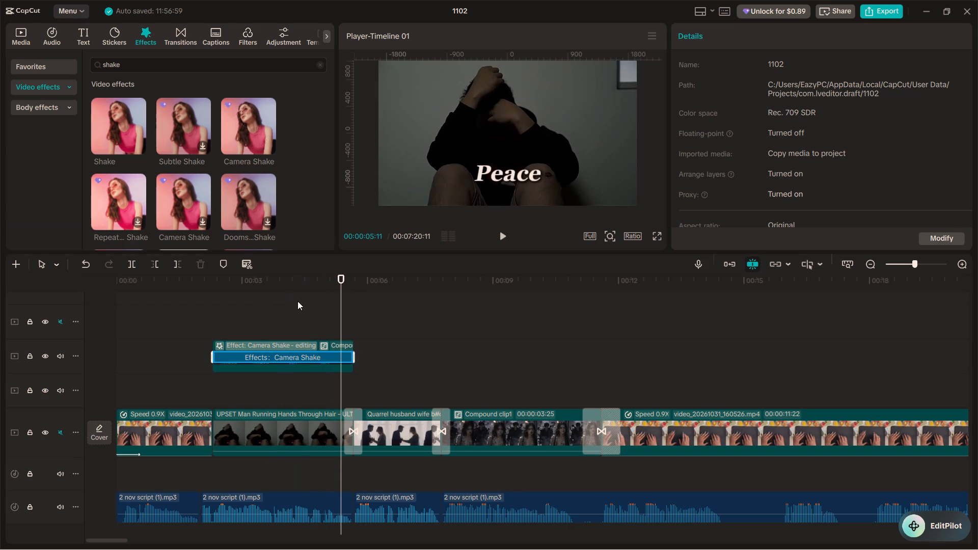
Delete the Camera Shake effect from the combined titles clip.
key(BackSpace)
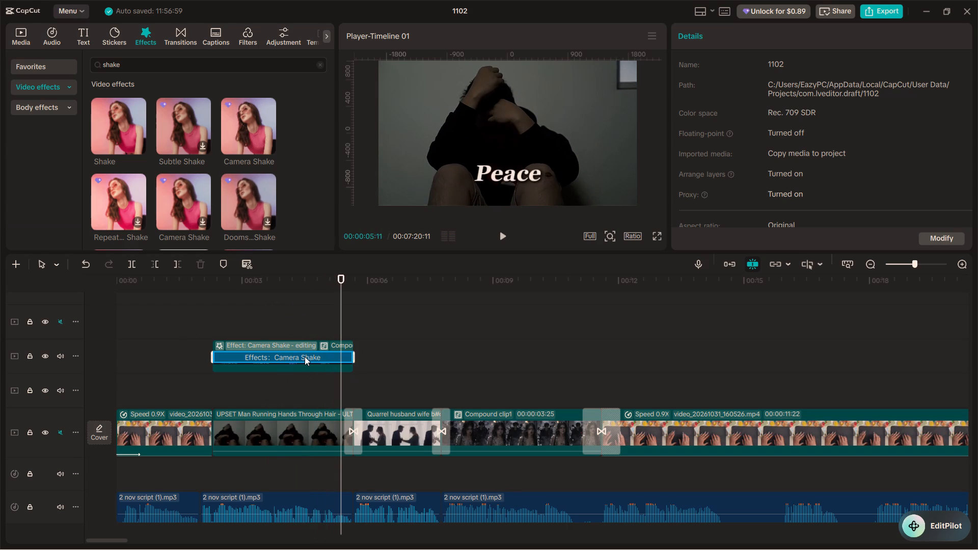
click(305, 356)
key(BackSpace)
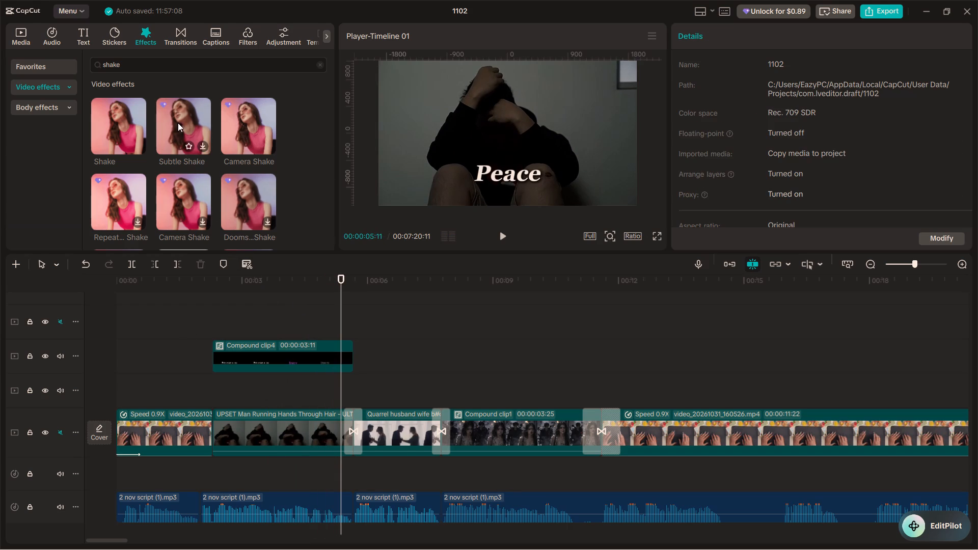
Apply the Shake effect to the combined titles clip with Strength 10 and Speed 5, and preview its motion.
drag(116, 113, 248, 353)
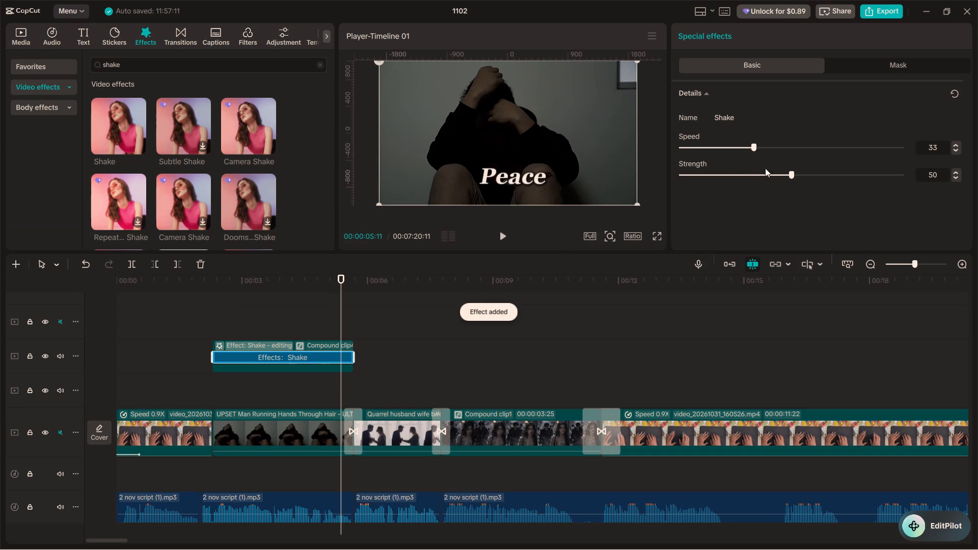
drag(771, 173, 705, 177)
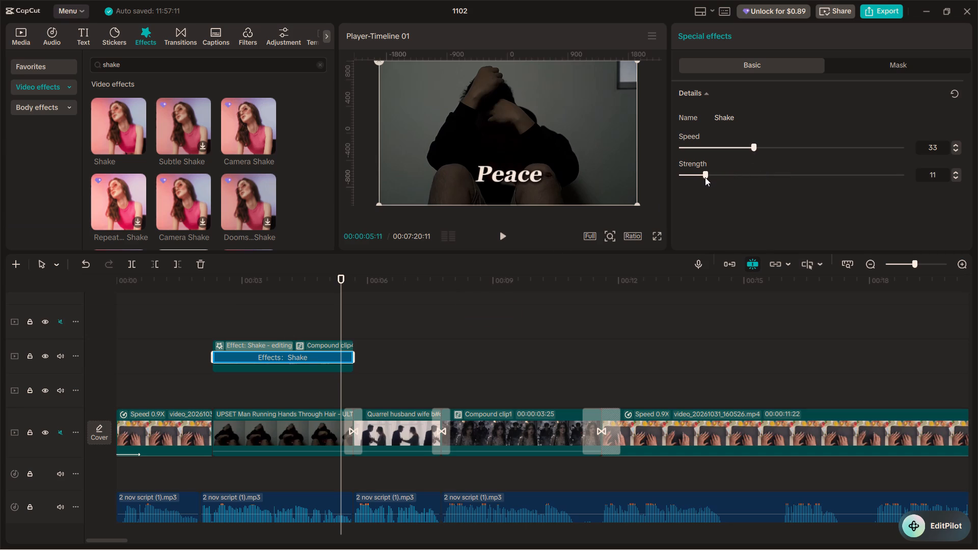
click(956, 177)
drag(750, 143, 682, 143)
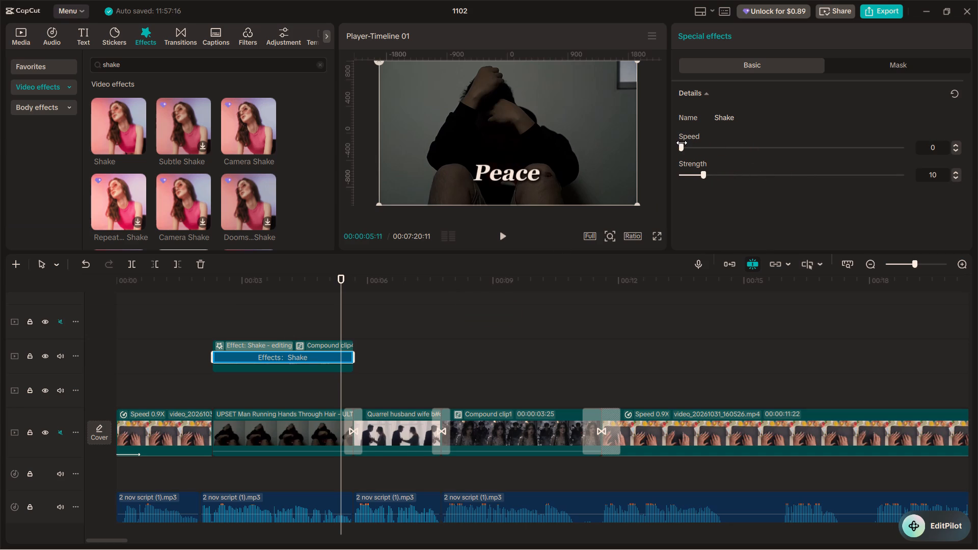
drag(682, 143, 688, 145)
triple_click(954, 143)
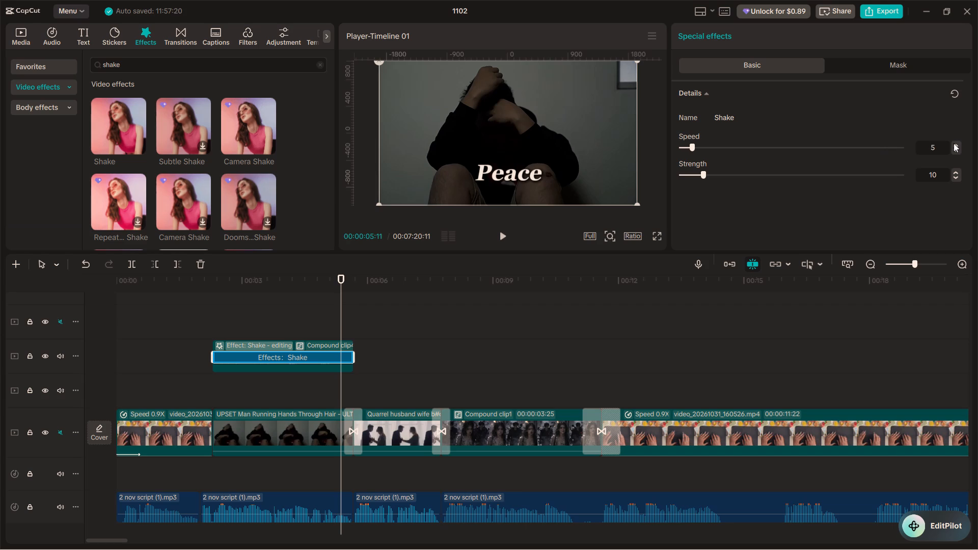
click(958, 149)
click(217, 324)
key(space)
key(space)
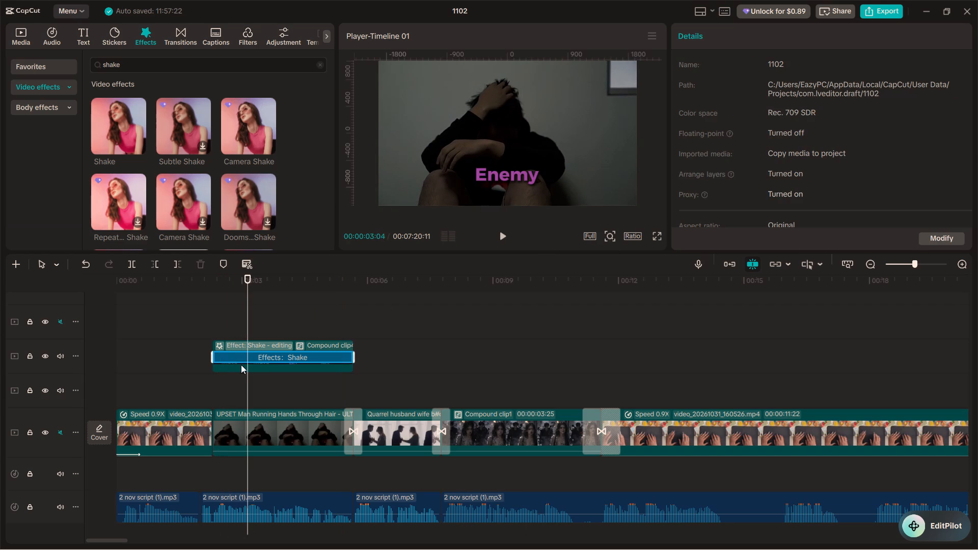
click(262, 375)
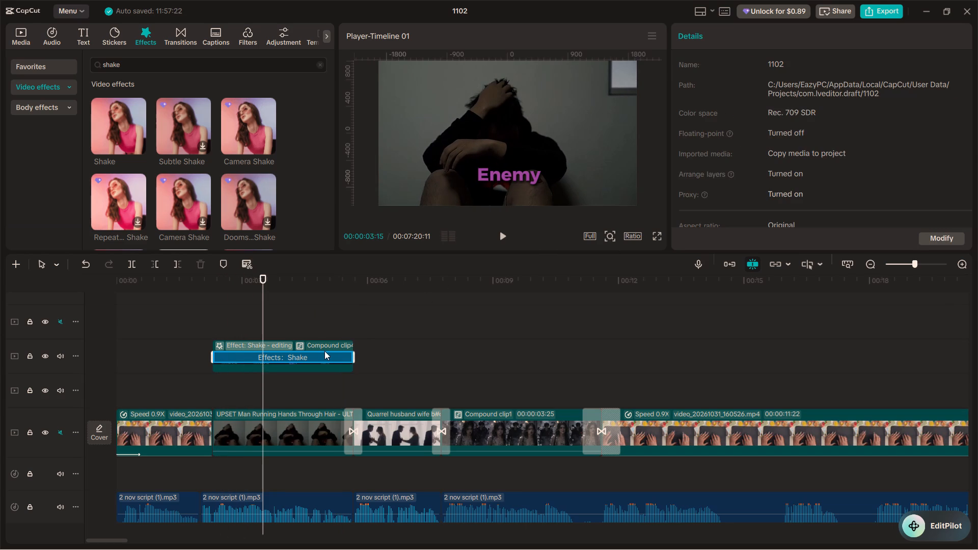
click(315, 326)
Reduce the Shake effect's Speed to 1 and its Strength to about 4, and play the combined titles back.
click(311, 356)
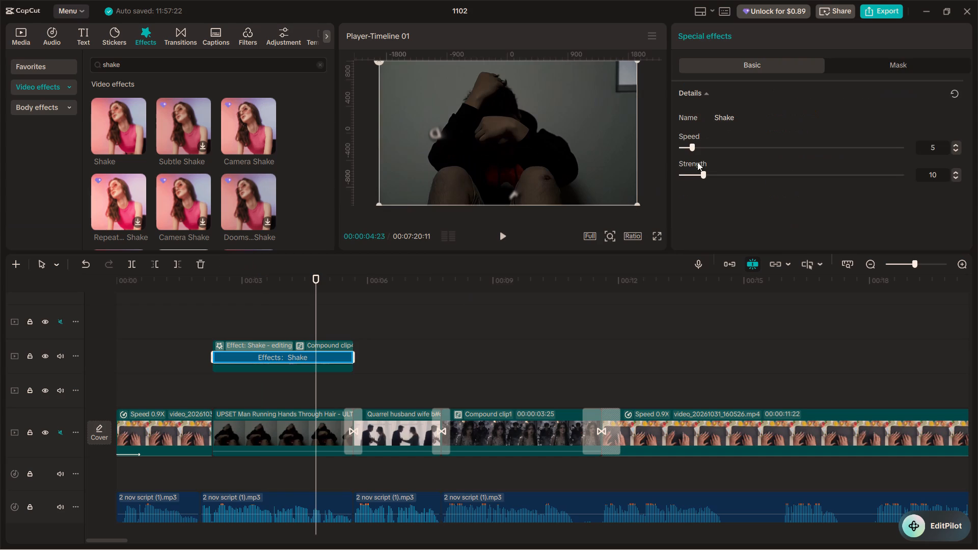
triple_click(955, 150)
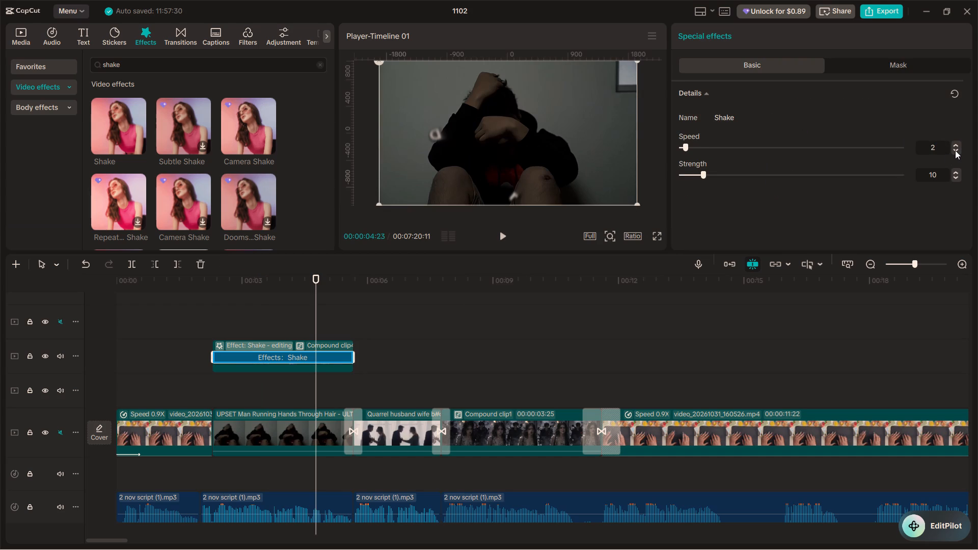
click(955, 150)
triple_click(956, 178)
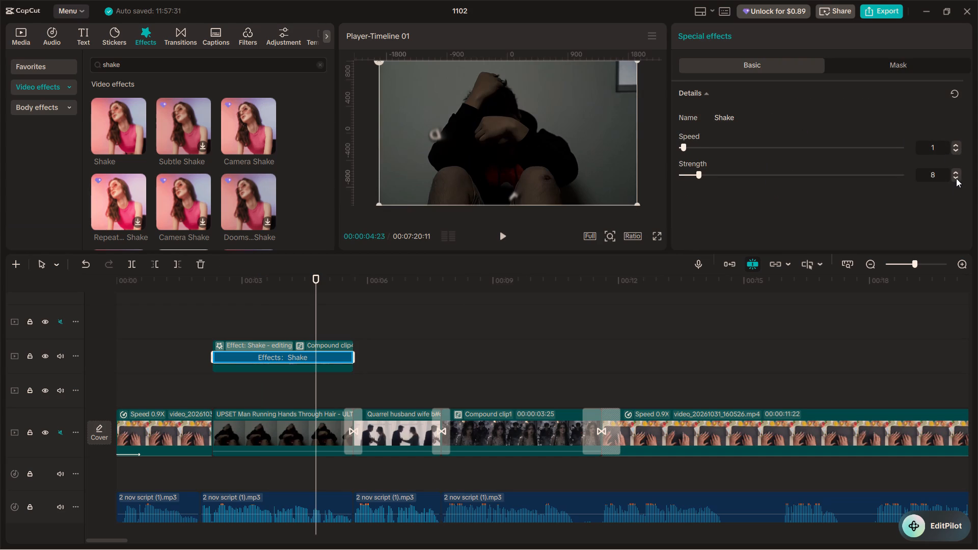
triple_click(956, 178)
click(949, 167)
click(956, 171)
click(218, 326)
key(space)
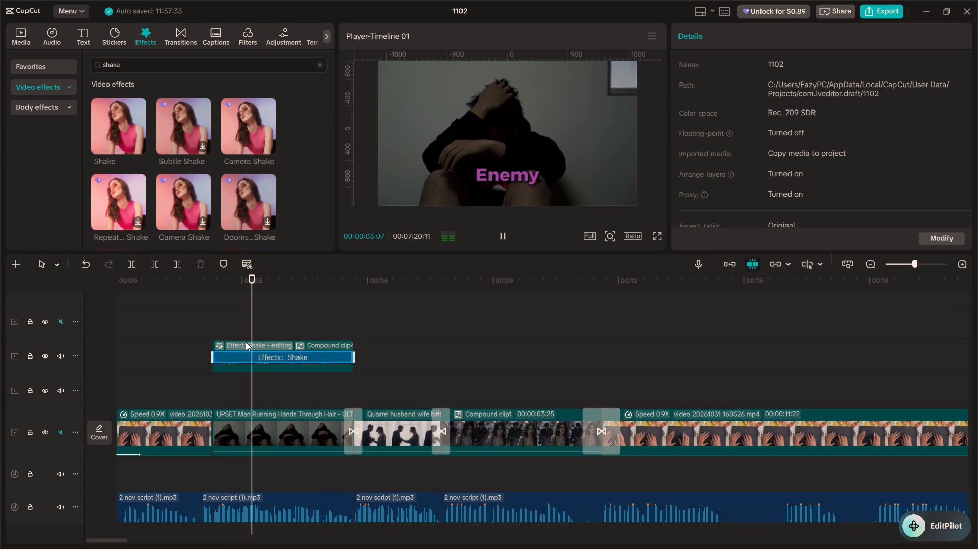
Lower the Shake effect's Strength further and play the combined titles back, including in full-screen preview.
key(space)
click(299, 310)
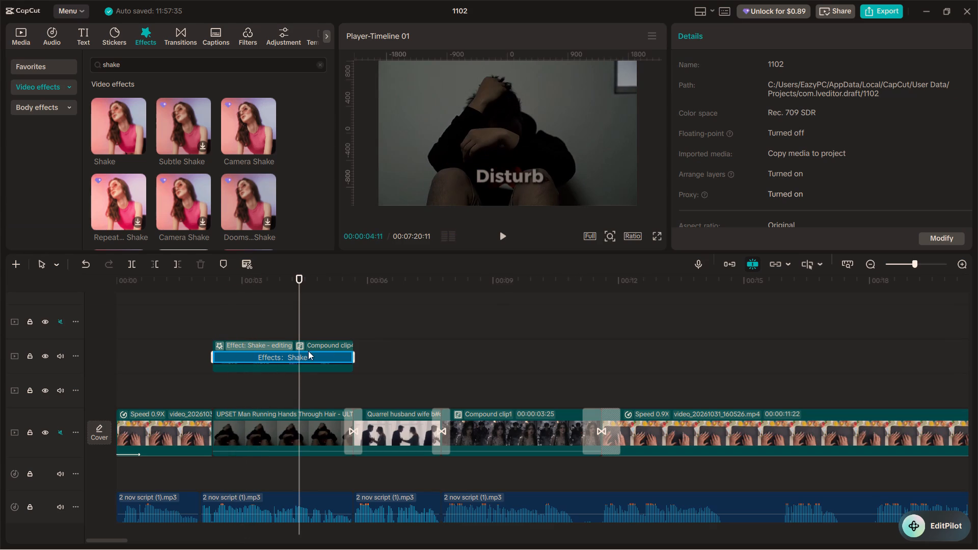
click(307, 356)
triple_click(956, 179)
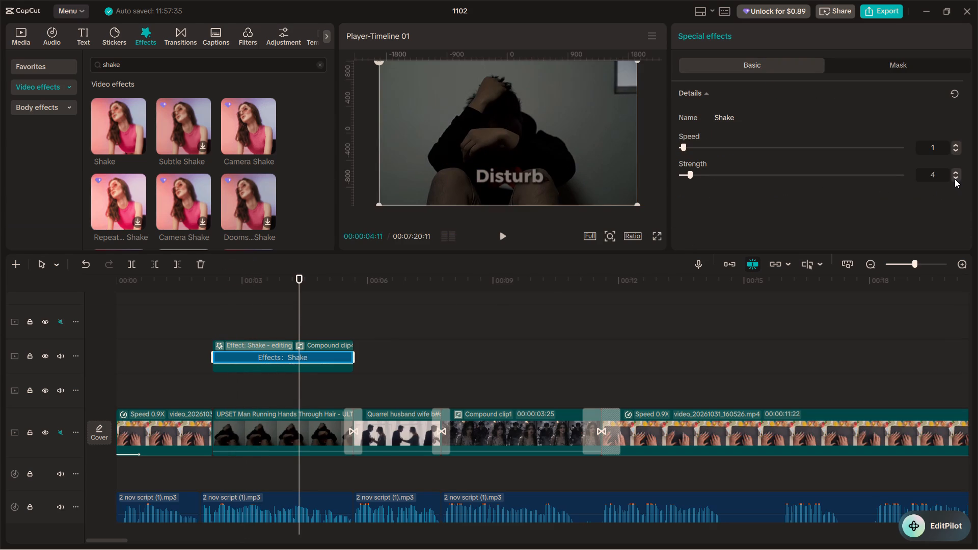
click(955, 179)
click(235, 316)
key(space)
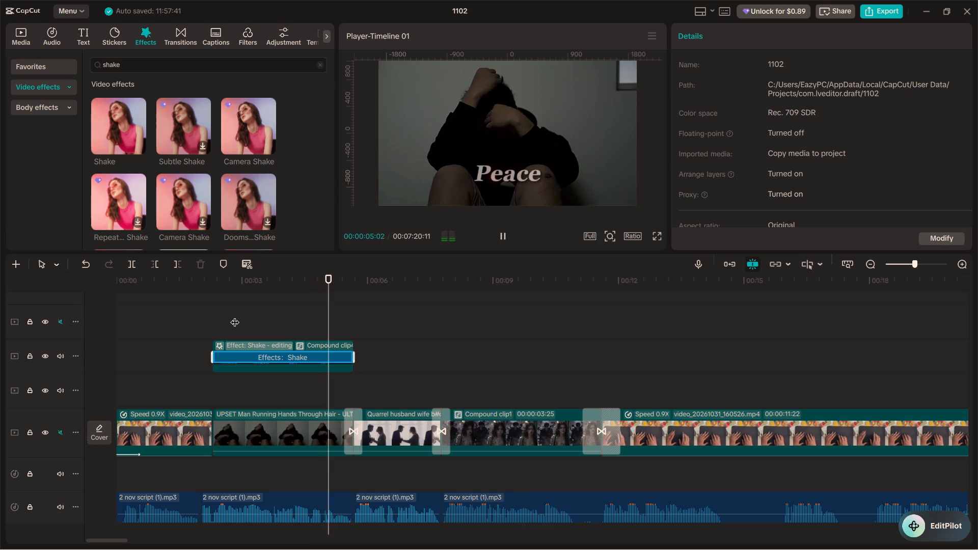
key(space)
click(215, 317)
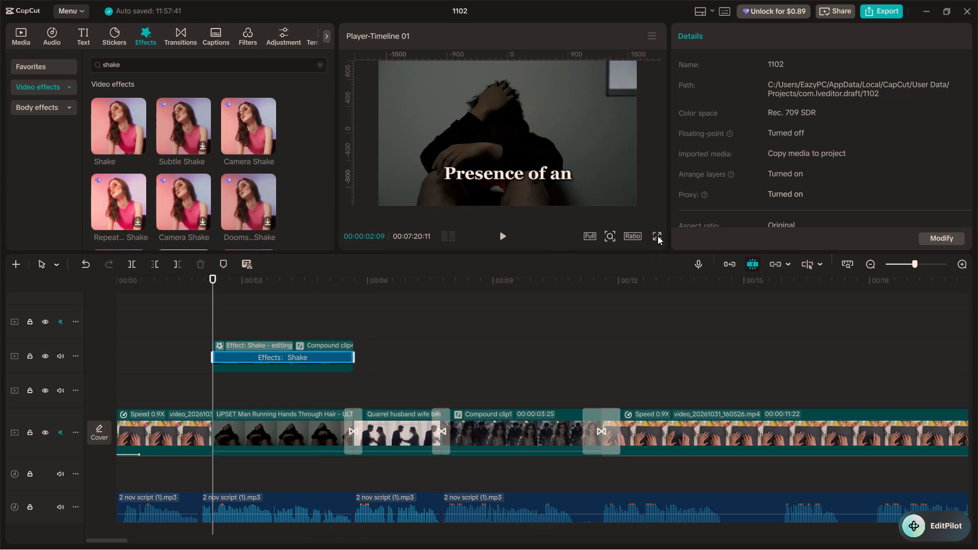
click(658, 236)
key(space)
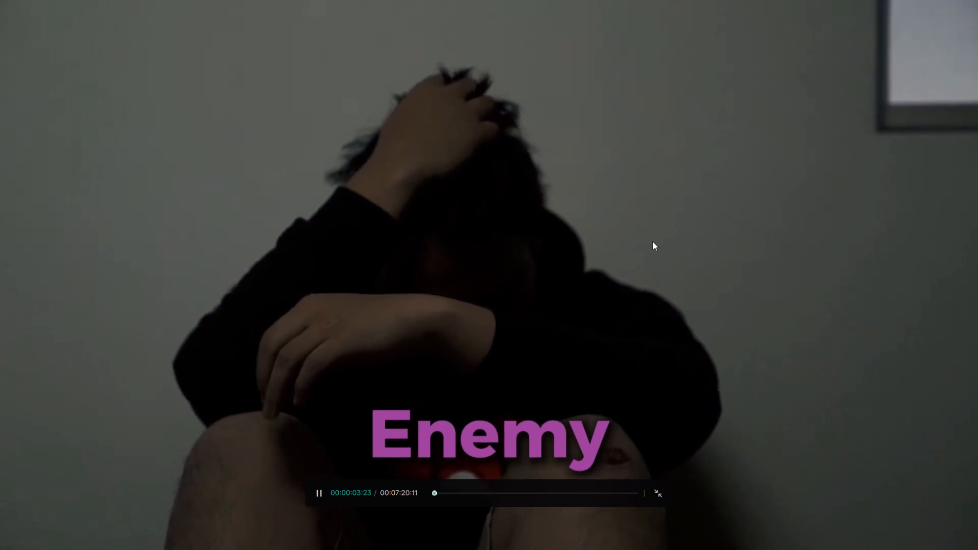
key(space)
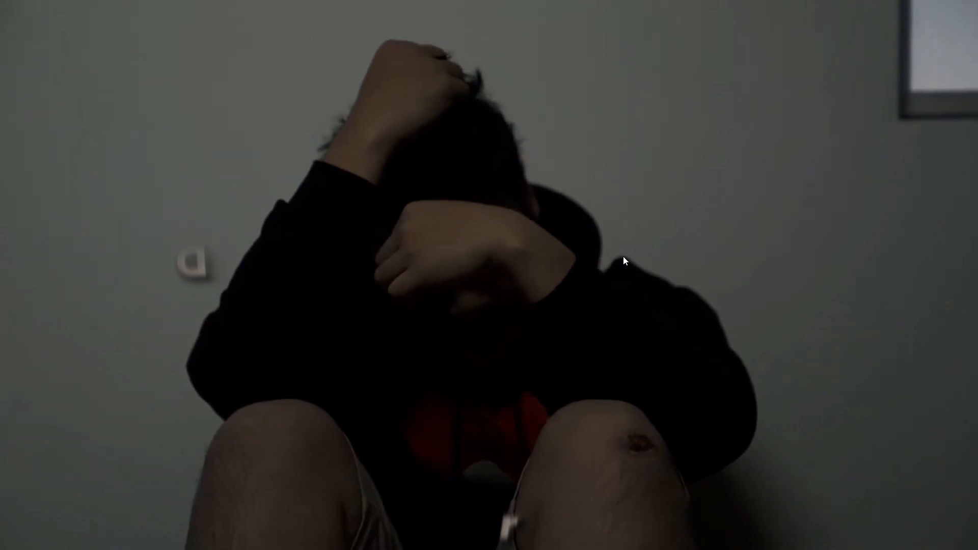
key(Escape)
Delete the Shake effect from the combined titles clip.
key(BackSpace)
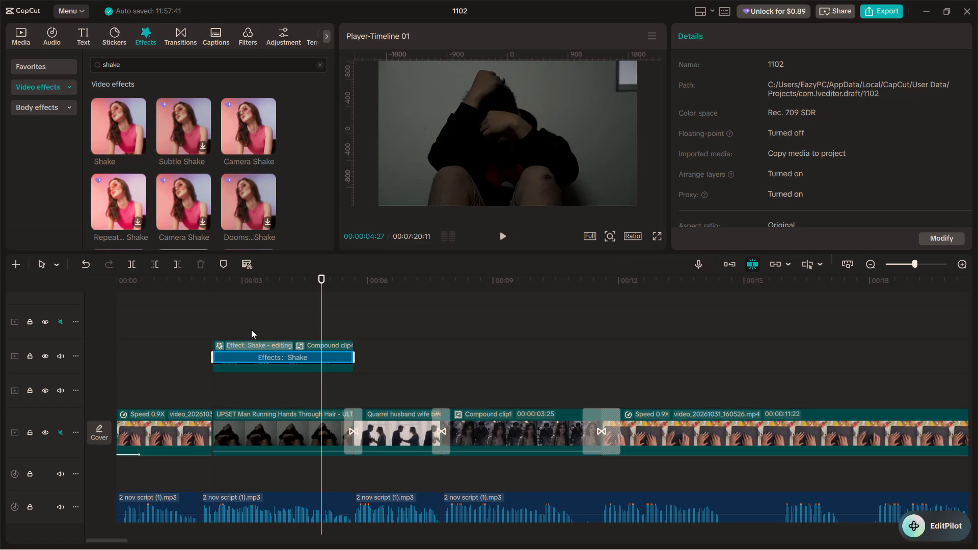
click(273, 359)
key(BackSpace)
Play the combined titles back in full-screen preview without any shake effect.
click(189, 328)
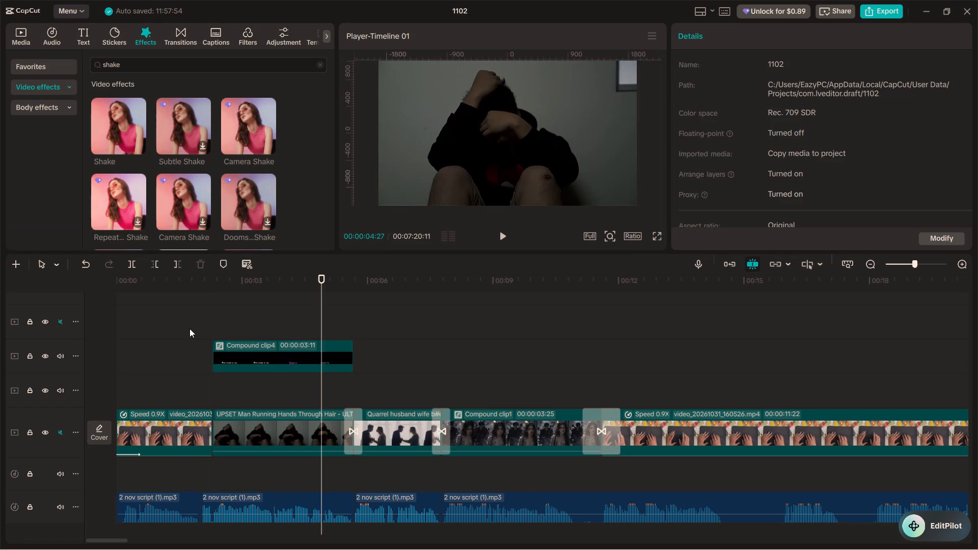
key(space)
key(space)
click(652, 240)
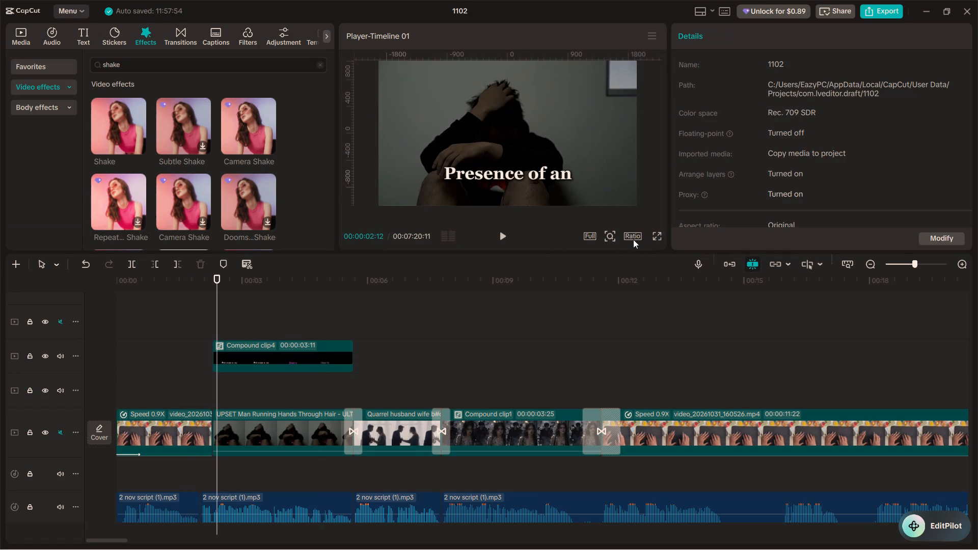
click(655, 235)
key(space)
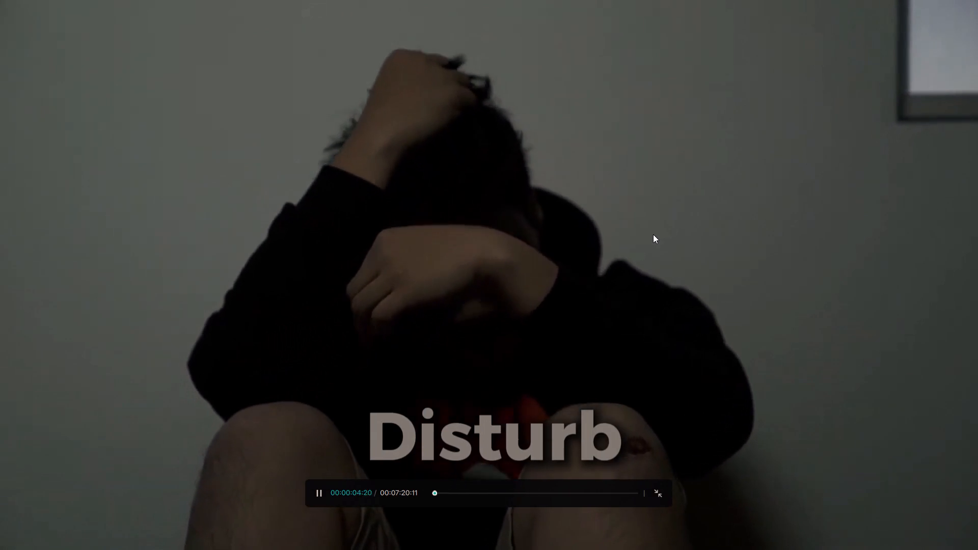
key(Escape)
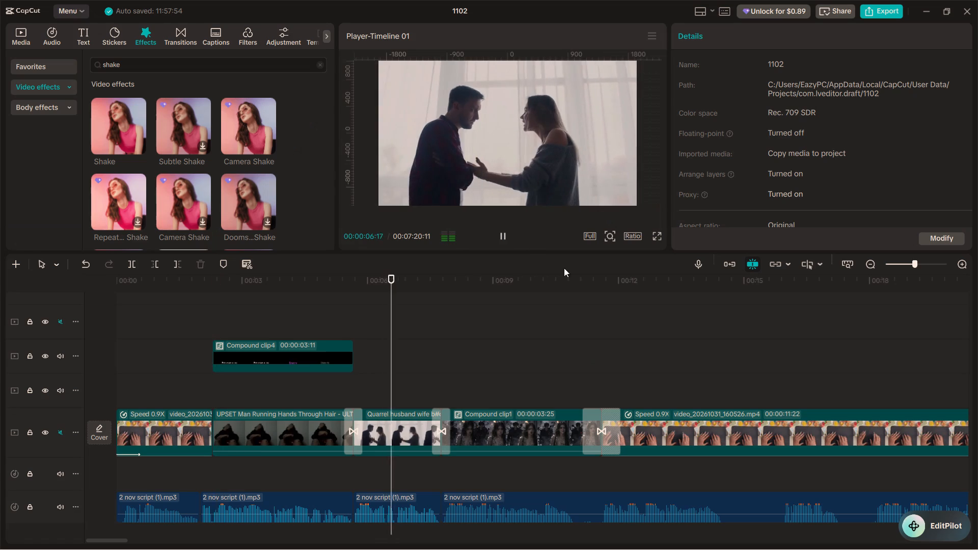
key(space)
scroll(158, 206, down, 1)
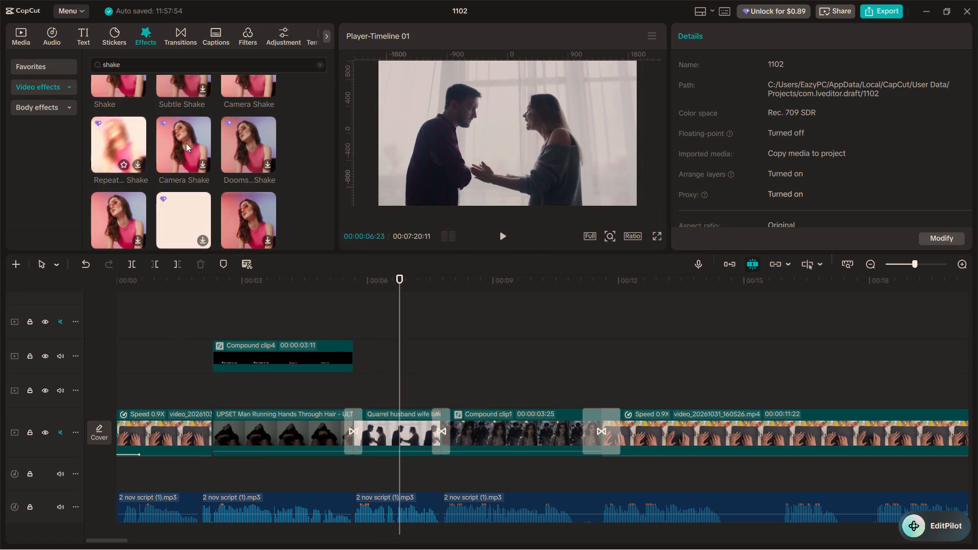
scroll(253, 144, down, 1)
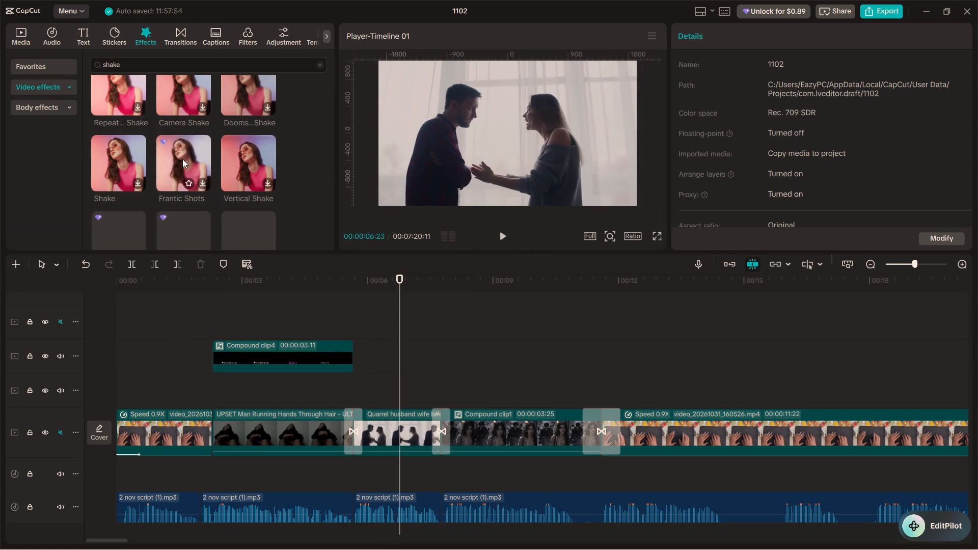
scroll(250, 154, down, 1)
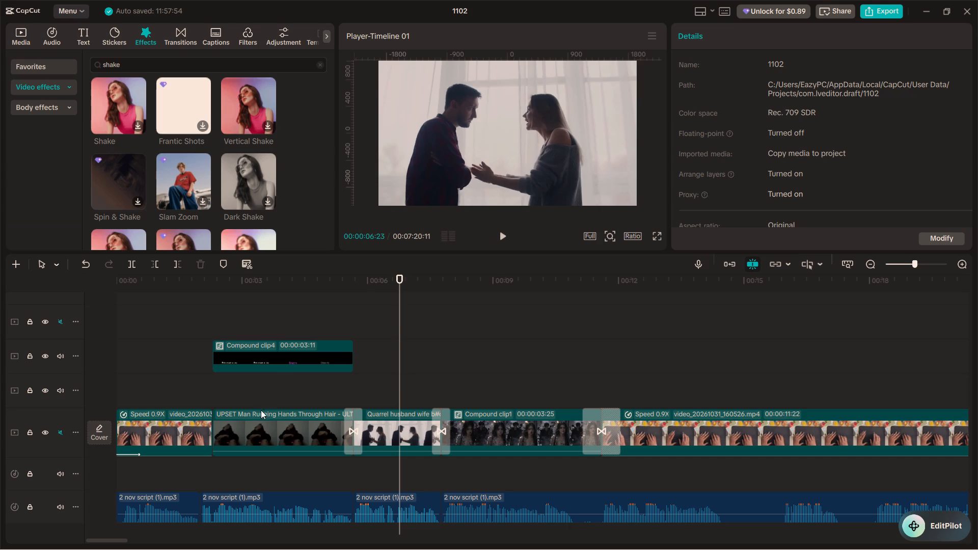
Play back the passage where the title changes from "Enemy" to "Disturb" to locate the changeover.
click(253, 397)
key(space)
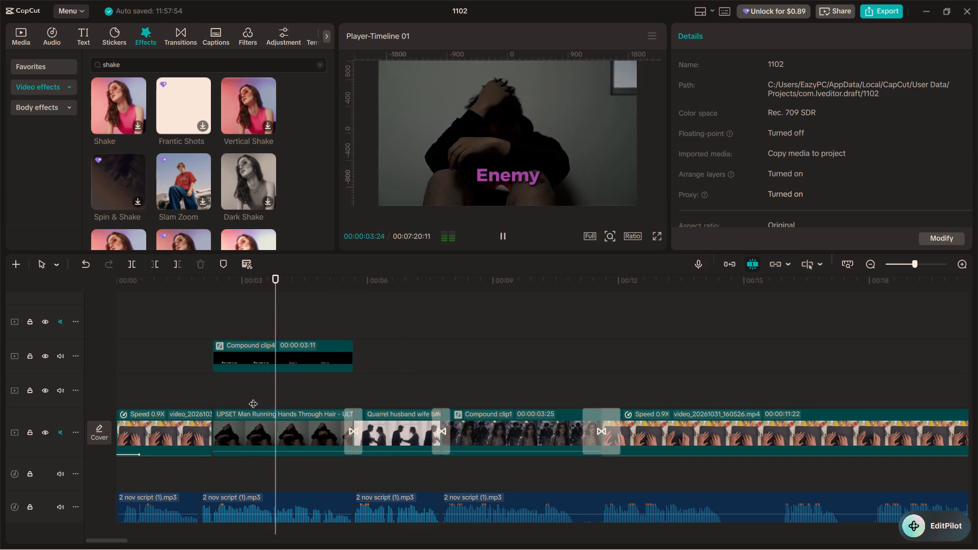
key(space)
drag(290, 395, 284, 390)
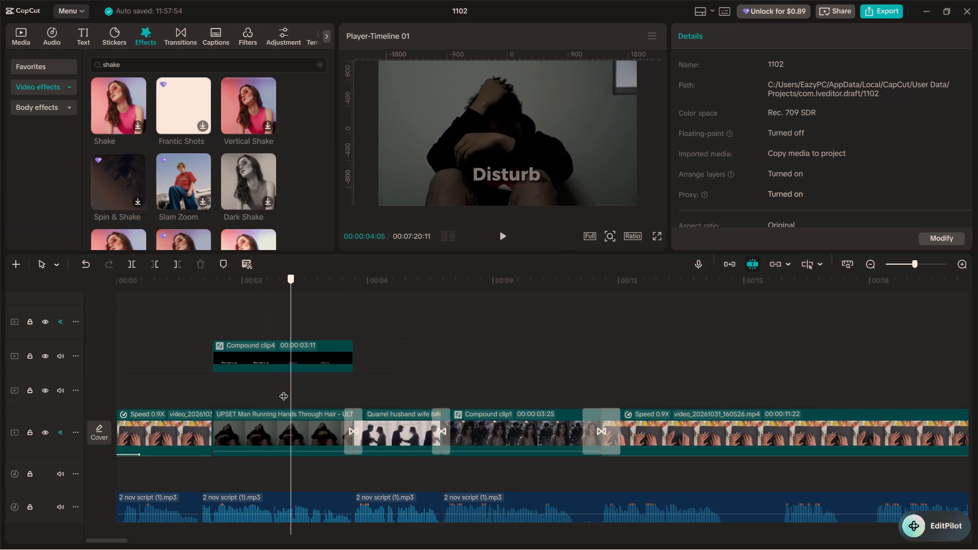
drag(284, 390, 270, 388)
key(space)
key(space)
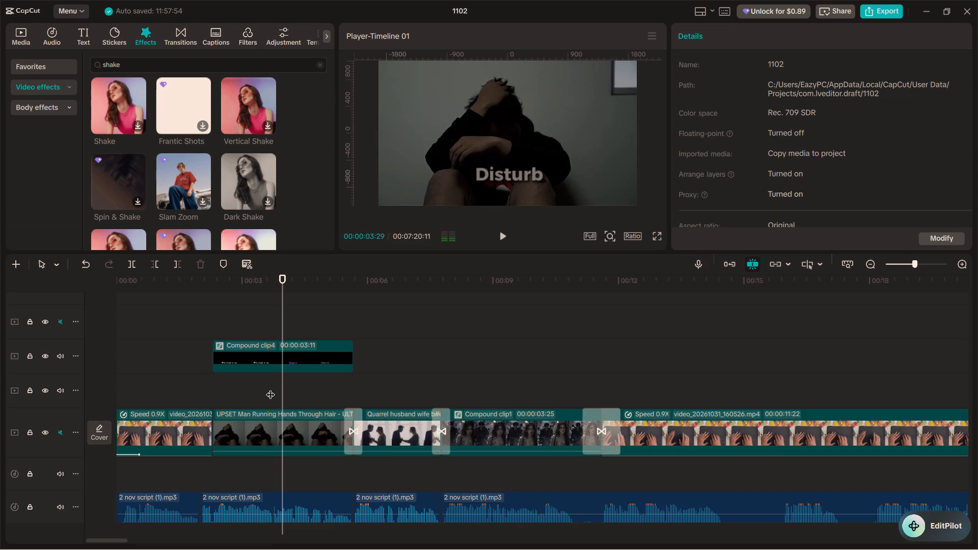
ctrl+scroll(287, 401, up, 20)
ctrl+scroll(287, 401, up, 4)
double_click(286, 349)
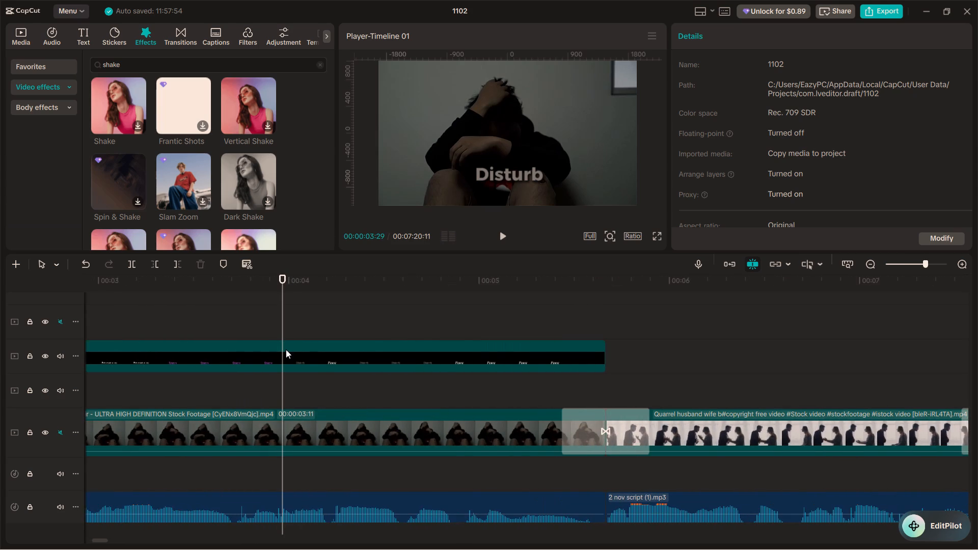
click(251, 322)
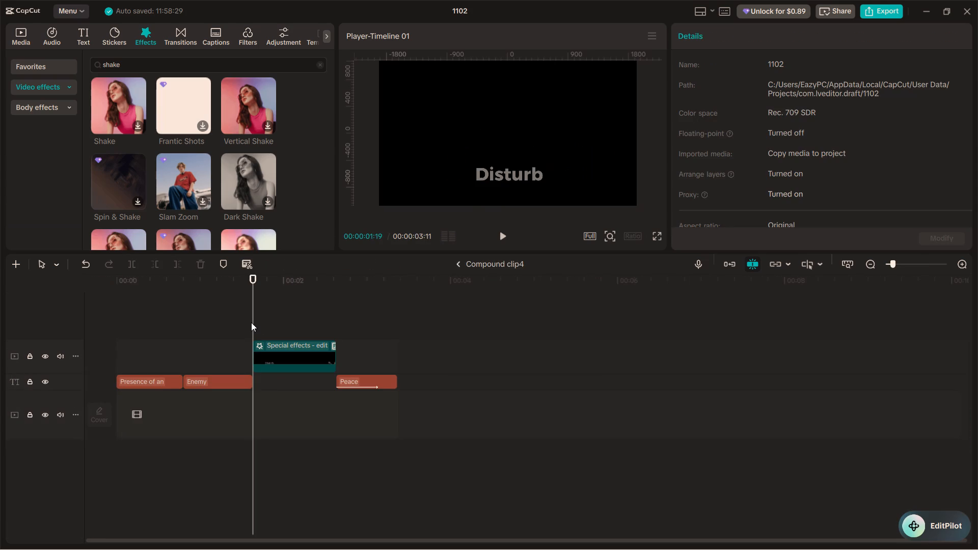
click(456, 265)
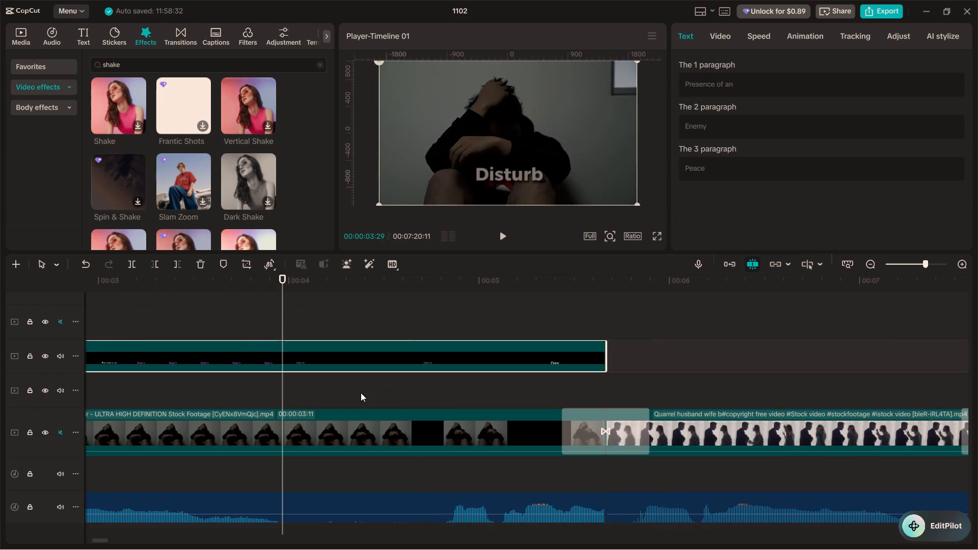
Split the UPSET Man background clip at 00:00:03:28, the first frame where "Disturb" shows.
click(288, 438)
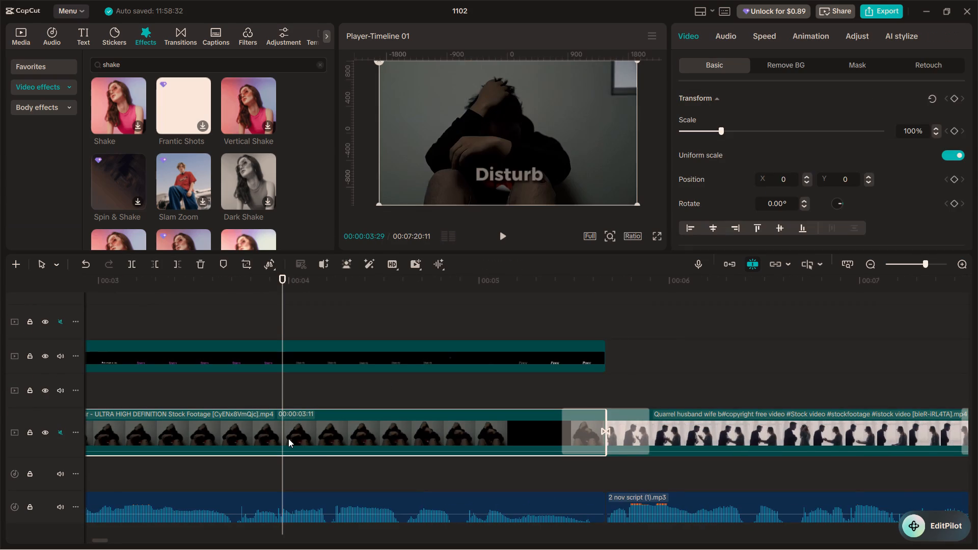
key(Left)
key(Left)
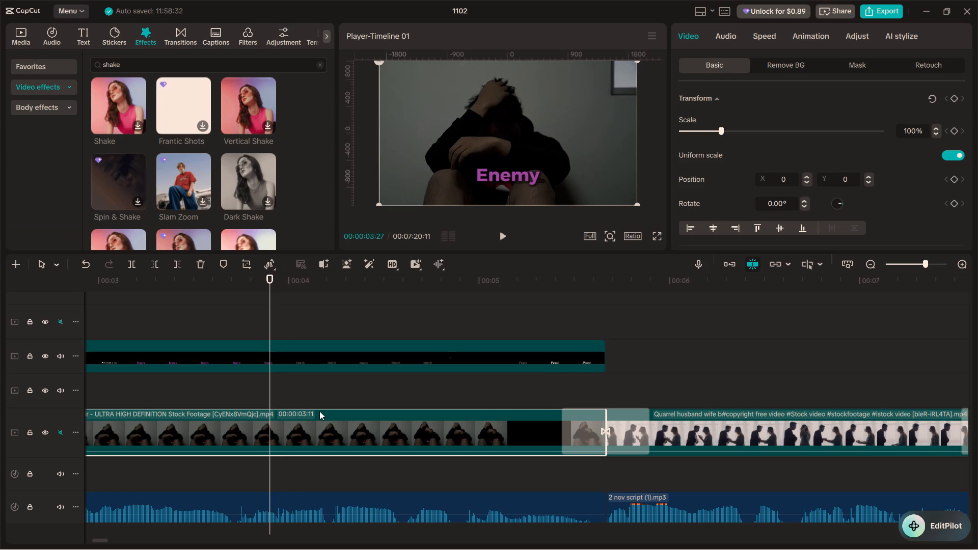
key(Right)
key(Left)
key(Right)
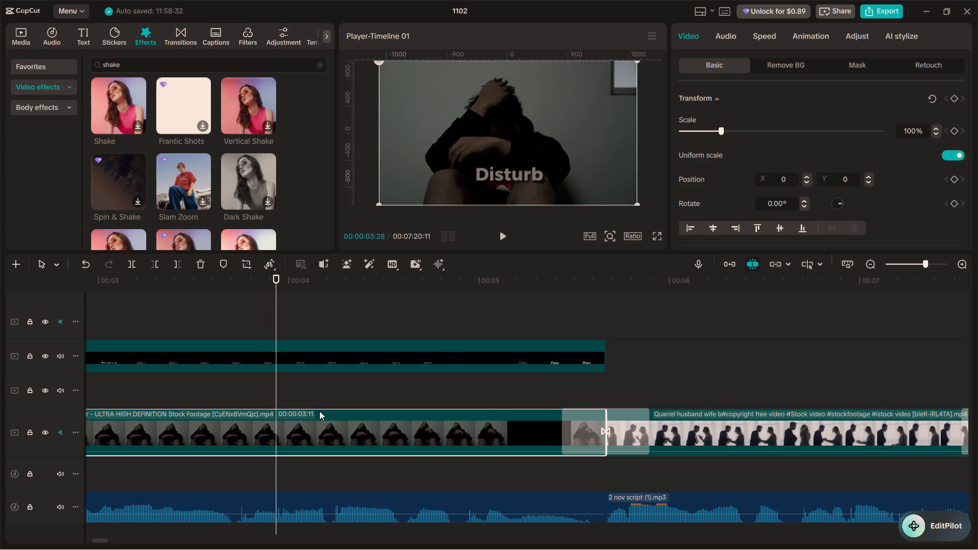
key(ctrl+b)
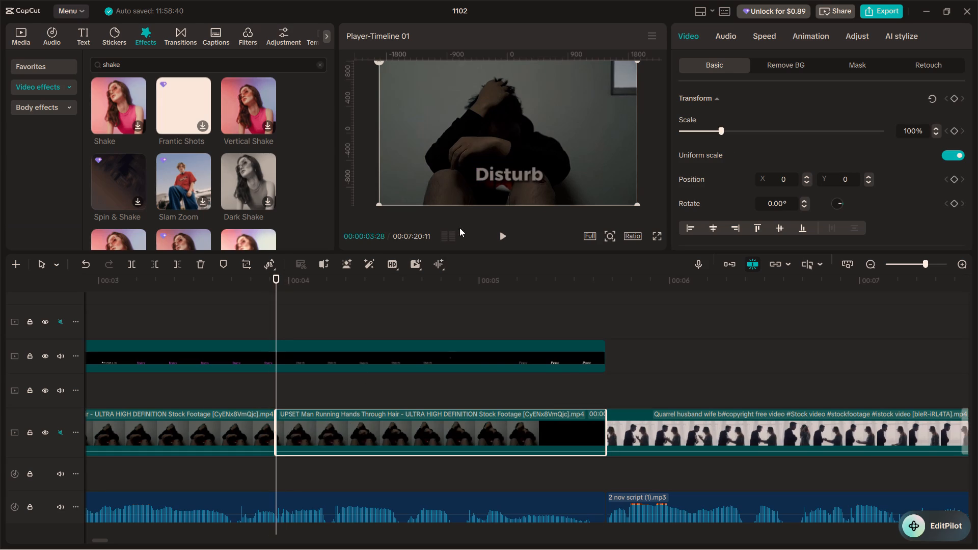
Set the Saturation of the split background clip's second part, under "Disturb" and "Peace", to -50.
click(866, 35)
scroll(747, 172, down, 3)
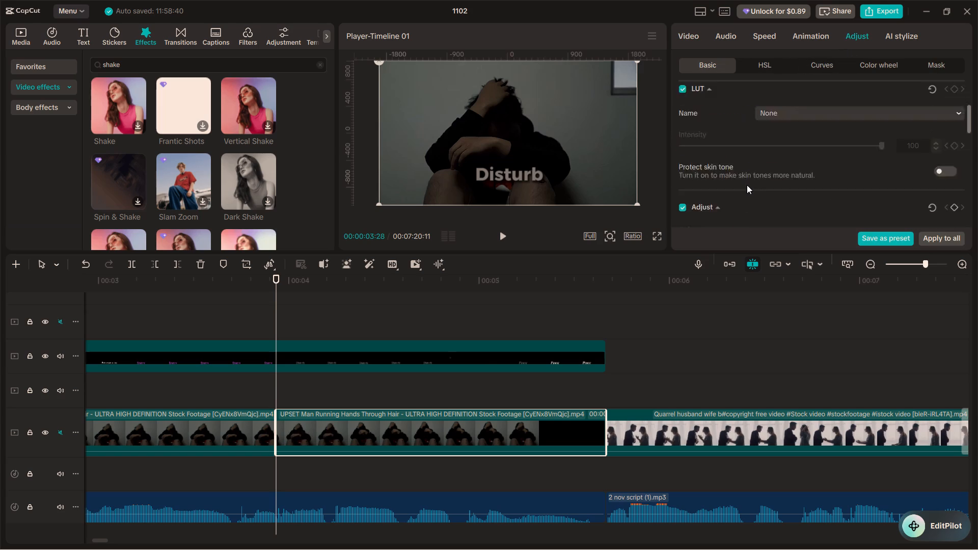
scroll(747, 185, down, 7)
scroll(744, 199, up, 1)
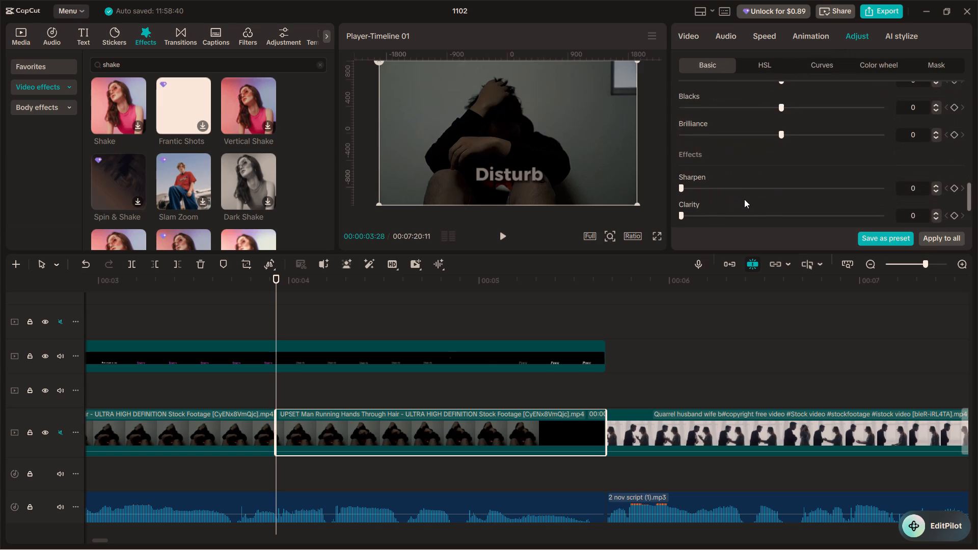
scroll(766, 149, down, 5)
scroll(750, 175, up, 5)
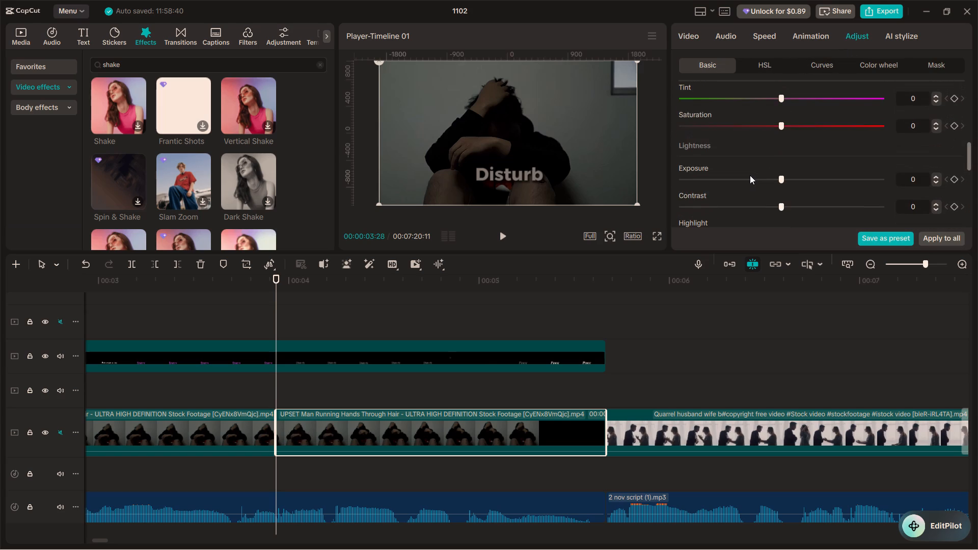
scroll(750, 175, up, 1)
drag(775, 180, 592, 204)
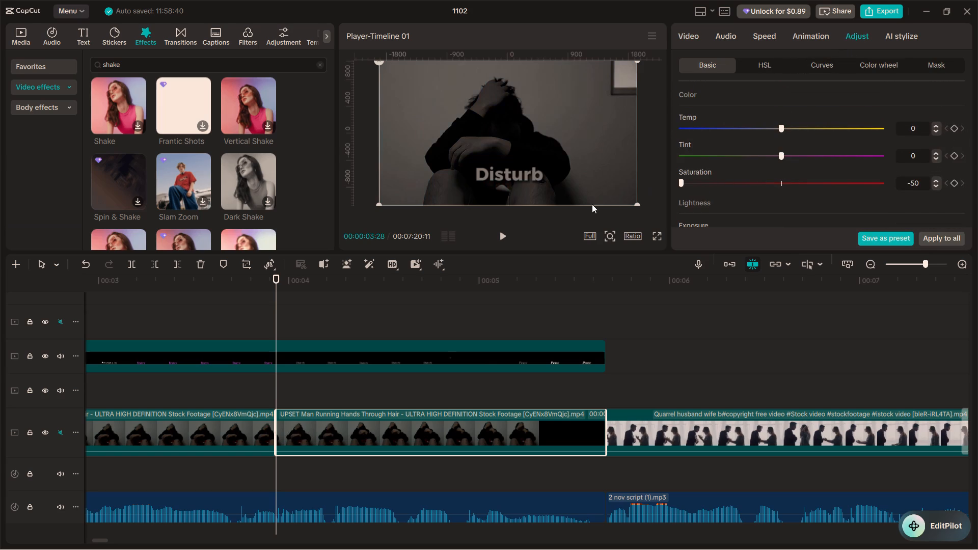
drag(592, 204, 553, 213)
Play the titles back across the split to check the switch from colour to black and white.
click(189, 369)
key(space)
click(213, 399)
key(space)
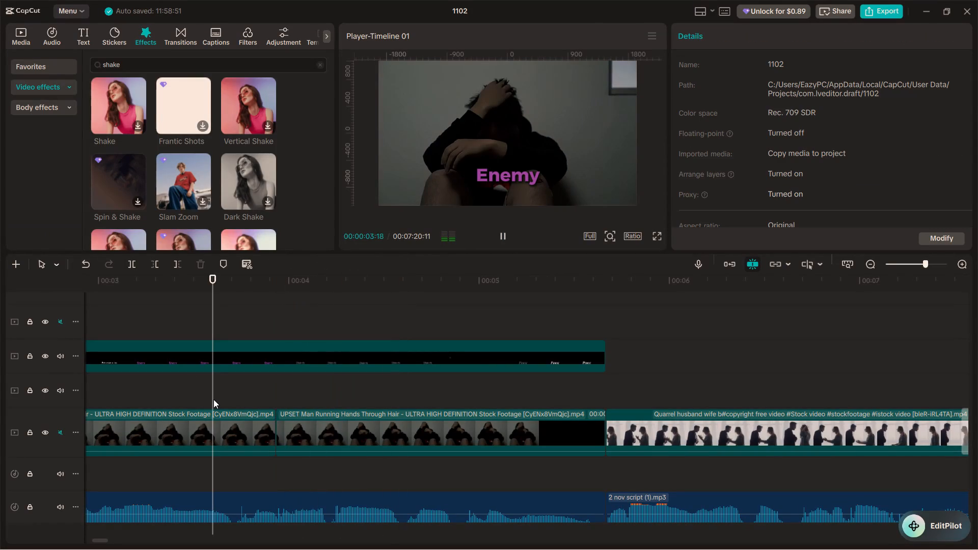
key(space)
key(space)
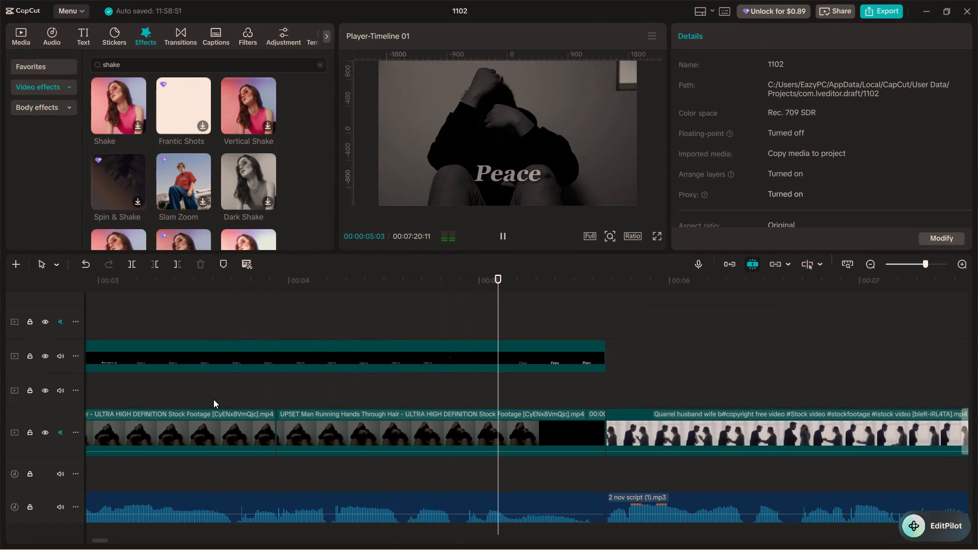
ctrl+scroll(229, 396, down, 9)
click(373, 393)
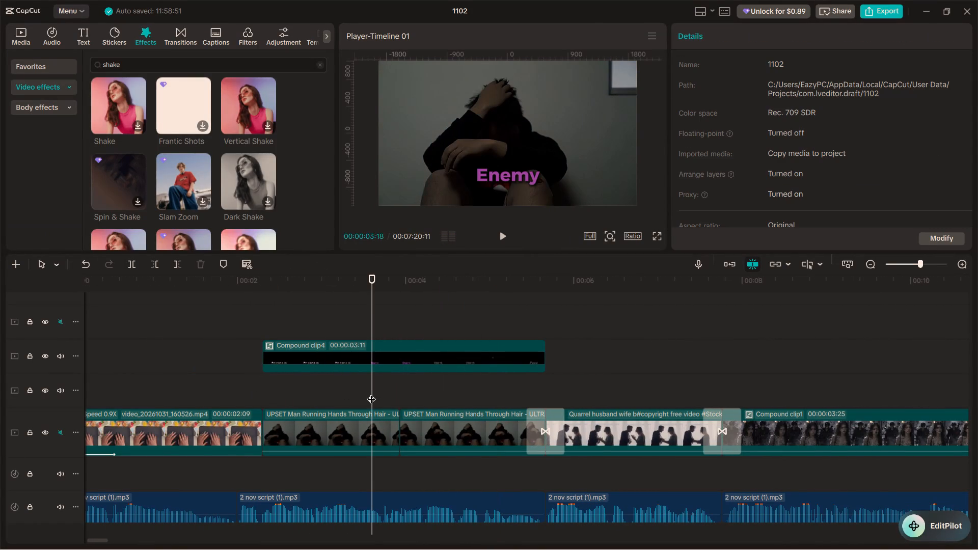
key(space)
key(space)
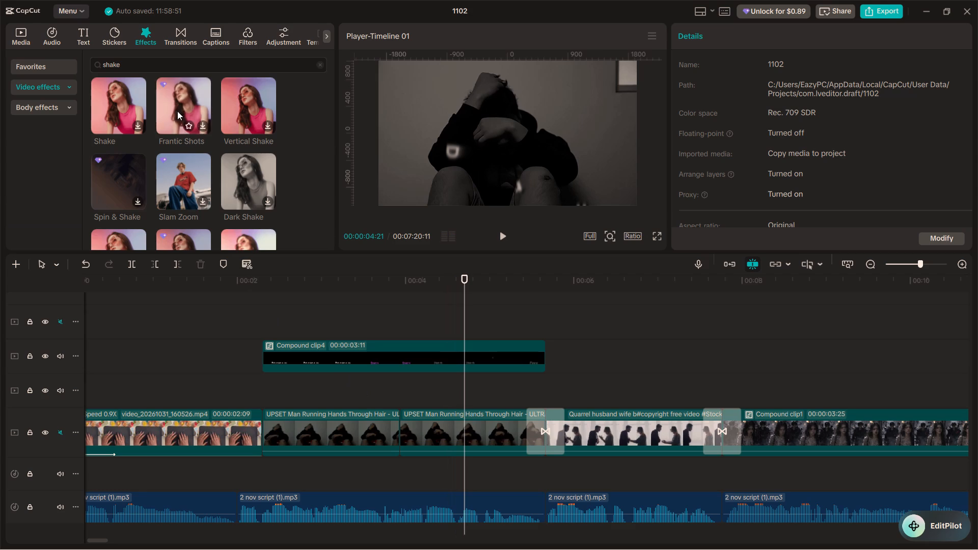
Add a White Flash transition between the two UPSET Man clip parts and shorten its duration to 0.2 s.
click(164, 30)
click(176, 41)
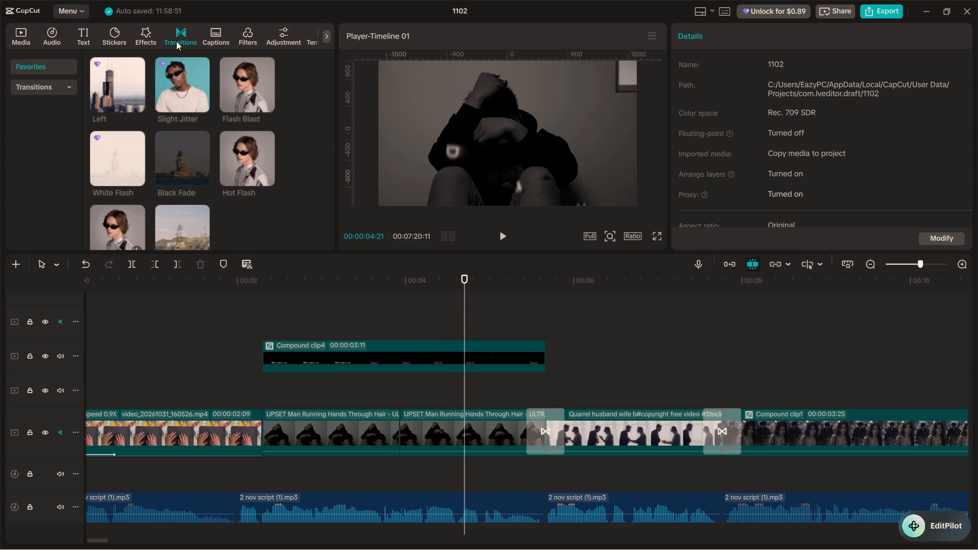
drag(117, 157, 405, 420)
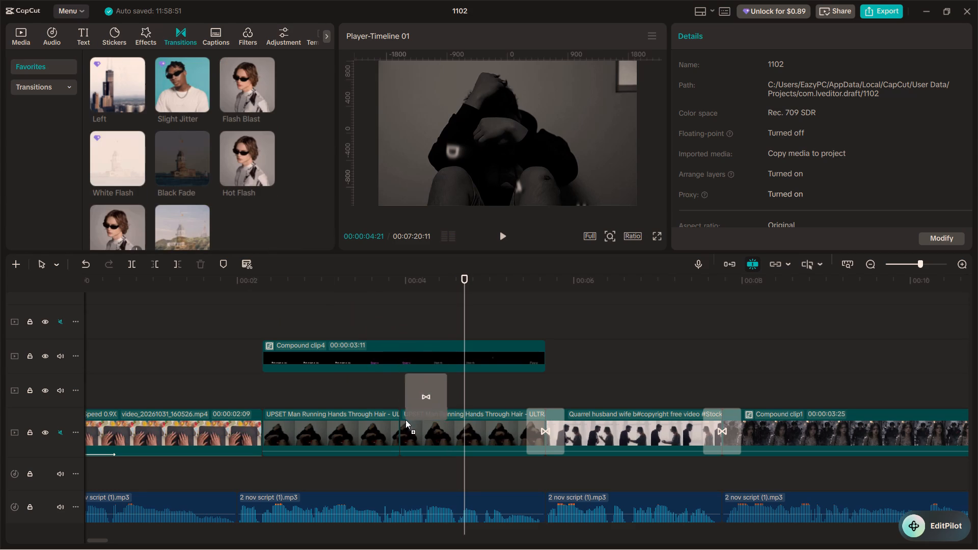
drag(405, 420, 388, 426)
drag(780, 117, 714, 116)
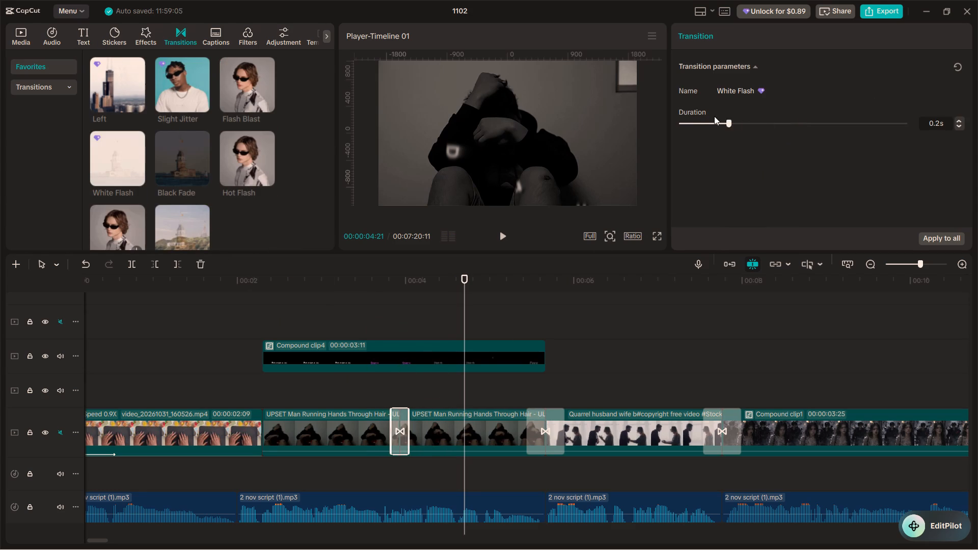
Shorten the White Flash transition between the two UPSET Man clip parts further.
drag(714, 116, 699, 116)
Play back the switch from "Enemy" to "Disturb" to check the shortened White Flash transition.
click(378, 393)
key(space)
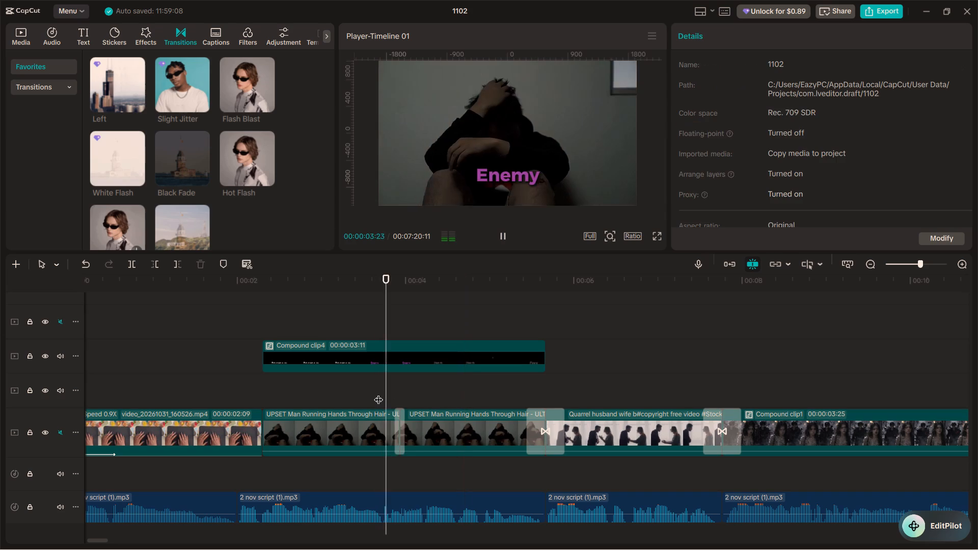
key(space)
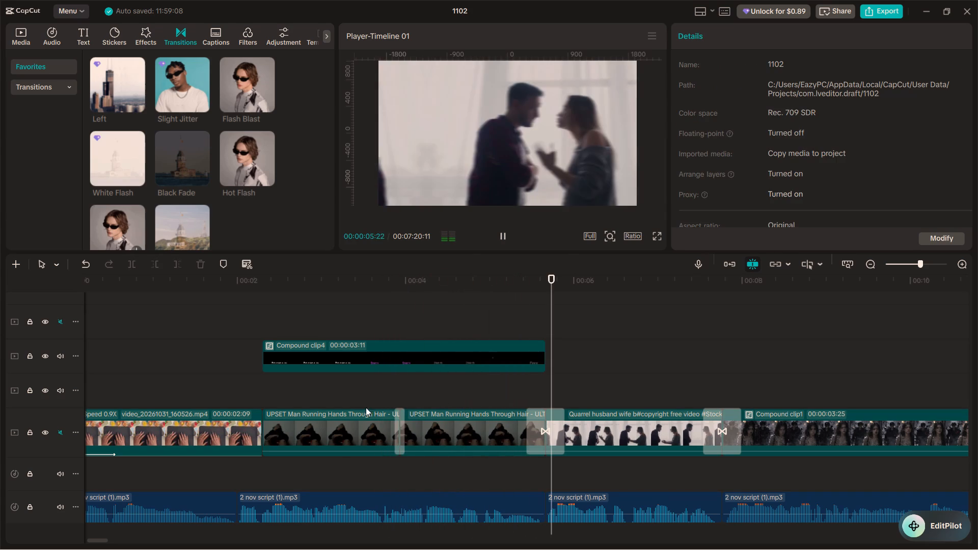
click(341, 388)
key(space)
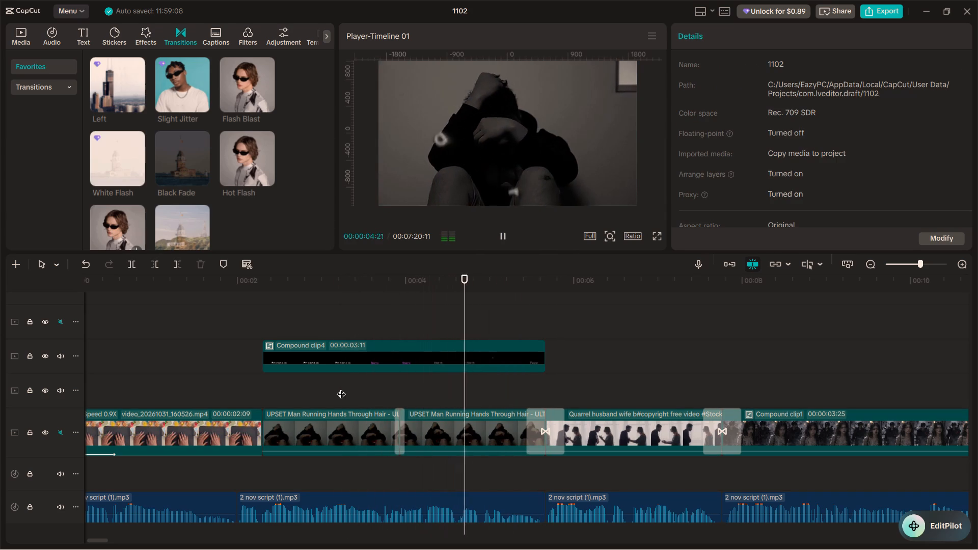
key(space)
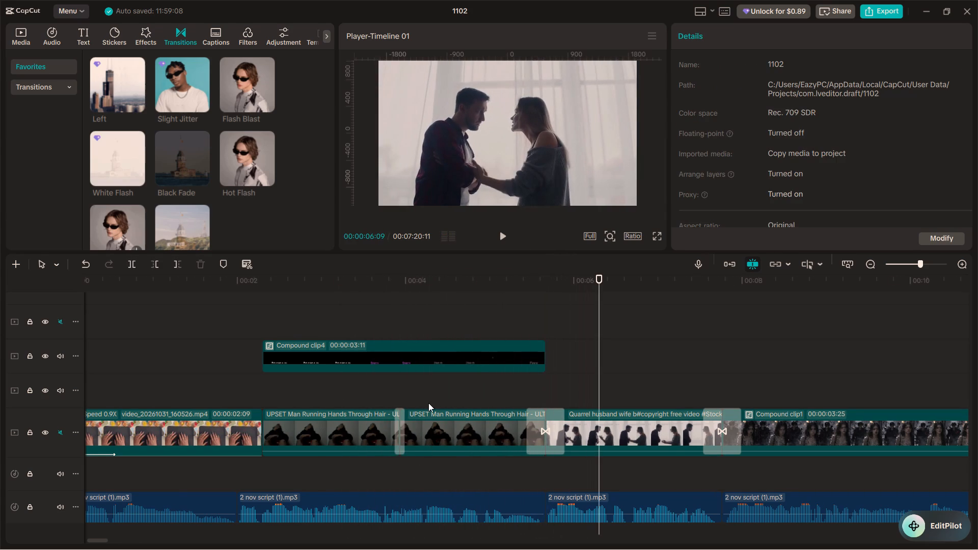
Play the whole title sequence from the preceding hands clip into the Quarrel clip to check titles, flash and timing.
ctrl+scroll(428, 403, down, 4)
ctrl+scroll(428, 403, up, 5)
ctrl+scroll(428, 403, down, 3)
click(202, 387)
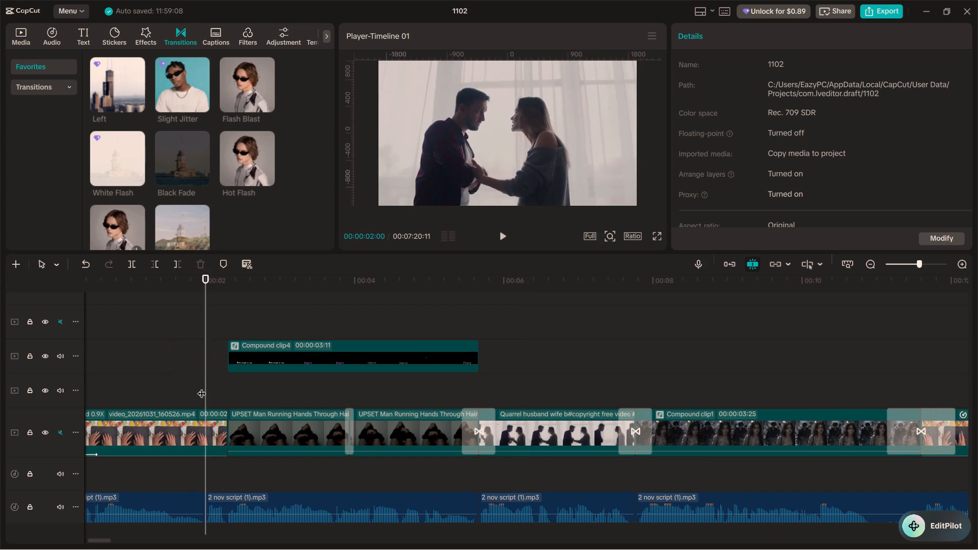
key(space)
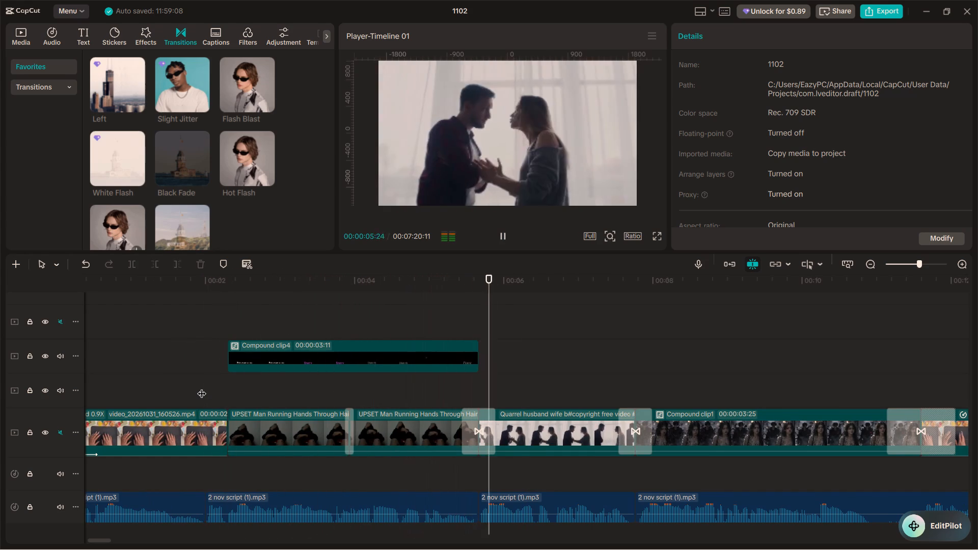
key(space)
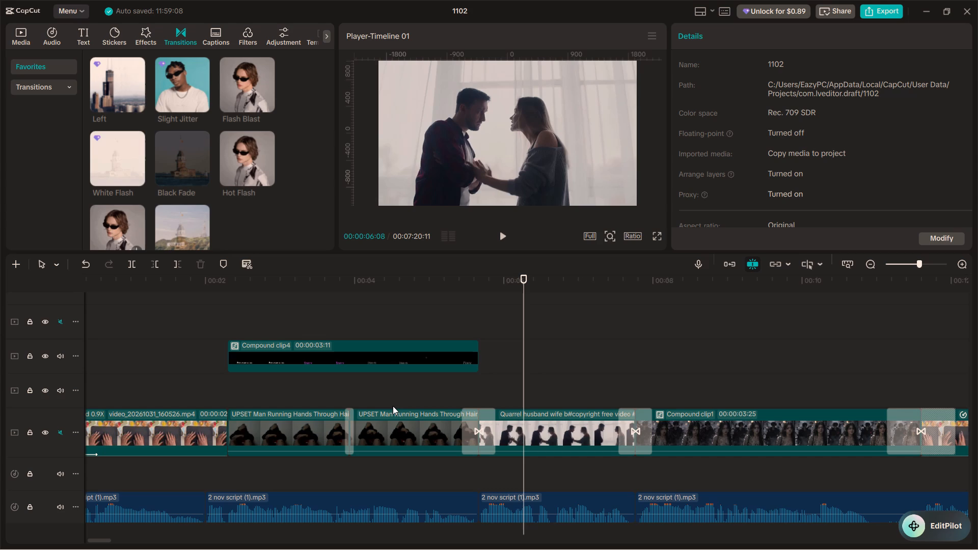
click(160, 392)
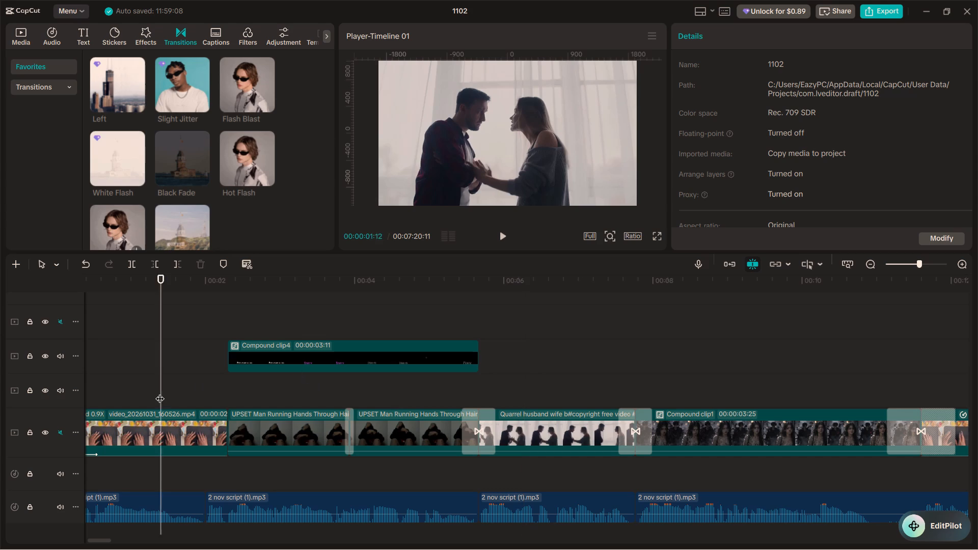
key(space)
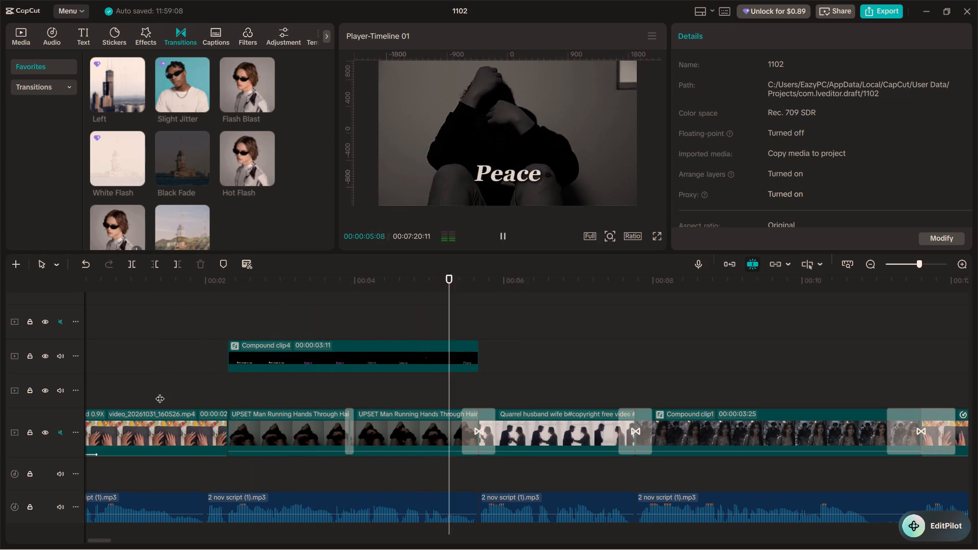
key(space)
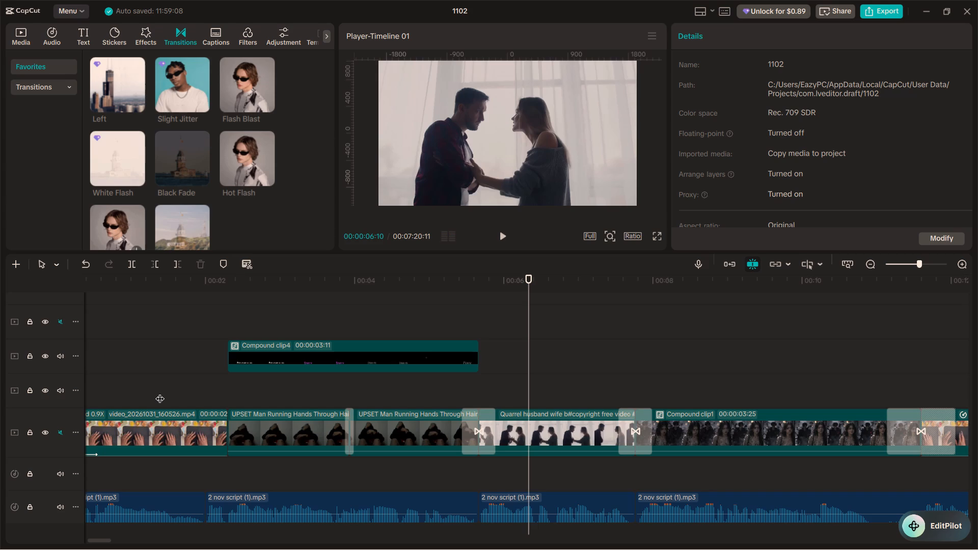
click(231, 337)
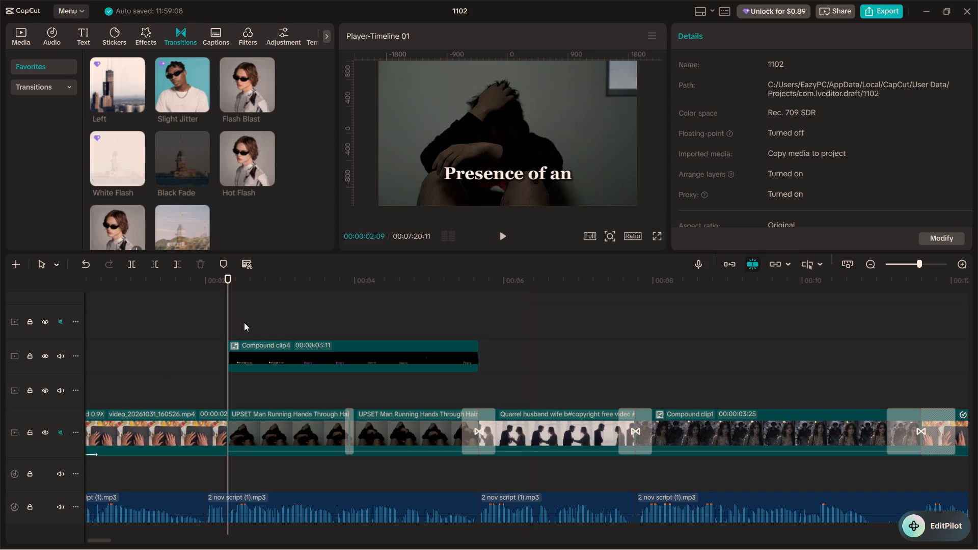
key(space)
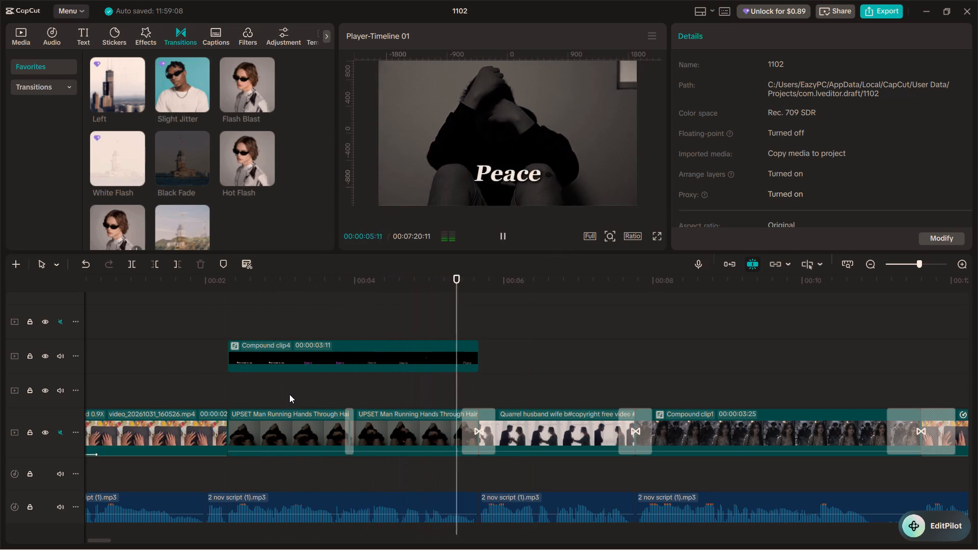
key(space)
click(344, 396)
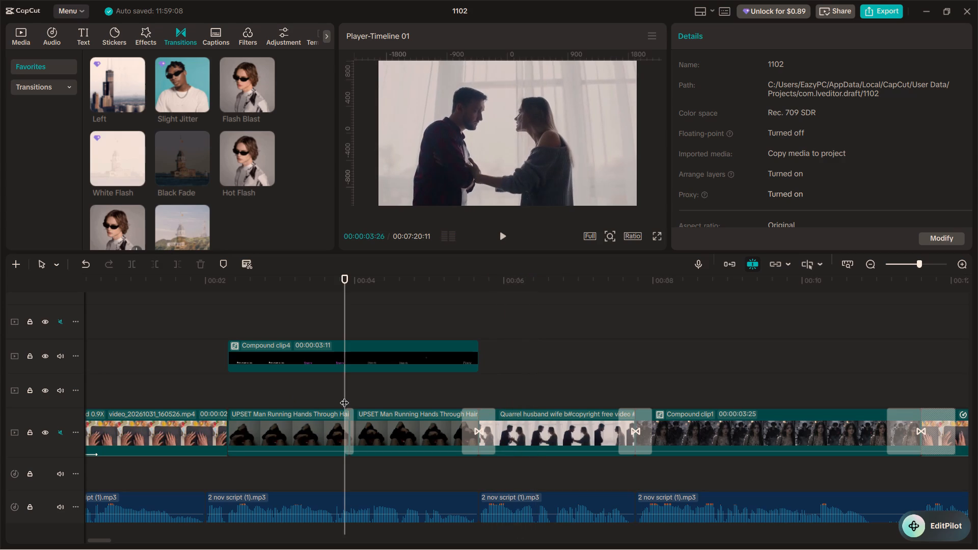
key(space)
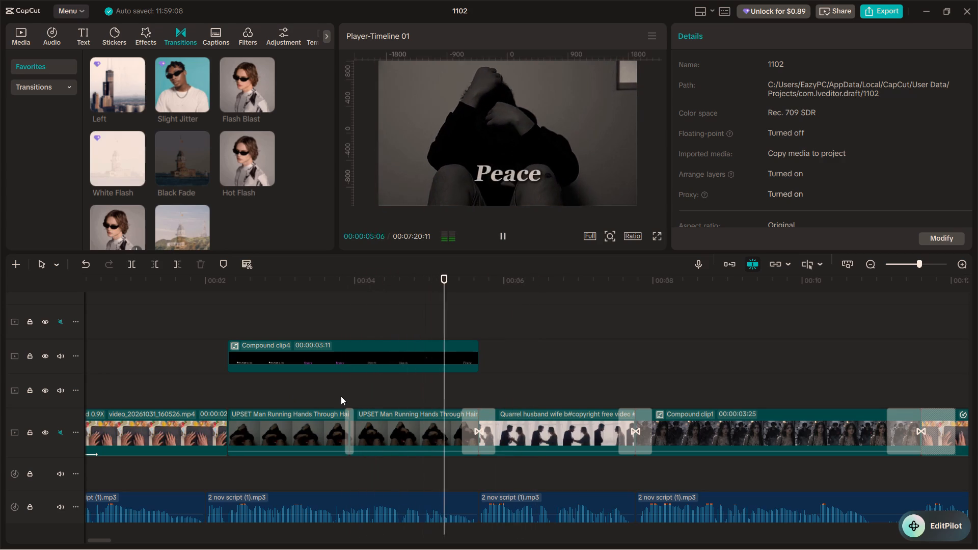
key(space)
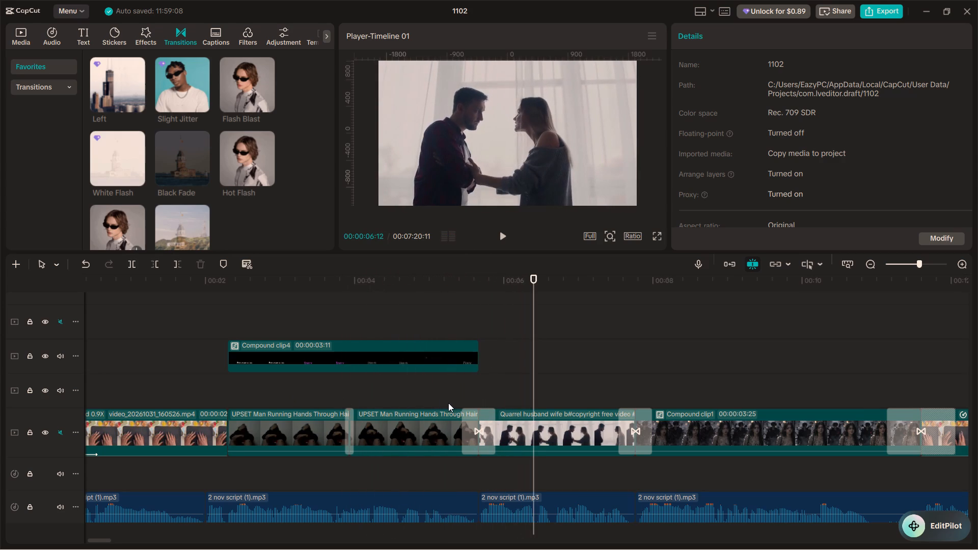
alt+scroll(448, 403, down, 2)
click(310, 403)
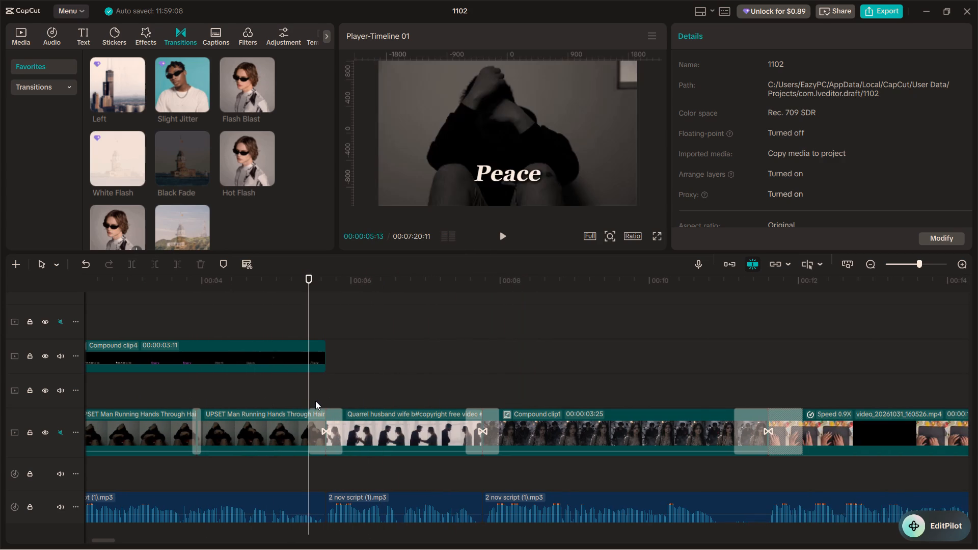
key(space)
key(space)
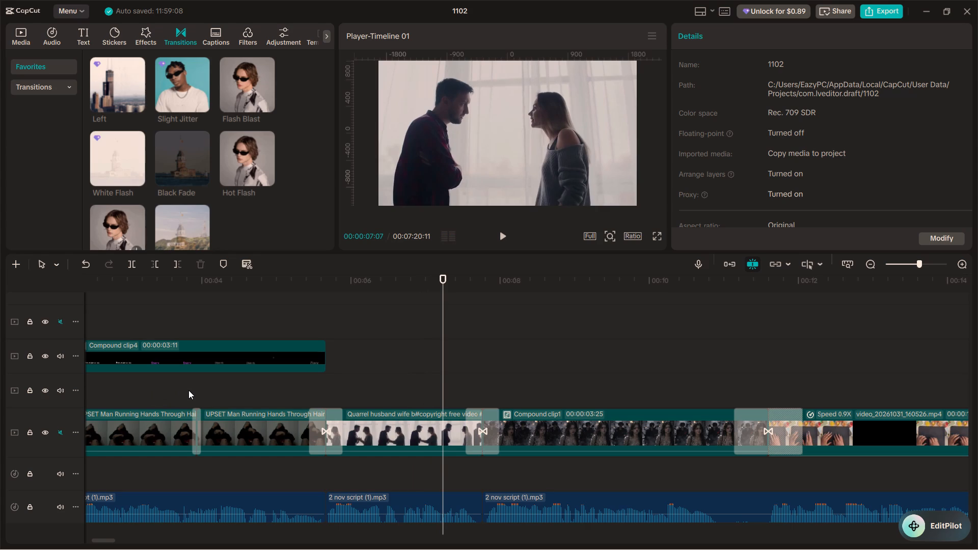
Open the "Disturb" text nested inside Compound clip4 and bring up its text color palette.
double_click(192, 367)
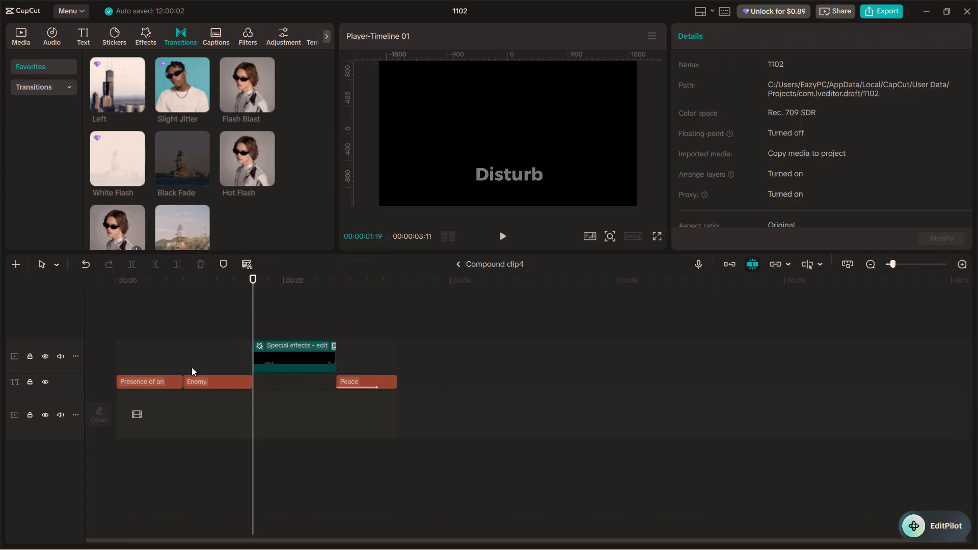
double_click(279, 363)
click(279, 381)
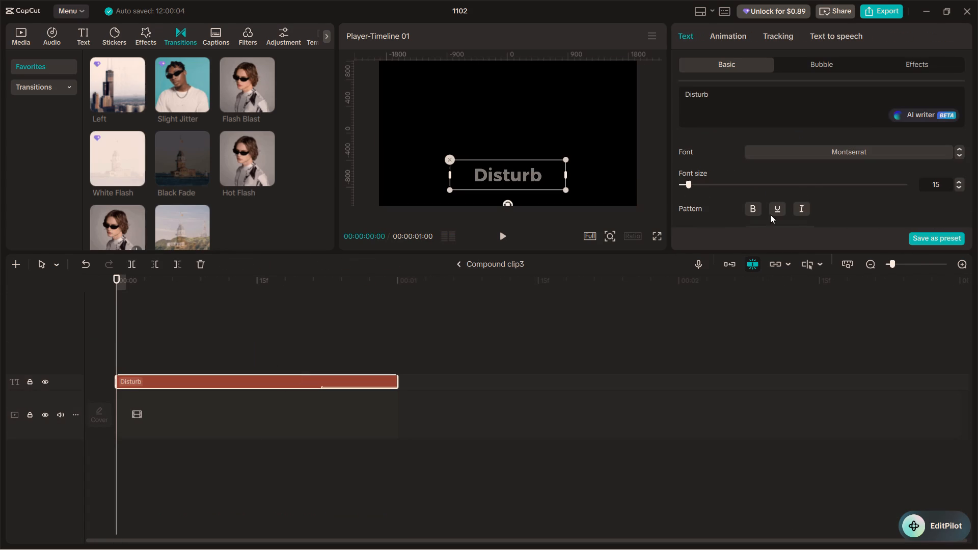
scroll(808, 221, down, 1)
click(791, 200)
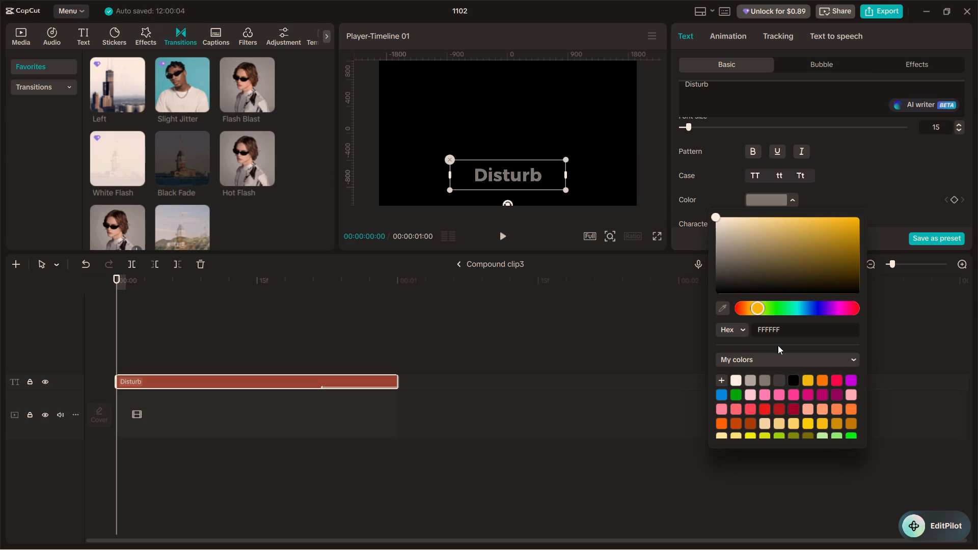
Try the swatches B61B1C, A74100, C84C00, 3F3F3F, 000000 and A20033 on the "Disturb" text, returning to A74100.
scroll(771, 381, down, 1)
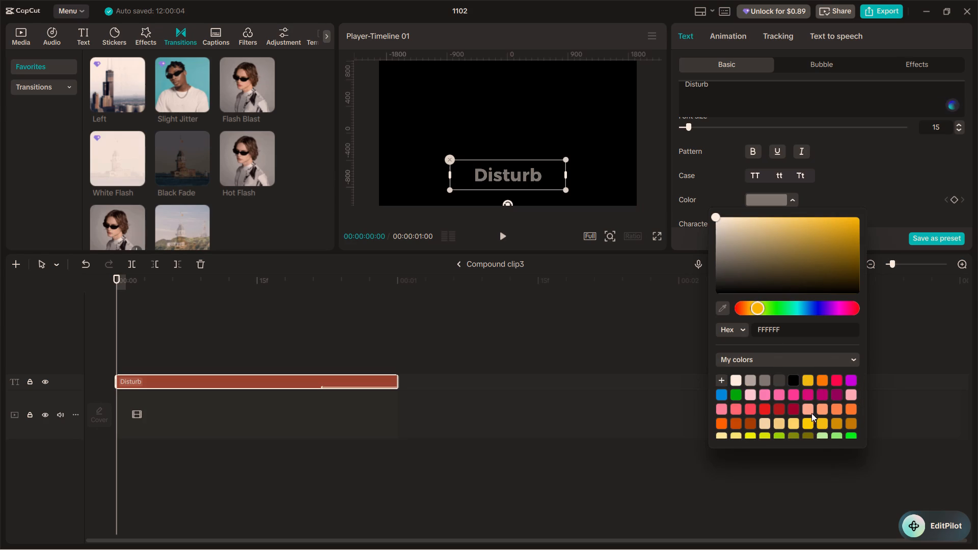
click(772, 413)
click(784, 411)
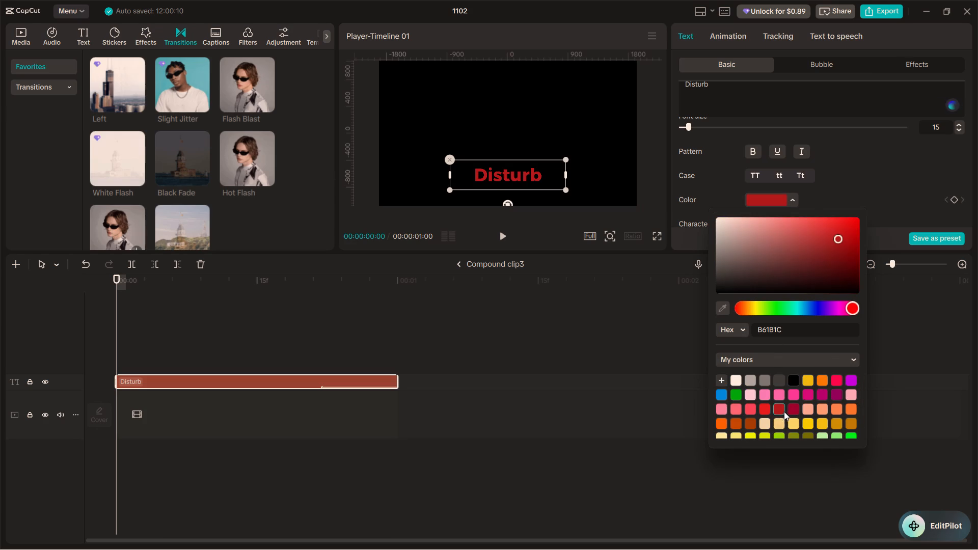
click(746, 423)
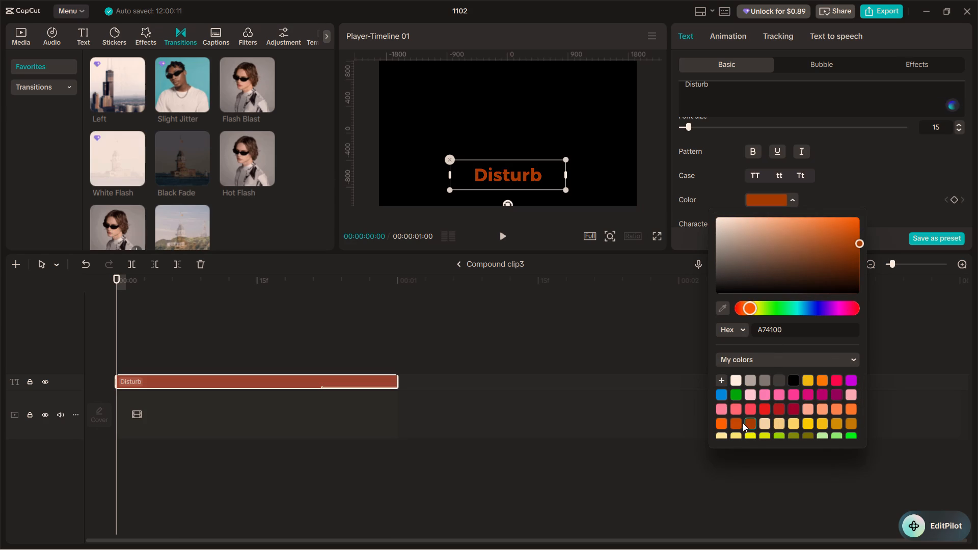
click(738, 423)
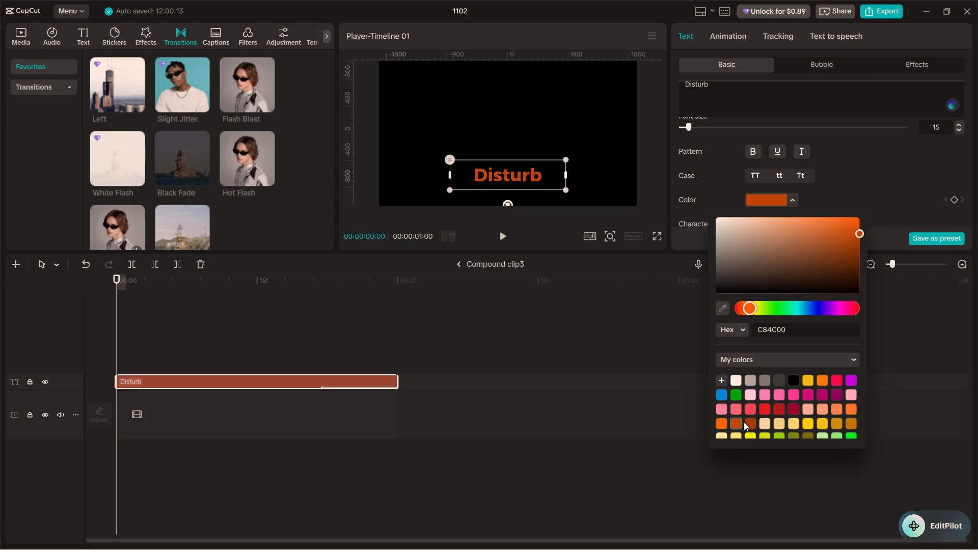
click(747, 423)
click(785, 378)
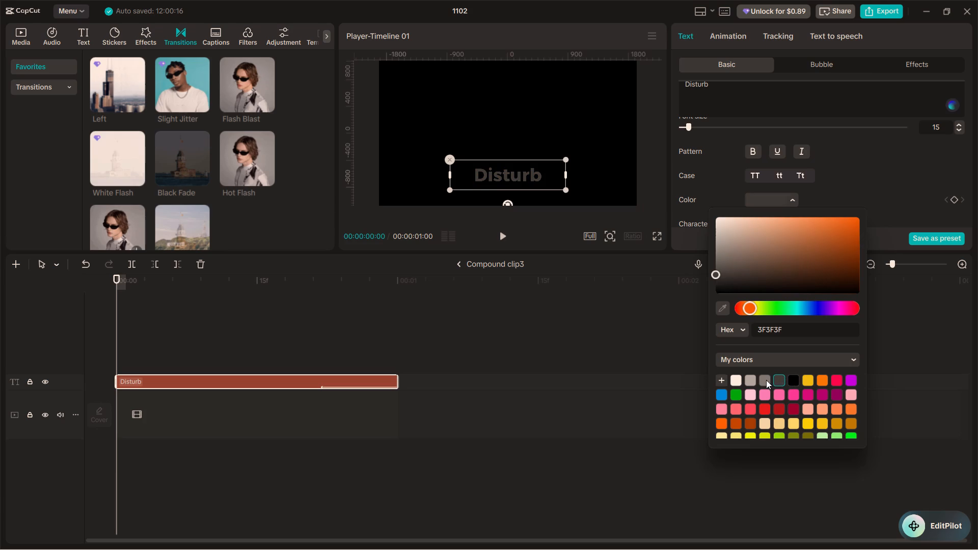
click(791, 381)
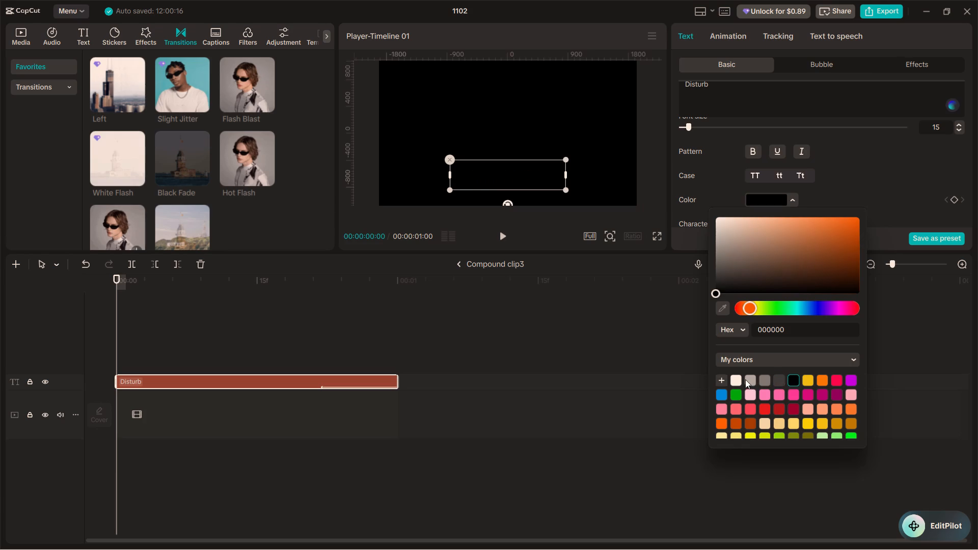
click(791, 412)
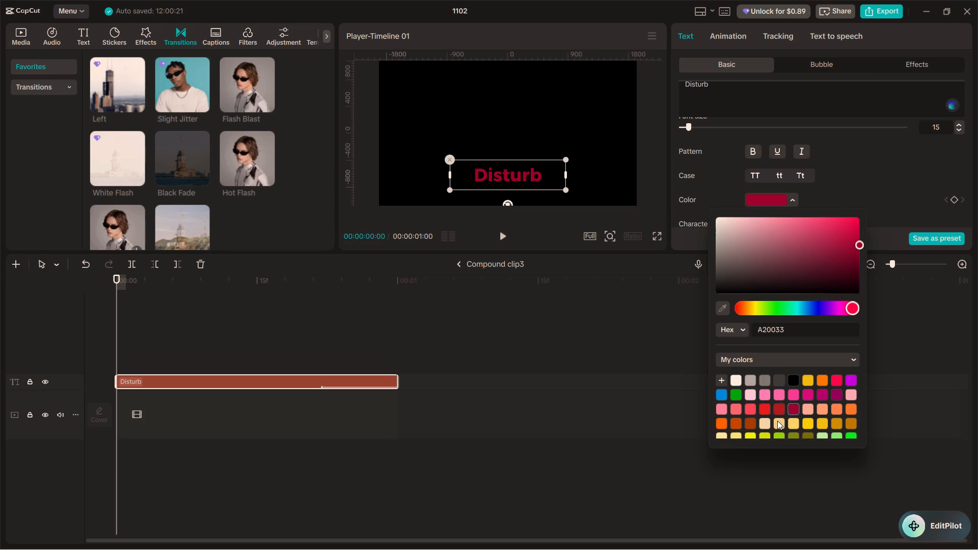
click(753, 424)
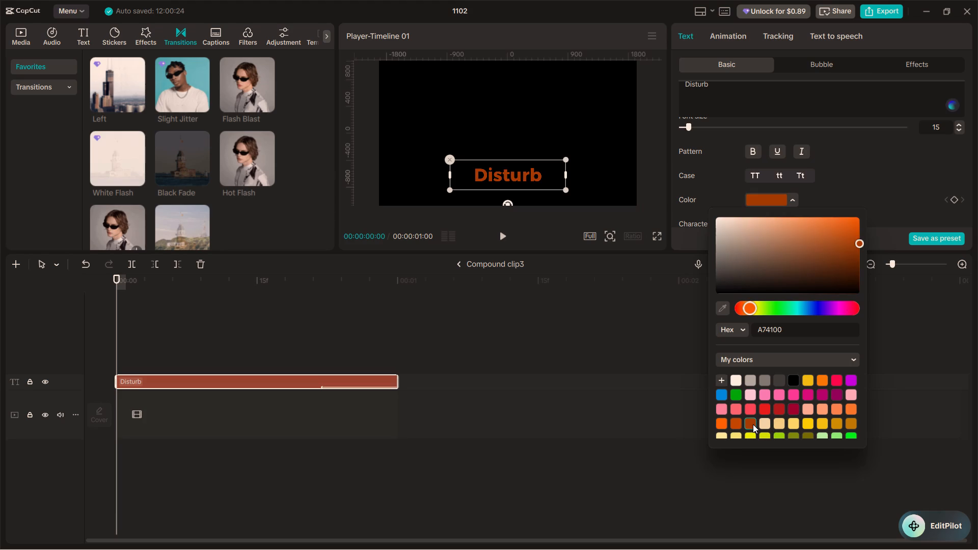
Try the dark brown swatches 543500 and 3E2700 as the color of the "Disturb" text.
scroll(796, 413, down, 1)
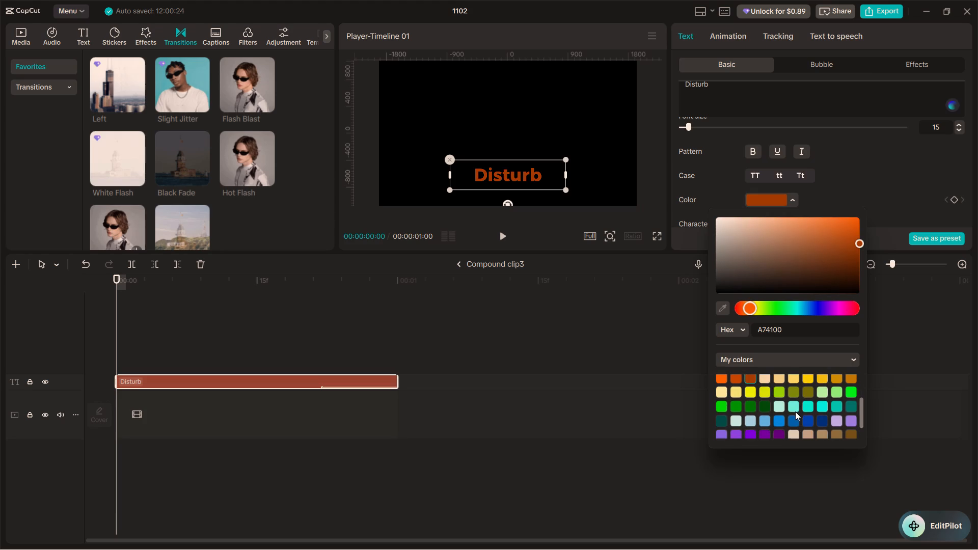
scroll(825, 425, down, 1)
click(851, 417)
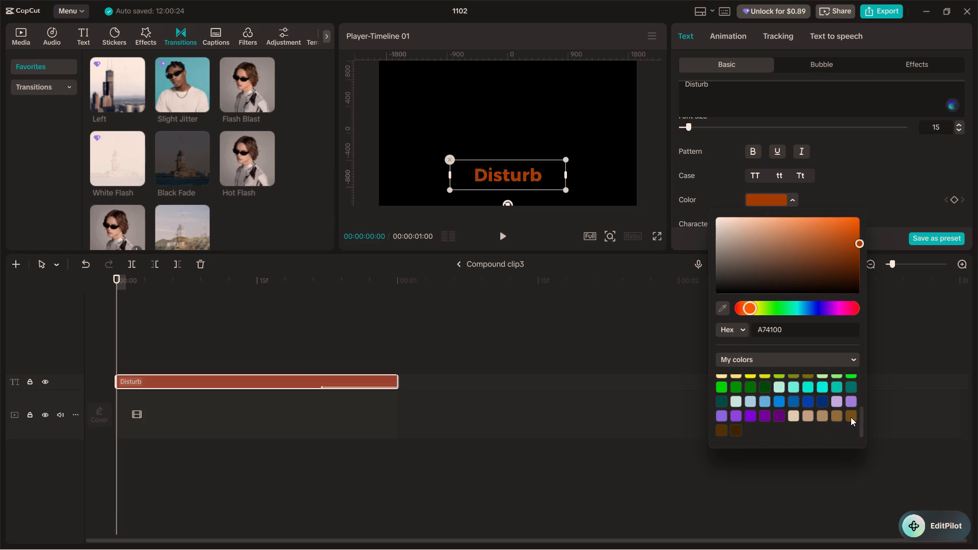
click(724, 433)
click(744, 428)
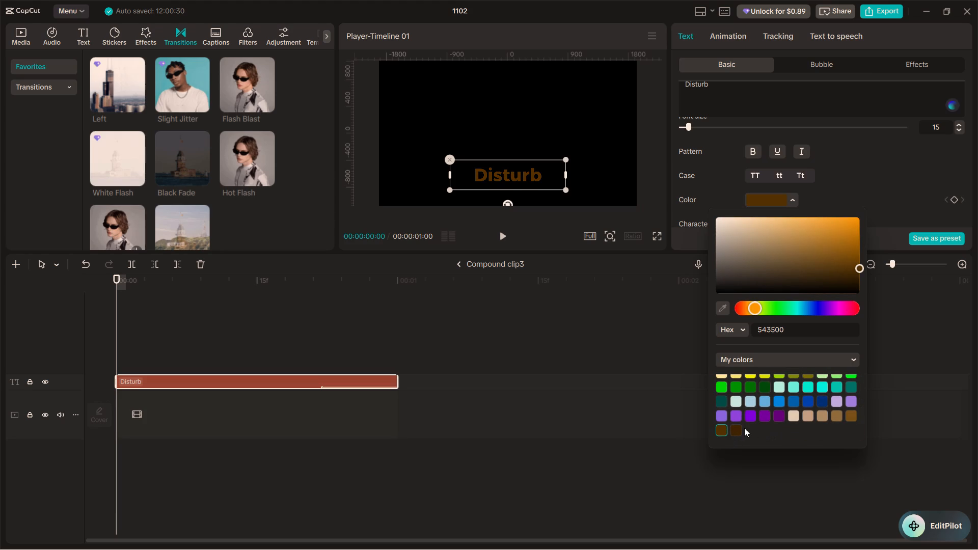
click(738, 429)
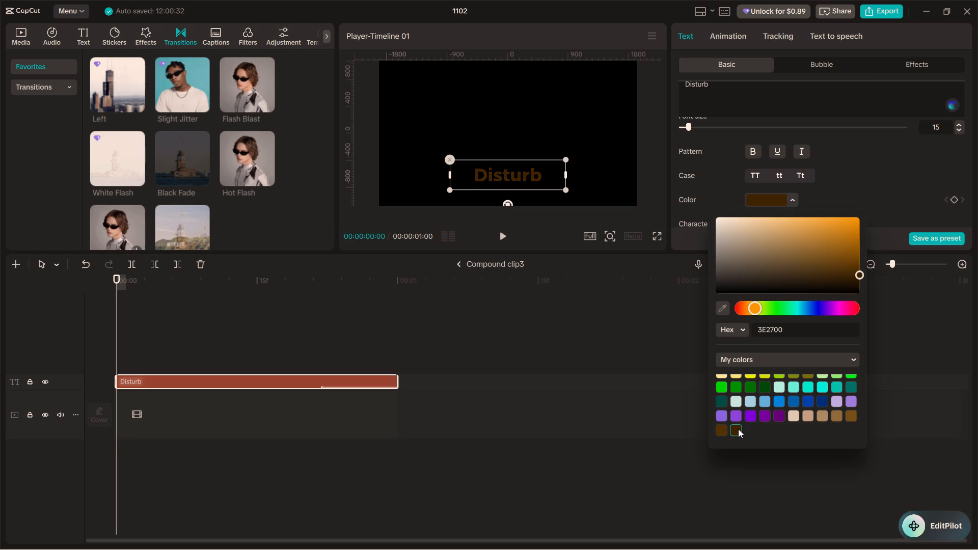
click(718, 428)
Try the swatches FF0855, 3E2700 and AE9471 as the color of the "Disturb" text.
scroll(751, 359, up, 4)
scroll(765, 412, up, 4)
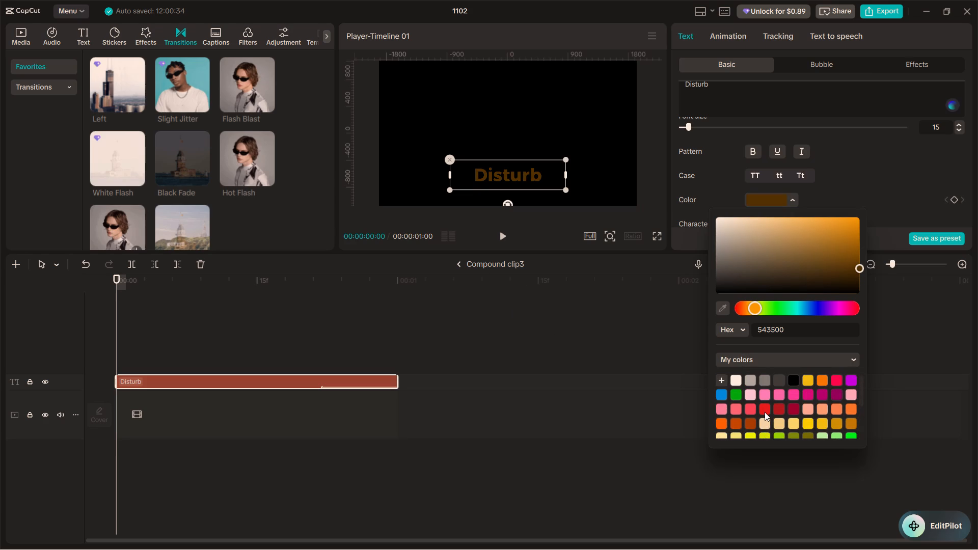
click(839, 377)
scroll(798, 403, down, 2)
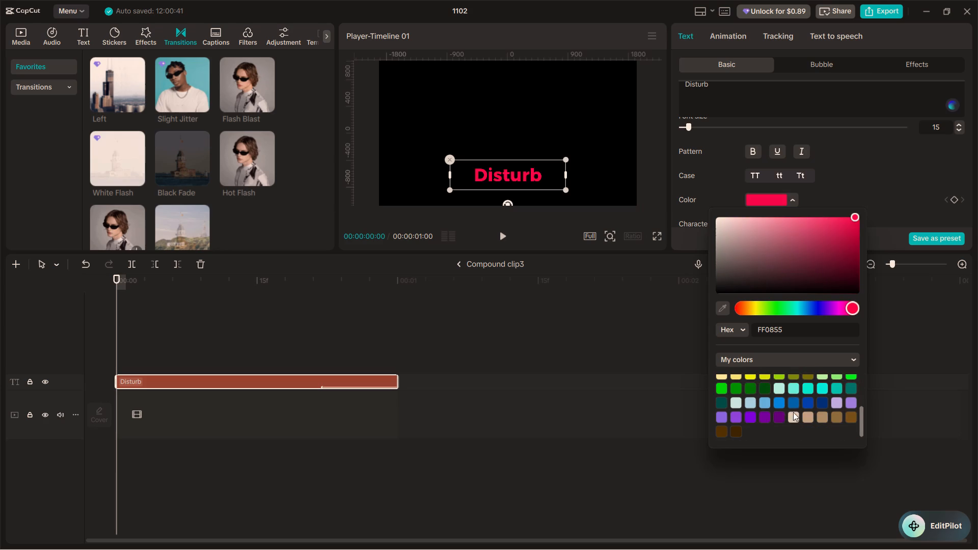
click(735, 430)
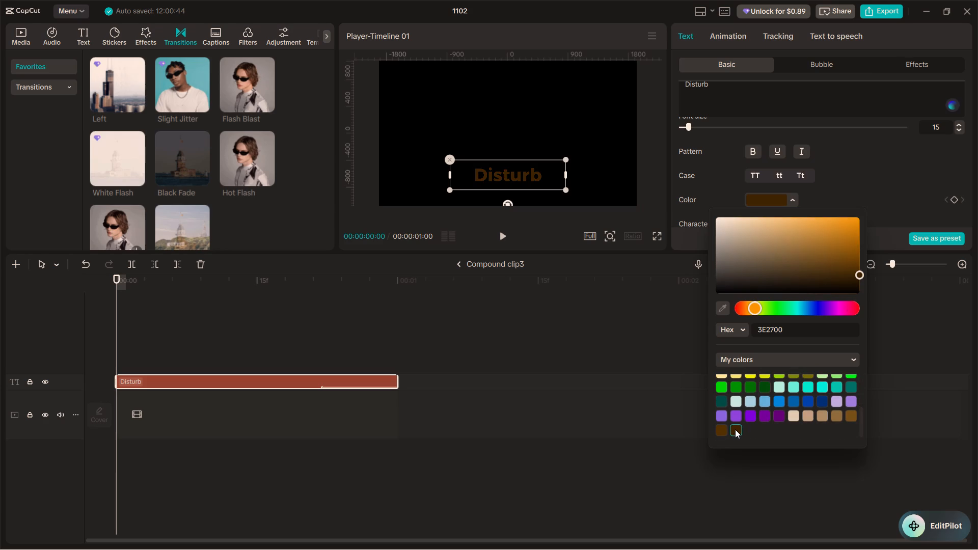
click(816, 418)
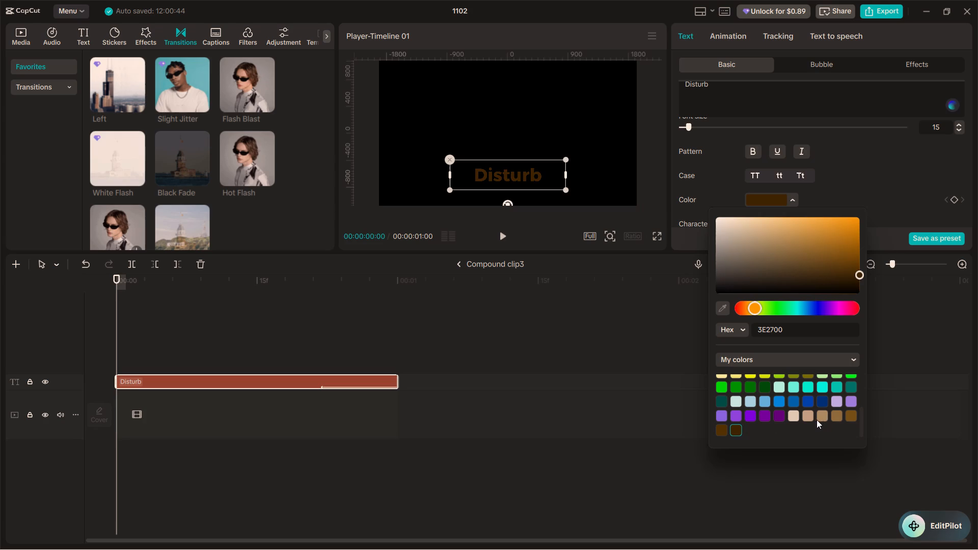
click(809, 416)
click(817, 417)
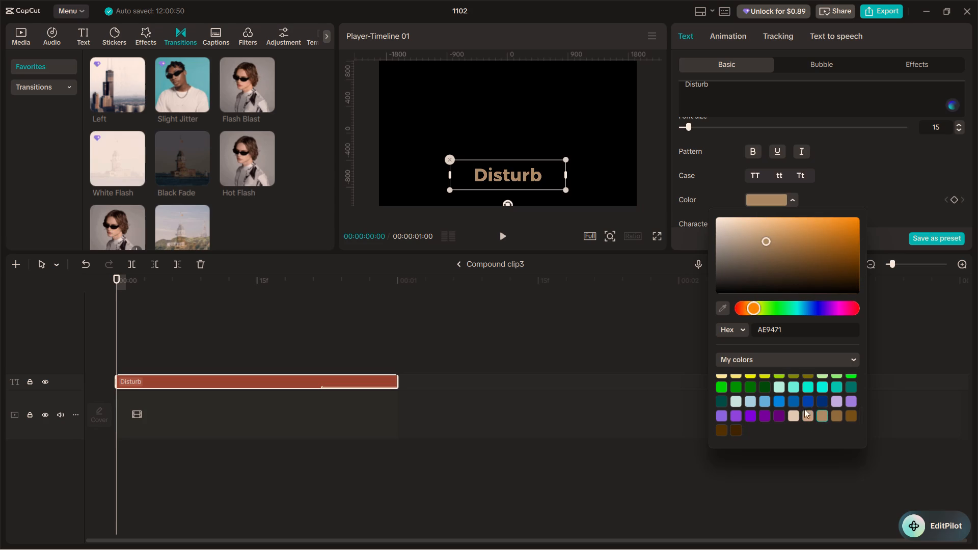
Set the "Disturb" text color to the dark gray swatch 3F3F3F and return to the main timeline.
scroll(792, 406, up, 3)
click(782, 380)
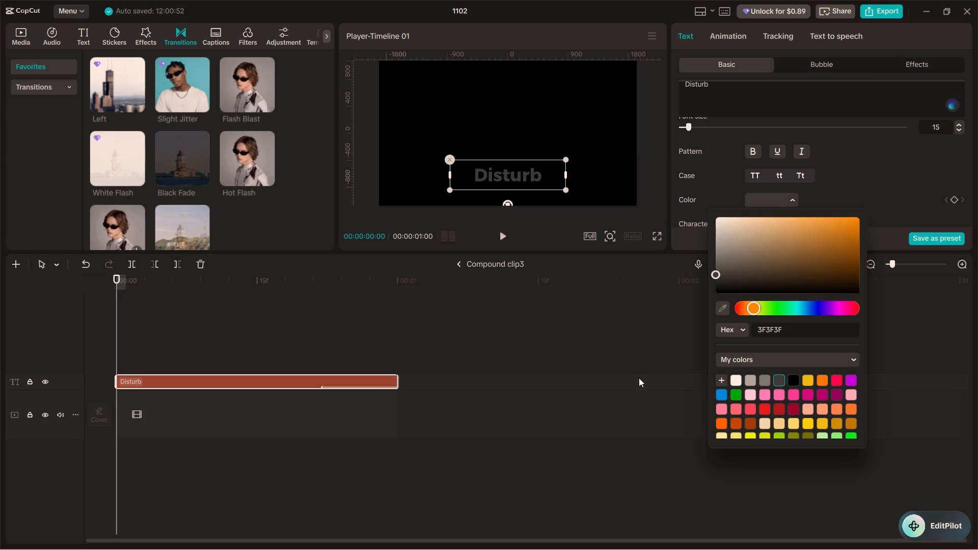
click(458, 263)
click(246, 335)
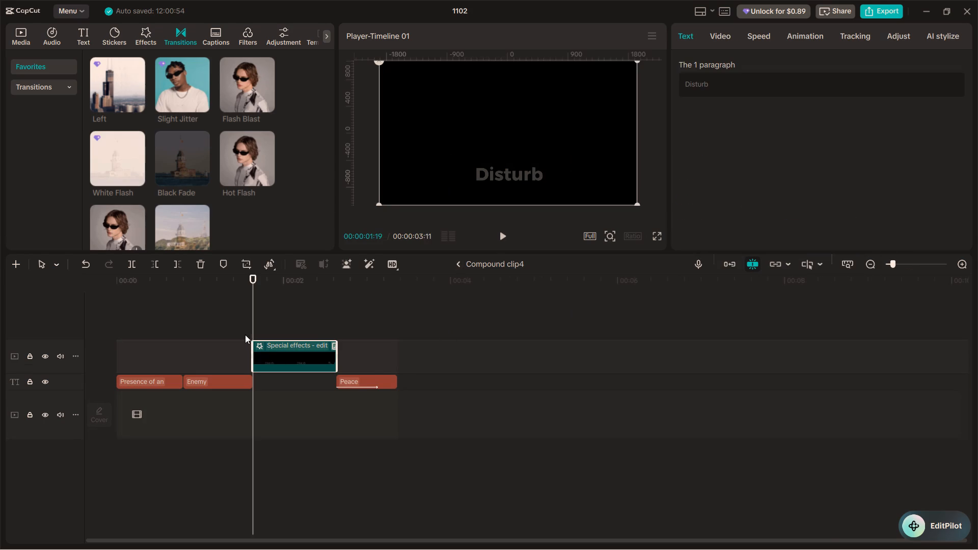
click(235, 327)
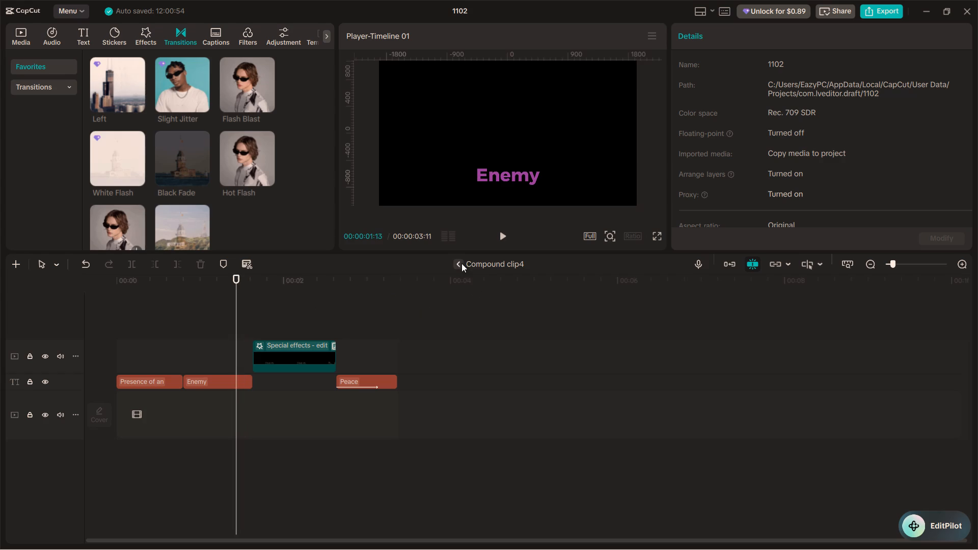
click(461, 263)
Play the end of the title sequence through "Peace" into the Quarrel clip to check the "Disturb" color and timing.
click(240, 315)
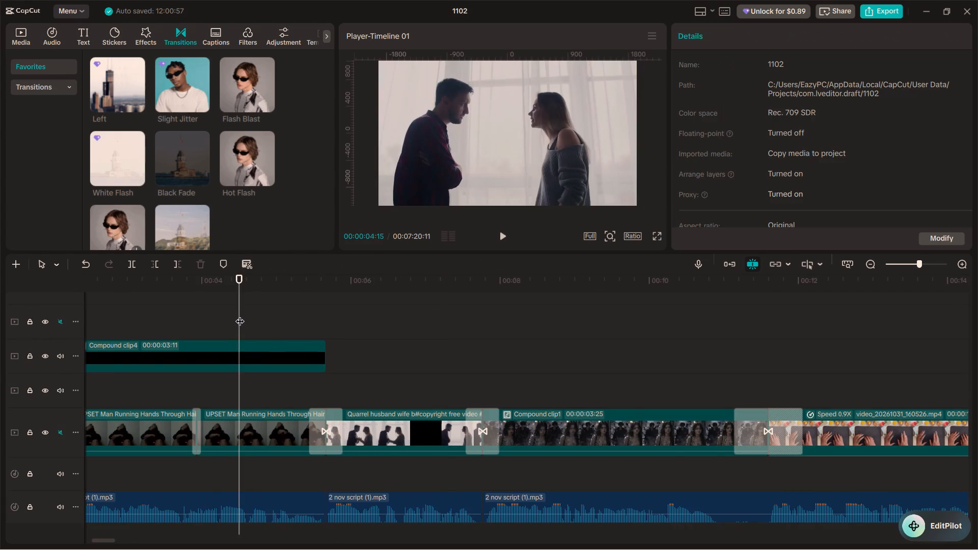
key(space)
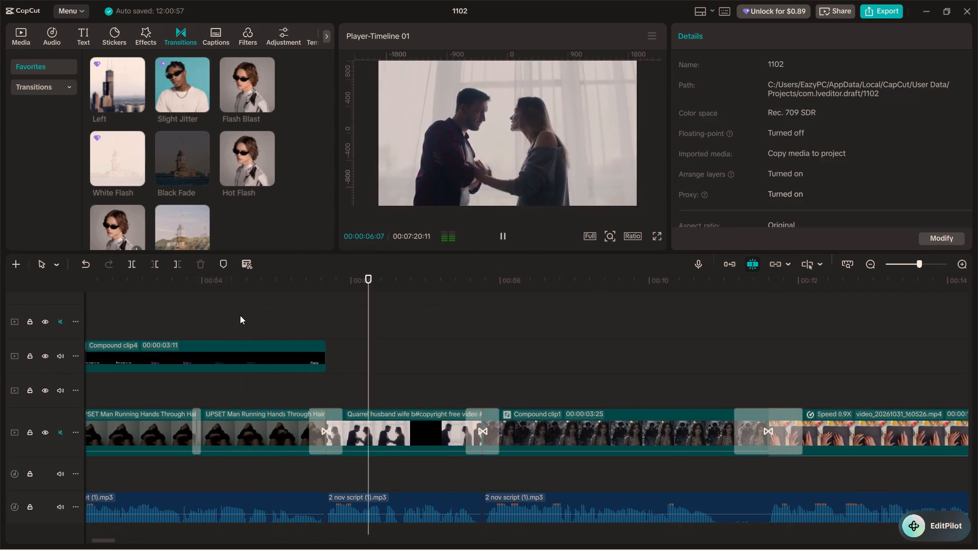
key(space)
click(310, 317)
key(space)
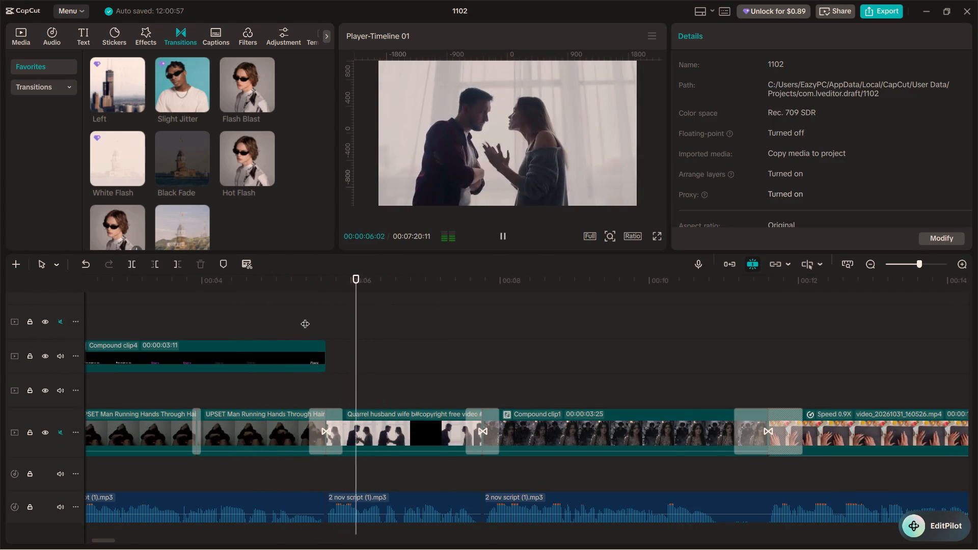
key(space)
click(277, 320)
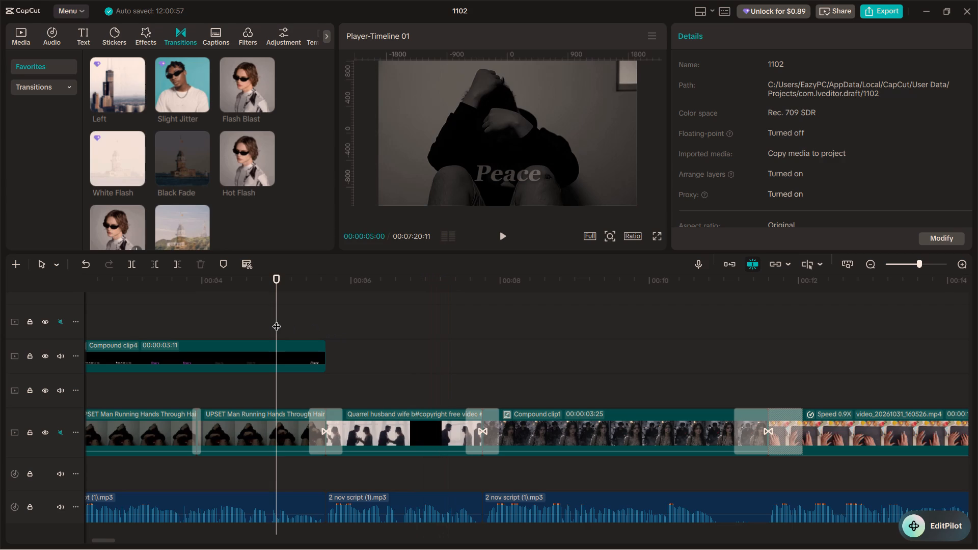
key(space)
key(space)
Enable Glow on the "Peace" text inside Compound clip4, compare both glow styles and pick the first, radiating one.
ctrl+scroll(301, 370, up, 9)
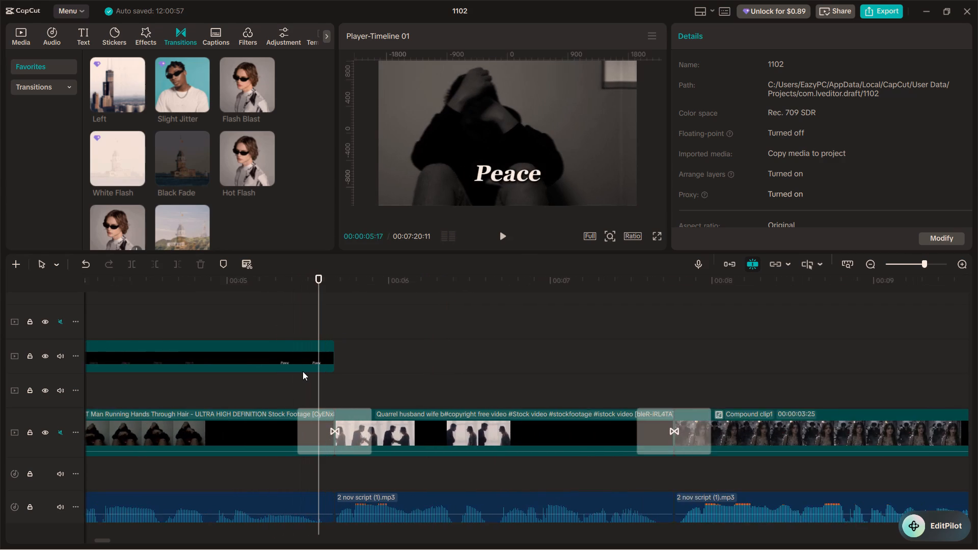
ctrl+scroll(303, 371, up, 4)
double_click(254, 354)
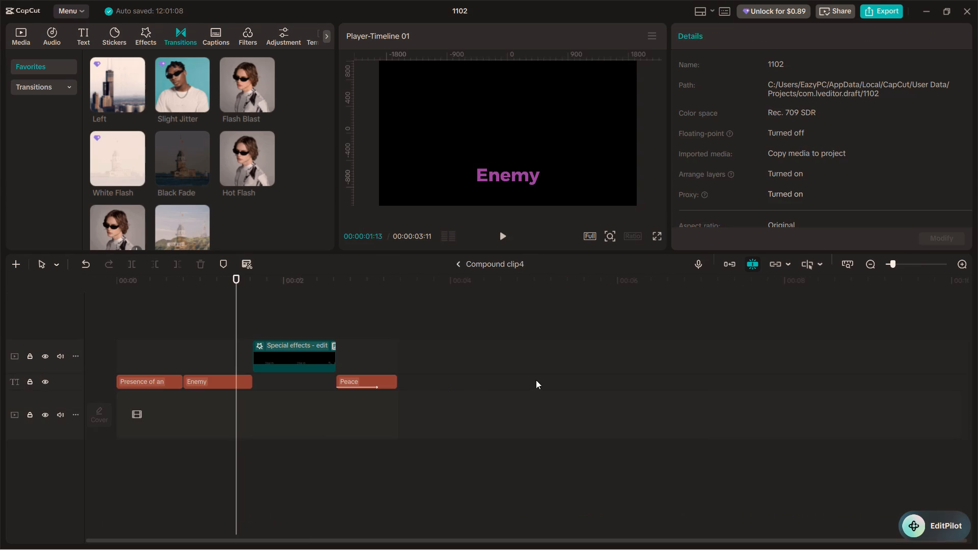
click(367, 354)
click(355, 379)
scroll(704, 183, down, 10)
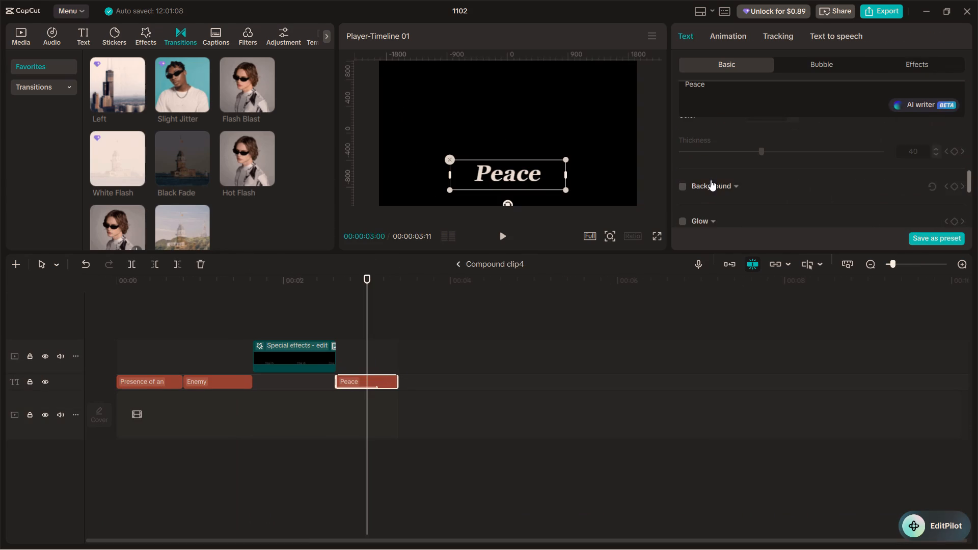
scroll(711, 181, up, 1)
scroll(711, 182, down, 2)
click(686, 166)
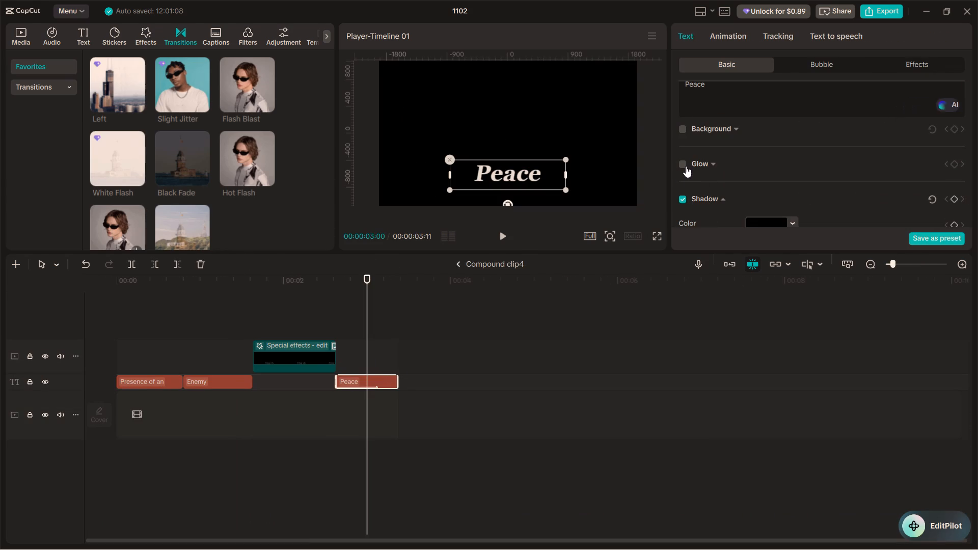
scroll(715, 191, down, 1)
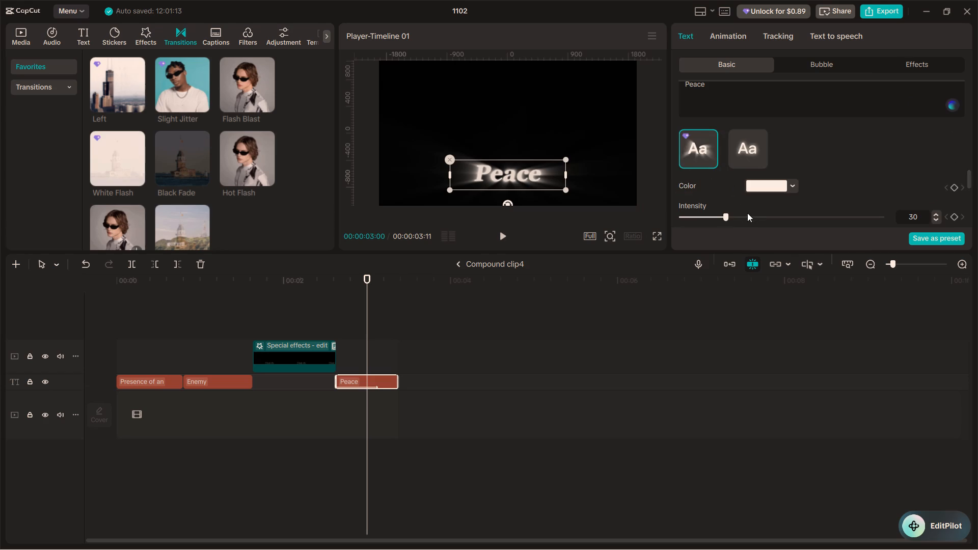
click(742, 153)
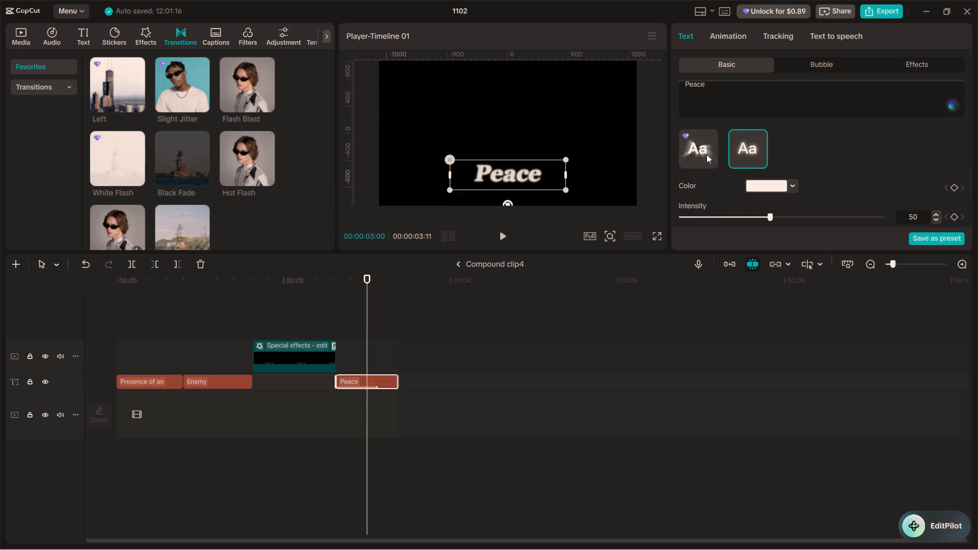
click(702, 153)
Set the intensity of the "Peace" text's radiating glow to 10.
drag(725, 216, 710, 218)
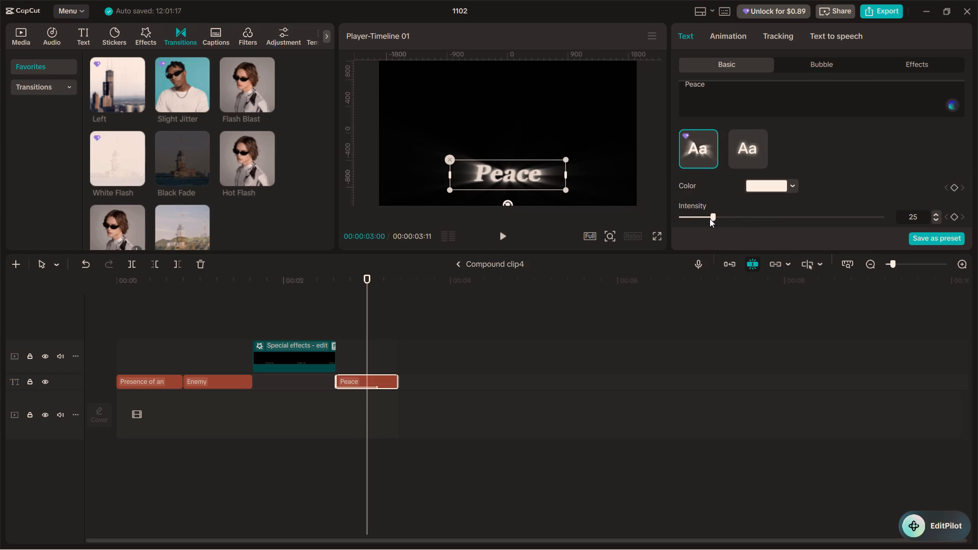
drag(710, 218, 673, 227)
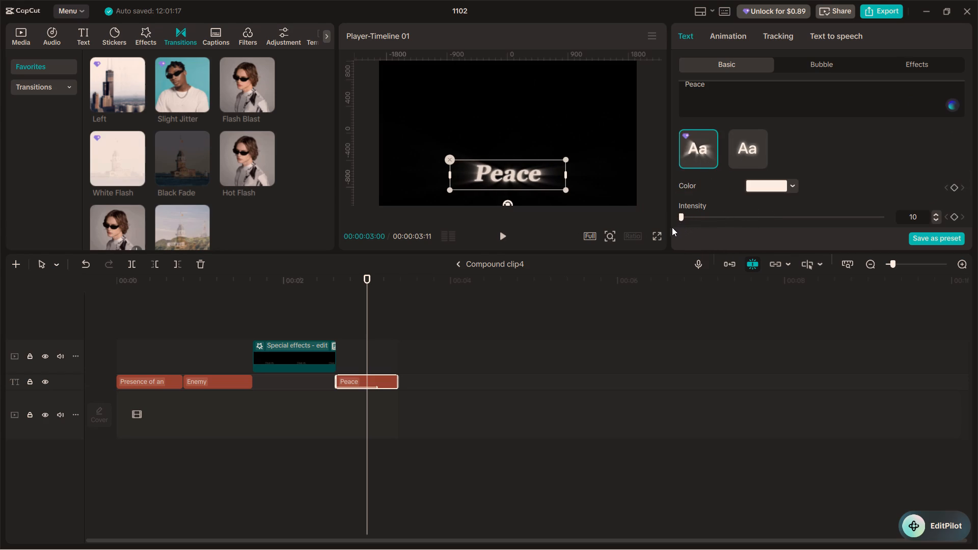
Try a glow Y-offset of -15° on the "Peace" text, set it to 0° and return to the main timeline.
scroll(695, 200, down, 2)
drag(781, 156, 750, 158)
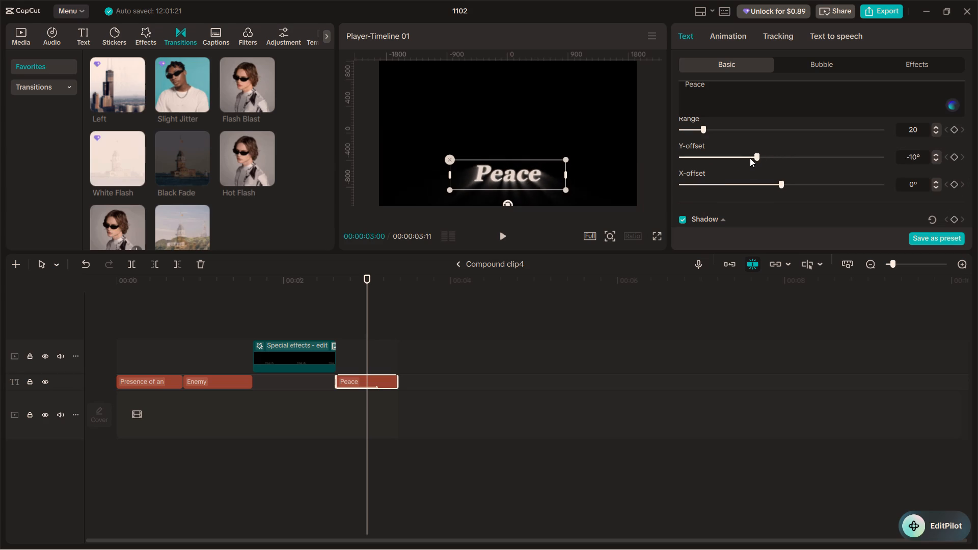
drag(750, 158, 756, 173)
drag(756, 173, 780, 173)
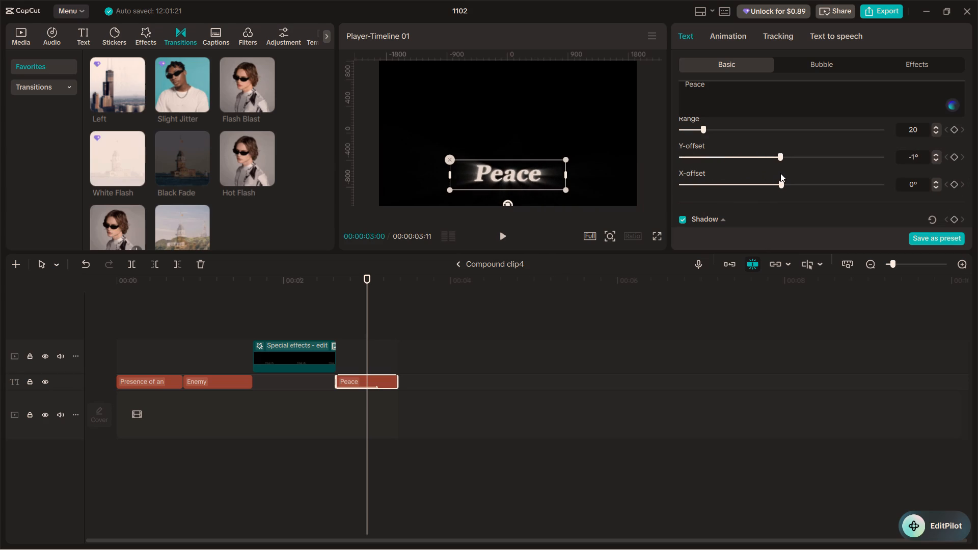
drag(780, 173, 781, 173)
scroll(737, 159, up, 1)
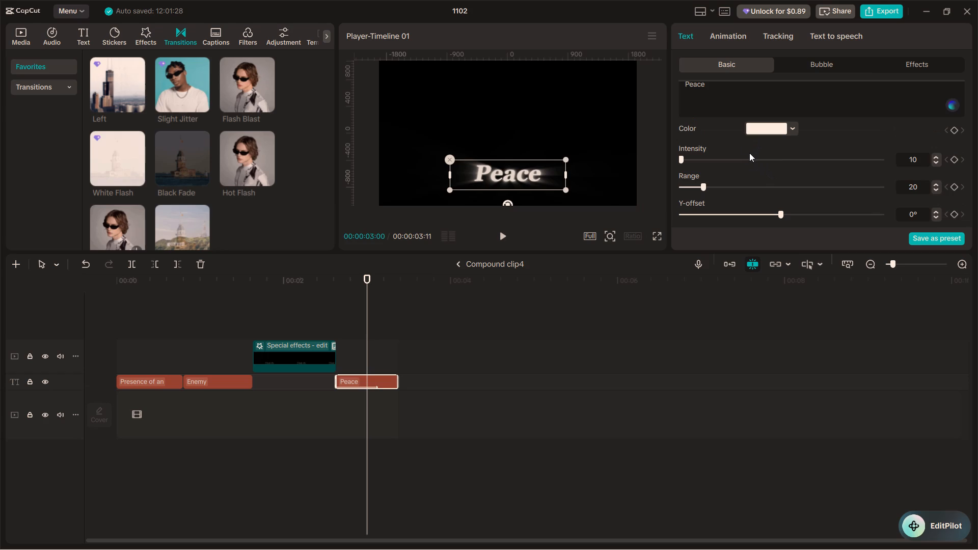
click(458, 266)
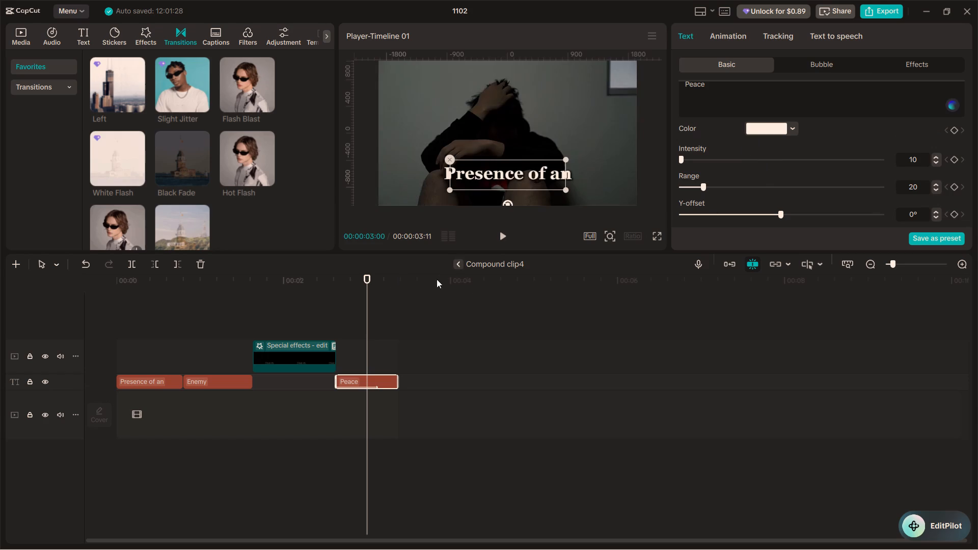
Play the glowing "Peace" title into the Quarrel clip, and replay the title sequence from the end of the hands clip.
click(235, 395)
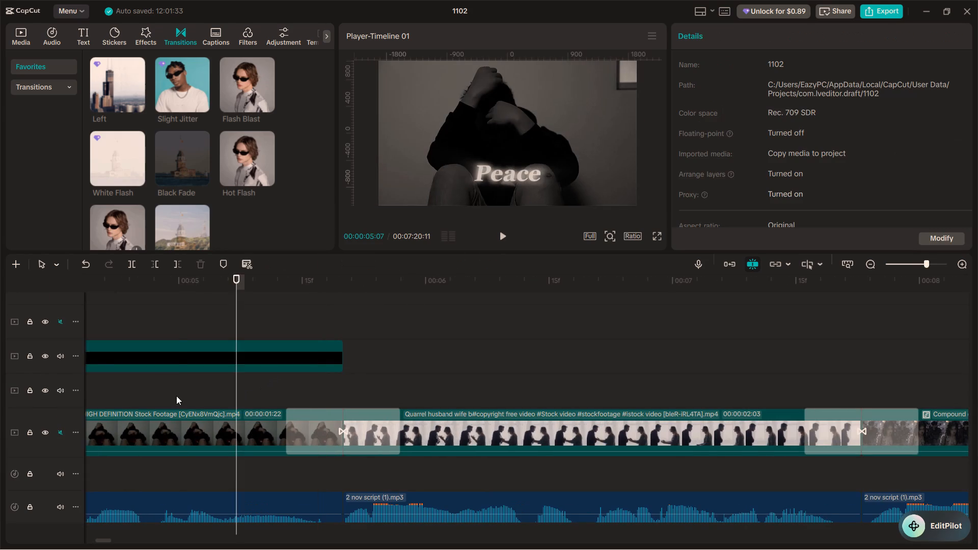
click(176, 396)
click(171, 393)
ctrl+scroll(167, 393, down, 8)
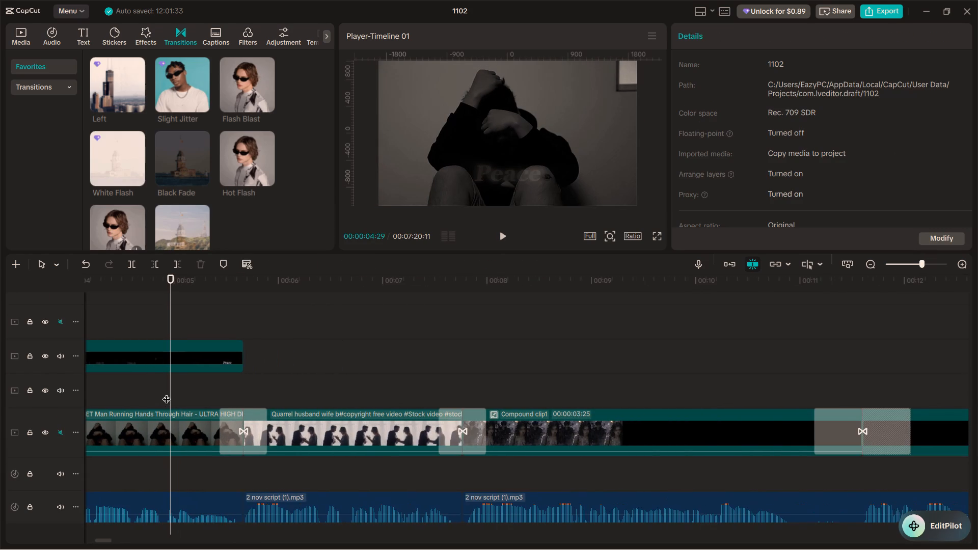
key(space)
scroll(167, 393, up, 2)
scroll(167, 393, down, 2)
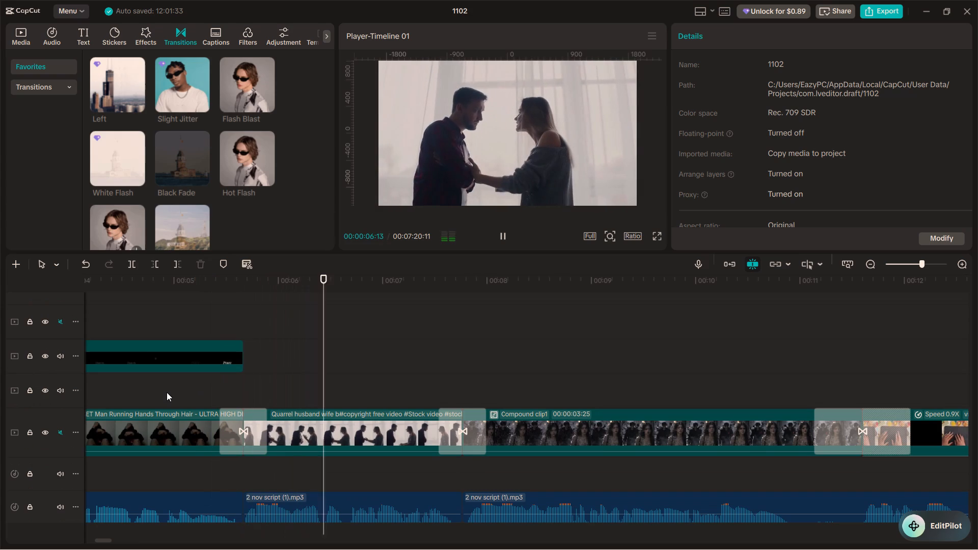
key(space)
alt+scroll(167, 391, down, 8)
alt+scroll(165, 390, up, 16)
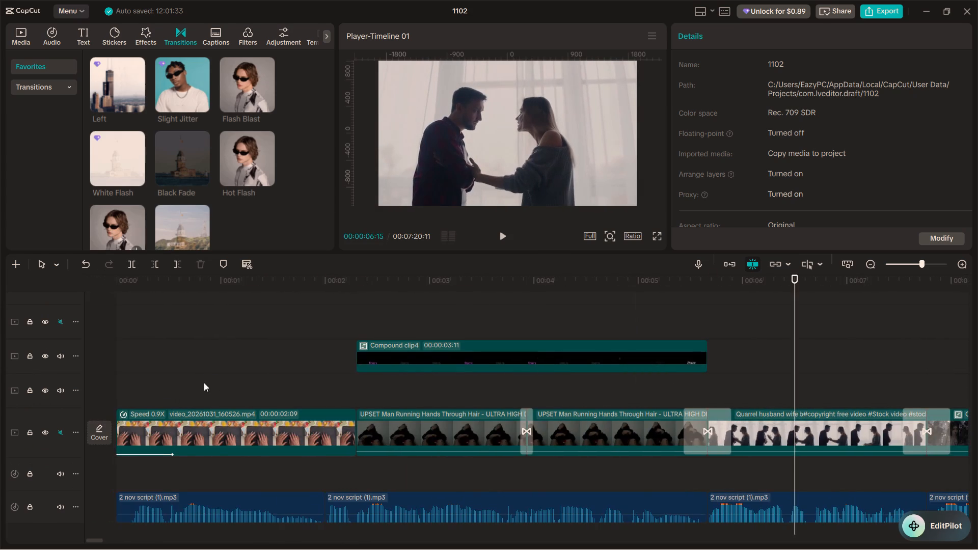
click(316, 382)
key(space)
ctrl+scroll(315, 383, down, 8)
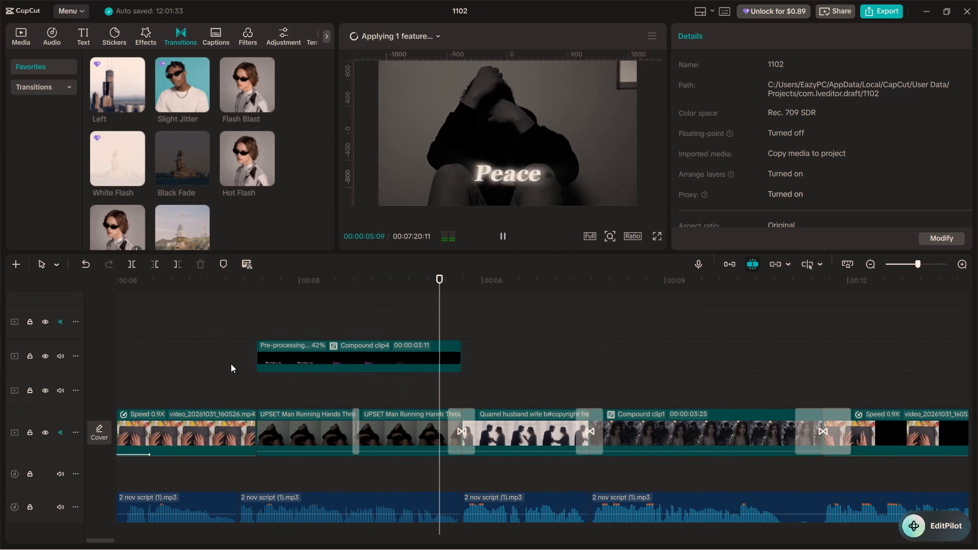
key(space)
Reopen Compound clip4 and switch the "Peace" text's glow to the second, soft outline style.
click(413, 414)
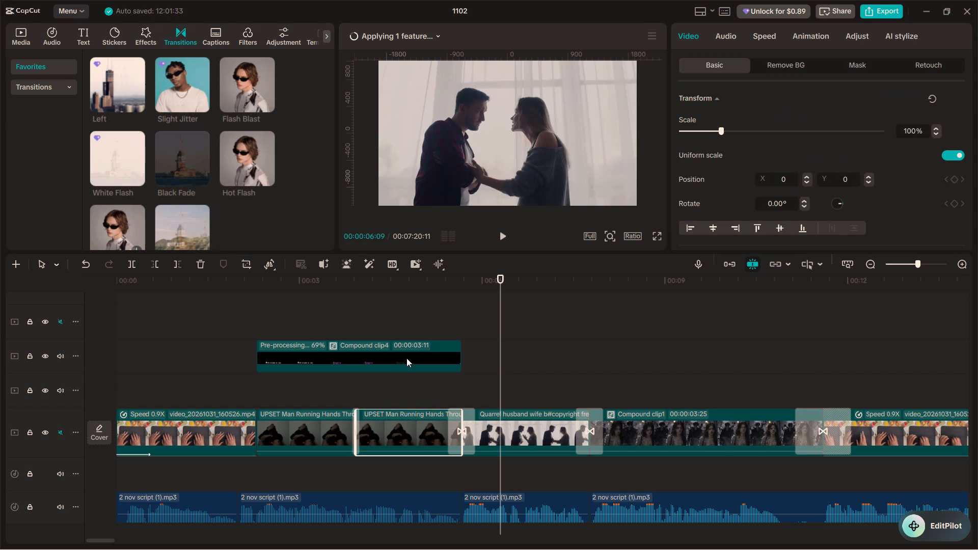
double_click(406, 353)
click(351, 385)
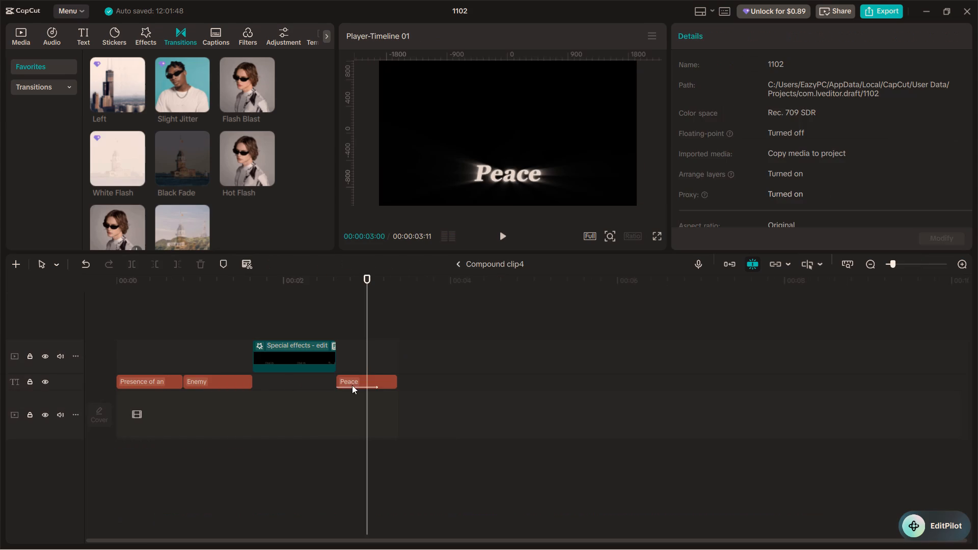
scroll(710, 252, down, 14)
scroll(712, 190, down, 2)
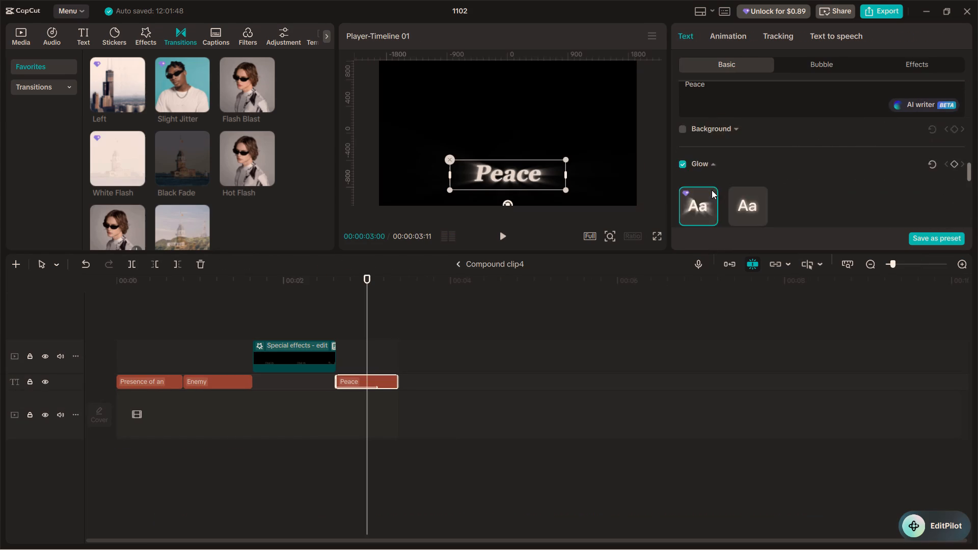
scroll(712, 190, down, 1)
click(757, 146)
scroll(745, 216, down, 1)
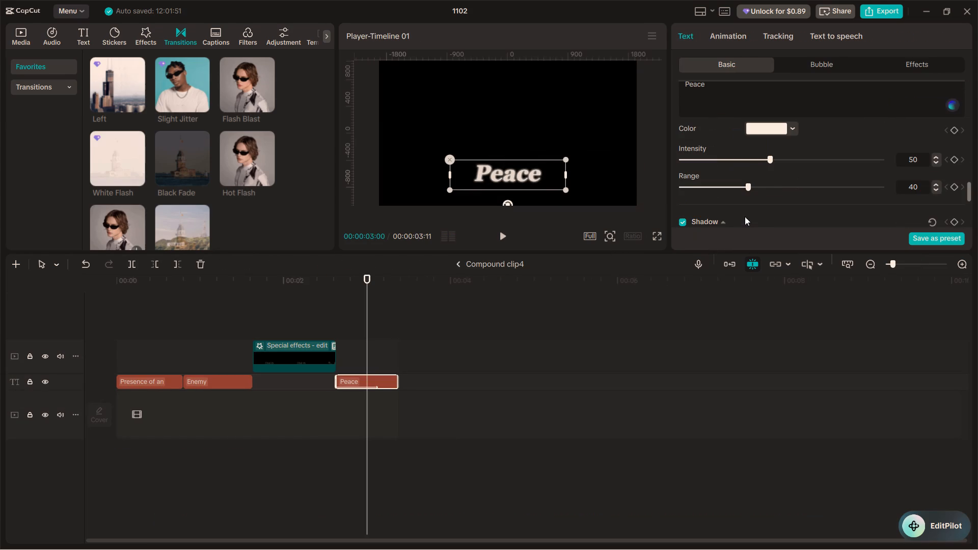
Set the "Peace" text's glow intensity to 28 and range to 59, and return to the main timeline.
drag(771, 155, 732, 164)
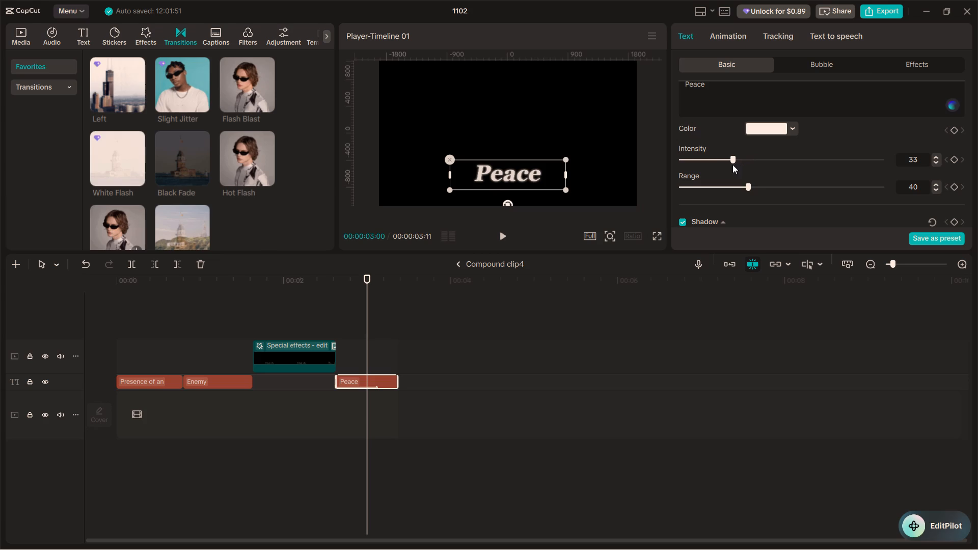
drag(732, 164, 745, 176)
drag(748, 186, 803, 193)
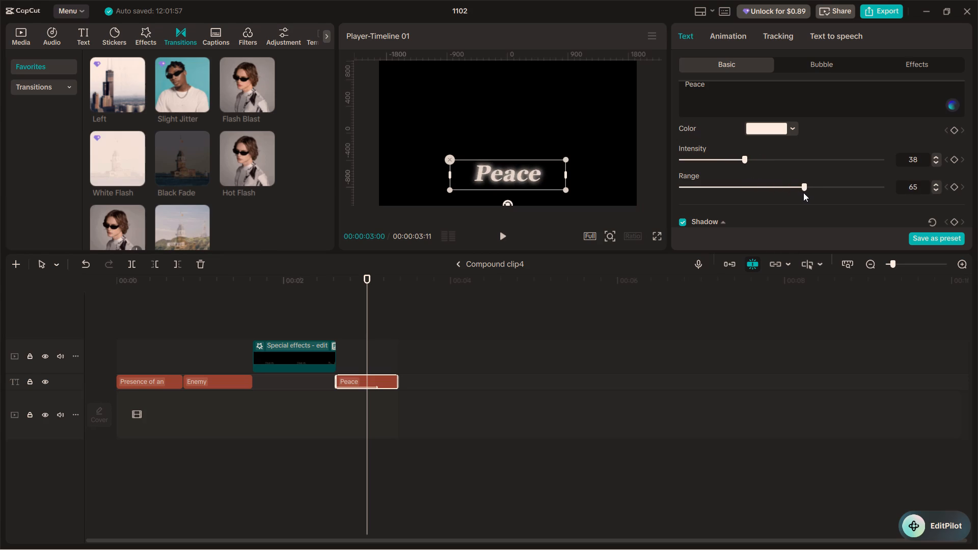
drag(803, 193, 792, 193)
drag(739, 161, 720, 164)
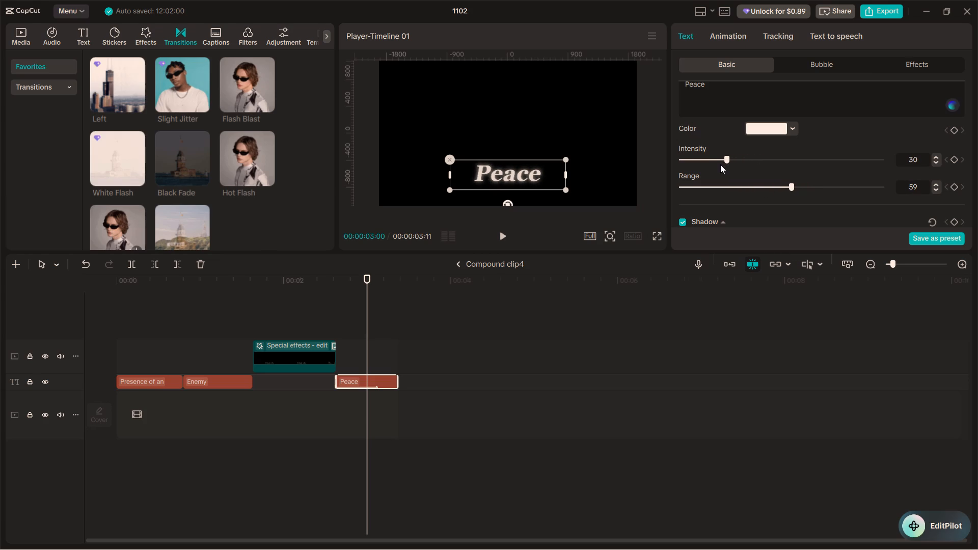
drag(720, 164, 721, 167)
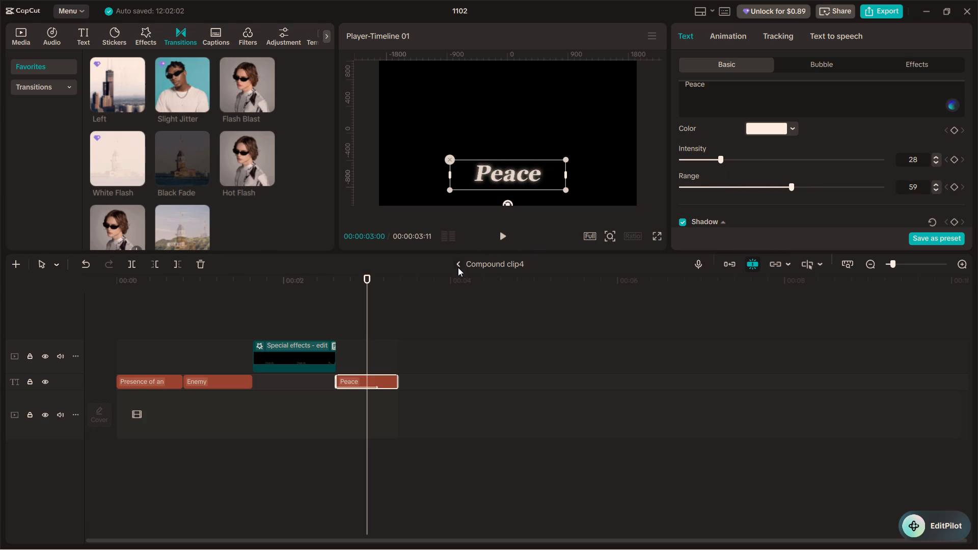
click(457, 266)
Play the title sequence on the main timeline several times from "Presence of an" and "Enemy" to check "Disturb" and "Peace".
drag(296, 323, 291, 322)
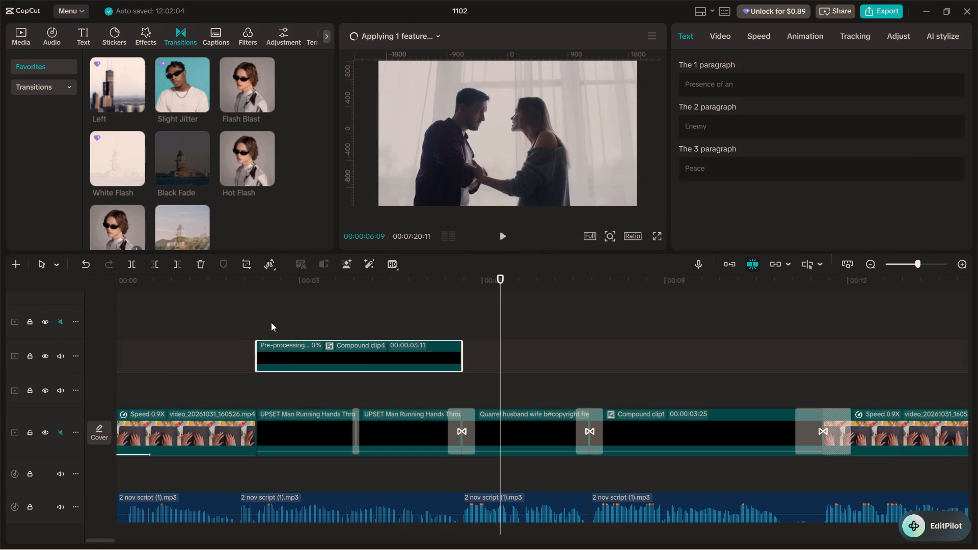
key(space)
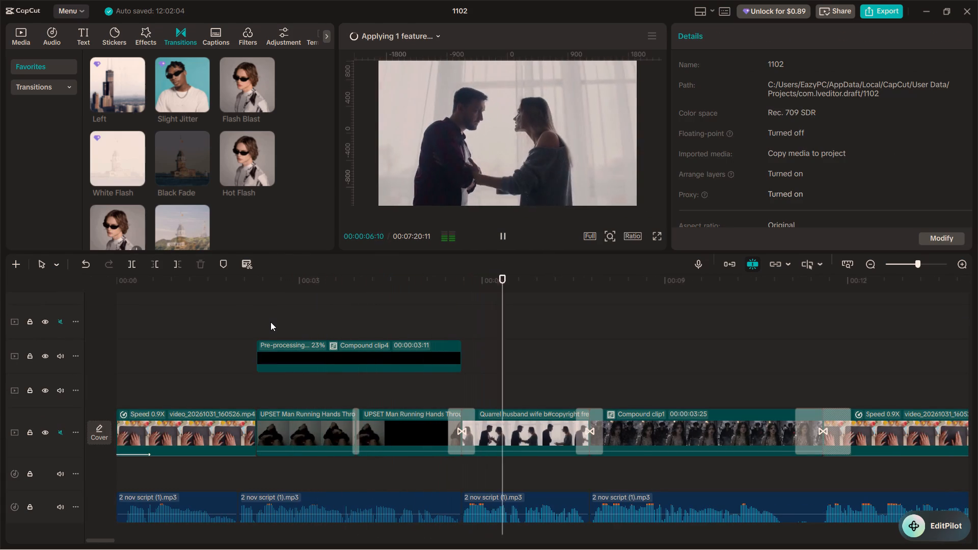
key(space)
click(275, 316)
key(space)
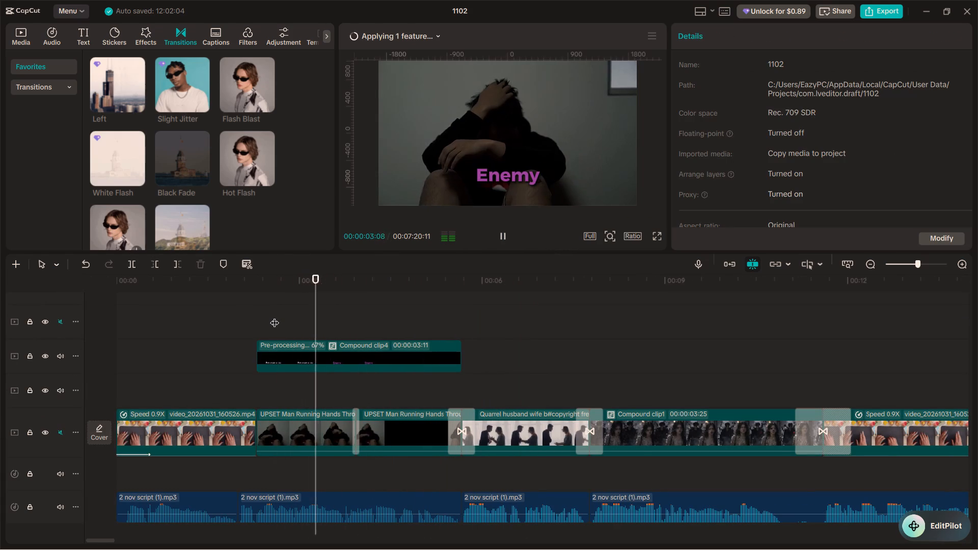
key(space)
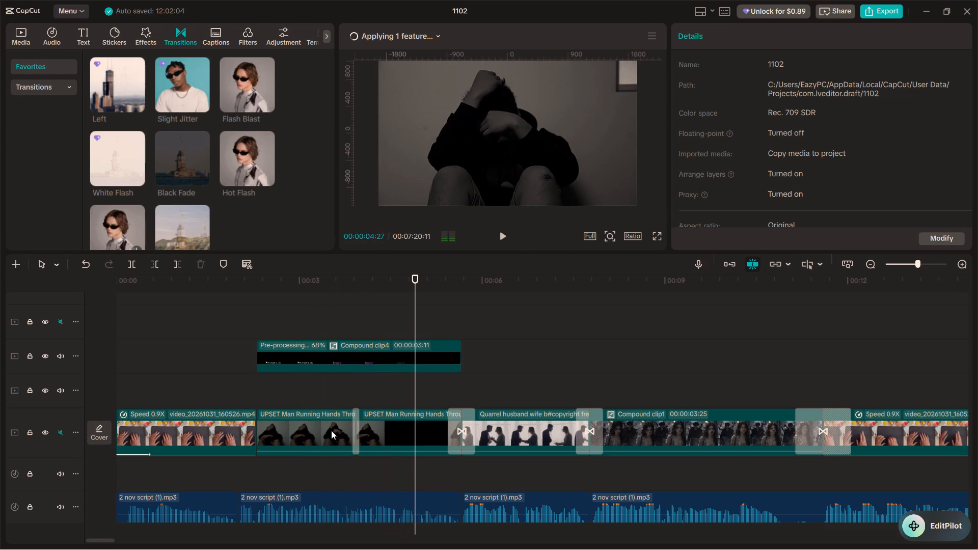
click(361, 355)
click(343, 329)
key(space)
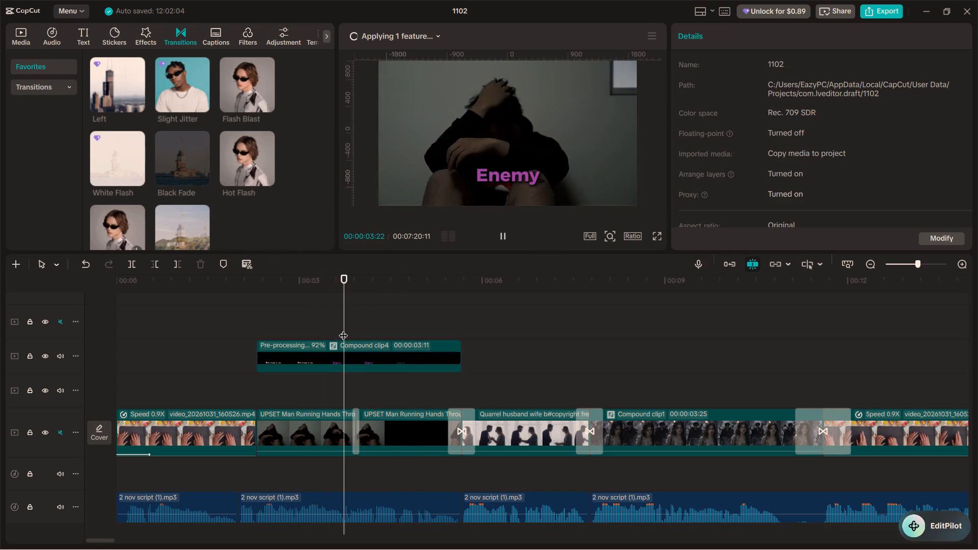
key(space)
key(space)
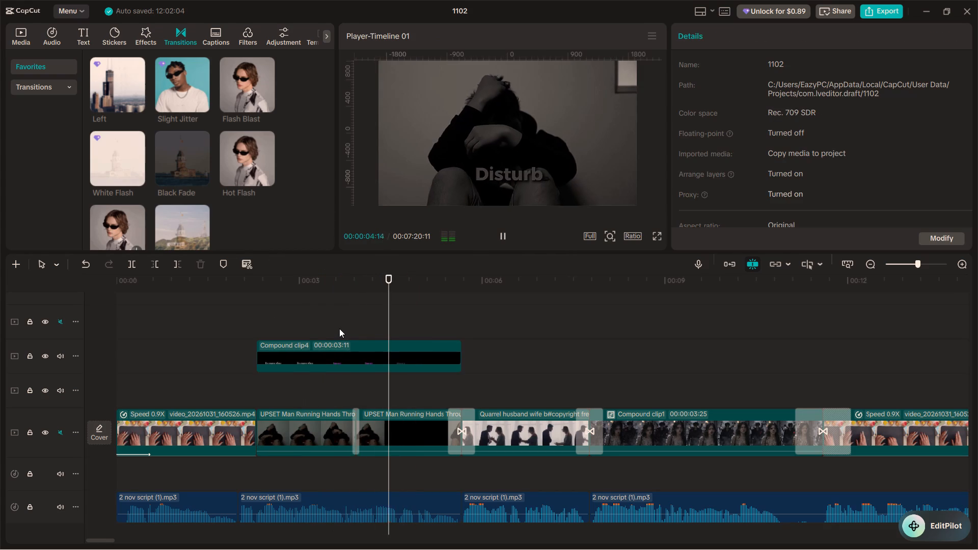
key(space)
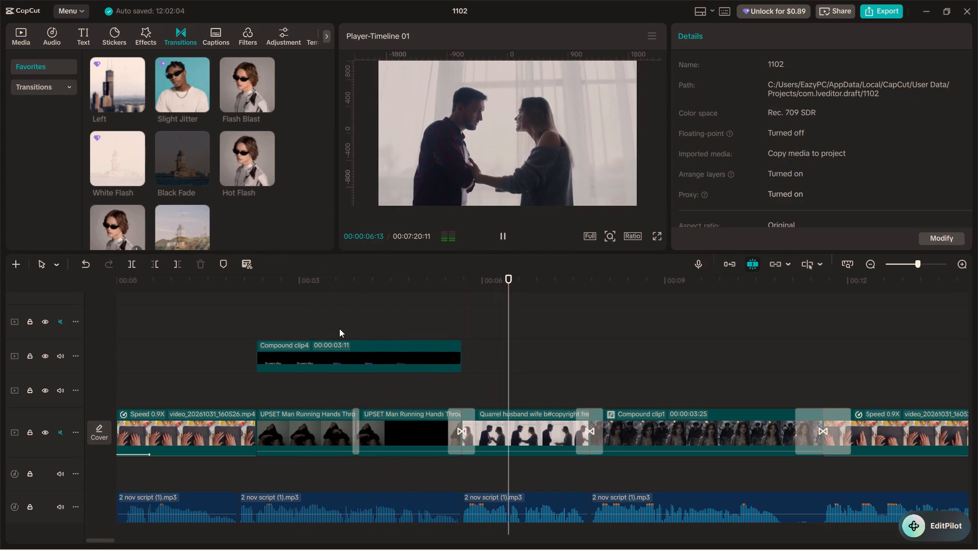
click(338, 317)
key(space)
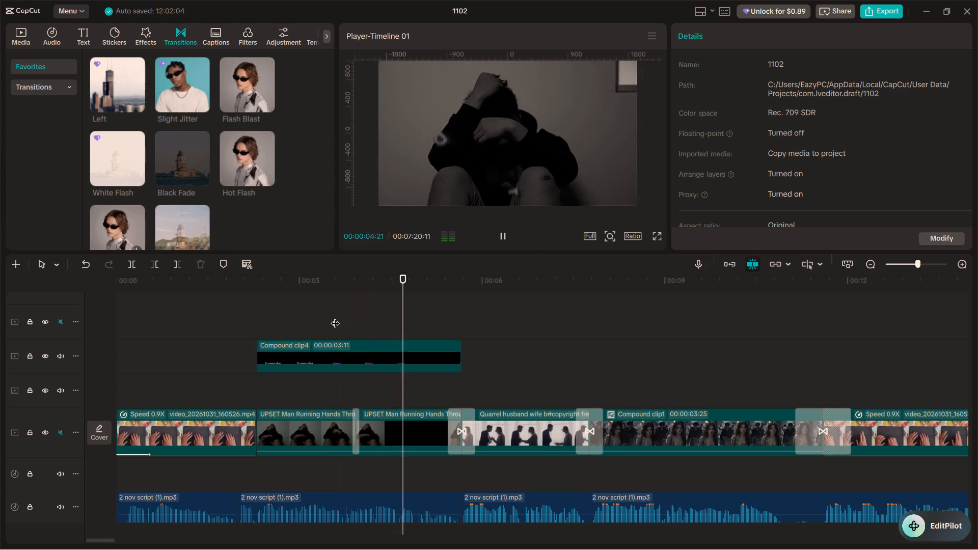
key(space)
Recolor the "Disturb" text in the compound clip nested inside Compound clip4 to gray 808080, and return to the main timeline.
double_click(367, 357)
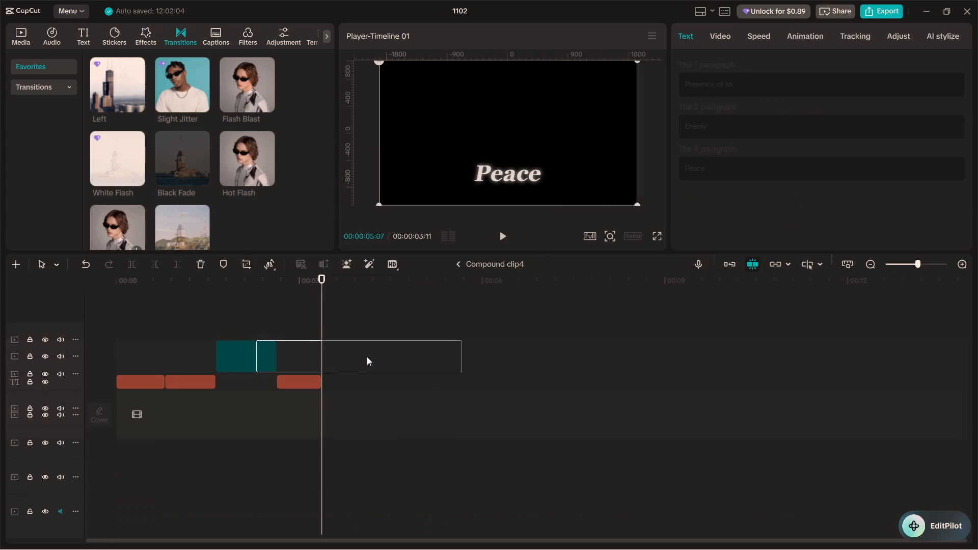
click(305, 352)
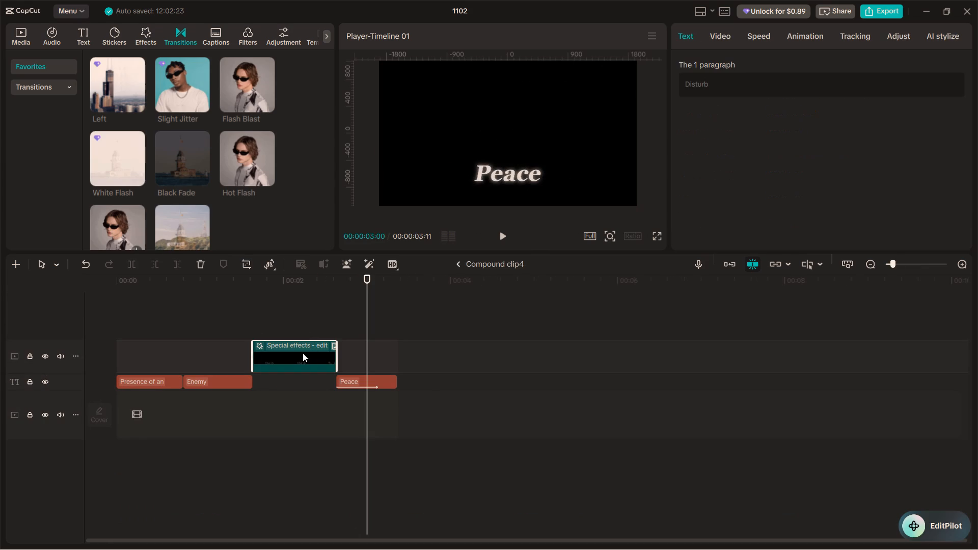
click(303, 353)
double_click(303, 353)
click(309, 376)
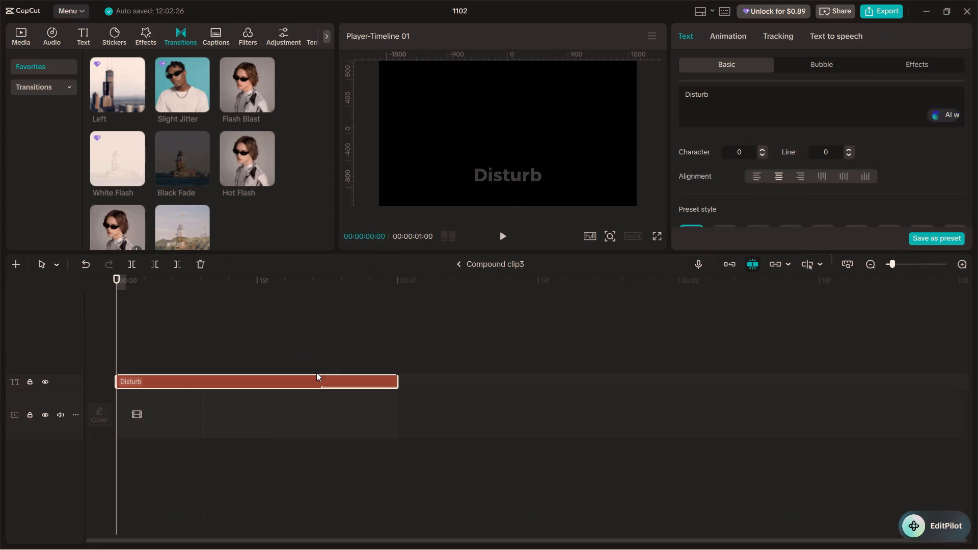
scroll(753, 123, down, 5)
scroll(689, 174, down, 2)
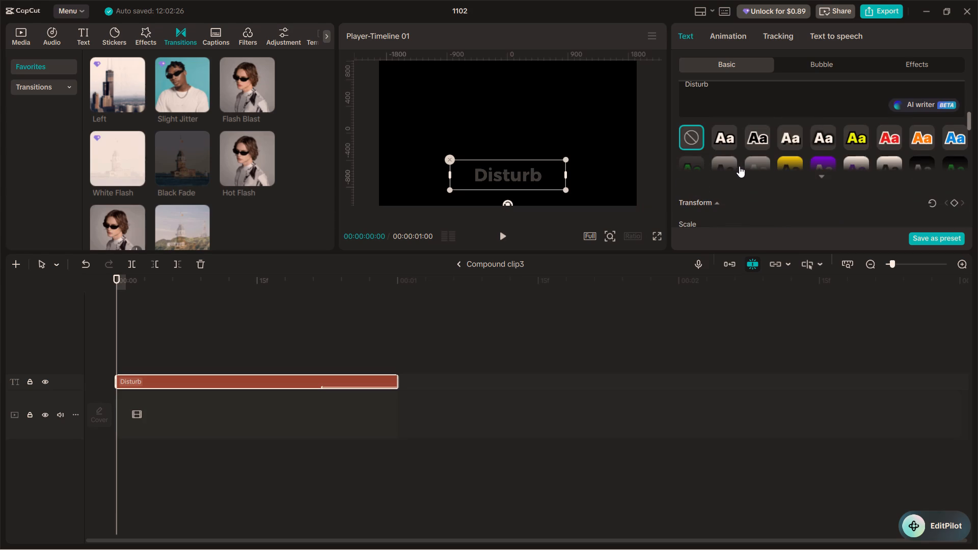
scroll(743, 161, up, 2)
click(793, 141)
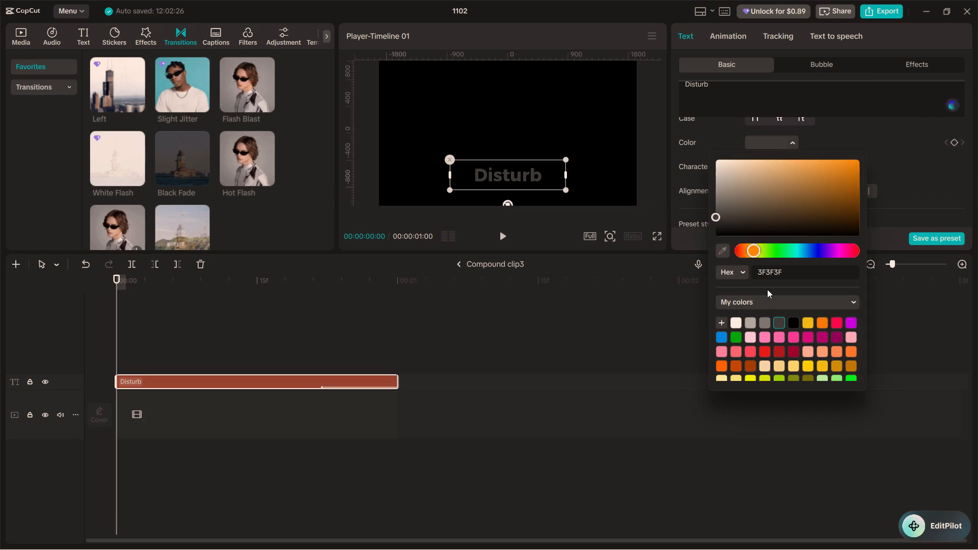
click(764, 322)
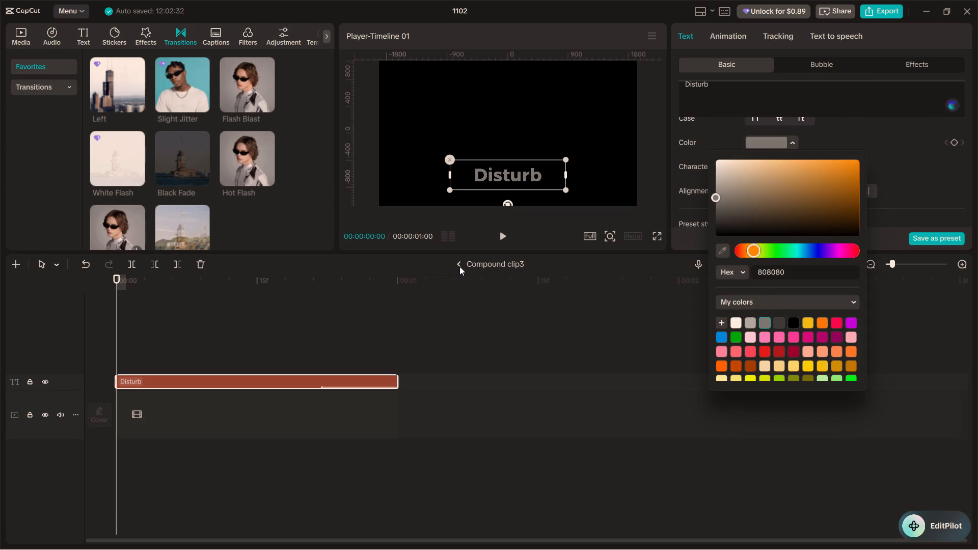
click(460, 263)
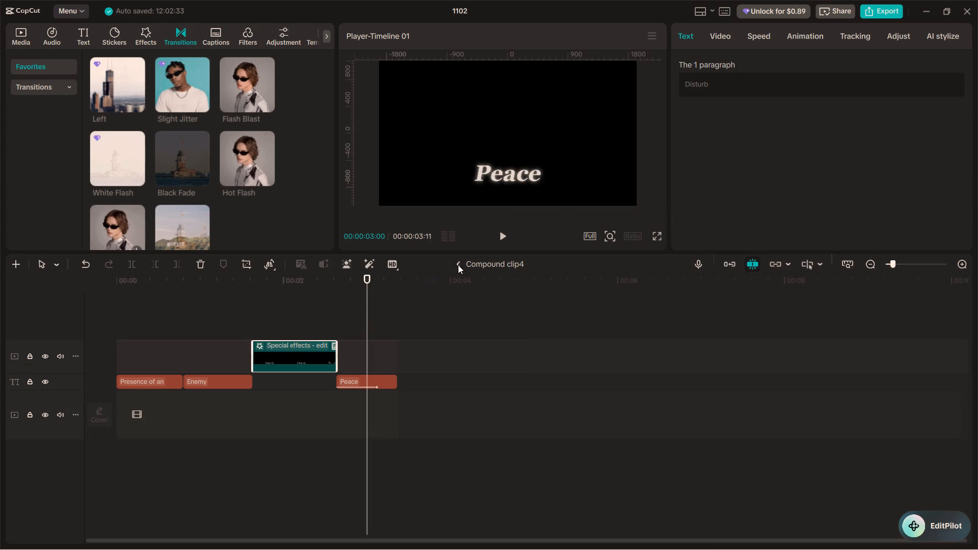
click(459, 263)
Play the title sequence from the start of Compound clip4, and replay the Quarrel clip from its beginning.
click(247, 326)
key(space)
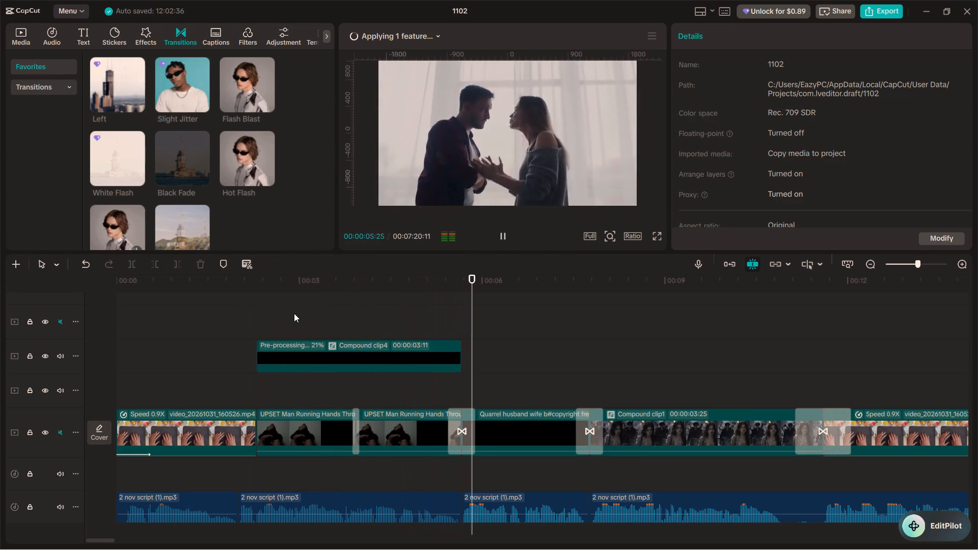
key(space)
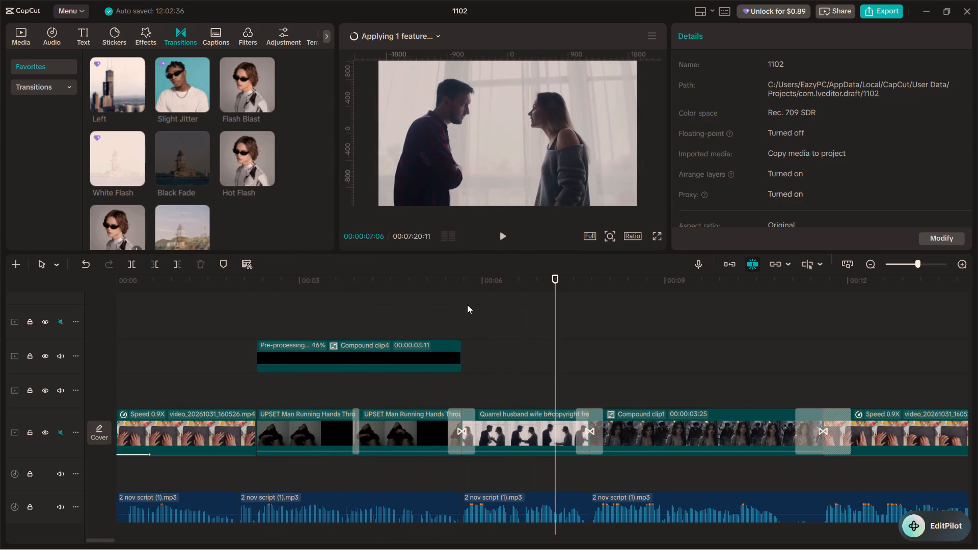
click(465, 294)
click(465, 294)
key(space)
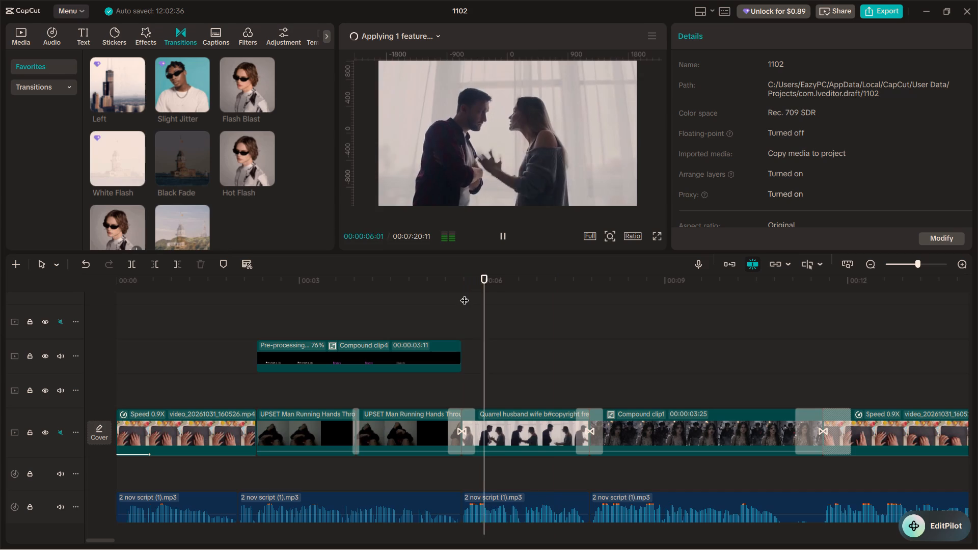
key(space)
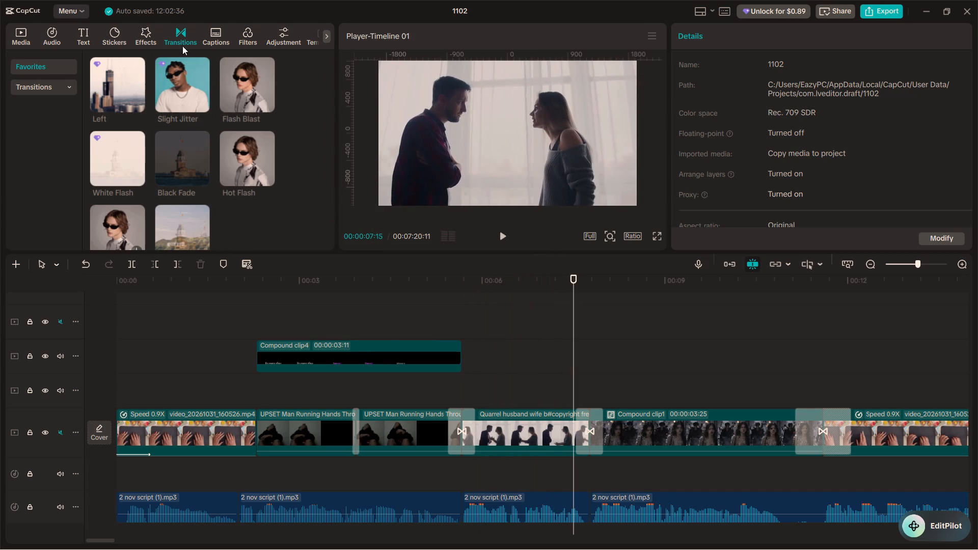
Add a default text directly after Compound clip4 and trim it to end with the Quarrel clip.
click(116, 27)
click(81, 35)
drag(119, 88, 472, 348)
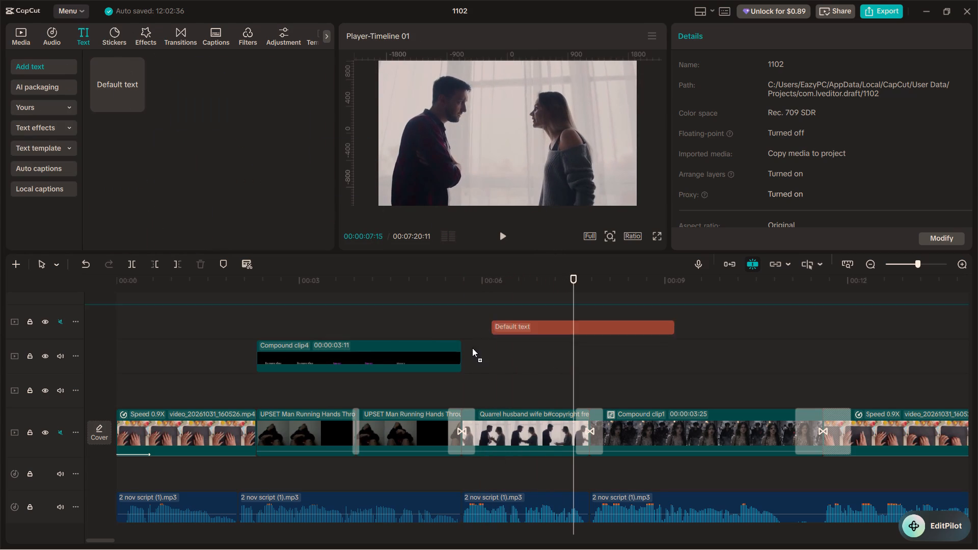
drag(472, 348, 460, 392)
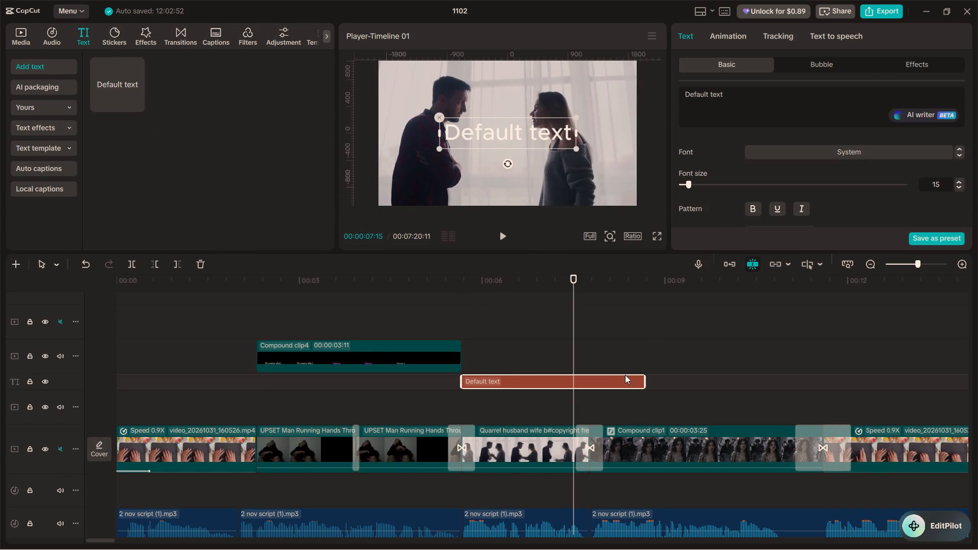
drag(646, 386, 589, 382)
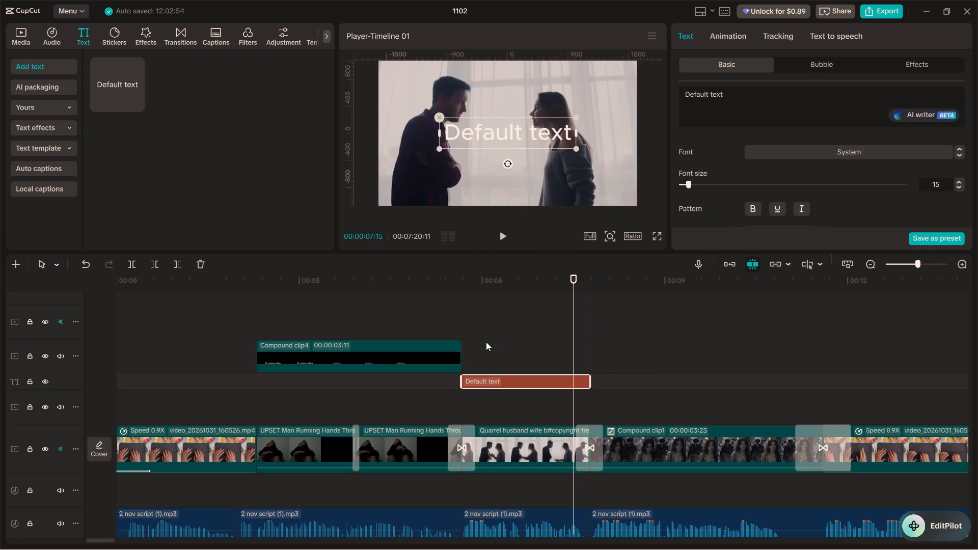
Replace the default text over the Quarrel clip with "Speaks".
click(482, 338)
click(455, 315)
key(space)
key(space)
click(495, 374)
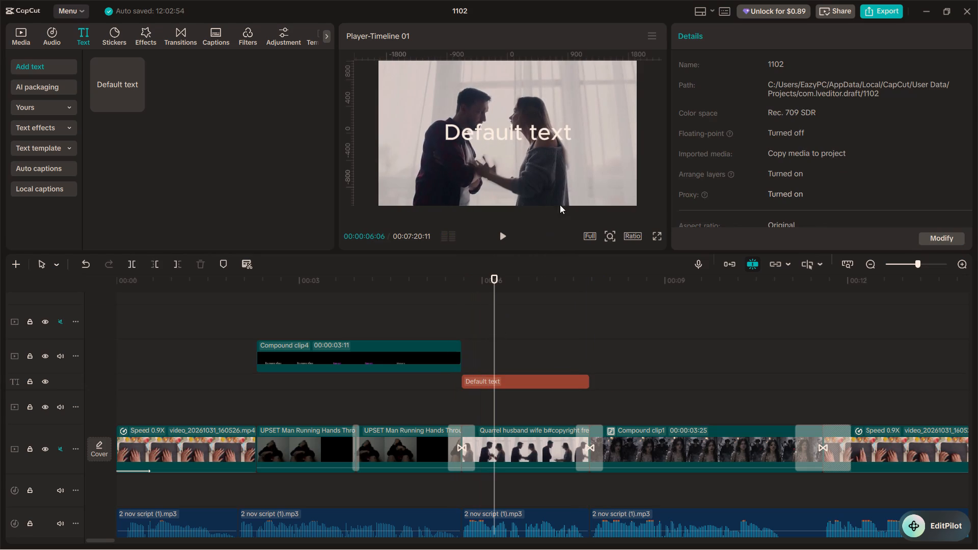
click(510, 385)
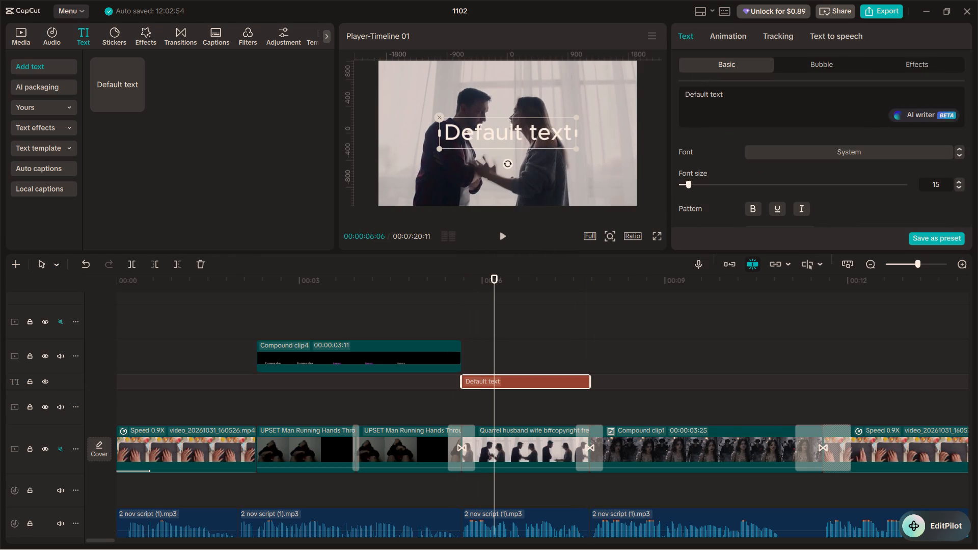
drag(727, 97, 675, 99)
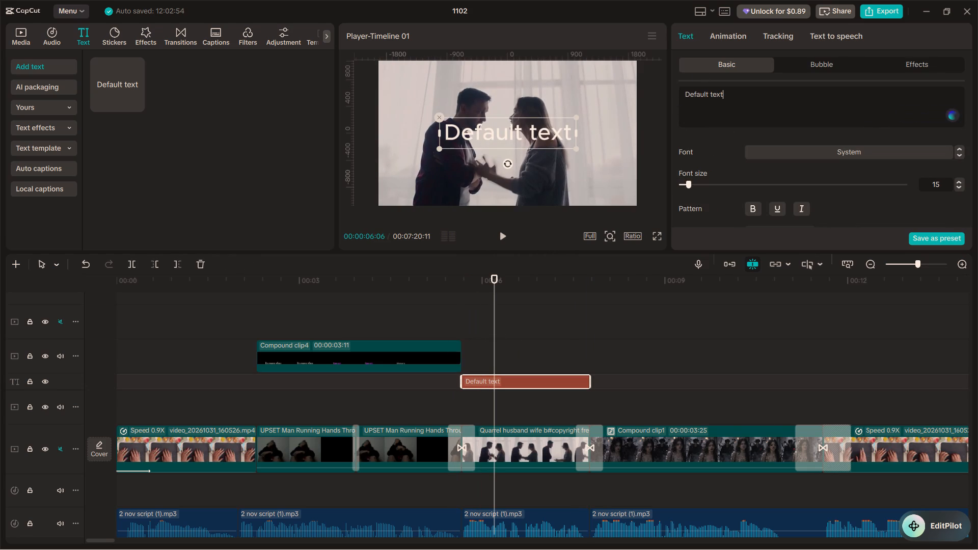
key(ctrl+a)
key(shift+d)
key(BackSpace)
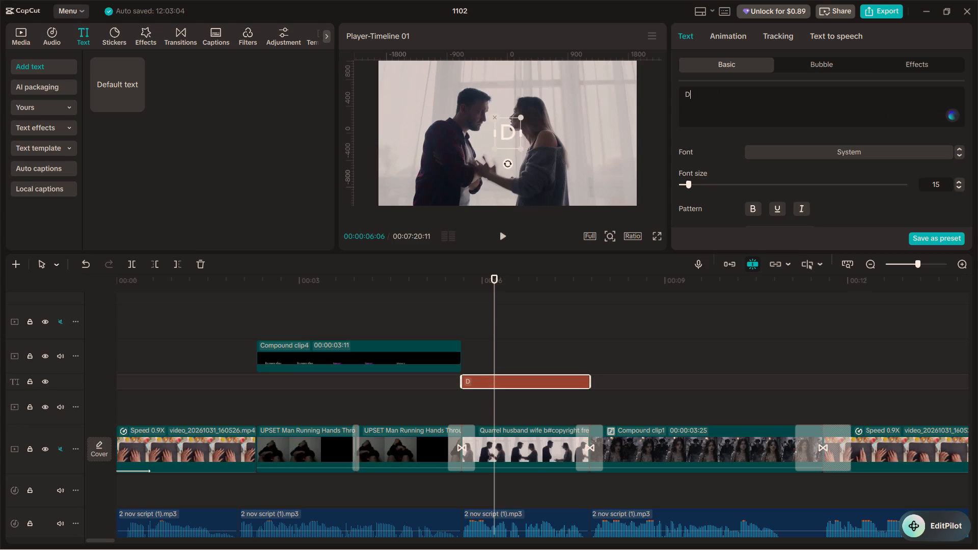
key(shift+s)
text(peals)
key(BackSpace)
key(BackSpace)
text(ks)
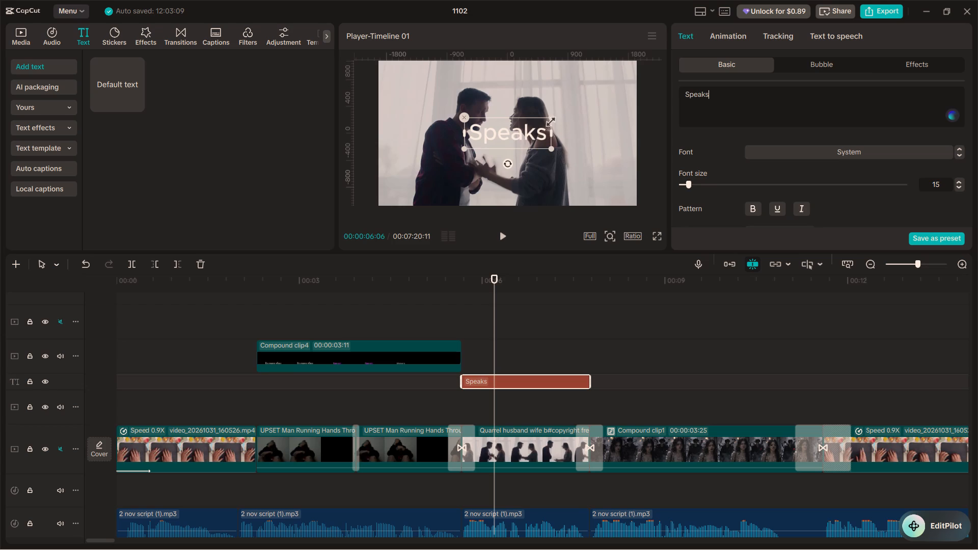
Scale the "Speaks" text down slightly in the preview, keeping it centered between the couple.
drag(549, 120, 531, 122)
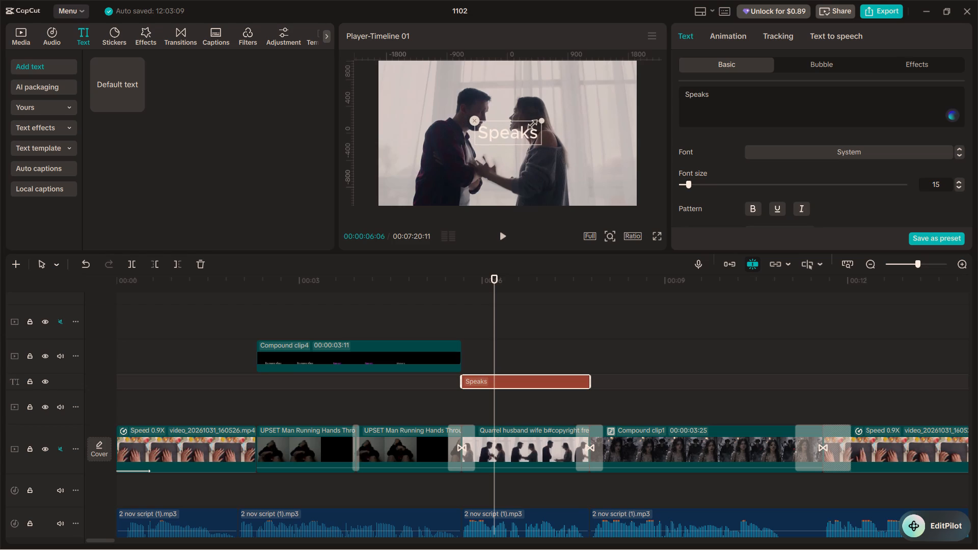
drag(531, 122, 539, 124)
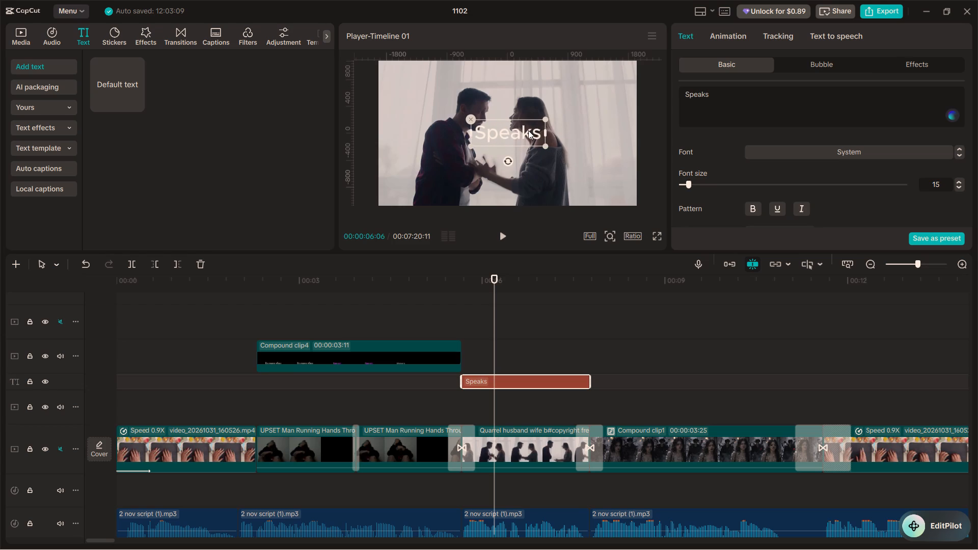
Play the Quarrel clip repeatedly to check when the narration calls for the "Speaks" text.
click(450, 312)
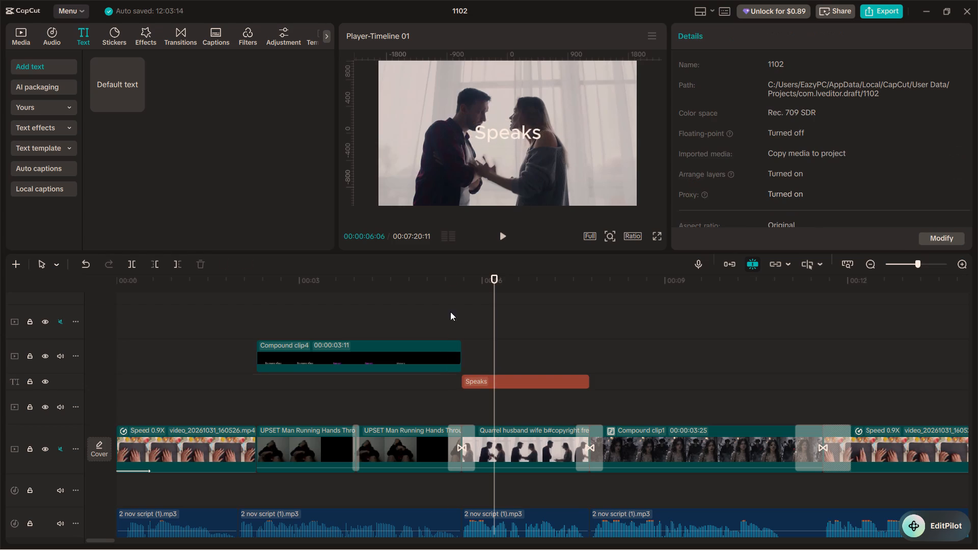
key(space)
key(space)
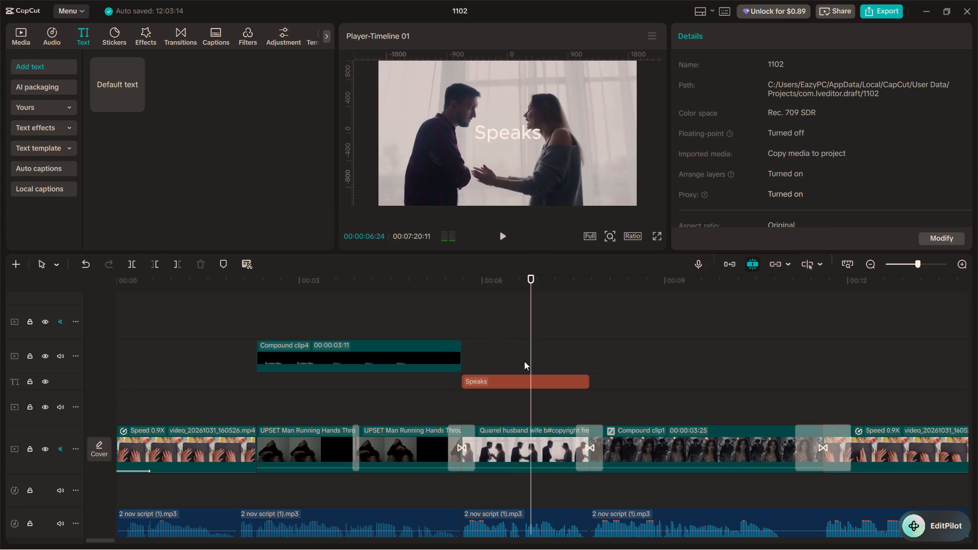
drag(531, 353, 519, 348)
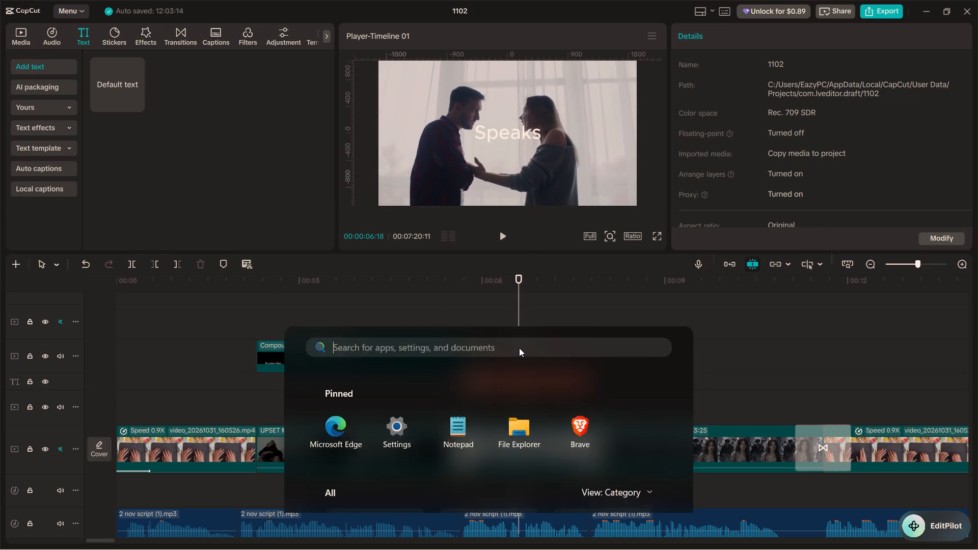
key(space)
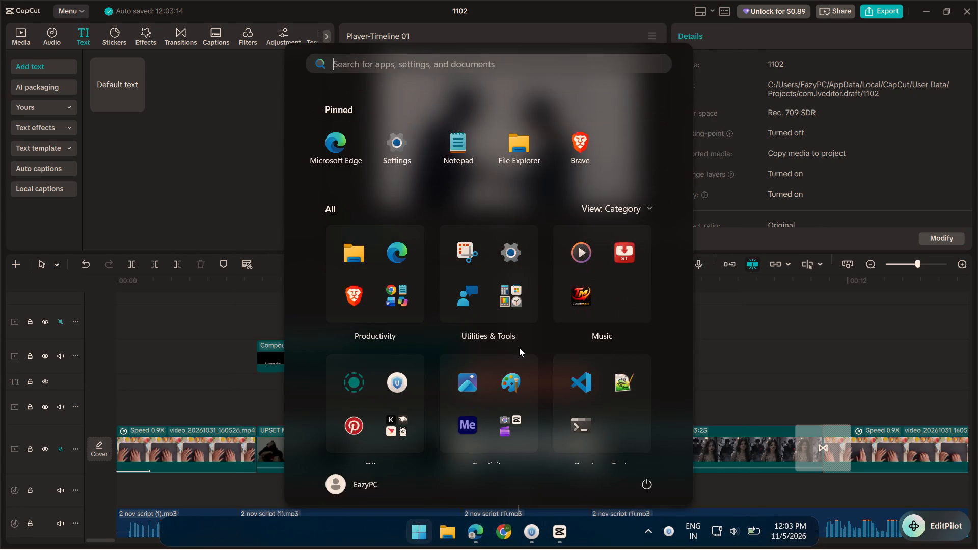
ctrl+scroll(519, 348, up, 20)
ctrl+scroll(519, 348, up, 2)
key(space)
key(space)
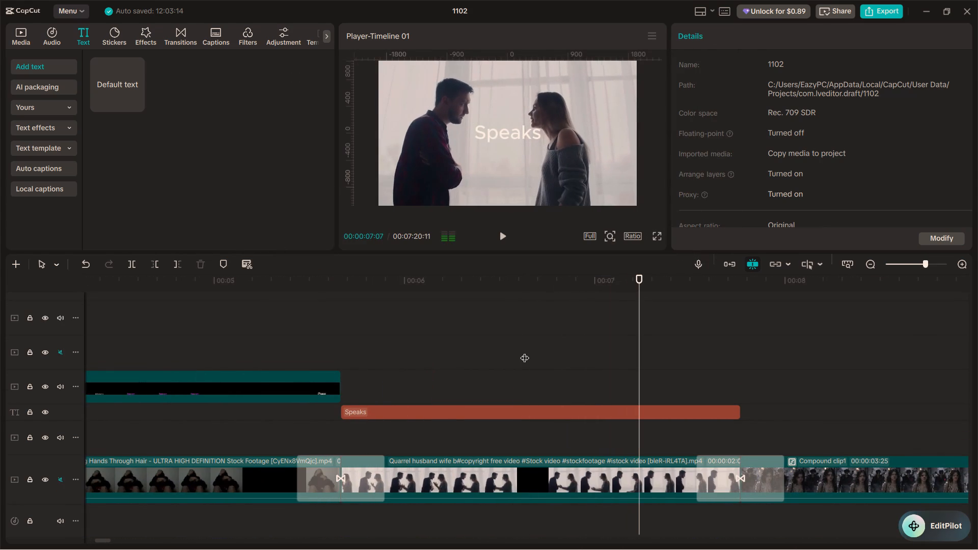
scroll(525, 351, down, 9)
click(514, 299)
key(space)
key(space)
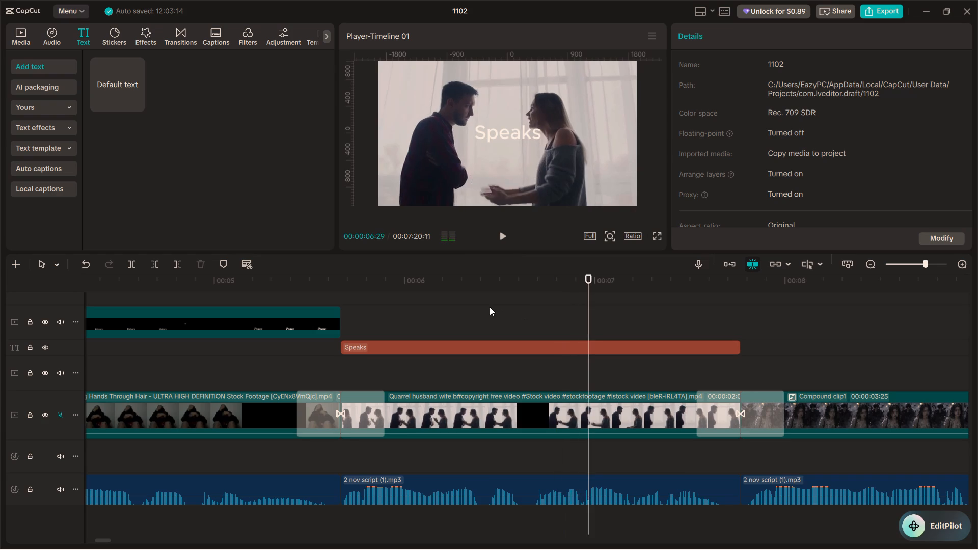
click(487, 307)
key(space)
key(space)
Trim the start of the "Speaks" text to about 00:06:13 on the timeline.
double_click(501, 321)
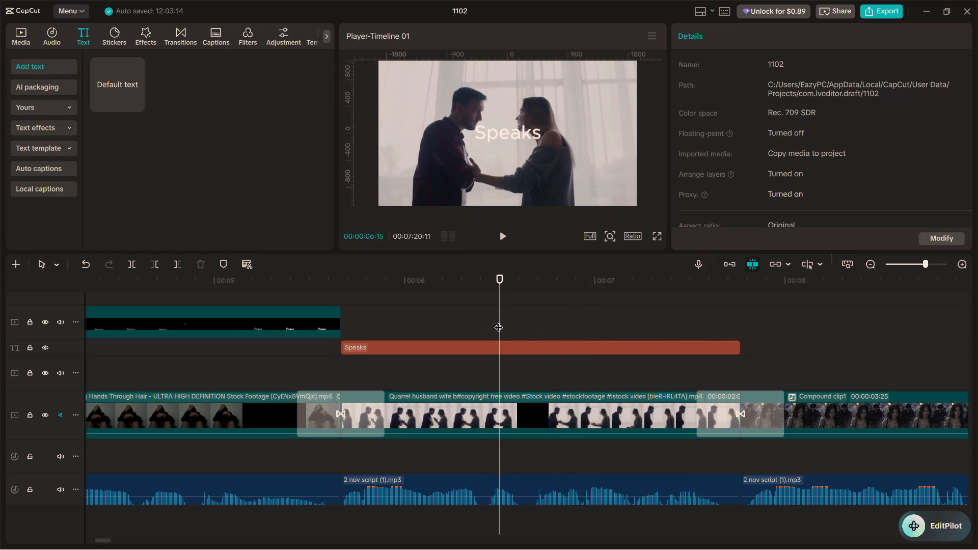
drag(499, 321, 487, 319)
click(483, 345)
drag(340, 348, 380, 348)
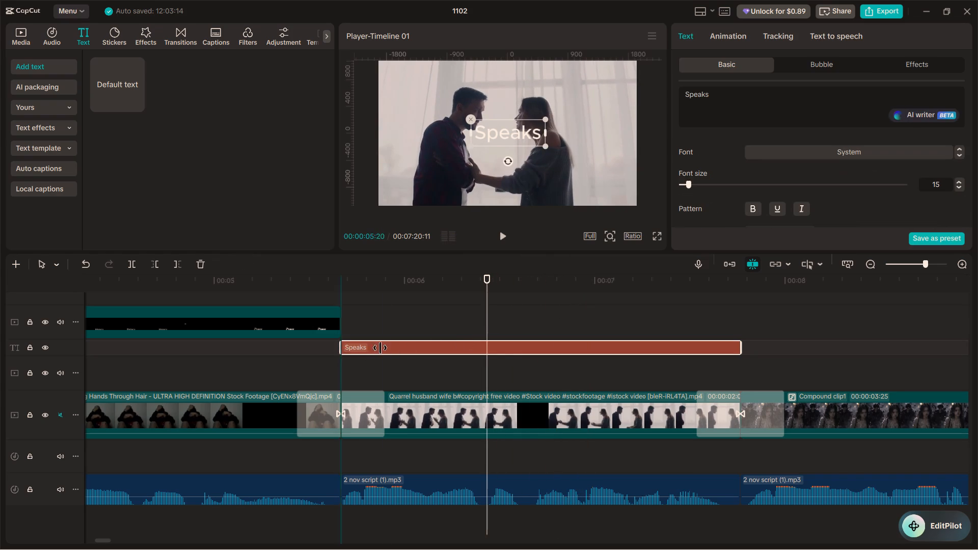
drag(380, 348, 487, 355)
Replay the narration around the "Speaks" text and extend the text's start back to about 00:06:06.
click(474, 326)
key(space)
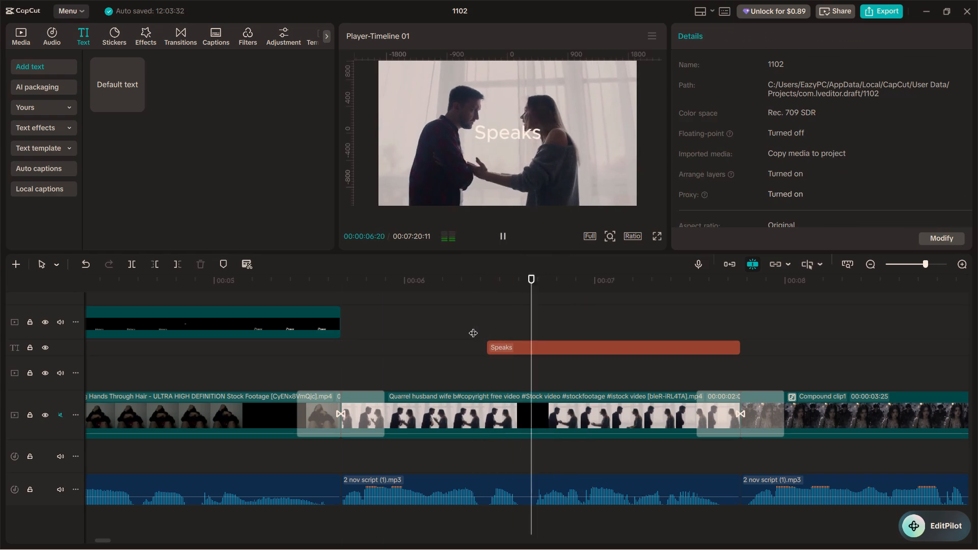
key(space)
key(space)
key(space)
click(425, 321)
key(space)
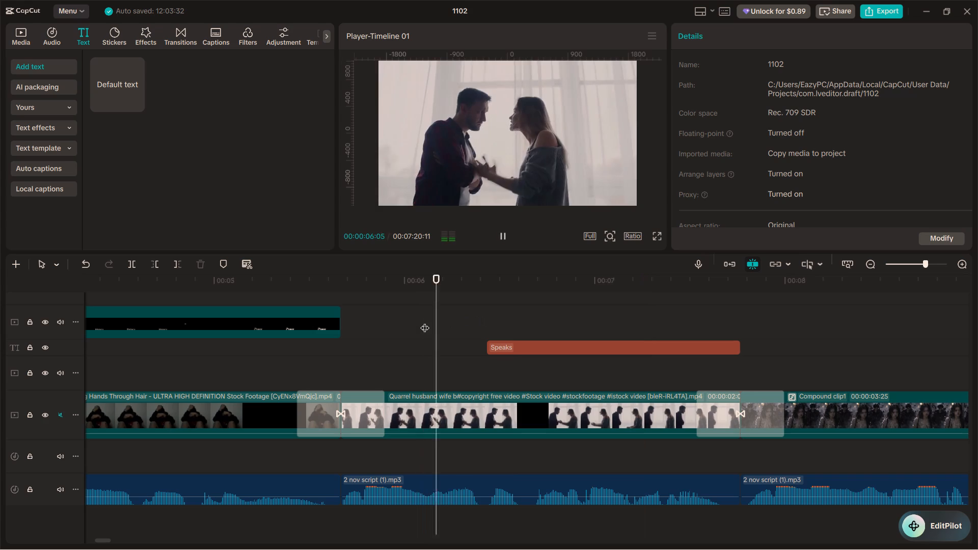
key(space)
click(432, 336)
key(space)
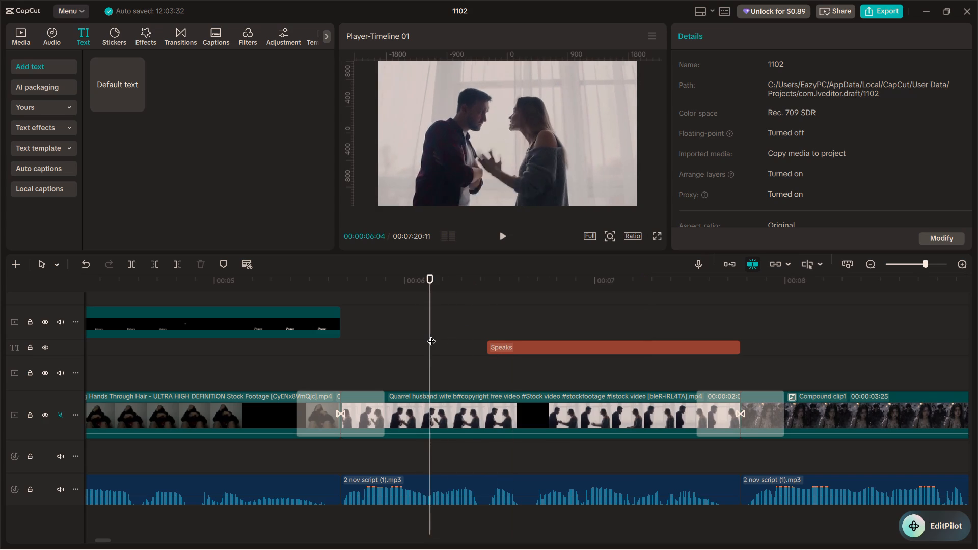
key(space)
click(433, 335)
drag(433, 335, 444, 340)
click(513, 344)
drag(484, 343, 441, 342)
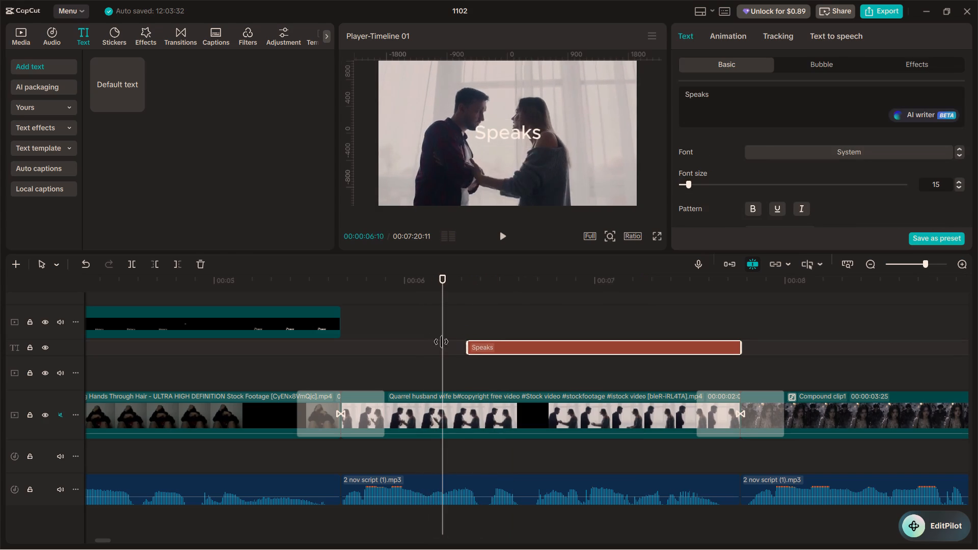
drag(441, 342, 440, 346)
Play through the "Speaks" text to find the next word and split the text at 00:06:28.
click(426, 334)
key(space)
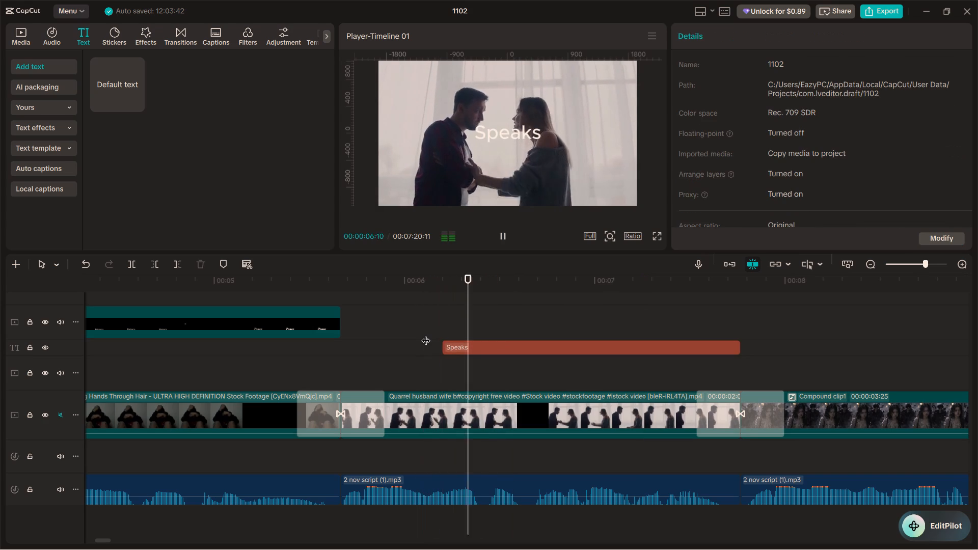
key(space)
key(space)
key(space)
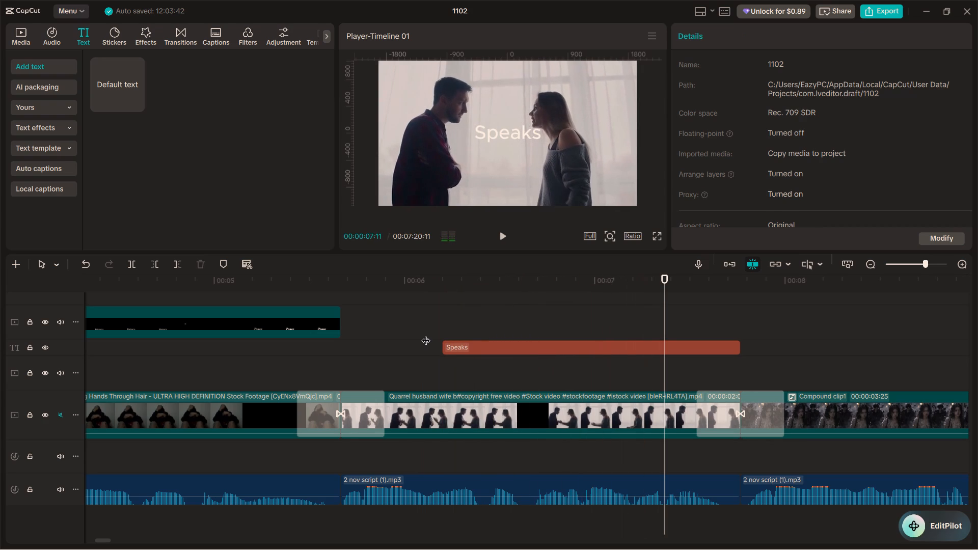
click(505, 328)
click(514, 320)
drag(514, 317, 533, 317)
key(space)
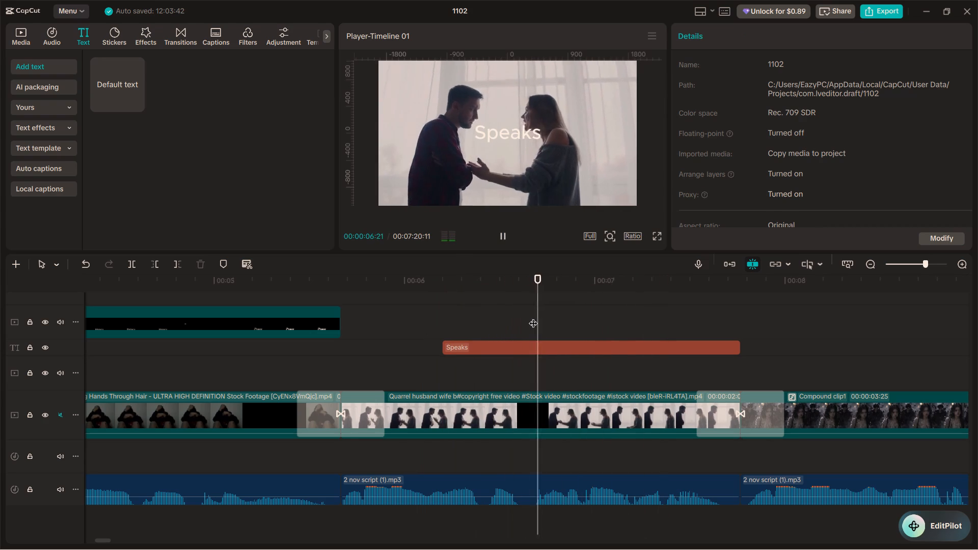
key(space)
drag(601, 308, 582, 307)
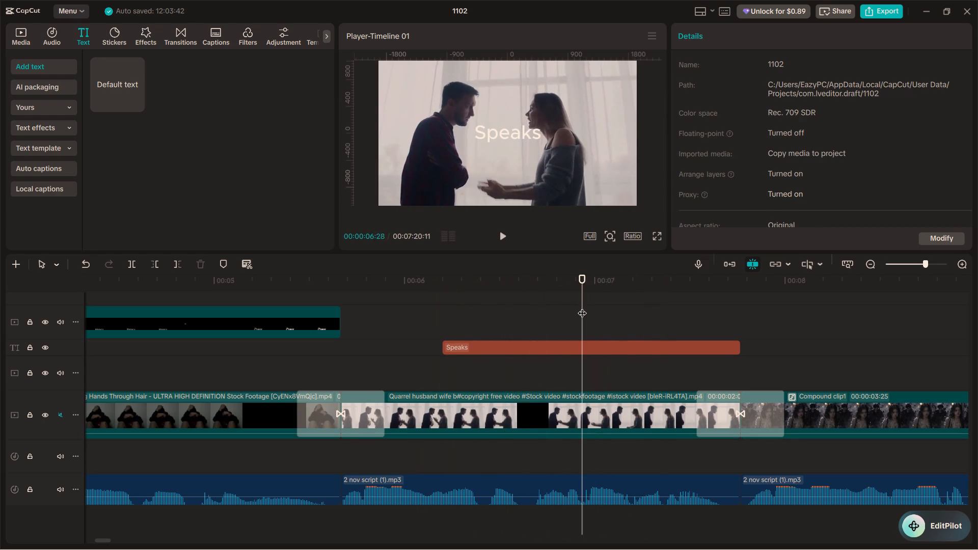
key(space)
key(space)
drag(650, 307, 595, 307)
drag(592, 307, 585, 306)
click(598, 344)
key(ctrl+b)
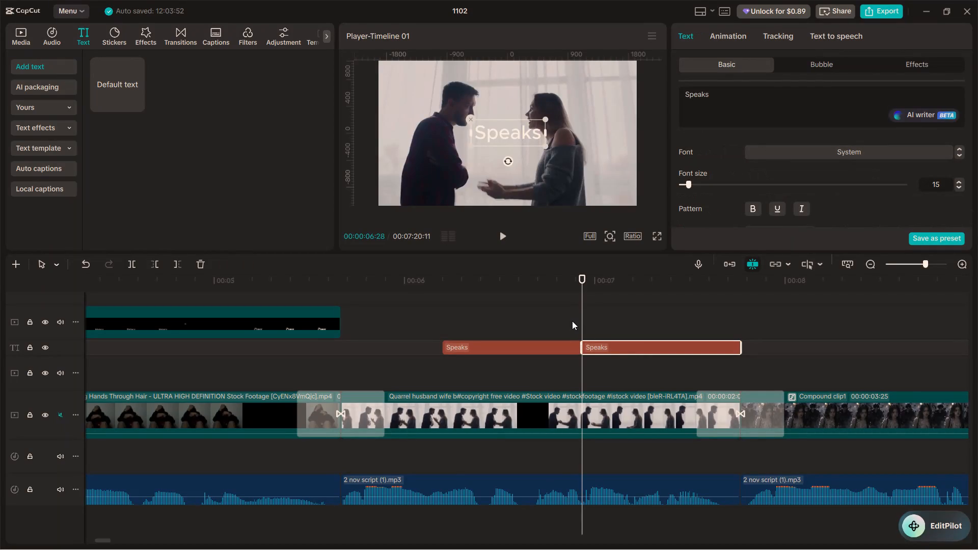
Play the Quarrel clip to check the timing of the two "Speaks" segments.
click(546, 318)
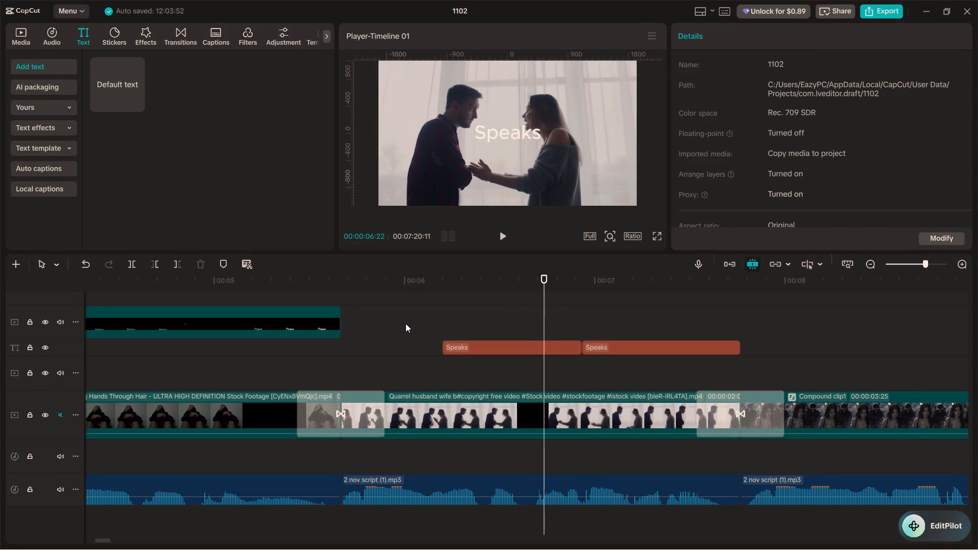
click(405, 323)
key(space)
key(space)
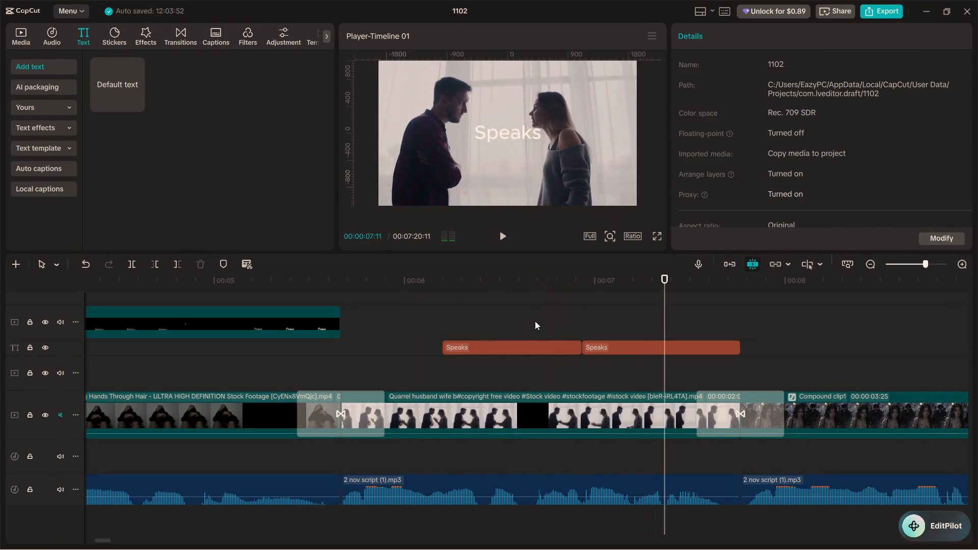
click(544, 308)
key(space)
key(space)
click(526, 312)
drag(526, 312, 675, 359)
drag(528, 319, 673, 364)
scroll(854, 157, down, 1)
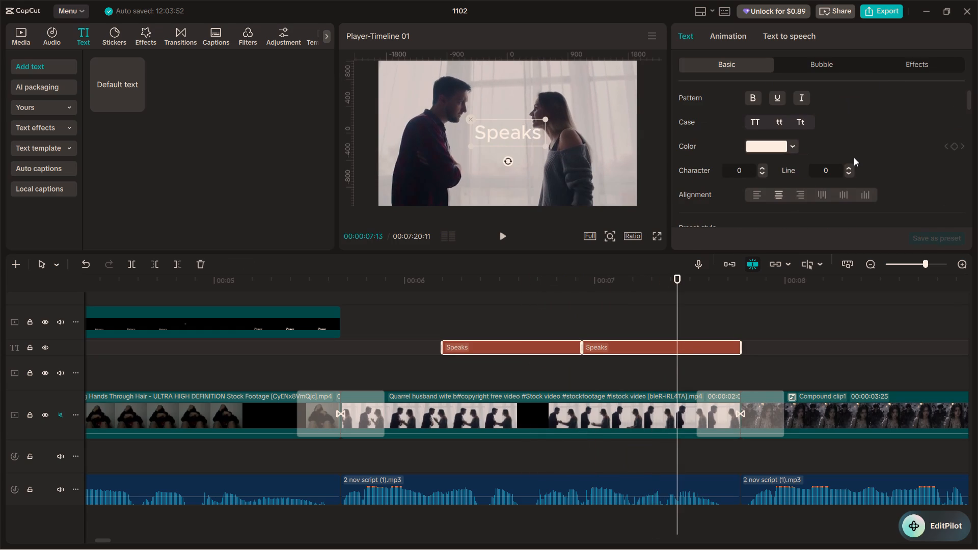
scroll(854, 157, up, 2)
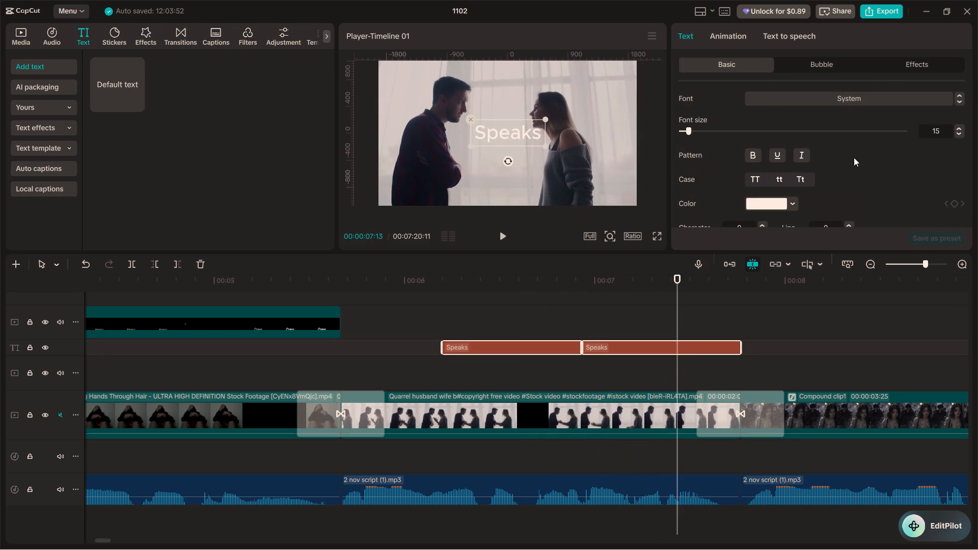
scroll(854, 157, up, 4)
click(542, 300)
Change the font of the first "Speaks" segment to Montserrat.
click(535, 340)
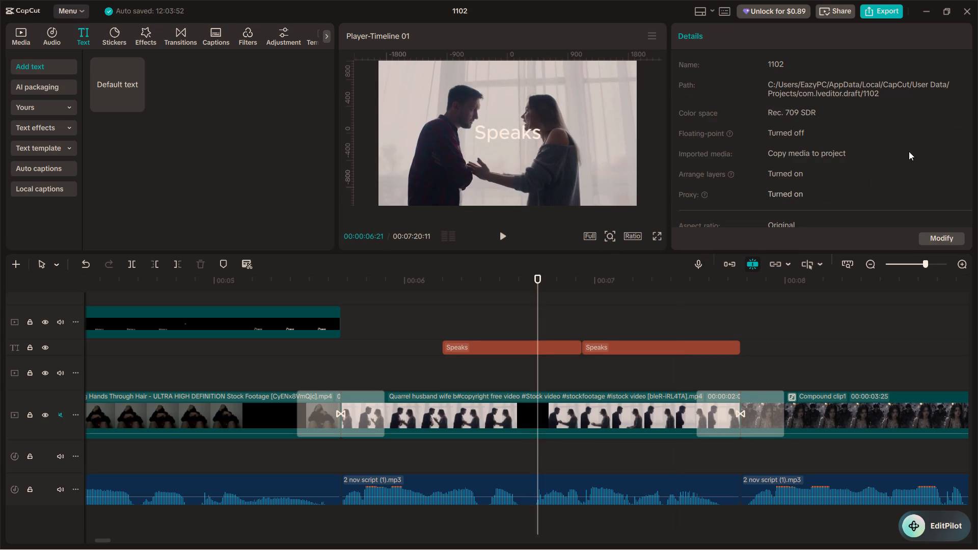
click(517, 347)
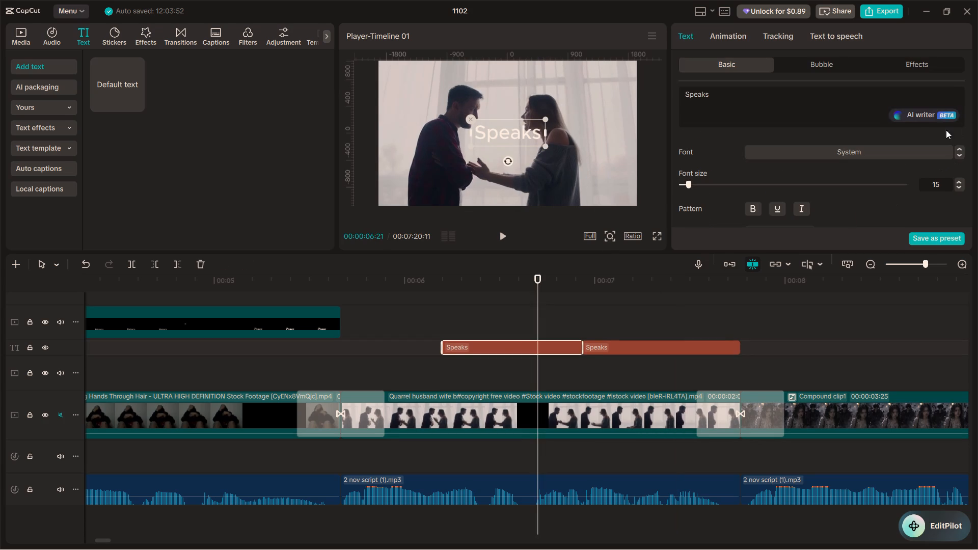
click(961, 157)
click(961, 157)
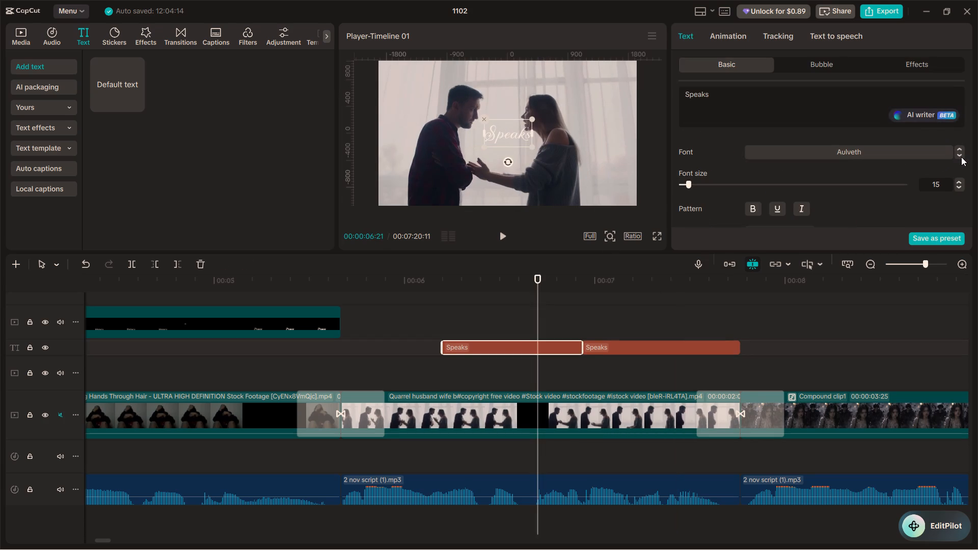
click(961, 157)
click(961, 157)
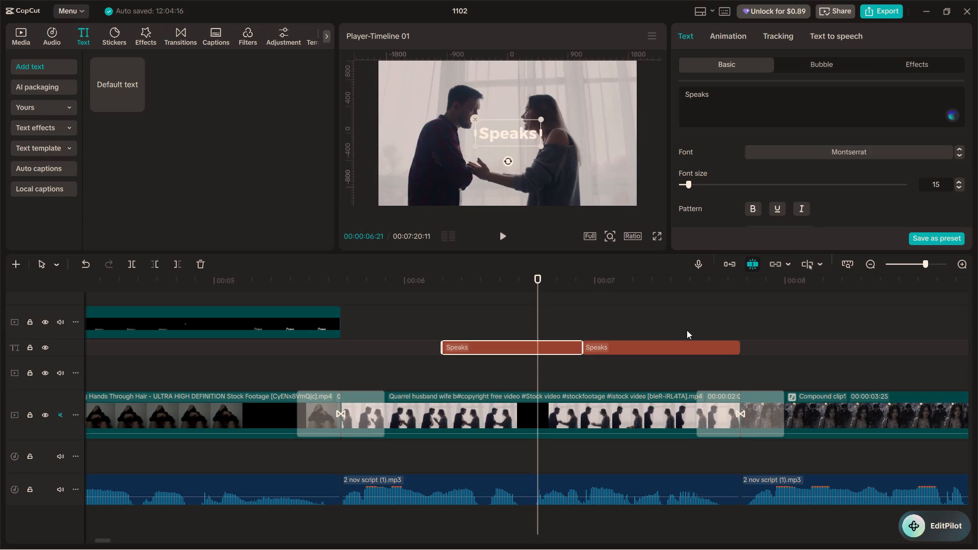
Change the font of the second "Speaks" segment to serif.
click(609, 307)
click(617, 346)
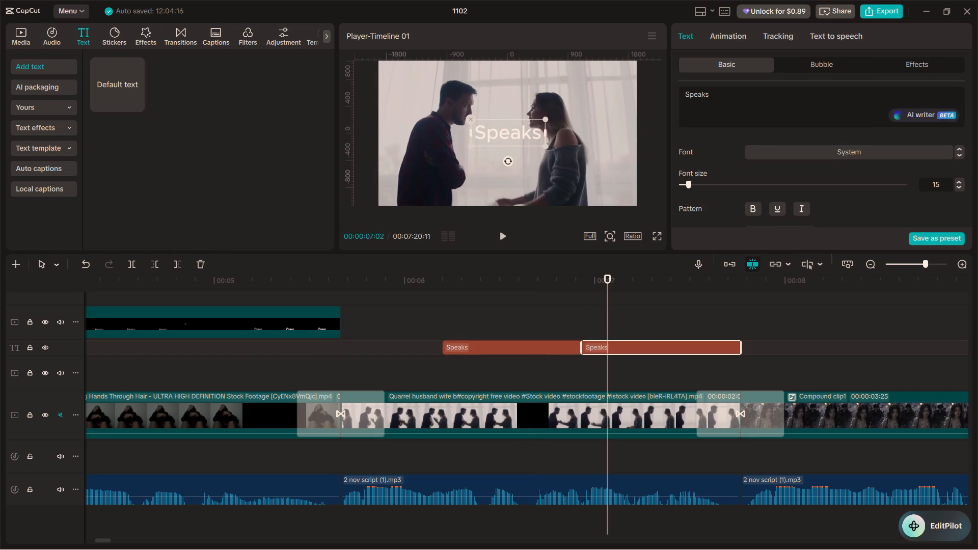
click(846, 152)
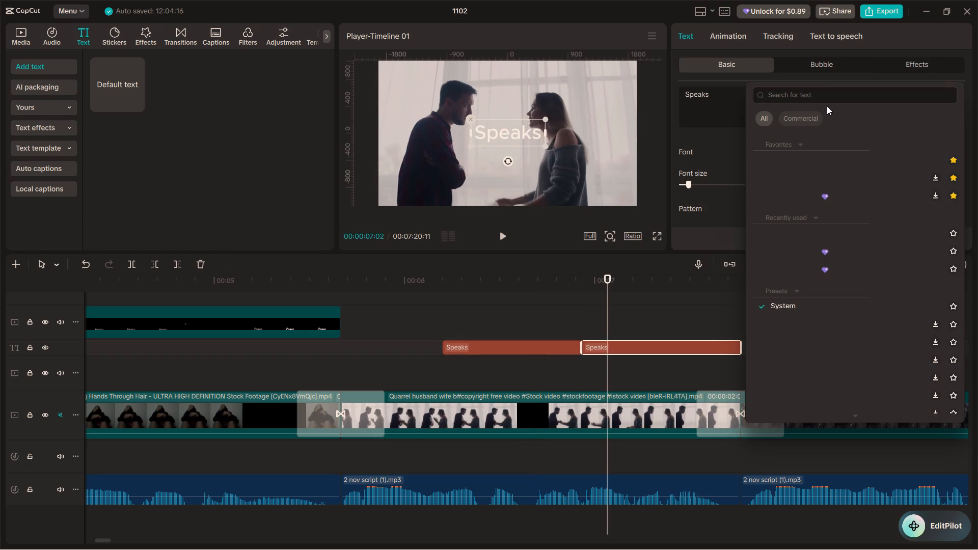
click(825, 98)
click(811, 157)
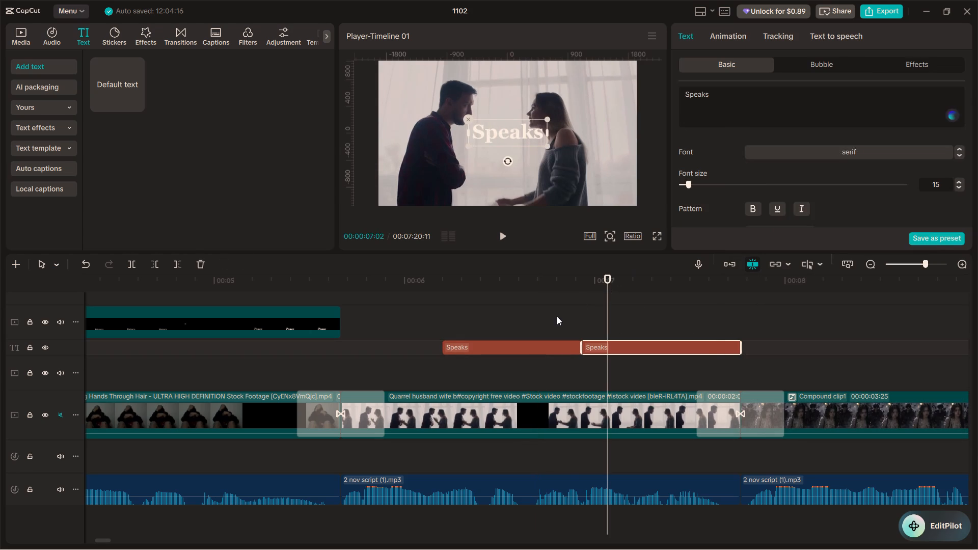
Replay the narration over the second "Speaks" segment and replace its text with "Against you".
click(557, 316)
key(space)
key(space)
click(559, 307)
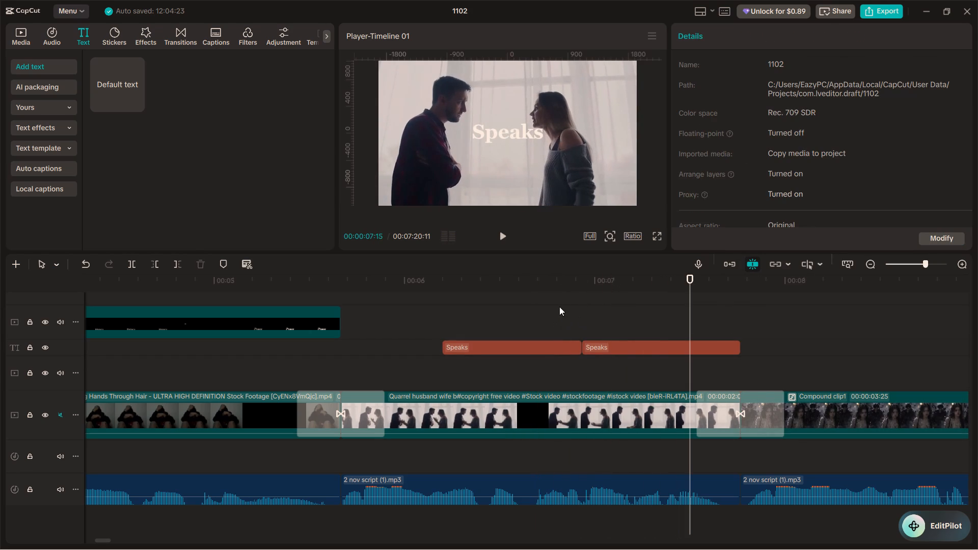
key(space)
key(space)
click(604, 350)
drag(722, 99, 705, 95)
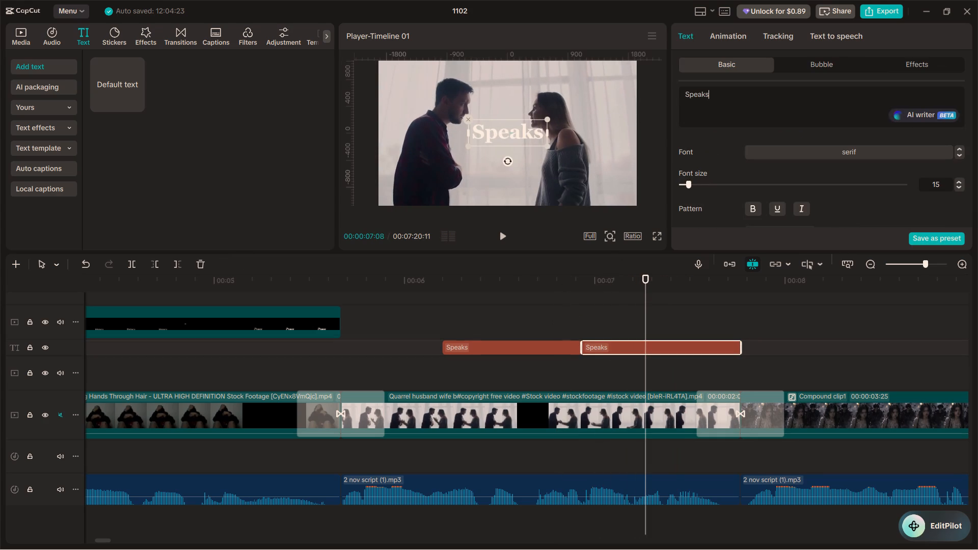
drag(705, 95, 678, 90)
text(Against)
key(space)
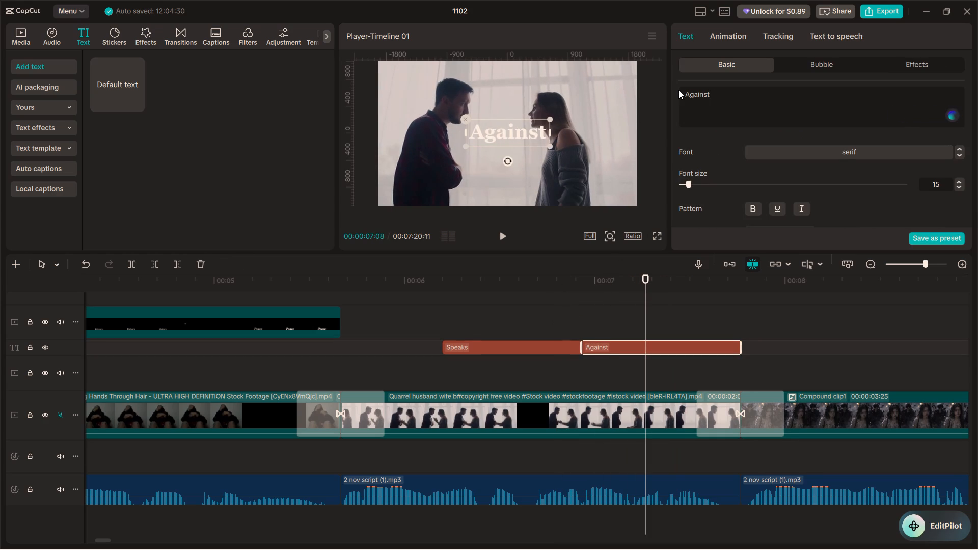
text(you)
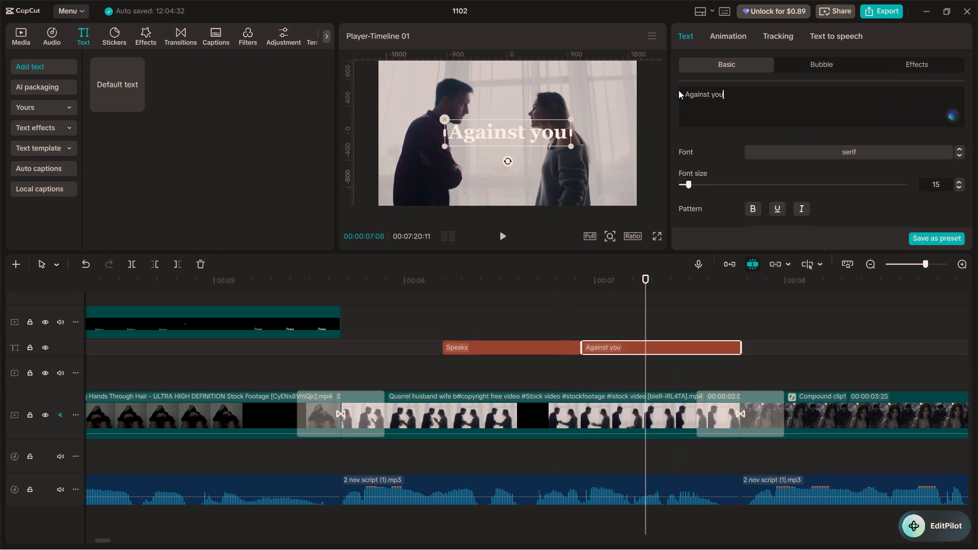
Play through the "Speaks" and "Against you" texts to check them against the narration.
click(434, 321)
key(space)
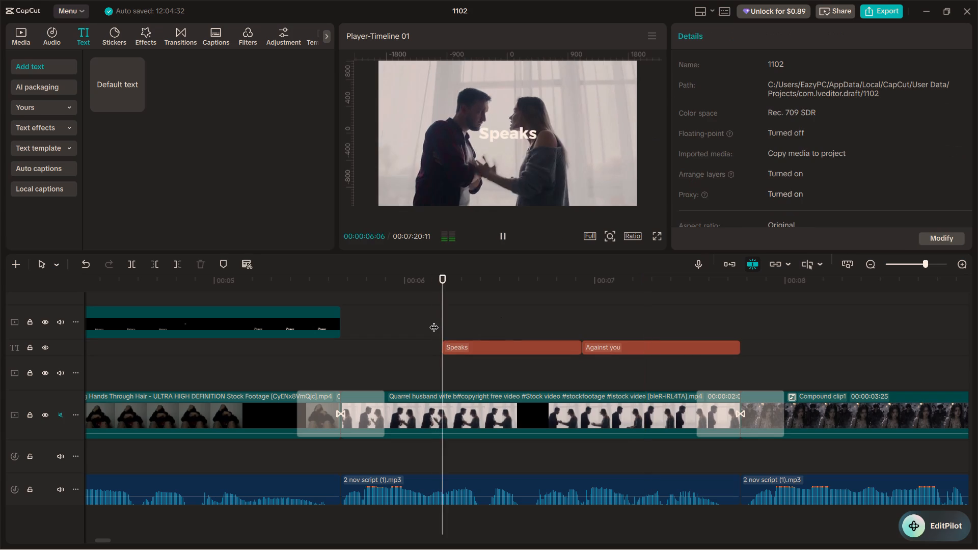
key(space)
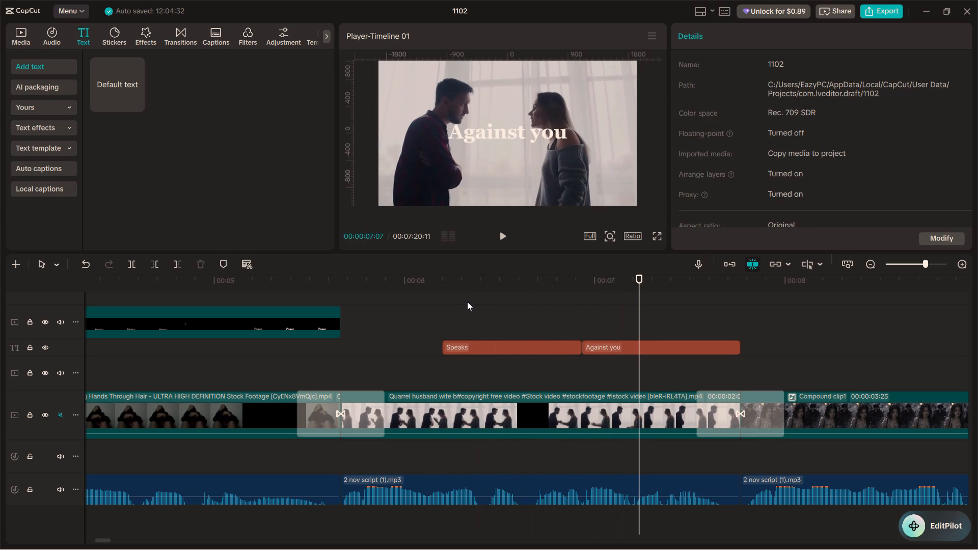
click(457, 300)
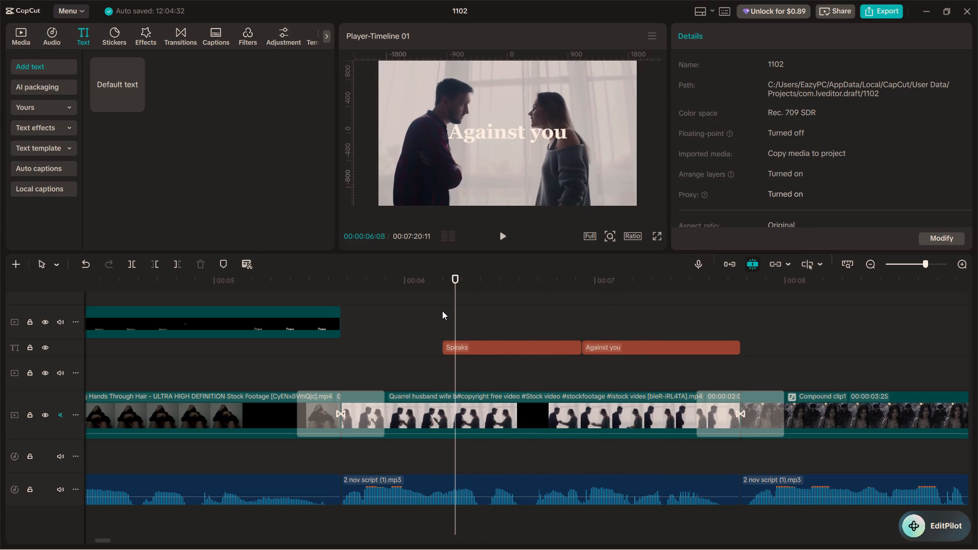
click(439, 311)
key(space)
key(space)
Recolor the "Speaks" text, trying purple shades such as CB00FF and B200D5 before choosing black (000000).
click(495, 351)
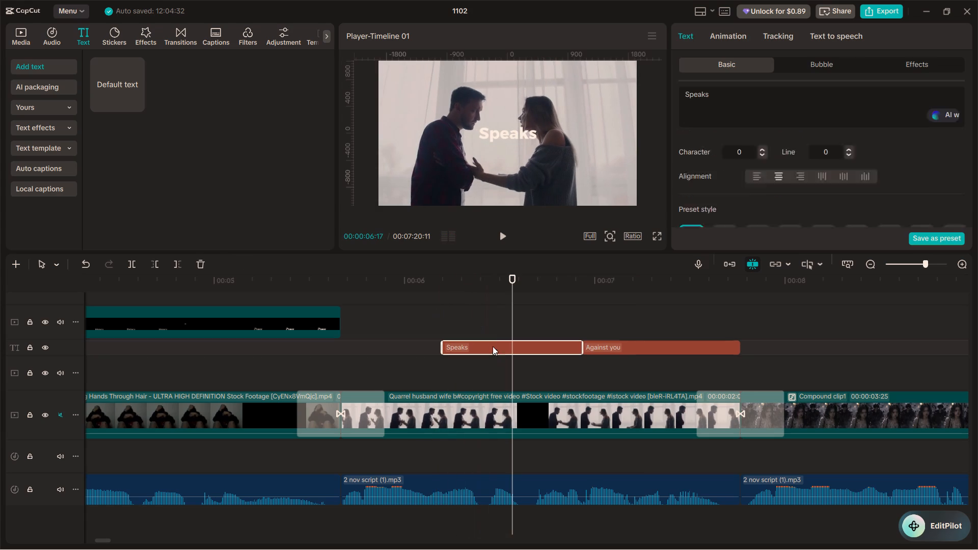
scroll(732, 158, down, 2)
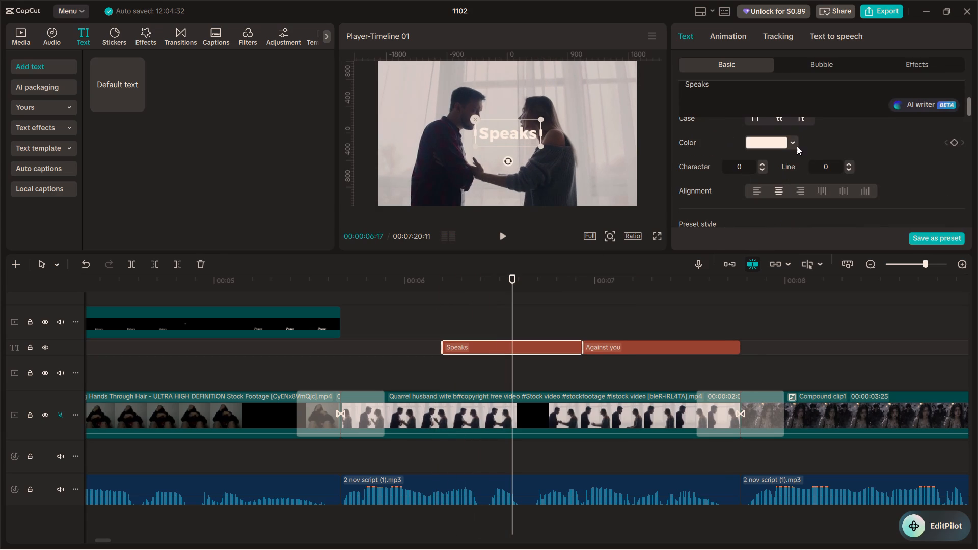
click(794, 143)
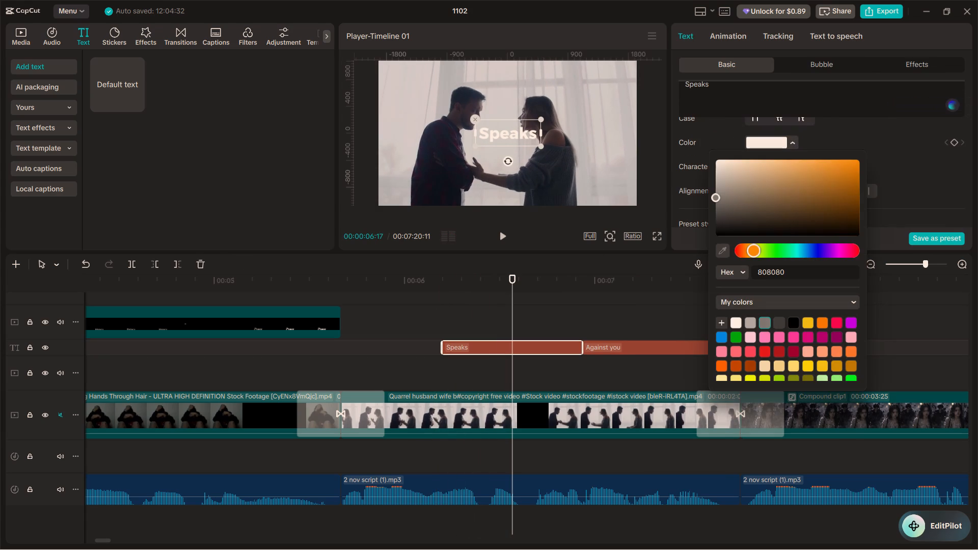
click(852, 321)
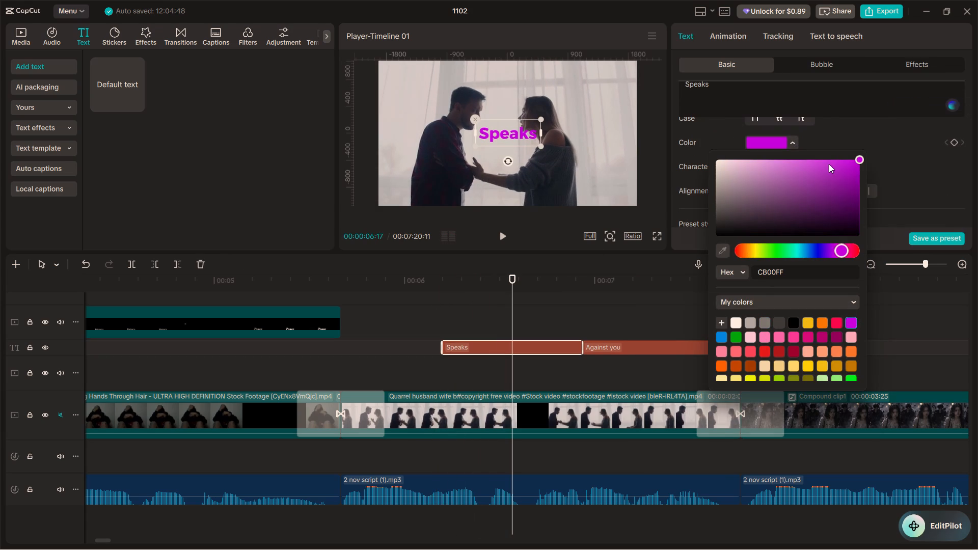
drag(829, 164, 875, 172)
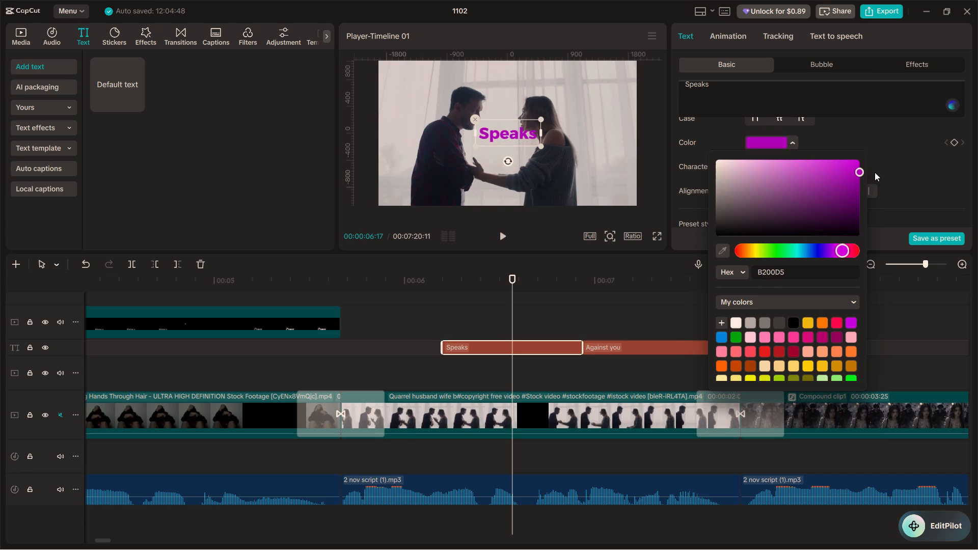
drag(875, 172, 884, 161)
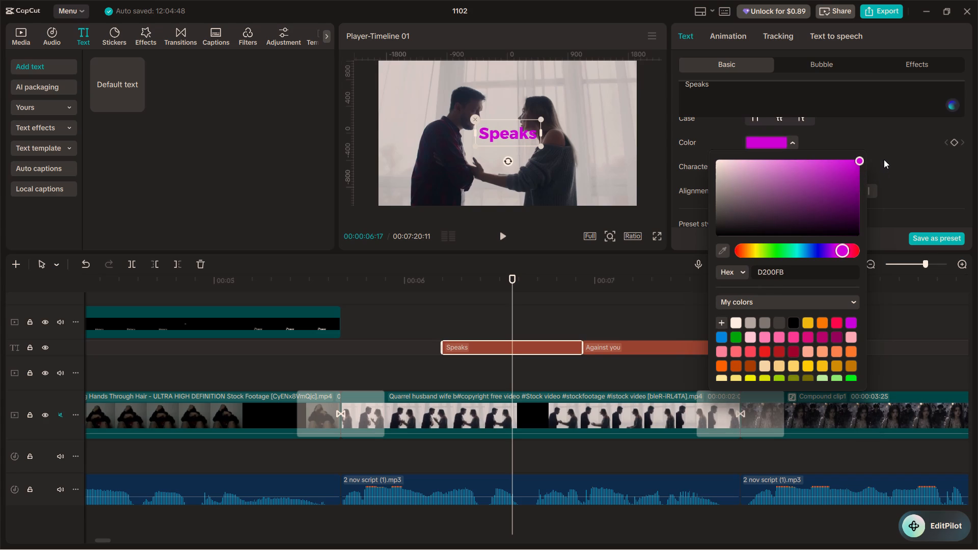
click(796, 321)
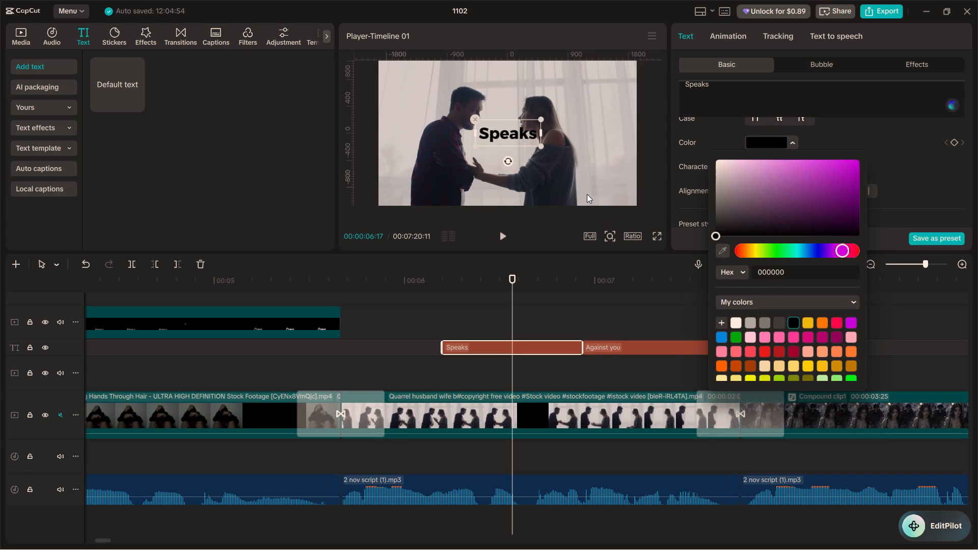
Replay the "Speaks" text over the Quarrel clip to check how its black color looks.
click(398, 309)
key(space)
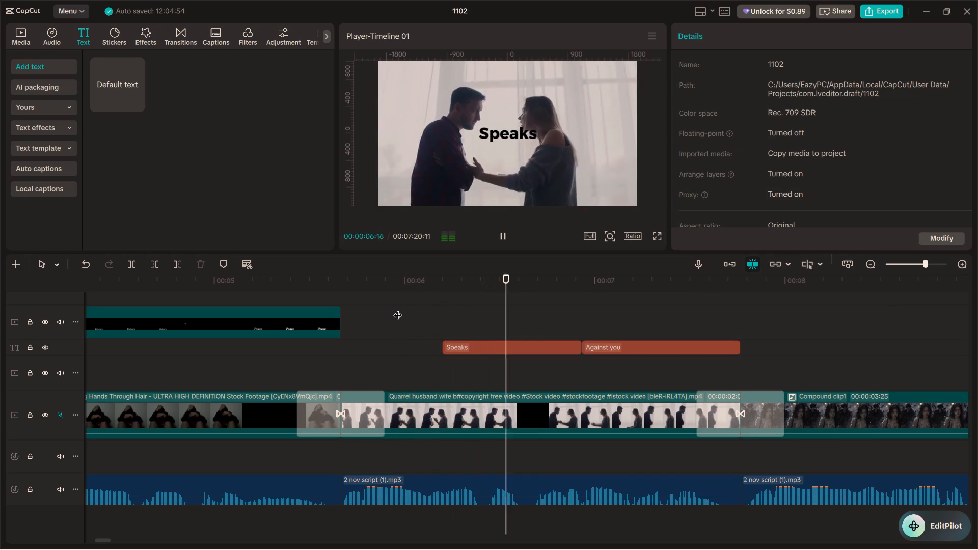
key(space)
click(448, 312)
click(419, 318)
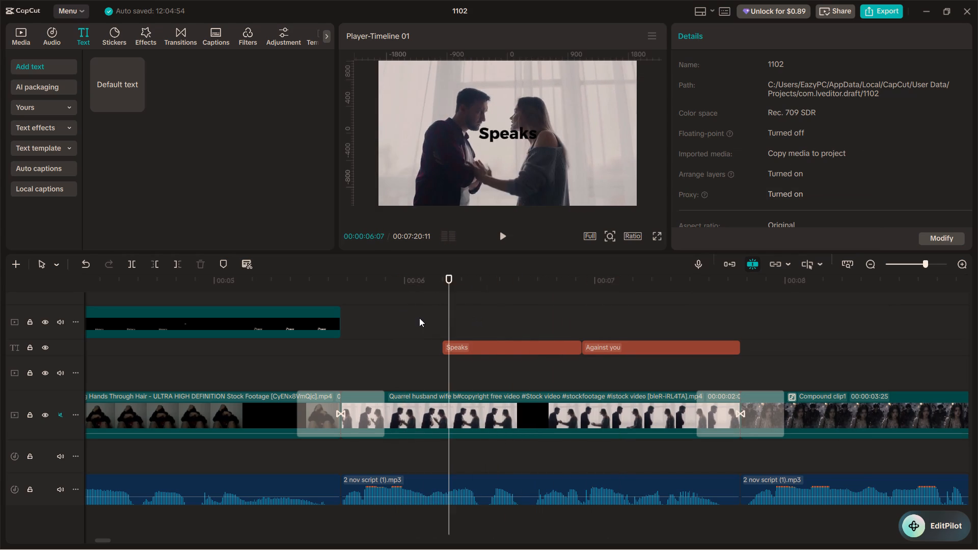
key(space)
key(space)
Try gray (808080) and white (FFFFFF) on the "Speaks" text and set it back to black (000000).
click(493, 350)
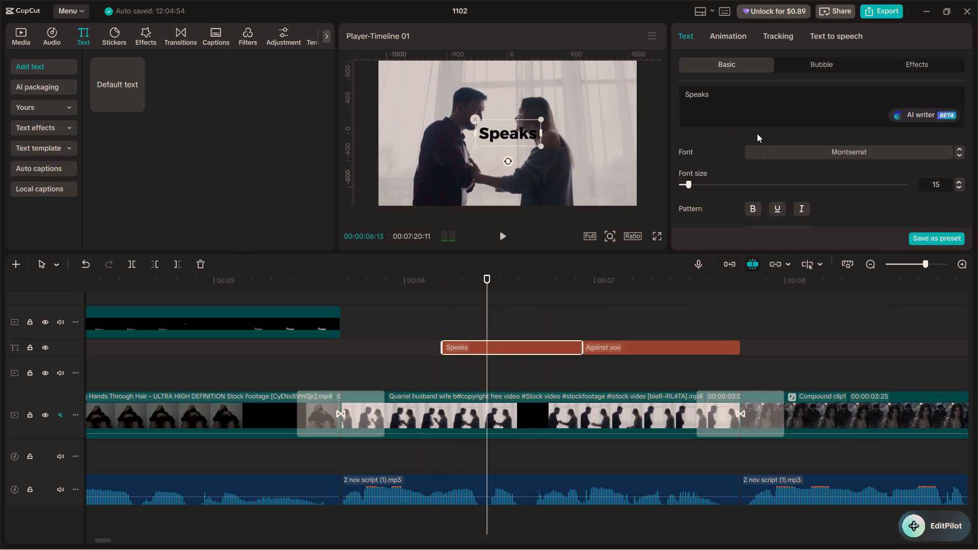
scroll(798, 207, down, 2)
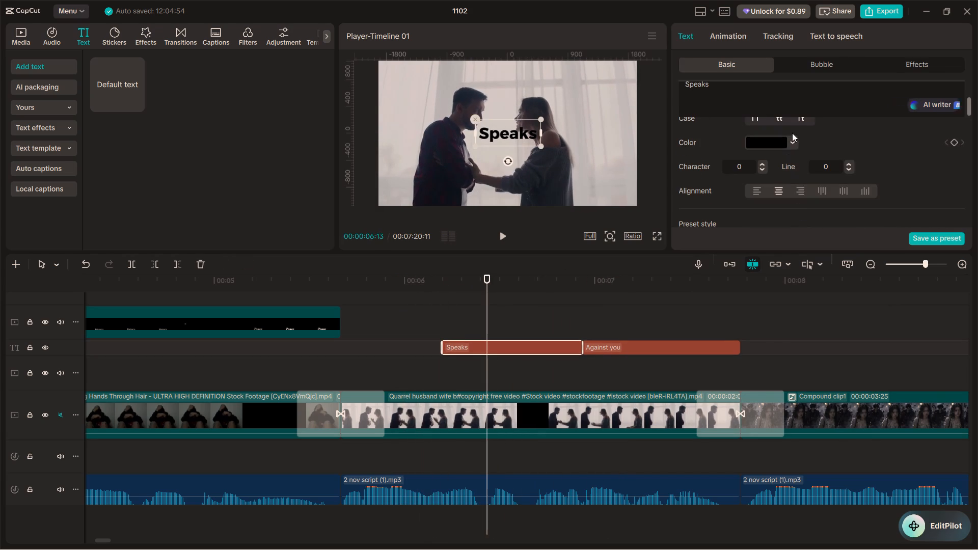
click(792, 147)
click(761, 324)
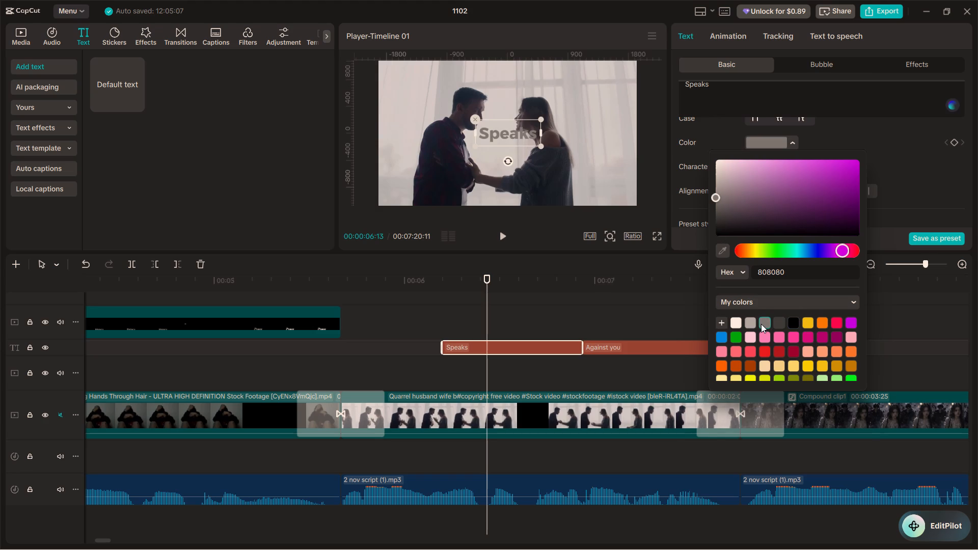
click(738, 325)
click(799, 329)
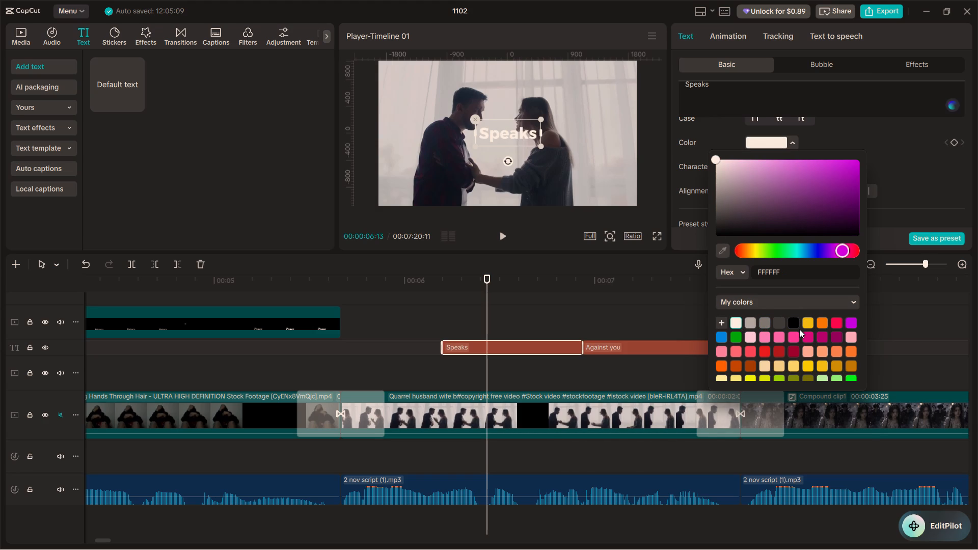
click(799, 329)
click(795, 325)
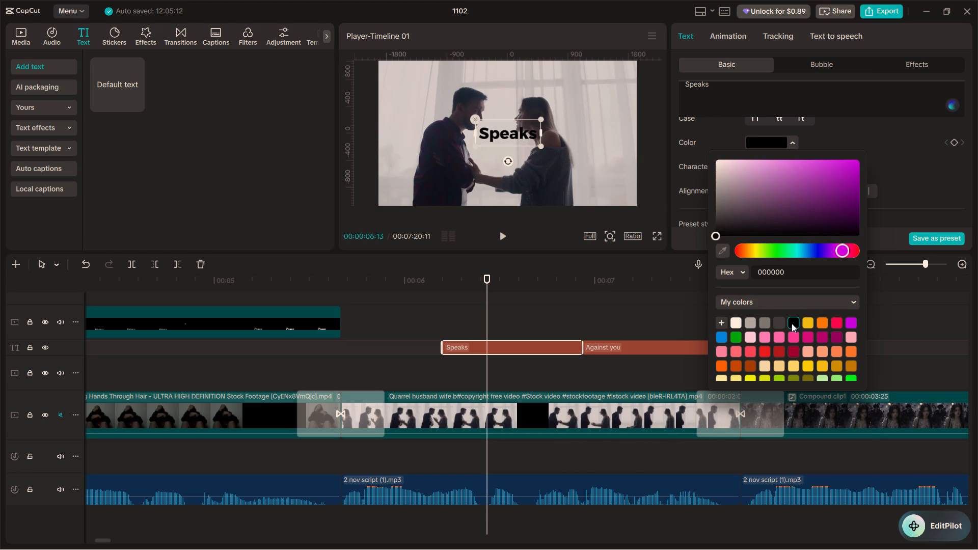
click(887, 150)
Enable the shadow on the "Speaks" text.
scroll(828, 185, down, 5)
scroll(764, 204, down, 2)
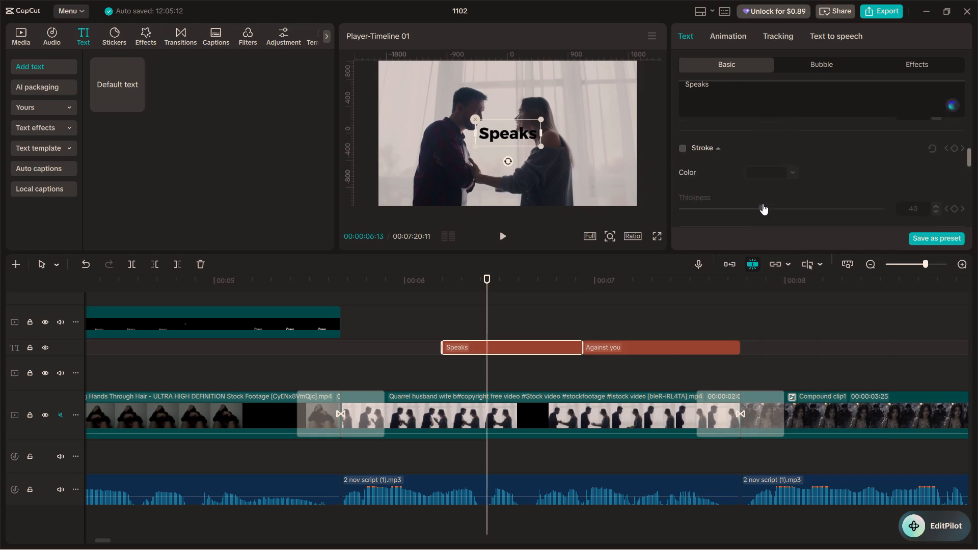
scroll(763, 204, down, 2)
scroll(689, 139, down, 2)
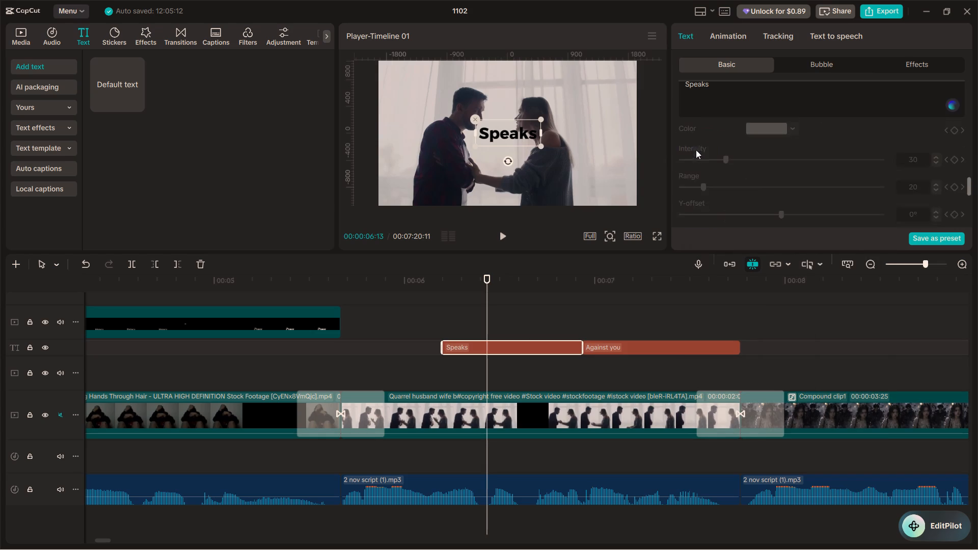
scroll(696, 150, down, 1)
scroll(699, 160, up, 2)
scroll(699, 160, down, 2)
click(684, 219)
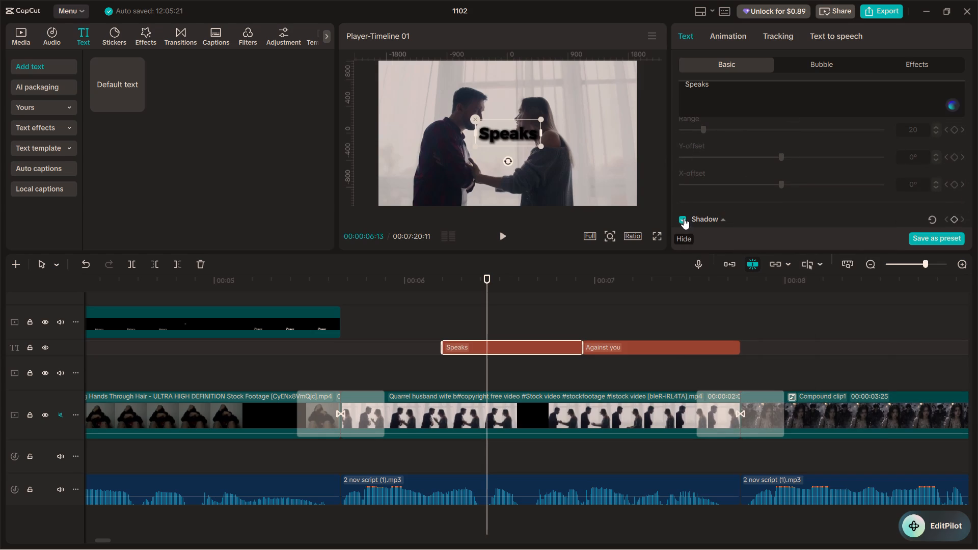
Try different distances for the "Speaks" text's shadow and set the distance to 3.
scroll(719, 189, down, 1)
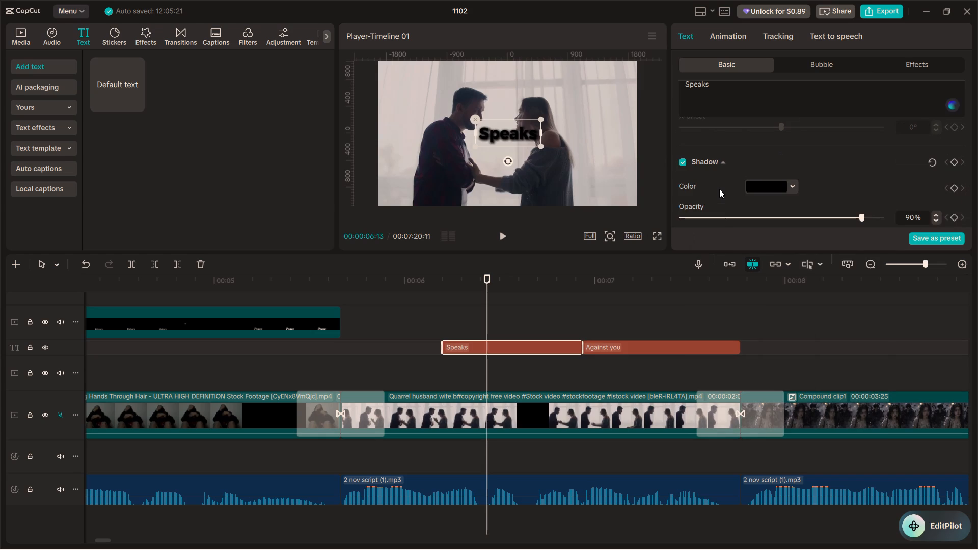
scroll(816, 216, down, 2)
scroll(805, 207, up, 1)
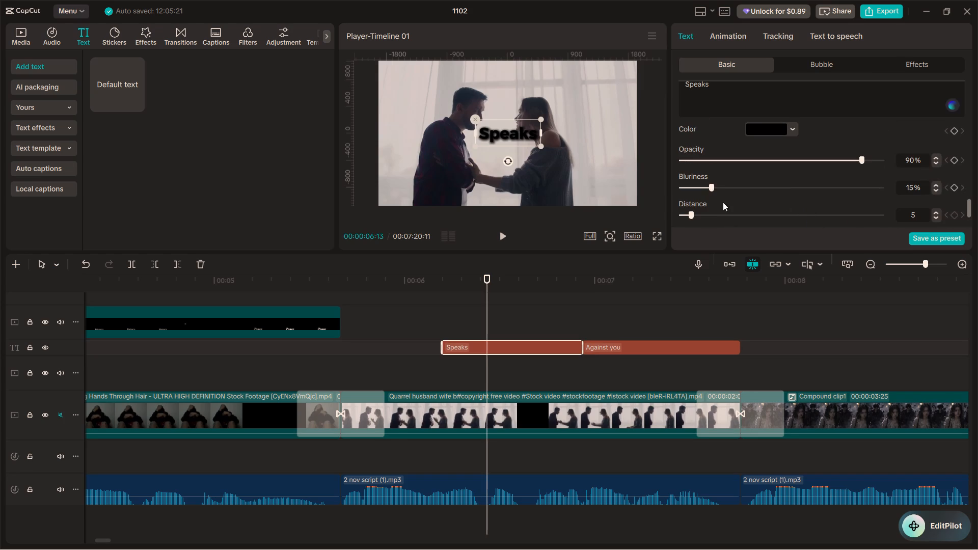
drag(686, 216, 681, 215)
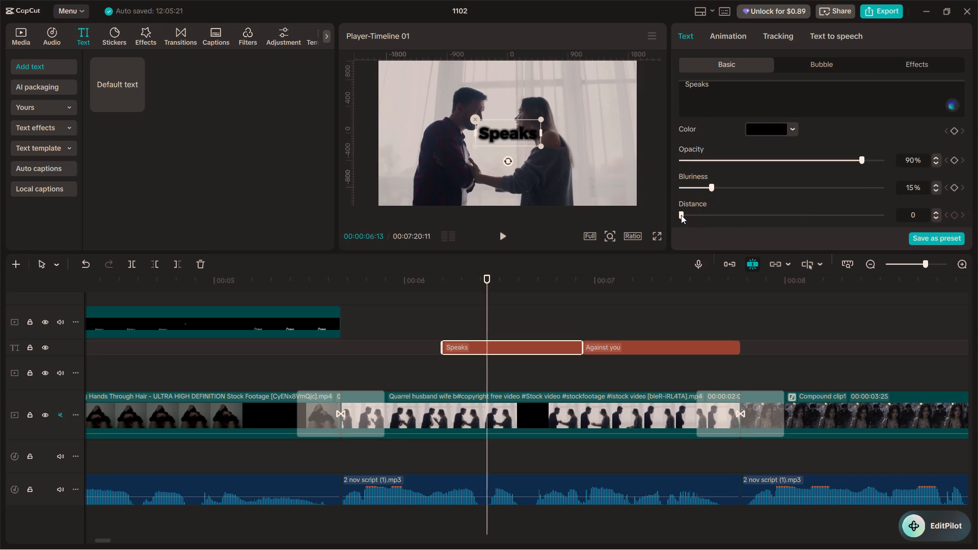
drag(681, 215, 837, 224)
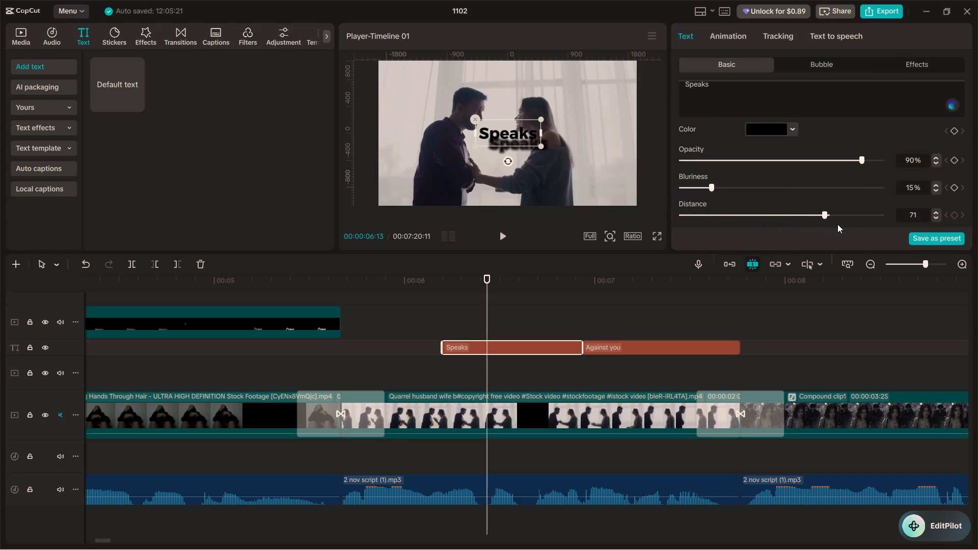
drag(837, 224, 729, 247)
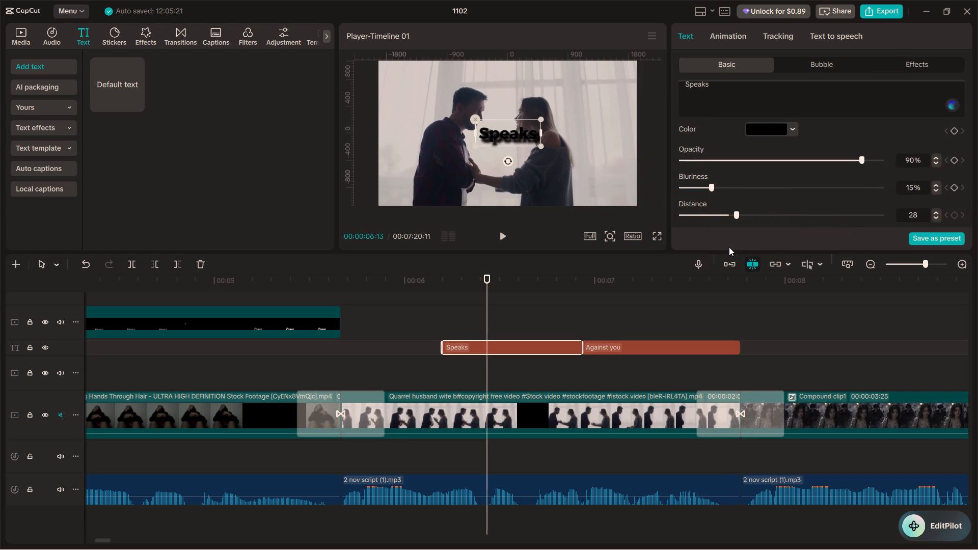
drag(729, 247, 661, 251)
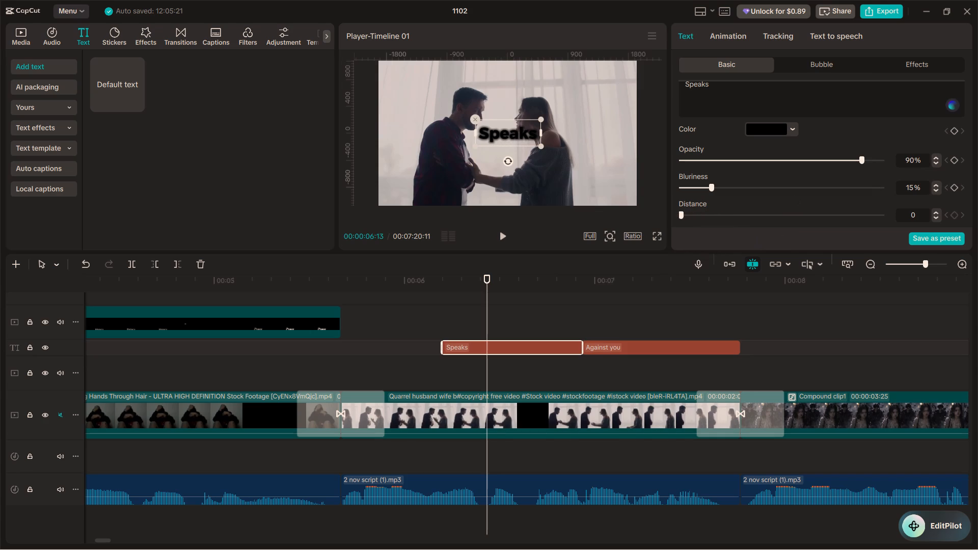
triple_click(937, 211)
Turn the "Speaks" text's shadow off and back on, resetting its distance to 5.
scroll(845, 148, up, 1)
click(676, 162)
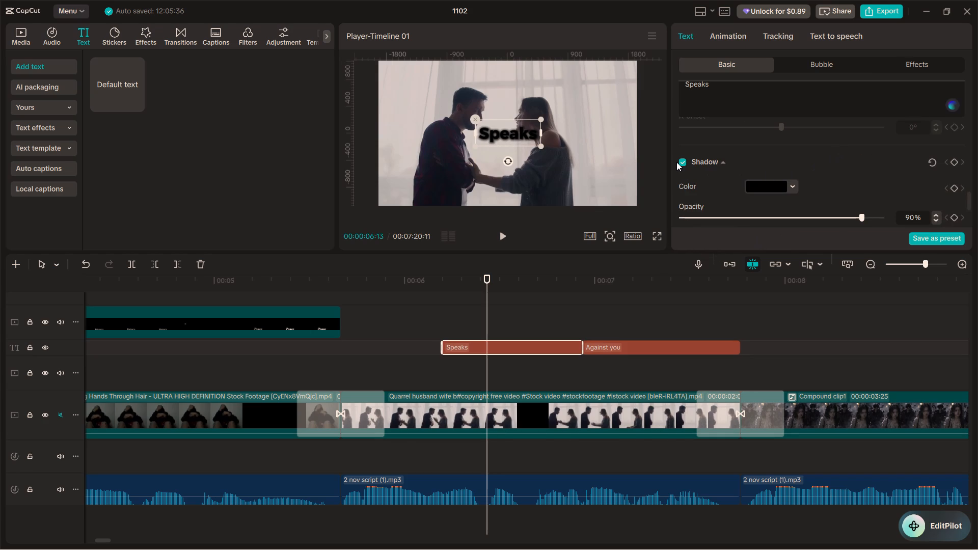
click(677, 162)
double_click(681, 163)
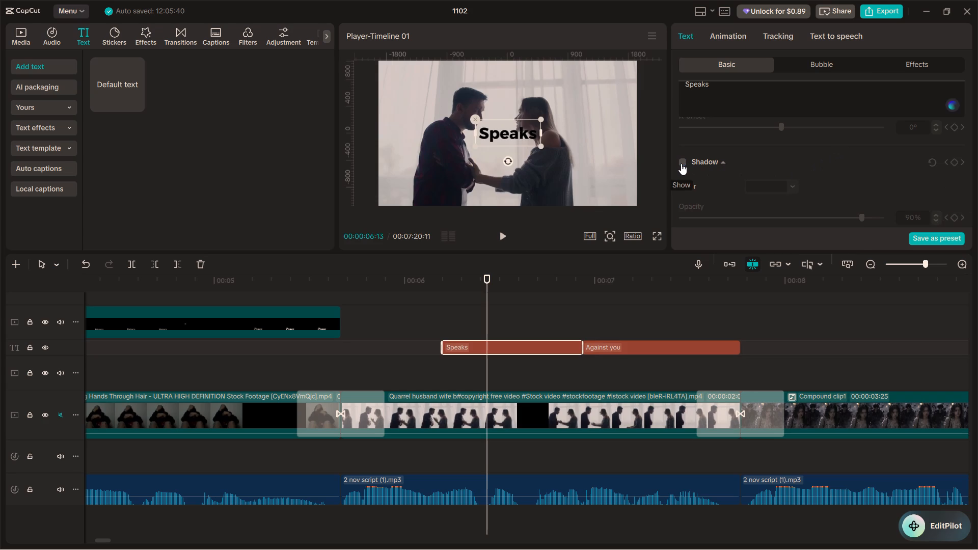
click(681, 163)
scroll(700, 191, down, 2)
scroll(701, 193, up, 1)
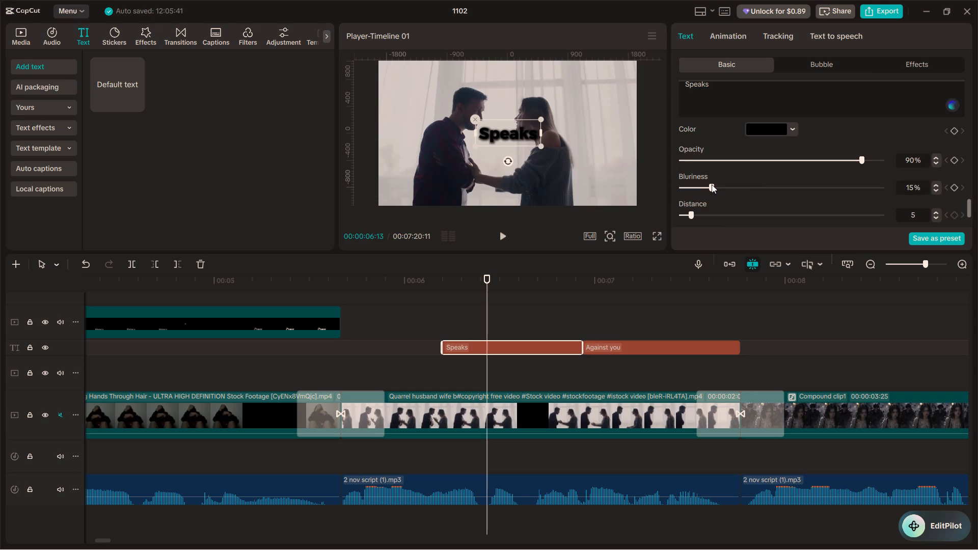
Set the opacity of the "Speaks" text's shadow to 38%.
drag(797, 156, 757, 162)
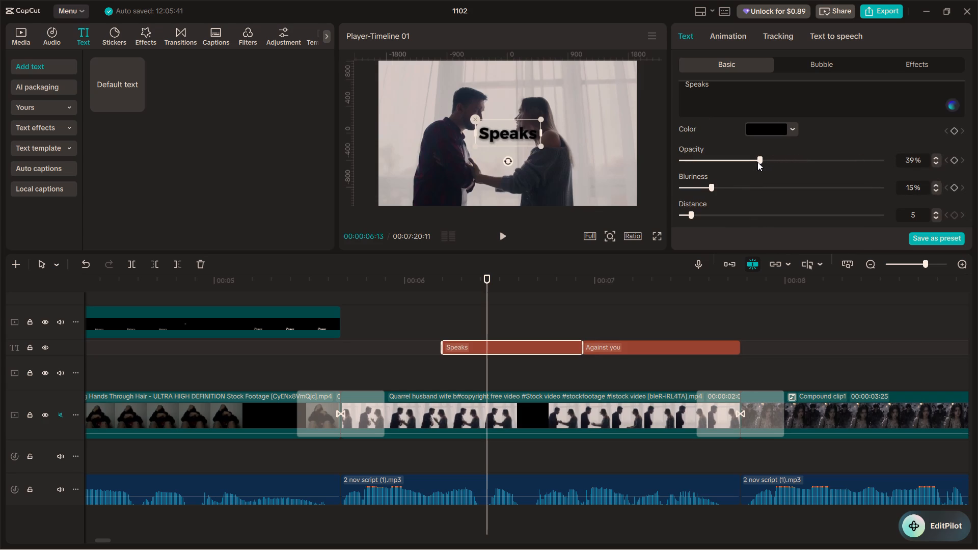
drag(757, 162, 757, 163)
Enlarge the "Speaks" text in the preview to a scale of about 117%.
drag(542, 115, 565, 112)
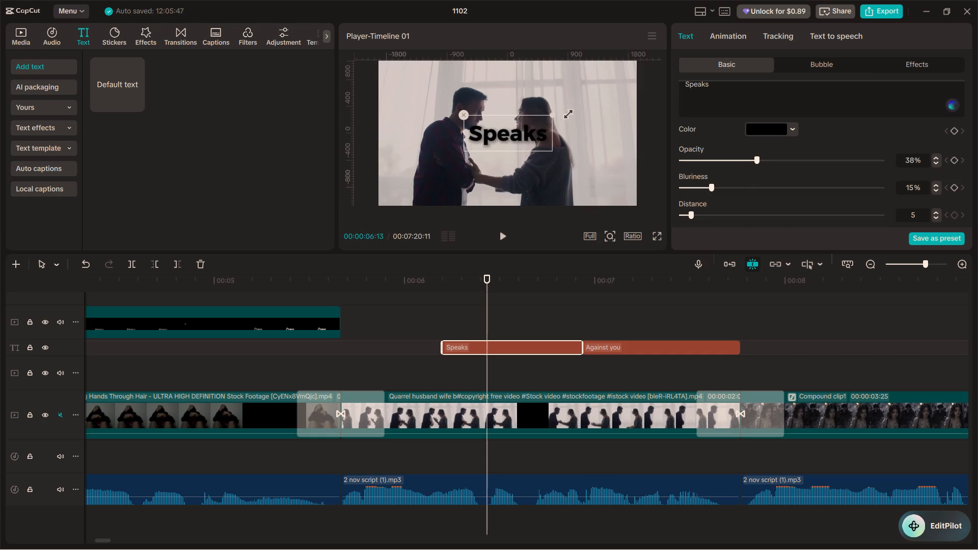
drag(565, 112, 566, 112)
Play the Quarrel clip from just before the "Speaks" text to check its size and shadow.
click(433, 315)
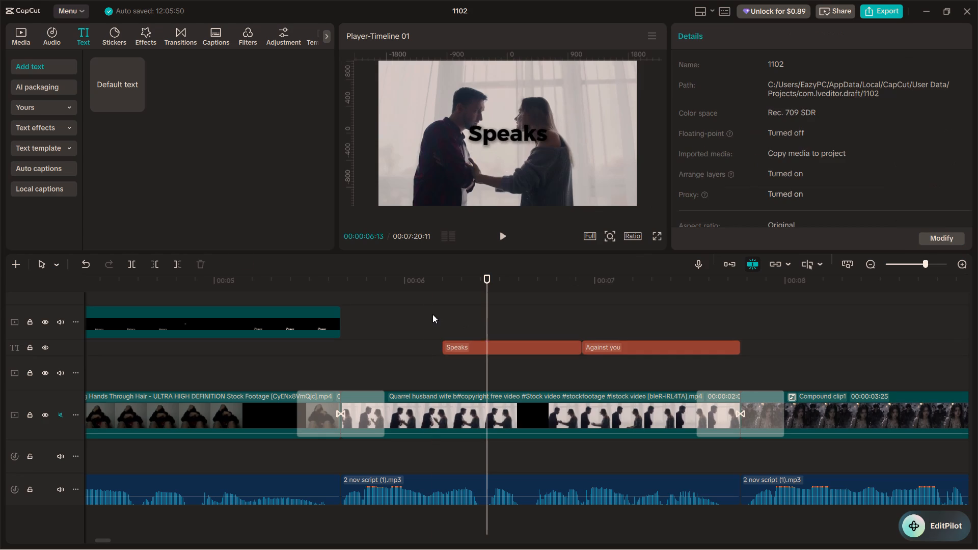
click(504, 229)
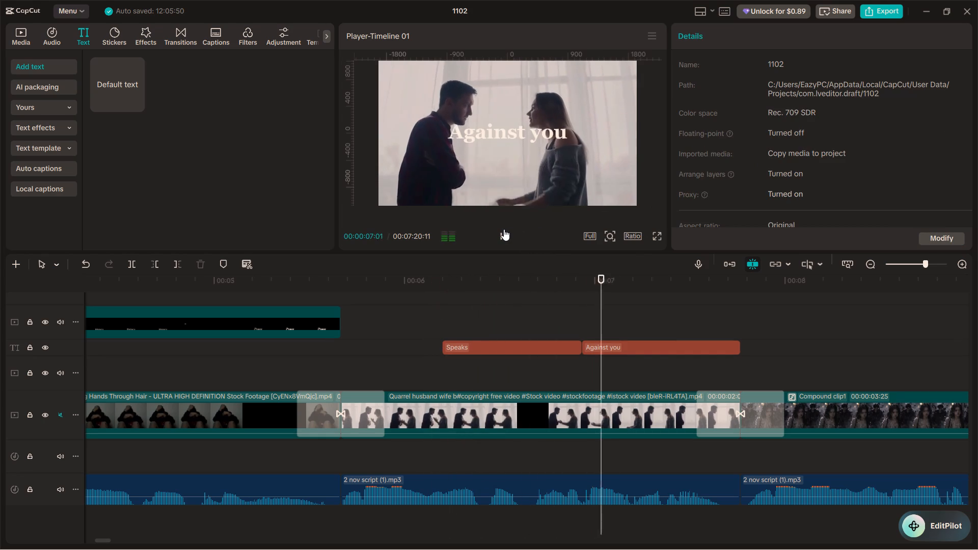
click(504, 229)
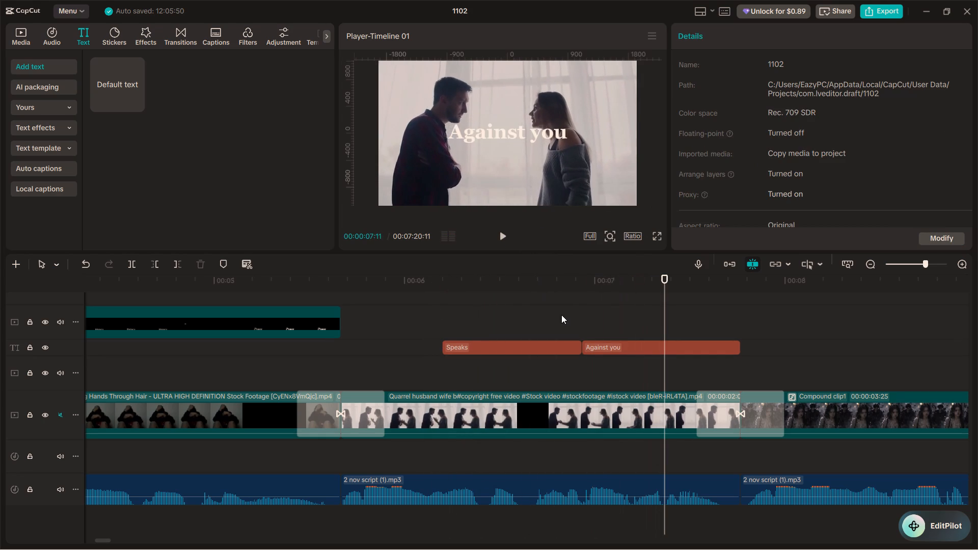
Enable the stroke on the "Speaks" text and set the stroke color to white (FFFFFF).
click(468, 310)
click(515, 351)
scroll(741, 184, down, 2)
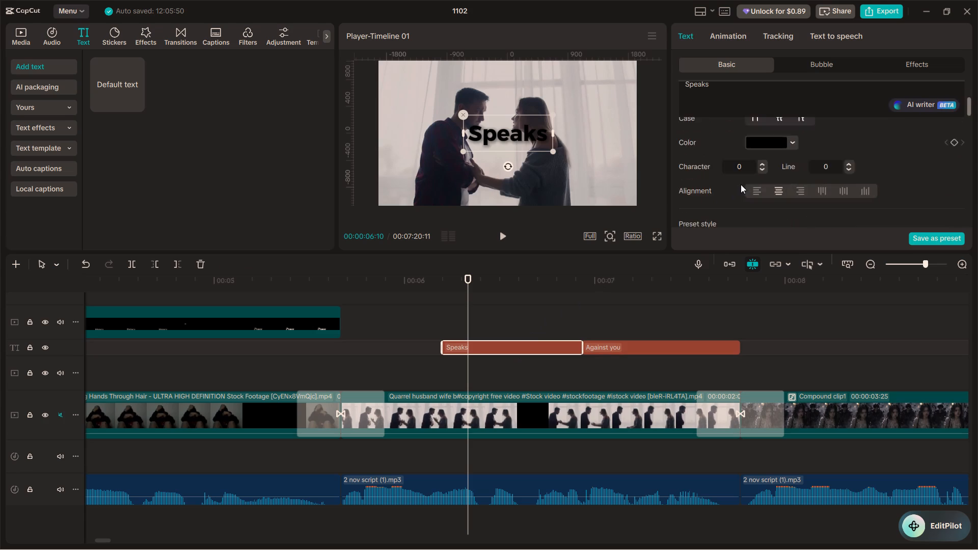
scroll(741, 184, down, 4)
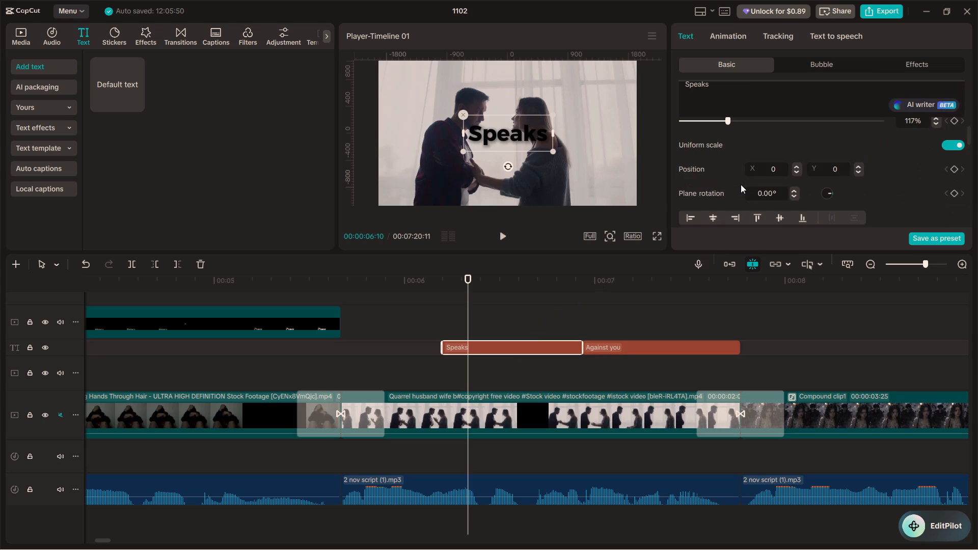
scroll(741, 184, up, 4)
scroll(741, 184, down, 3)
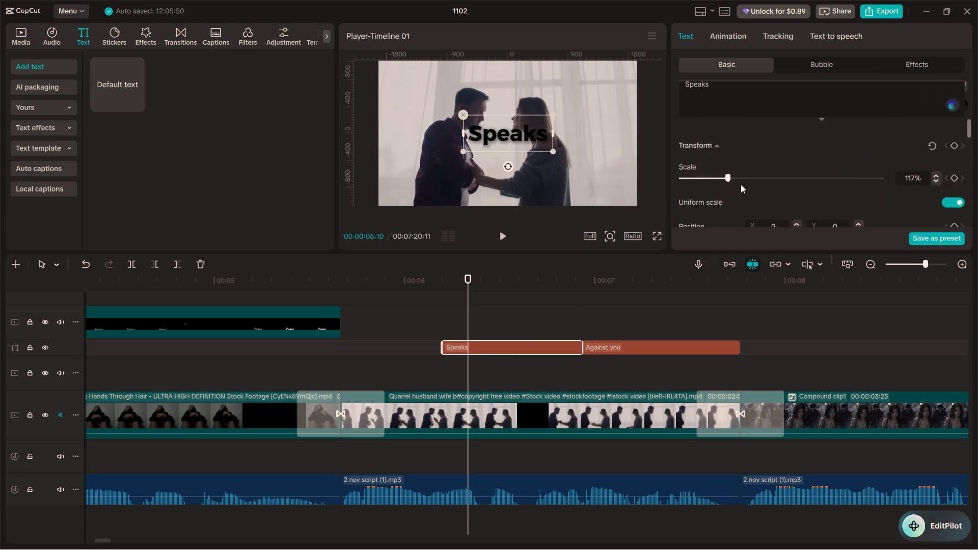
scroll(741, 184, down, 4)
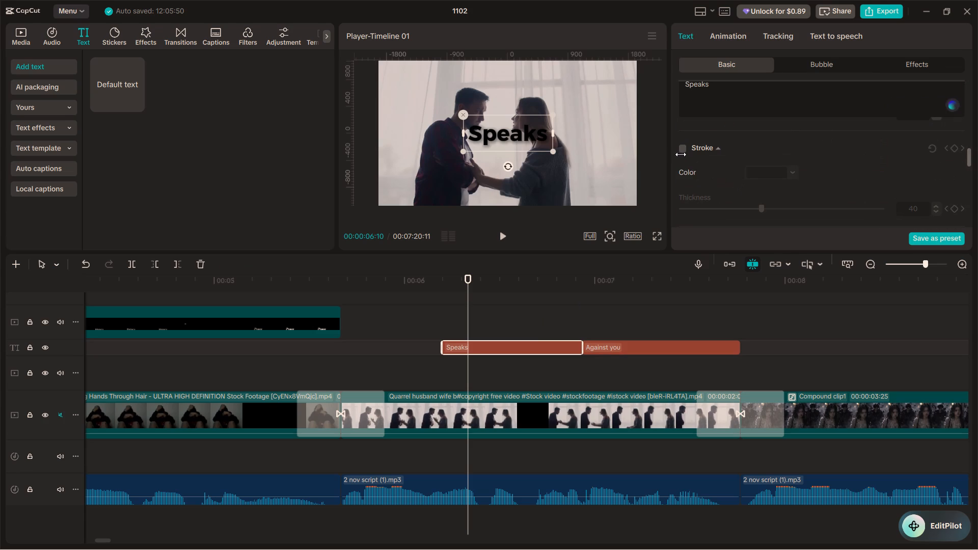
click(681, 153)
click(682, 149)
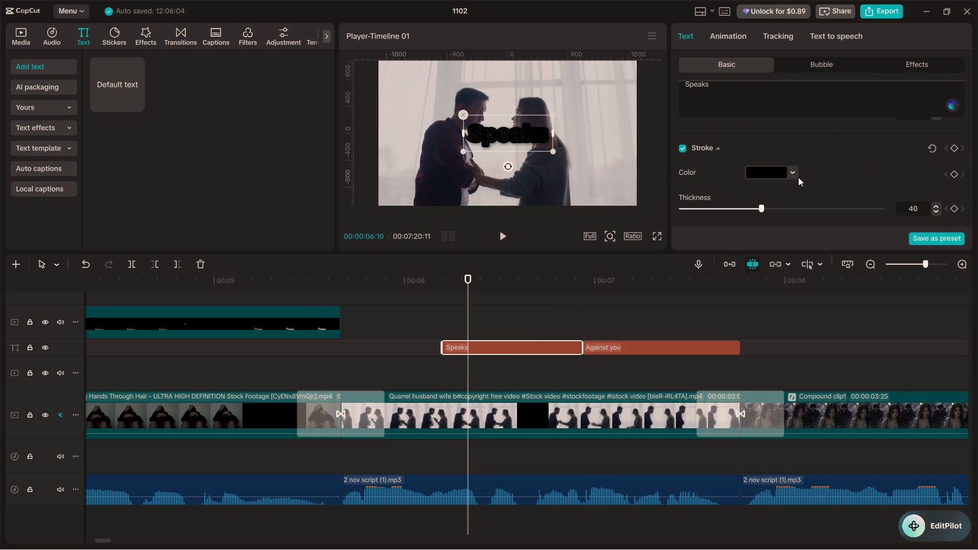
click(798, 168)
click(736, 351)
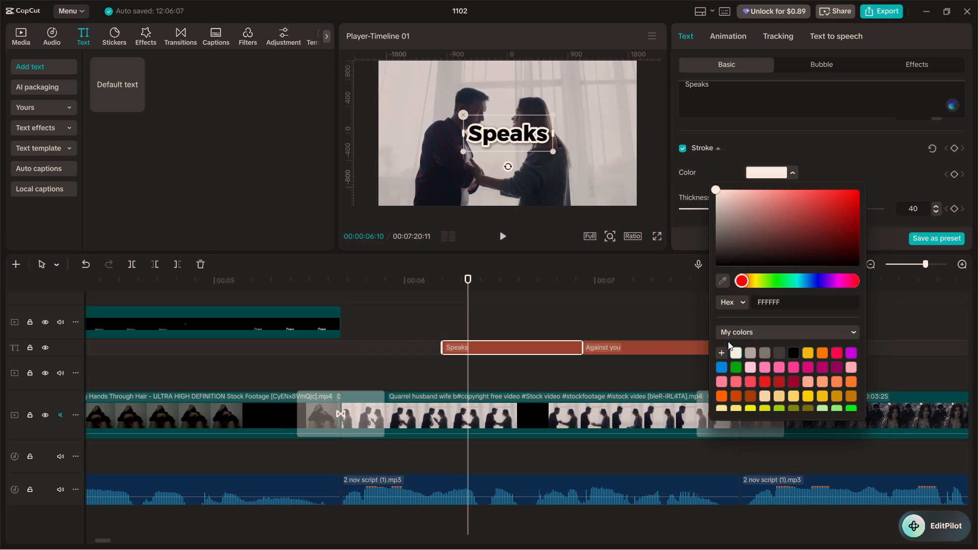
click(856, 162)
Set the thickness of the "Speaks" text's stroke to 10.
scroll(768, 216, down, 1)
drag(757, 148, 691, 153)
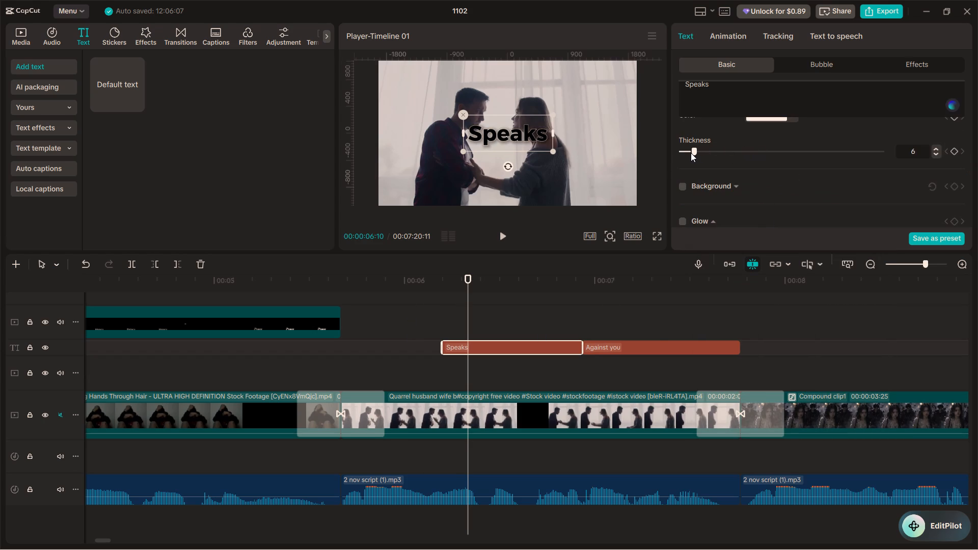
drag(691, 153, 695, 155)
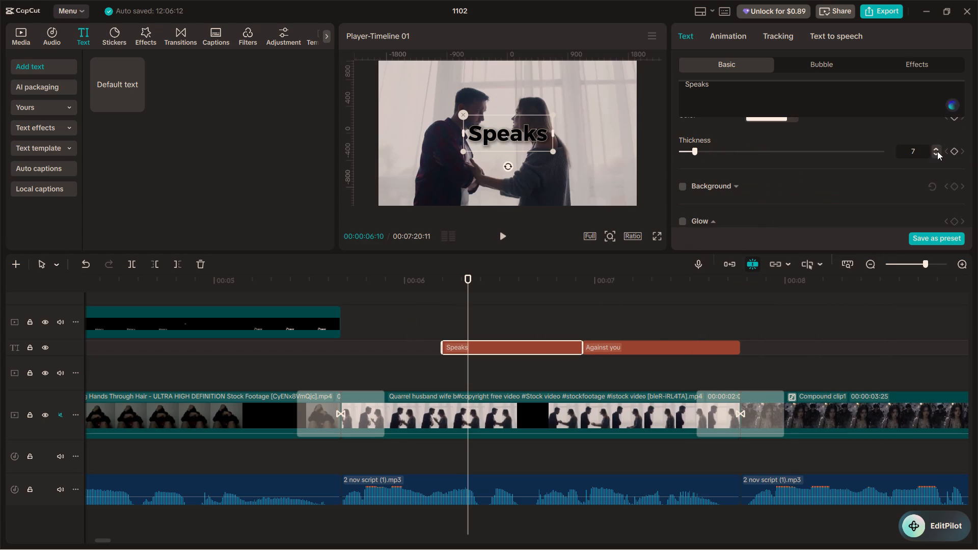
double_click(937, 147)
click(937, 147)
Replay the Quarrel clip from just before the "Speaks" text to check its white stroke.
click(424, 317)
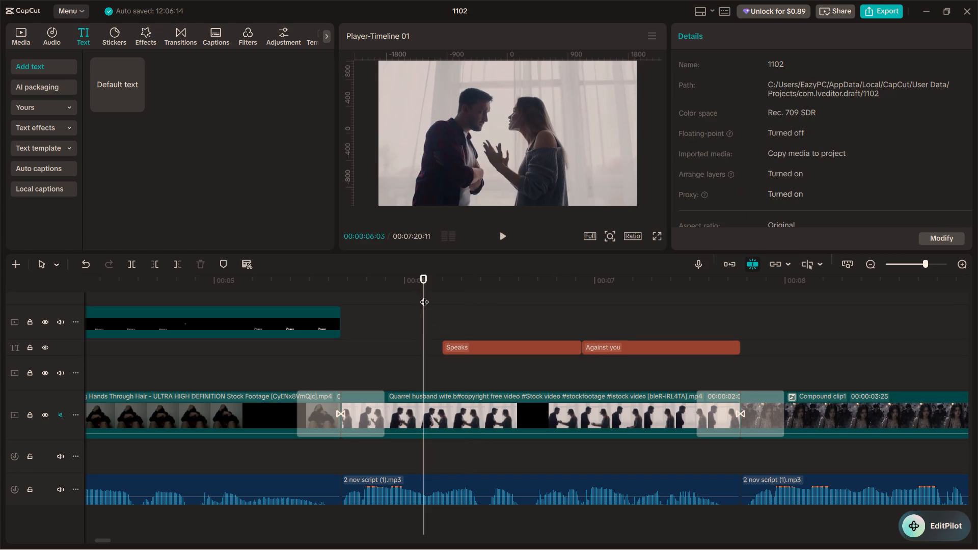
click(506, 235)
click(506, 235)
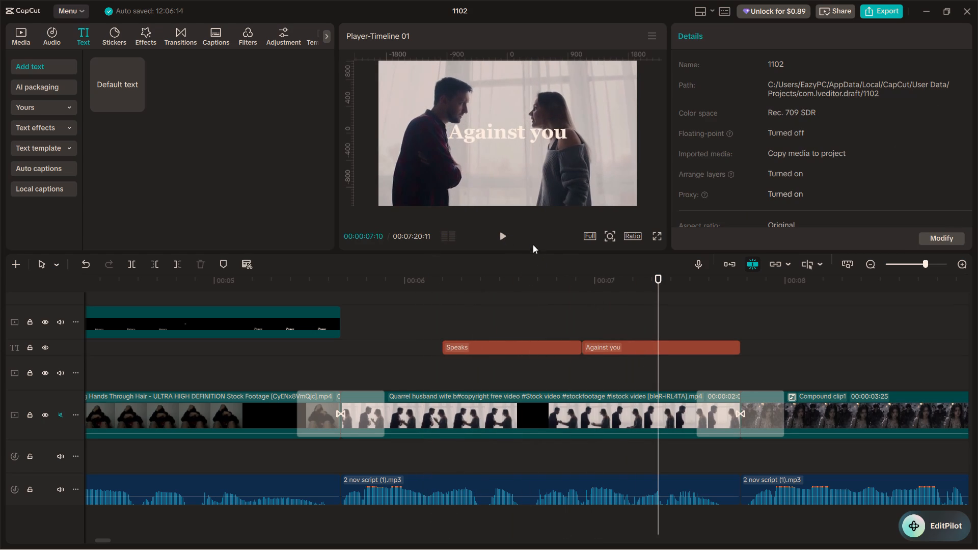
click(418, 304)
key(space)
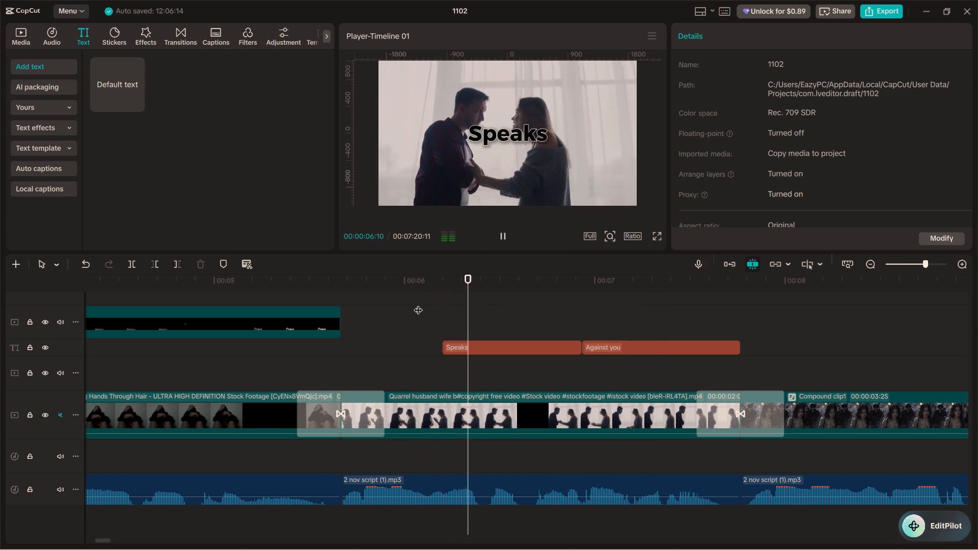
key(space)
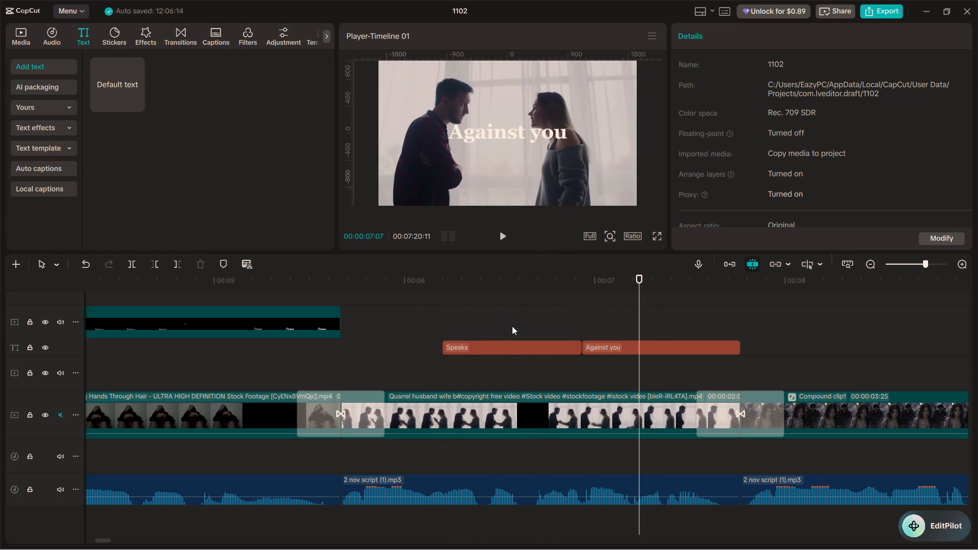
Replay the change from "Speaks" to "Against you" several times to check how "Against you" reads over the clip.
alt+scroll(512, 326, down, 1)
click(504, 318)
key(space)
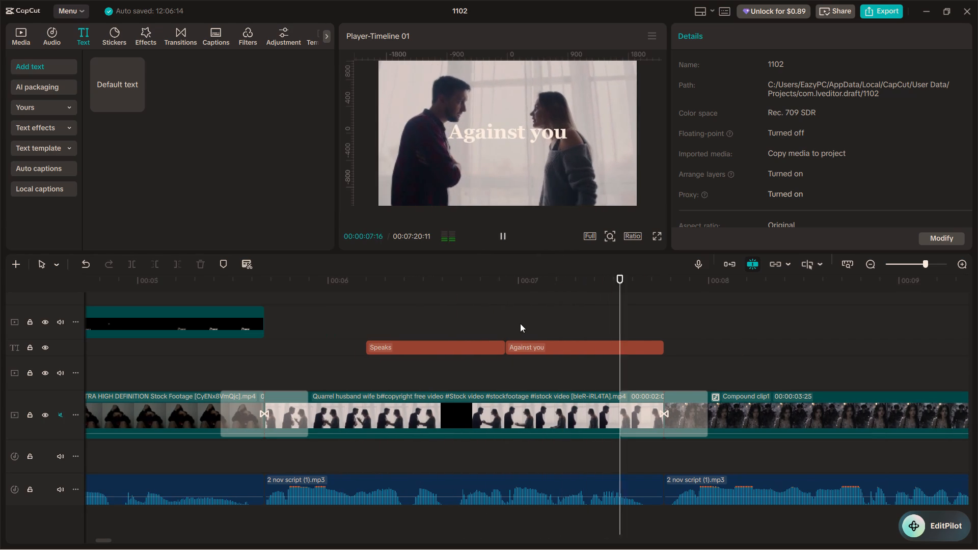
key(space)
click(496, 317)
key(space)
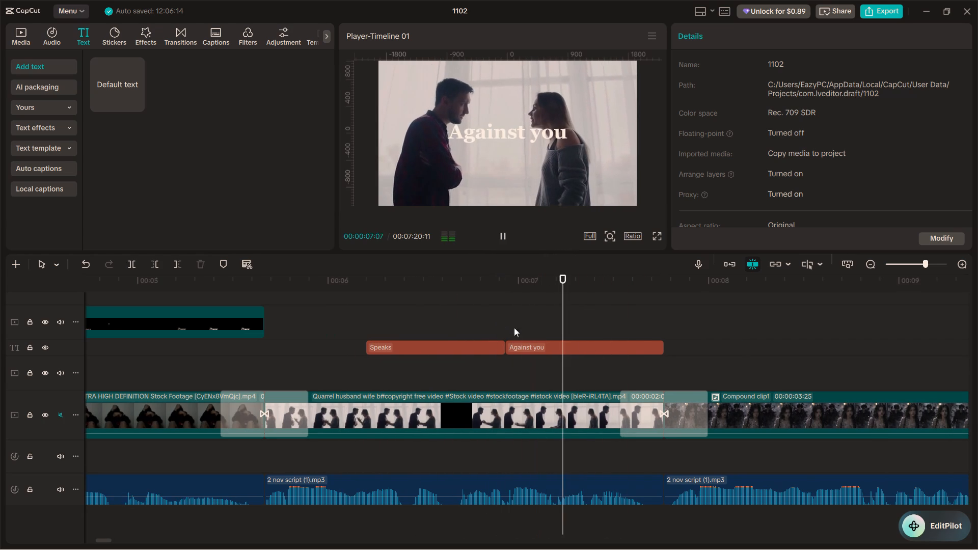
key(space)
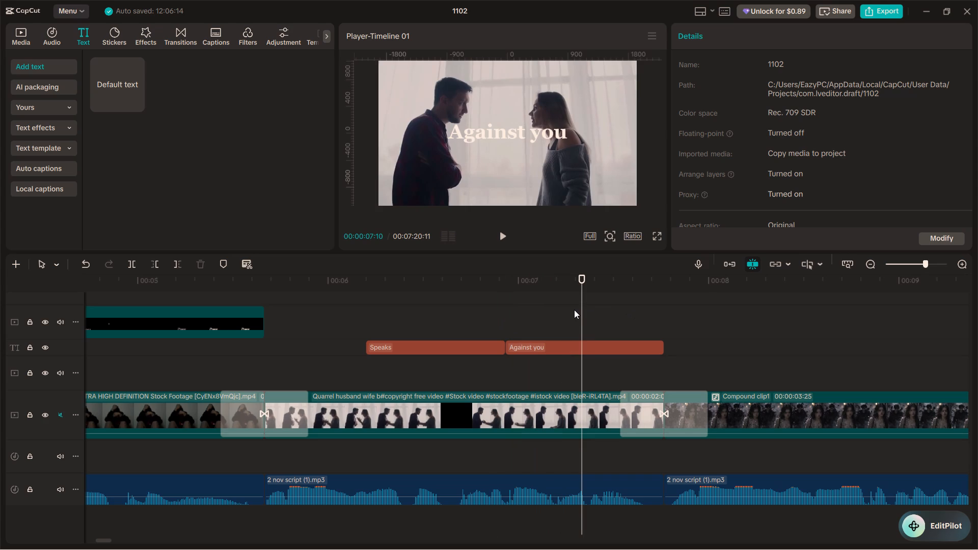
key(space)
key(space)
scroll(574, 310, down, 5)
click(513, 322)
key(space)
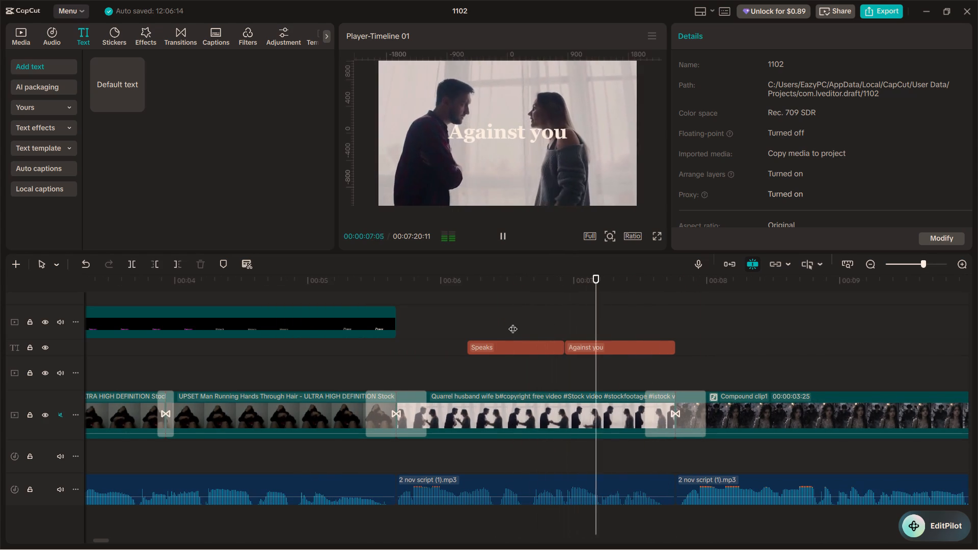
key(space)
Enable the shadow on the "Against you" text.
click(596, 348)
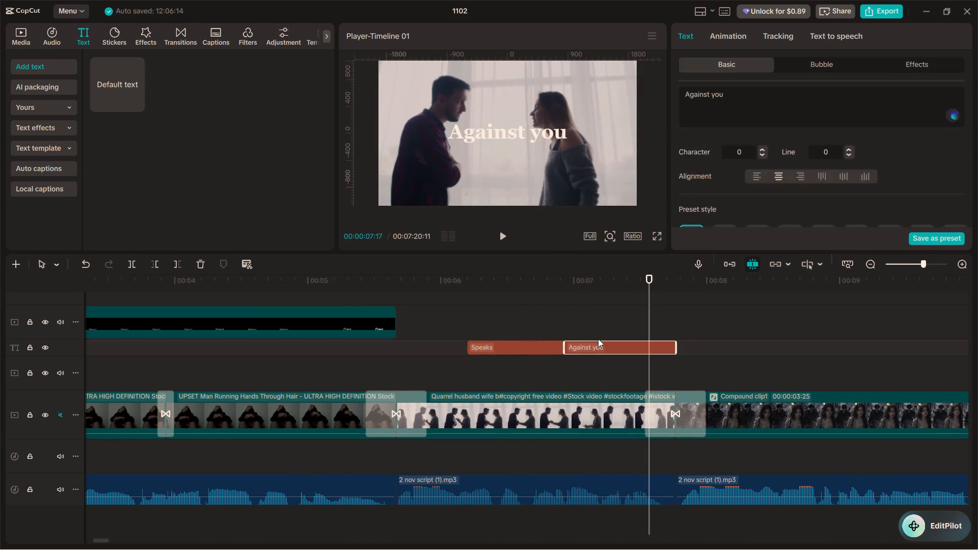
scroll(831, 153, down, 10)
scroll(688, 208, down, 1)
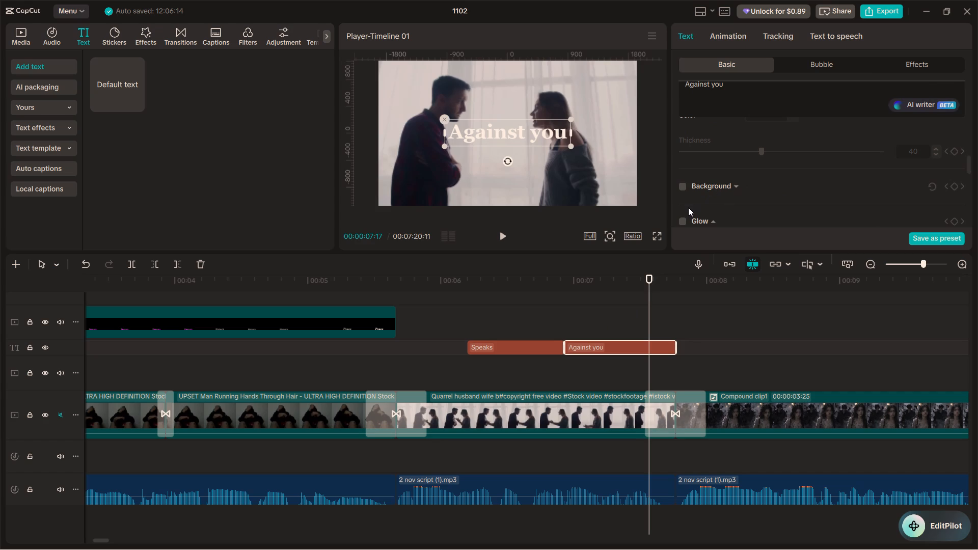
scroll(688, 207, up, 4)
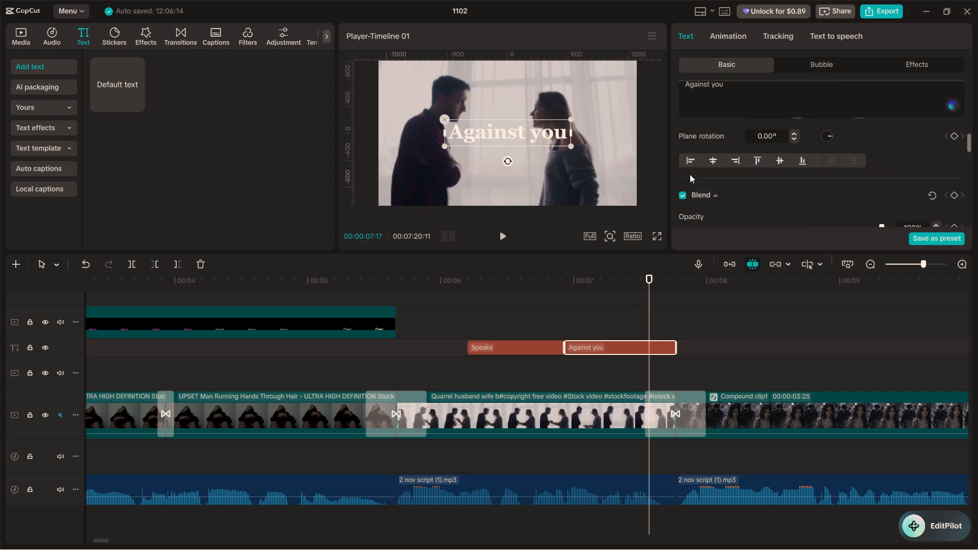
scroll(690, 174, down, 7)
scroll(690, 174, up, 1)
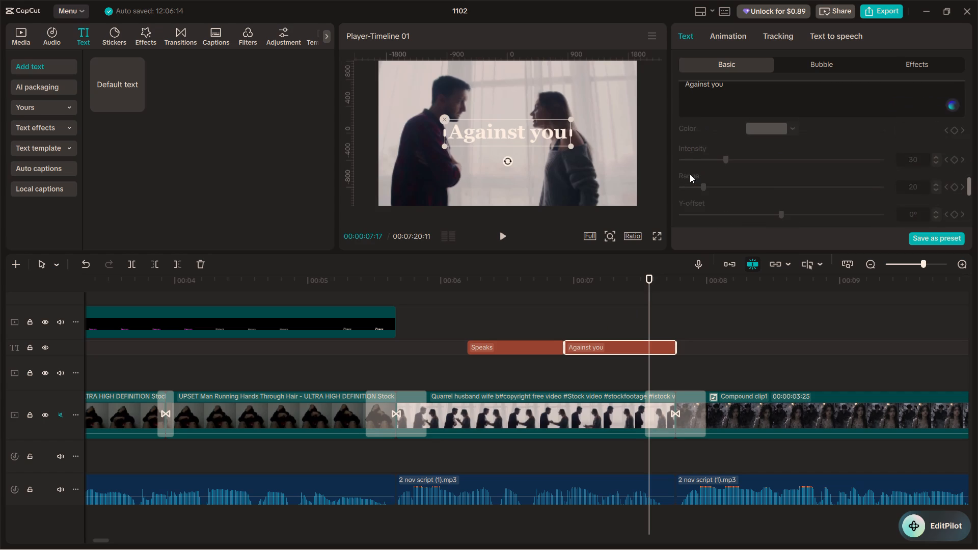
scroll(690, 174, up, 2)
click(701, 167)
scroll(701, 167, down, 2)
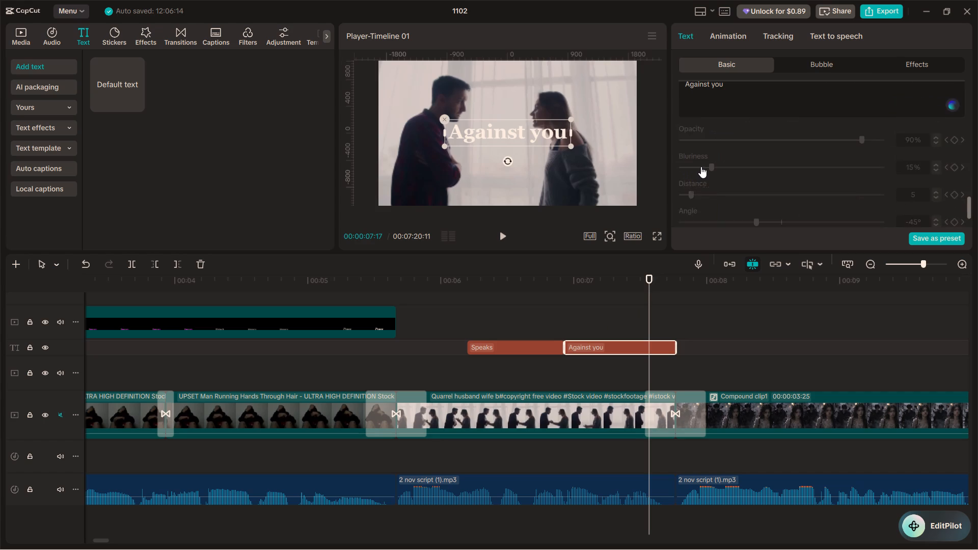
scroll(701, 167, up, 1)
click(683, 145)
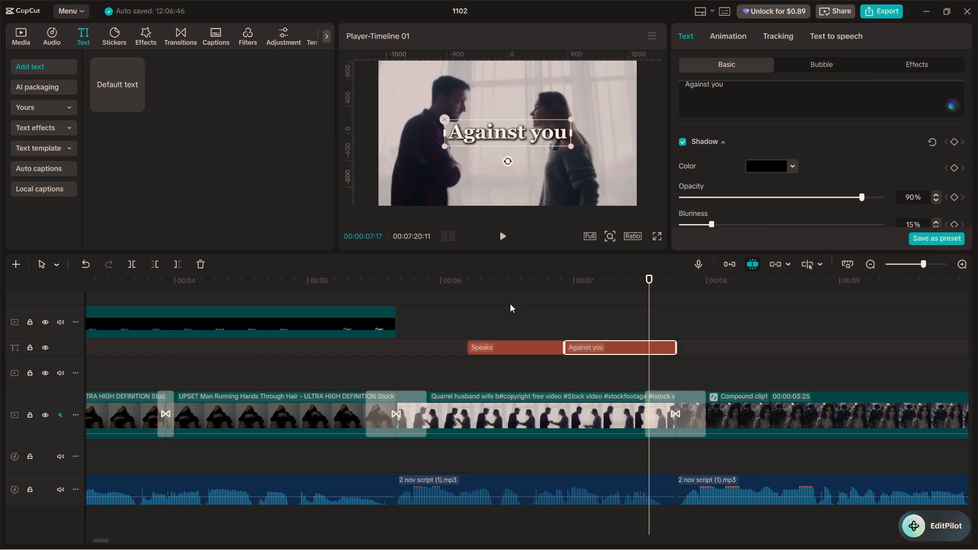
Replay the "Speaks" and "Against you" texts to check the shadow on "Against you".
click(509, 306)
key(space)
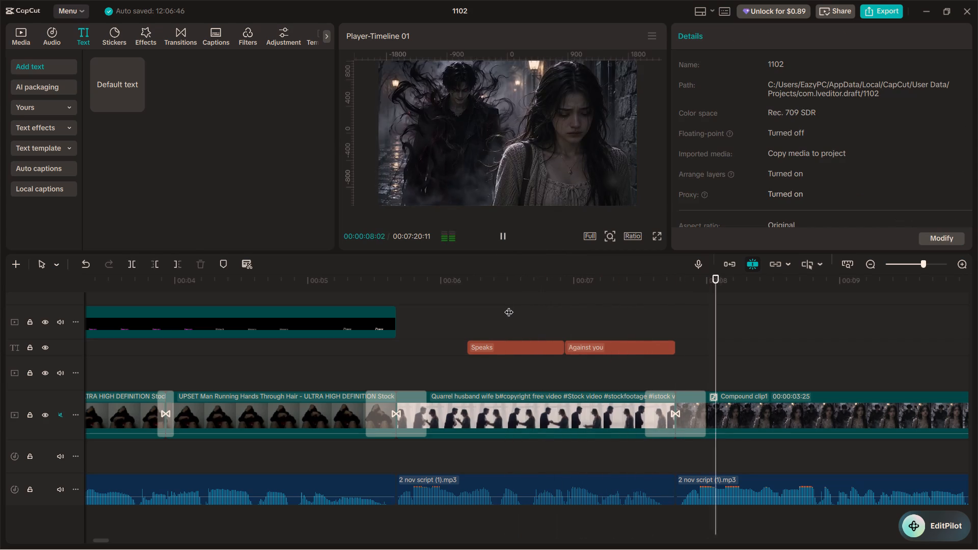
key(space)
click(467, 309)
key(space)
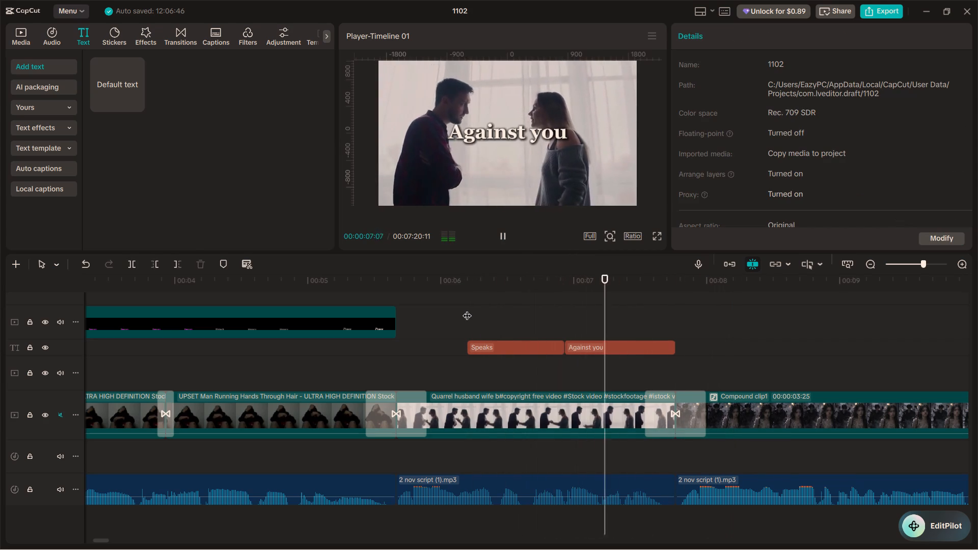
key(space)
Replay from just before the "Speaks" text to check how the two texts appear over the Quarrel clip.
drag(485, 311, 656, 360)
click(729, 38)
click(541, 306)
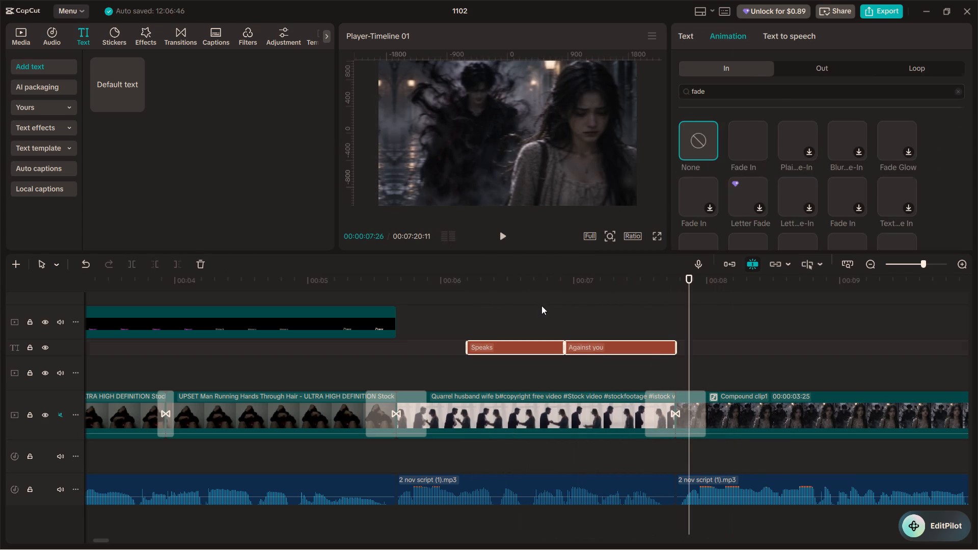
click(463, 320)
key(space)
key(space)
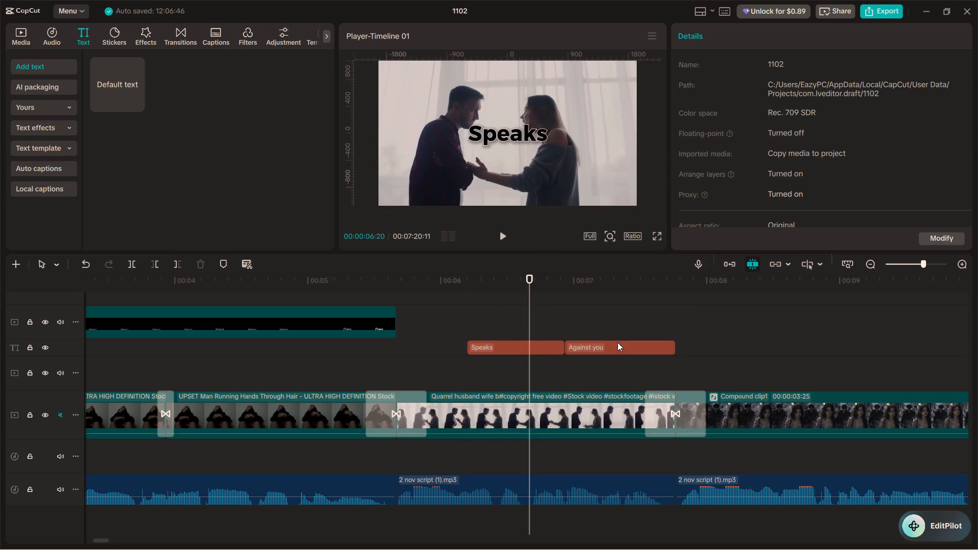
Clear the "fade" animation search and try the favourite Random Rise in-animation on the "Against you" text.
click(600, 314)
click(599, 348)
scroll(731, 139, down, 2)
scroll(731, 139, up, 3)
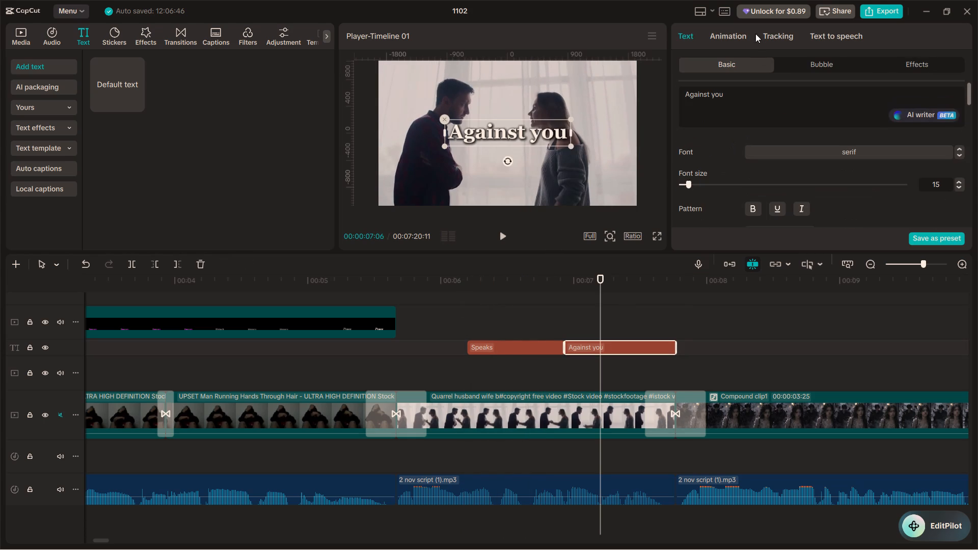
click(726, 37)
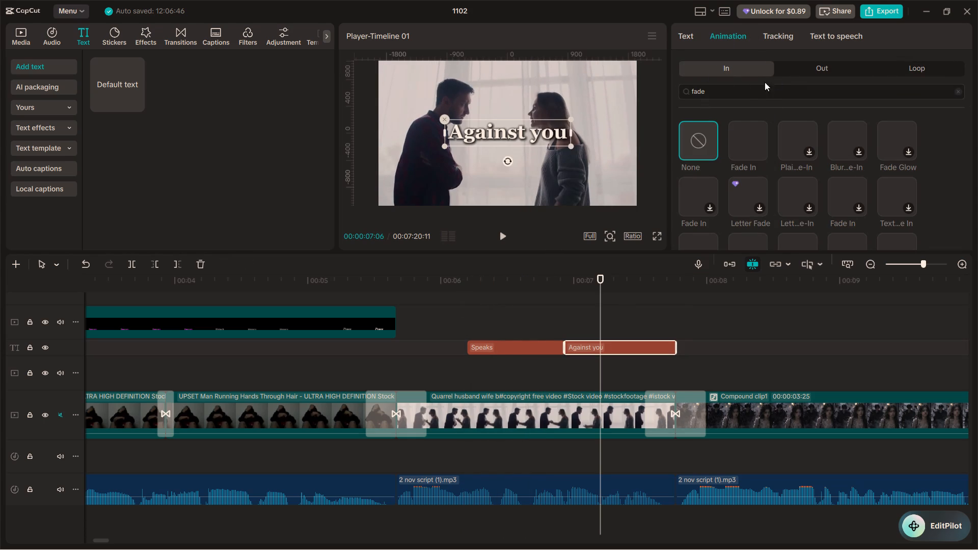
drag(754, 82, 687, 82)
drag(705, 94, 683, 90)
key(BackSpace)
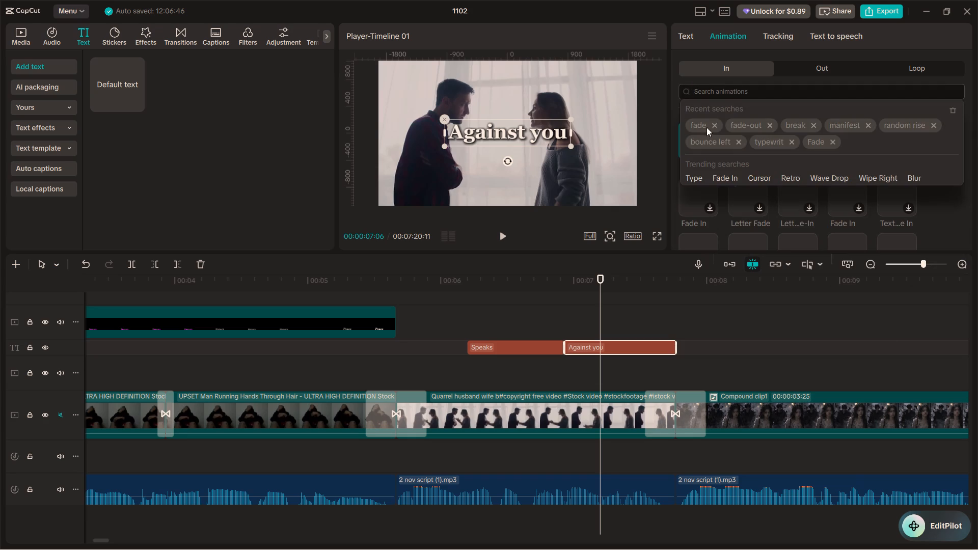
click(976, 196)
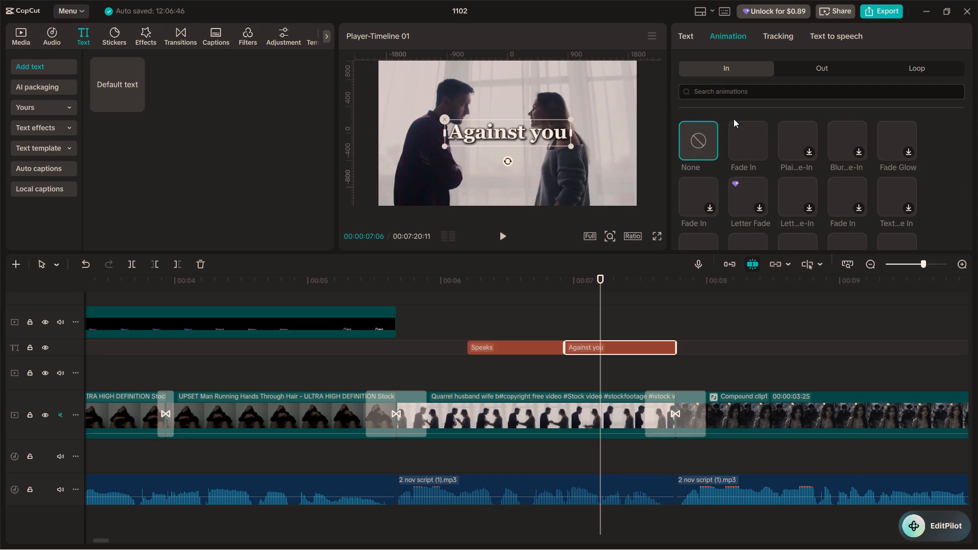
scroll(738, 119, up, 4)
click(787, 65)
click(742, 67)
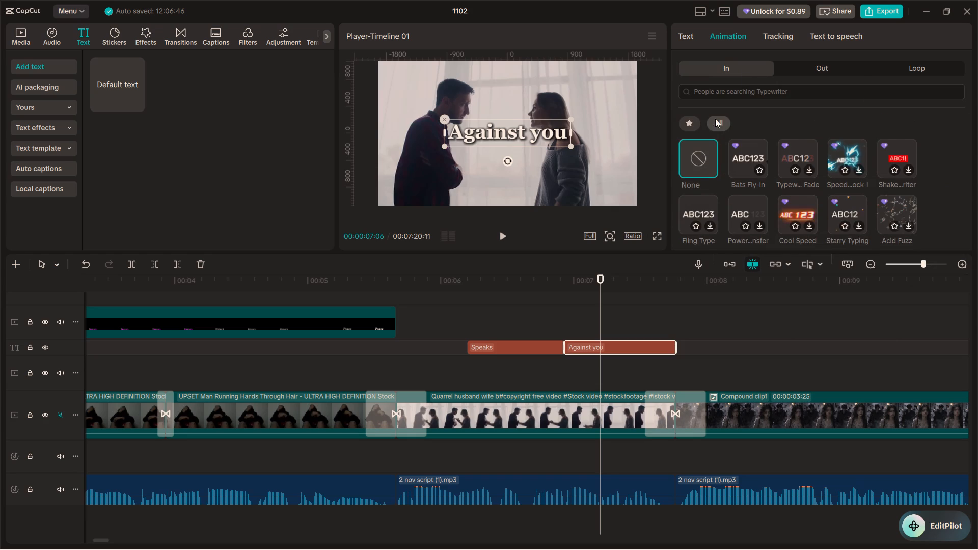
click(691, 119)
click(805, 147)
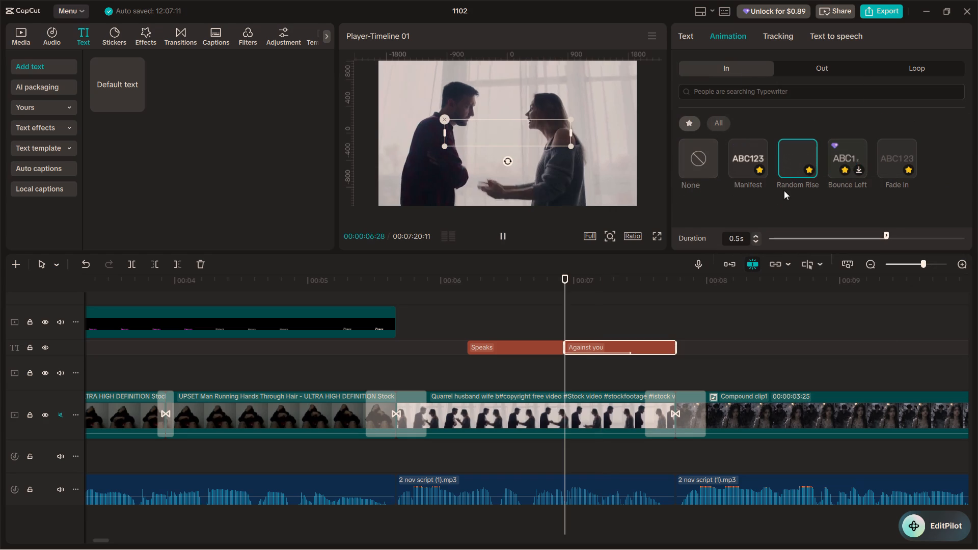
Replay the "Against you" text to check its Random Rise entrance.
click(548, 310)
key(space)
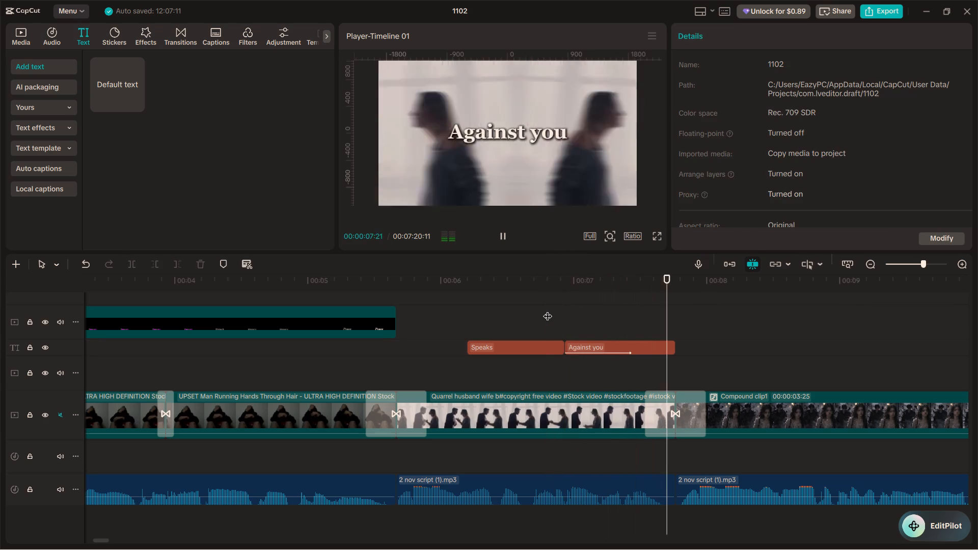
key(space)
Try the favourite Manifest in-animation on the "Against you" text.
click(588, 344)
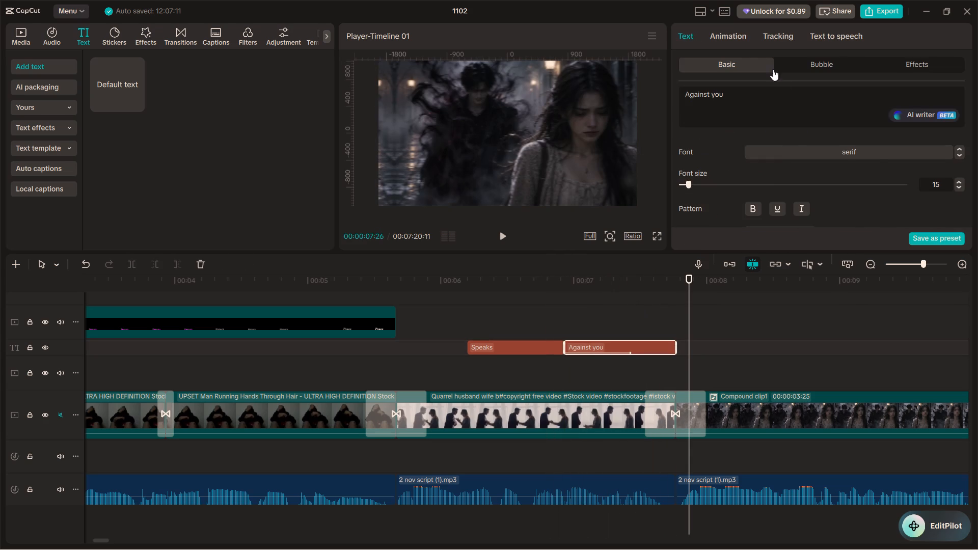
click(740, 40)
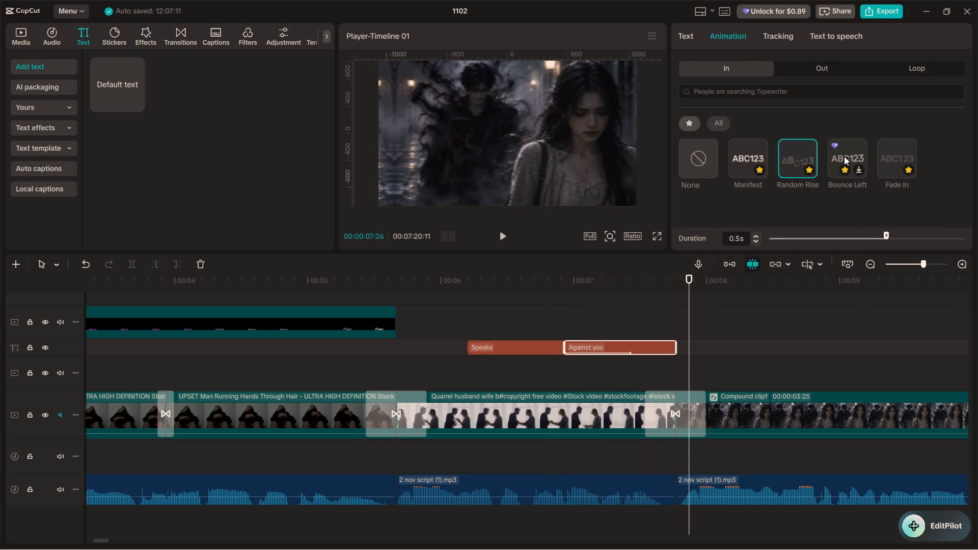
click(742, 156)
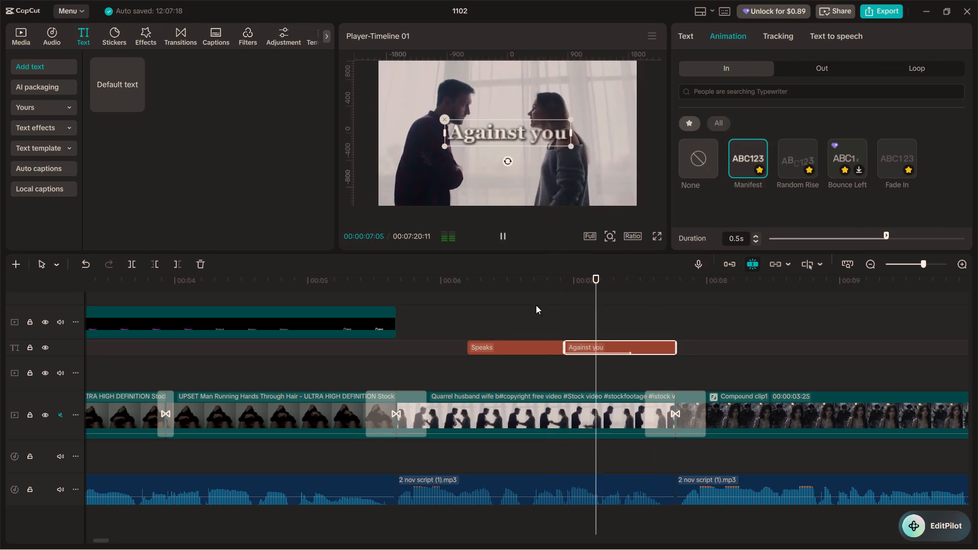
Replay the "Speaks" and "Against you" texts to check the Manifest entrance on "Against you".
click(536, 305)
click(500, 236)
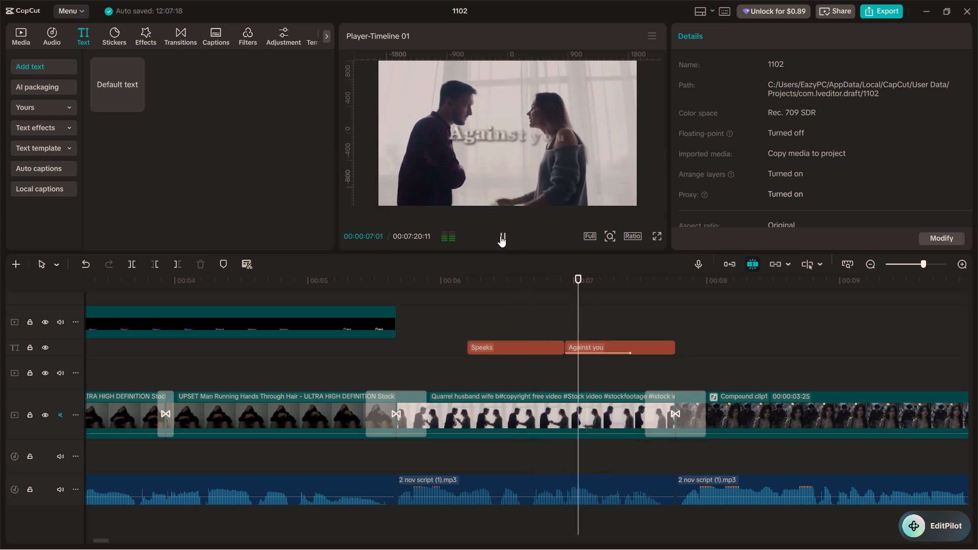
click(500, 236)
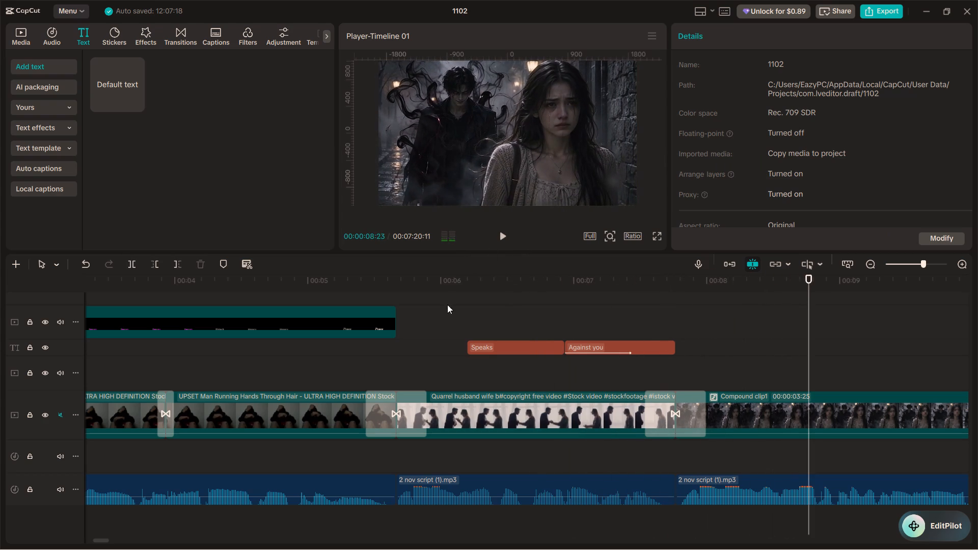
click(446, 315)
click(494, 234)
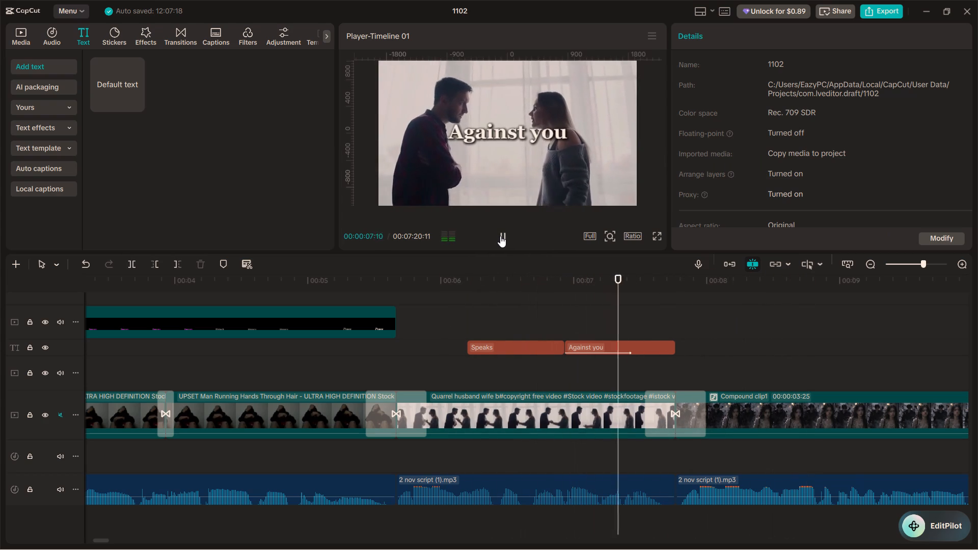
click(500, 236)
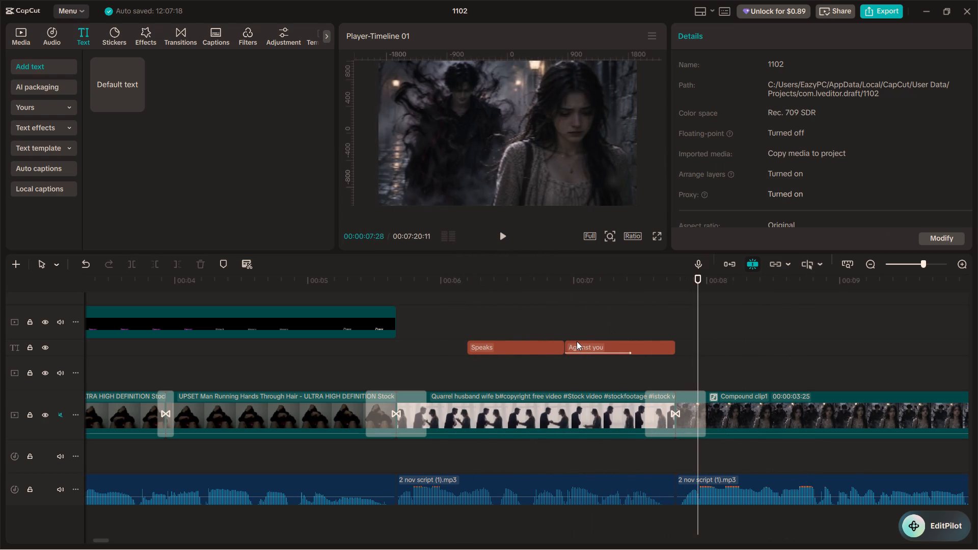
Apply the favourite Manifest in-animation to the "Speaks" text.
click(523, 346)
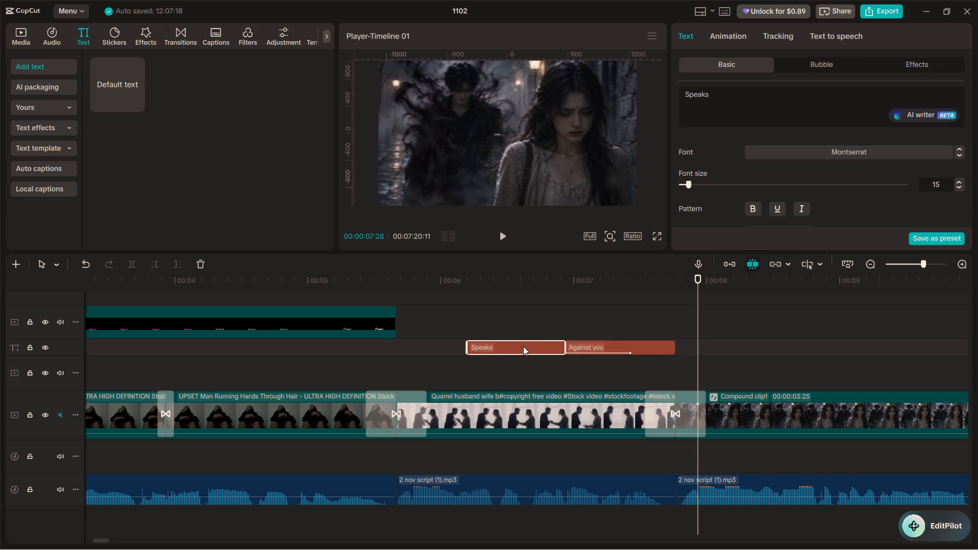
click(496, 323)
click(497, 347)
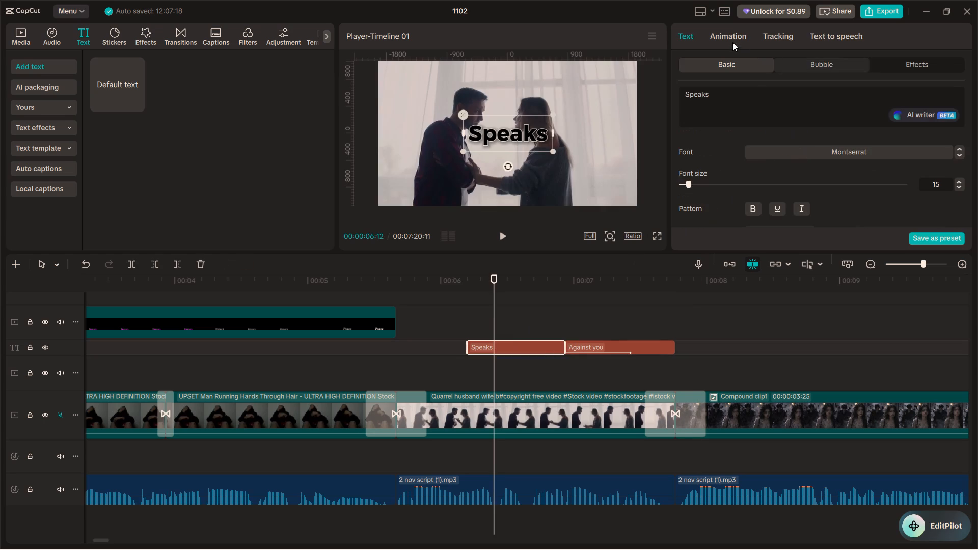
click(732, 41)
click(747, 161)
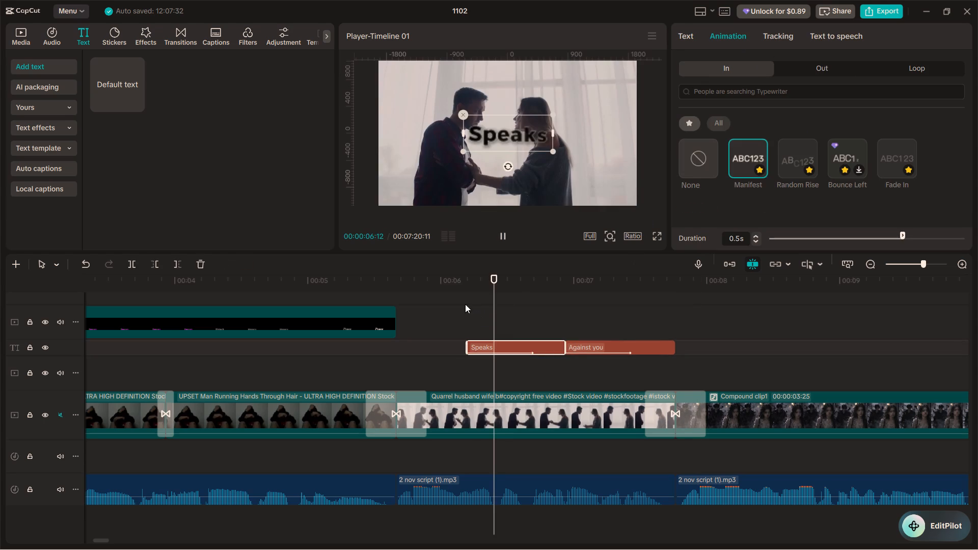
Replay from before the "Speaks" text to compare the Manifest entrances of "Speaks" and "Against you".
click(465, 304)
click(457, 304)
click(500, 237)
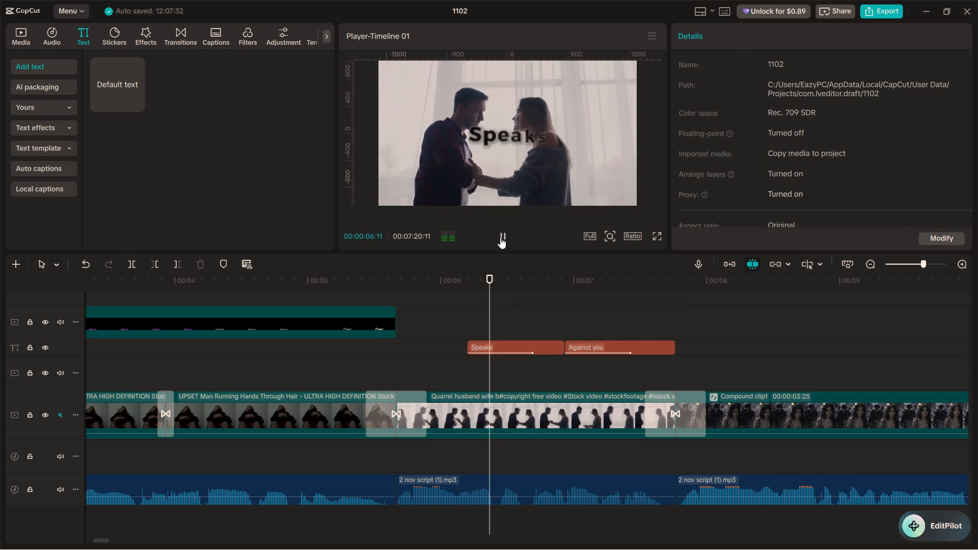
click(500, 237)
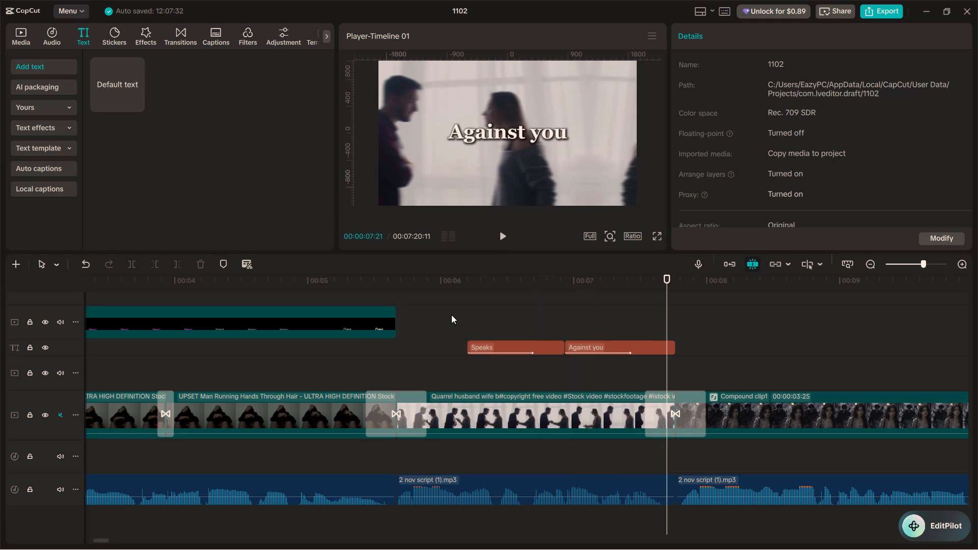
click(434, 321)
click(502, 237)
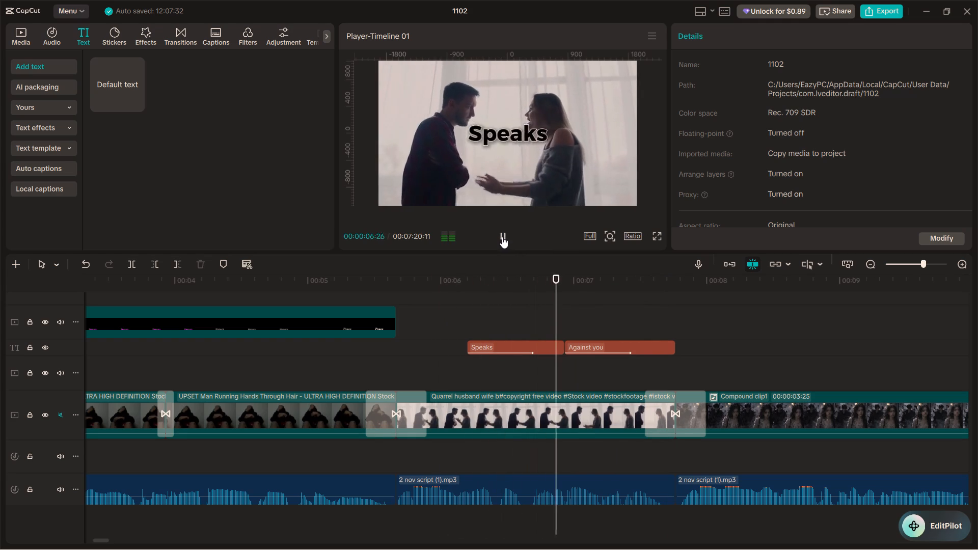
click(502, 237)
Change the in-animation of the "Against you" text to the favourite Random Rise.
click(583, 348)
scroll(758, 193, down, 2)
scroll(771, 167, up, 3)
click(736, 35)
scroll(759, 142, down, 2)
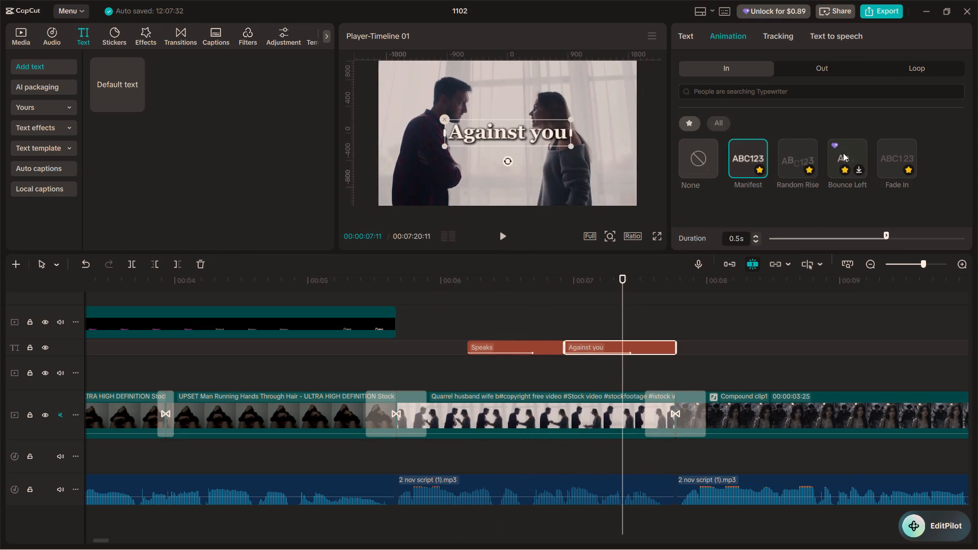
click(803, 152)
Replay from before the "Speaks" text to check both text entrances against the narration.
click(463, 319)
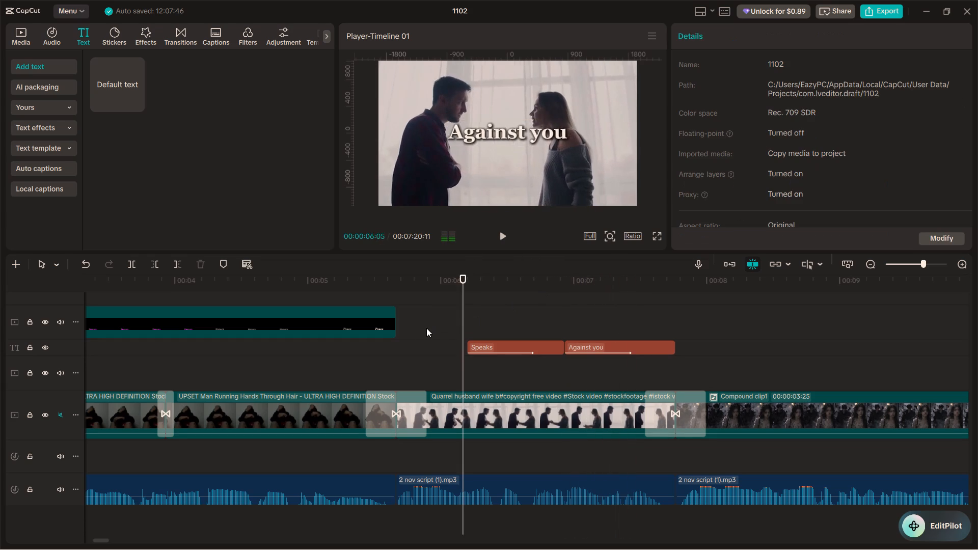
click(426, 328)
click(497, 236)
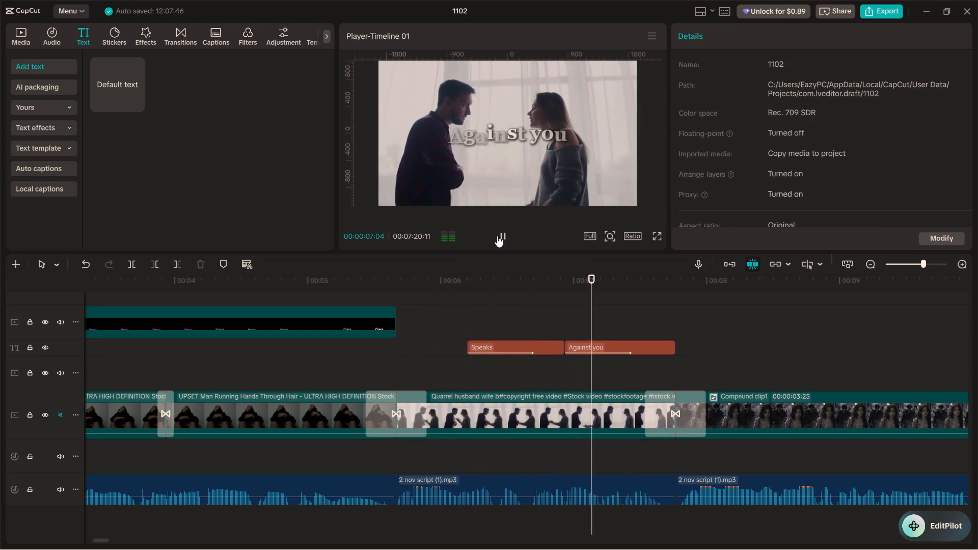
click(497, 236)
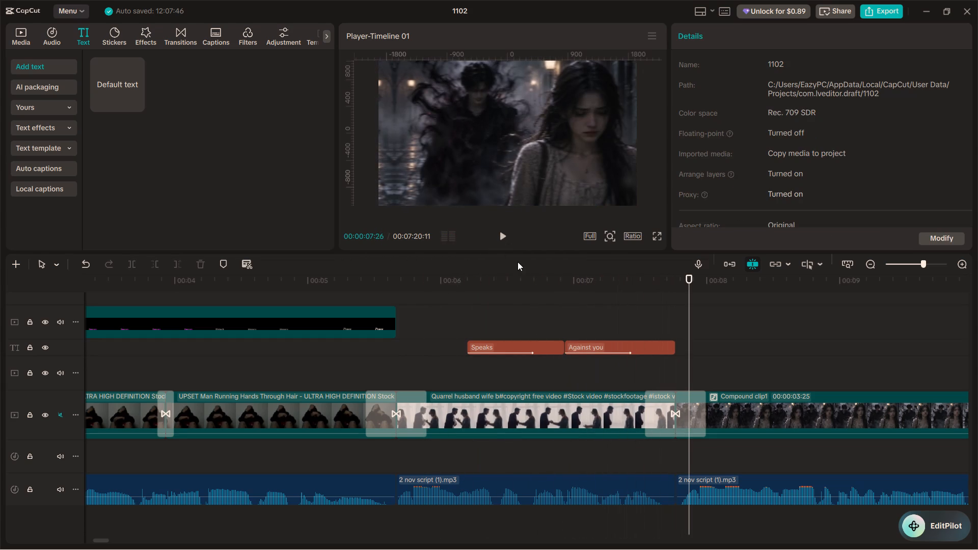
click(485, 316)
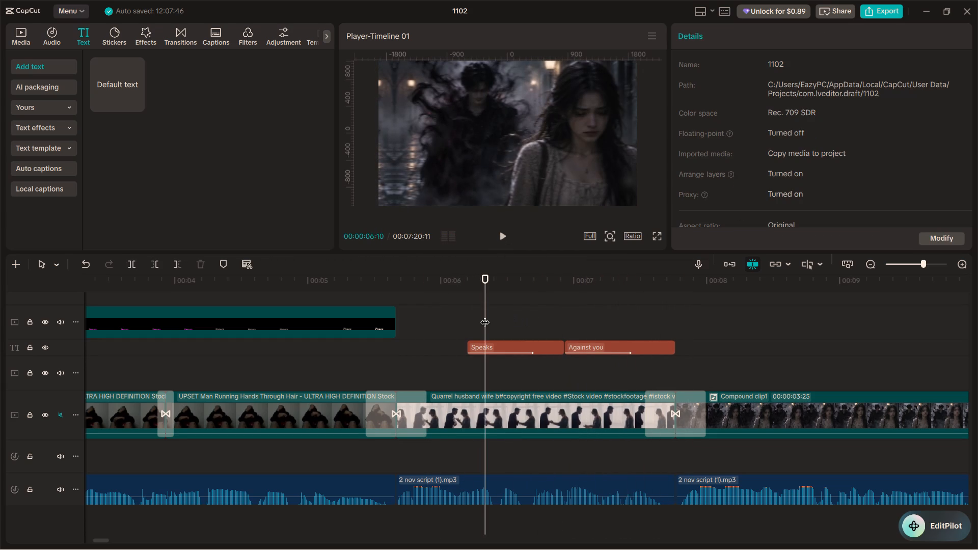
click(459, 323)
key(space)
key(space)
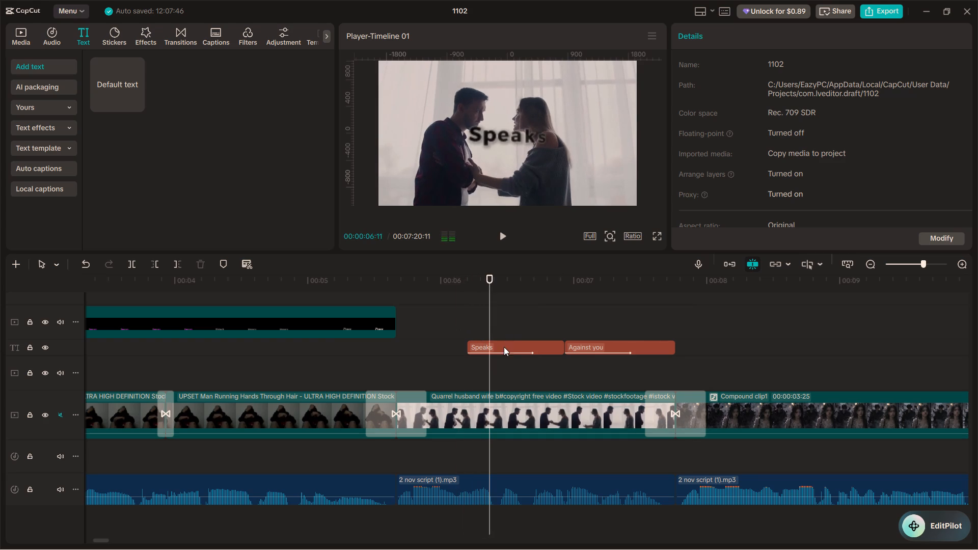
Shorten the Manifest in-animation on the "Speaks" text to about 0.3 s.
click(504, 347)
click(727, 31)
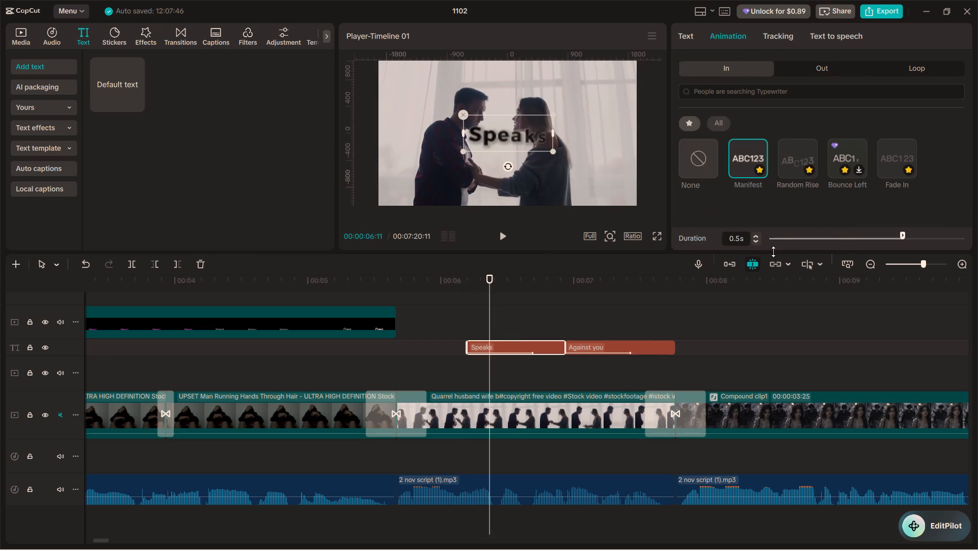
click(761, 240)
click(758, 238)
triple_click(757, 238)
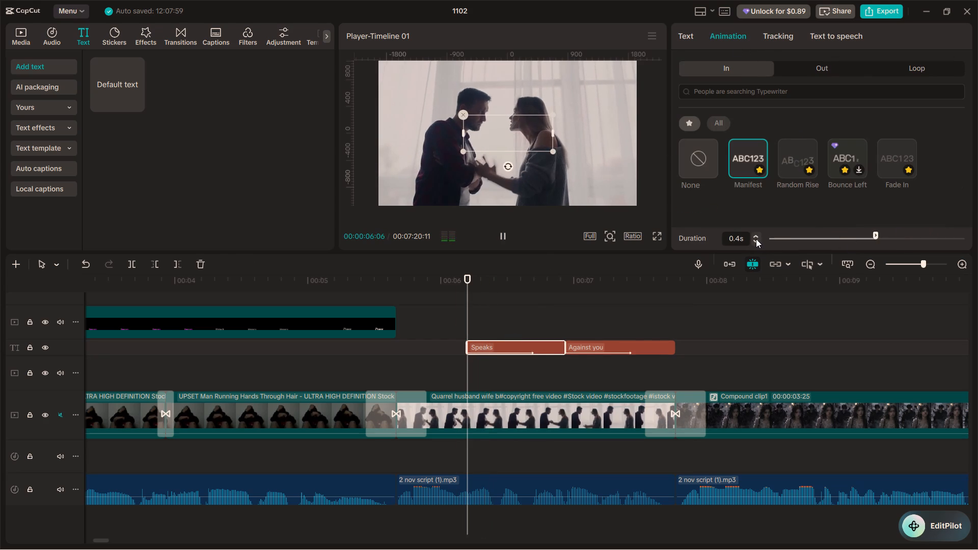
click(756, 239)
Replay the "Speaks" and "Against you" texts to check the shortened Manifest entrance.
click(461, 299)
key(space)
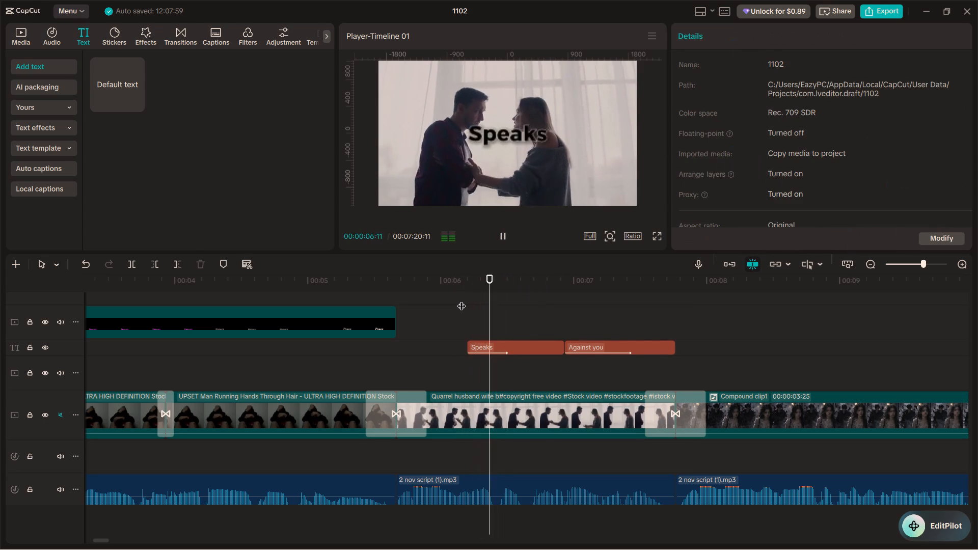
key(space)
key(space)
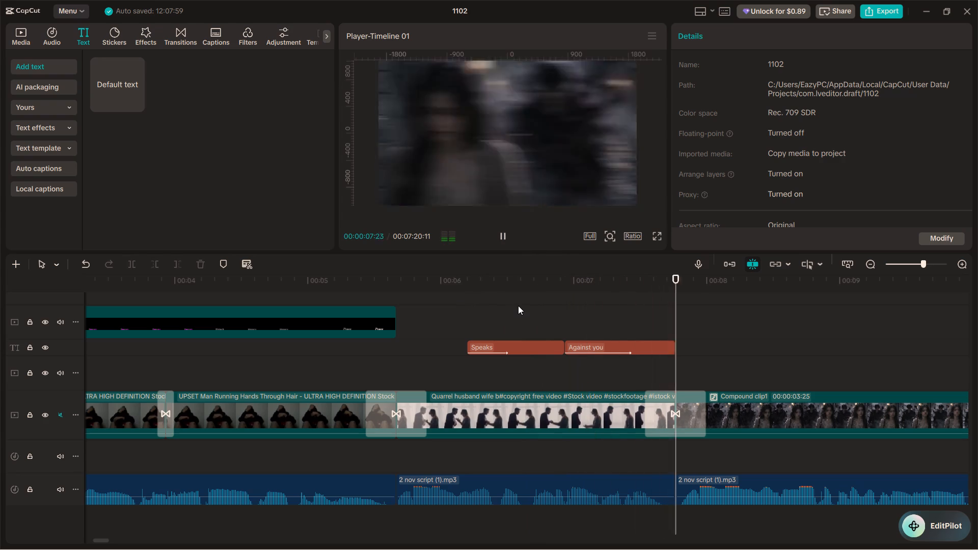
key(space)
Play the first part of Compound clip1 after the "Against you" text to review its narration.
alt+scroll(522, 306, down, 4)
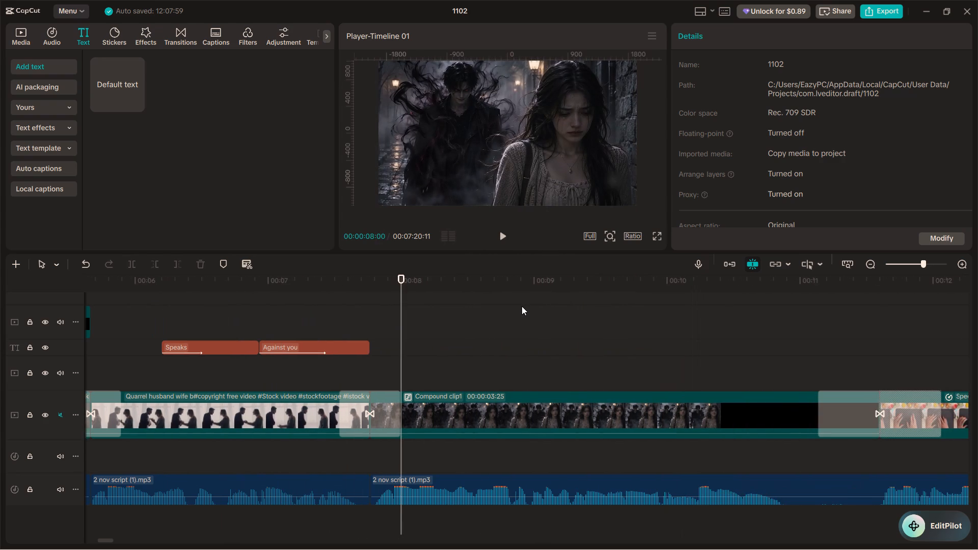
alt+scroll(383, 343, down, 1)
key(space)
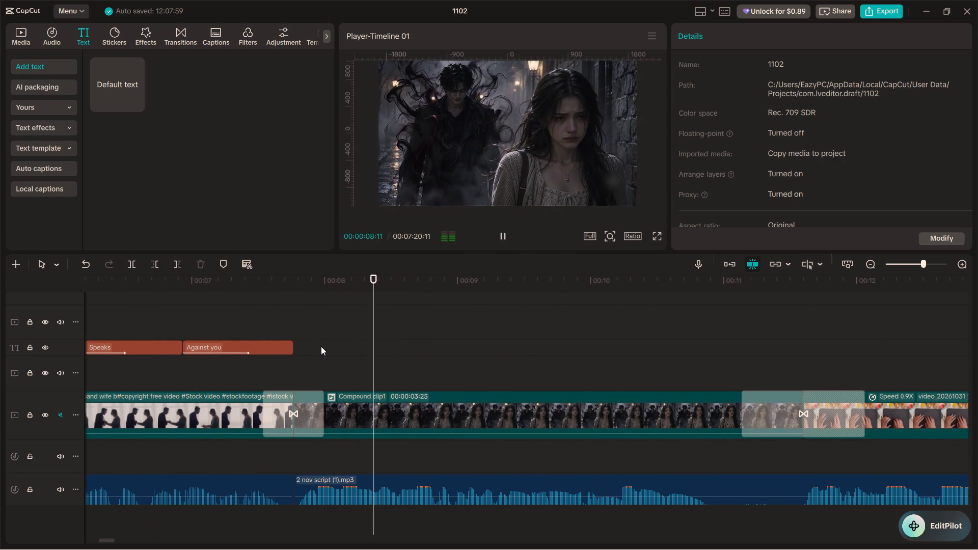
key(space)
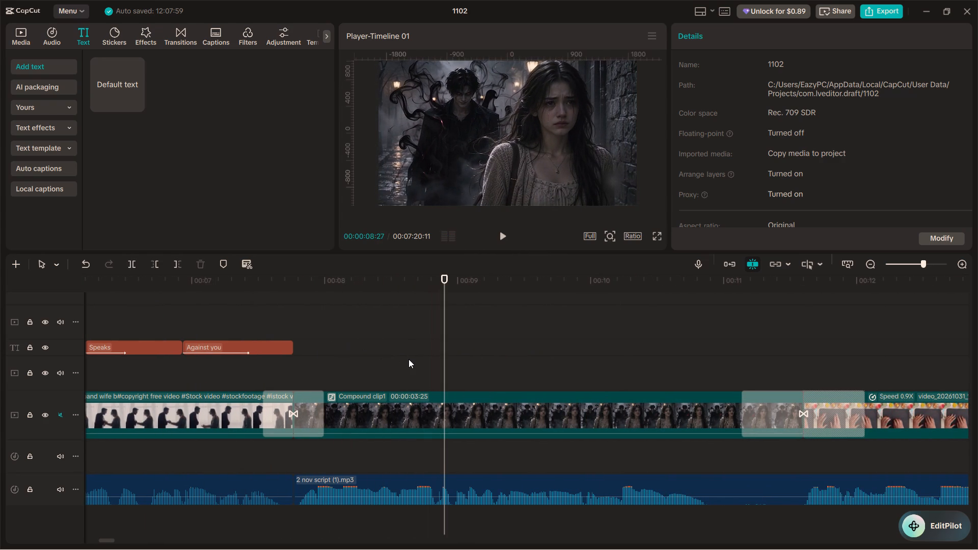
Play the narration over Compound clip1 around the 9-second mark to find where the next text should start.
ctrl+scroll(409, 359, up, 5)
ctrl+scroll(409, 359, down, 2)
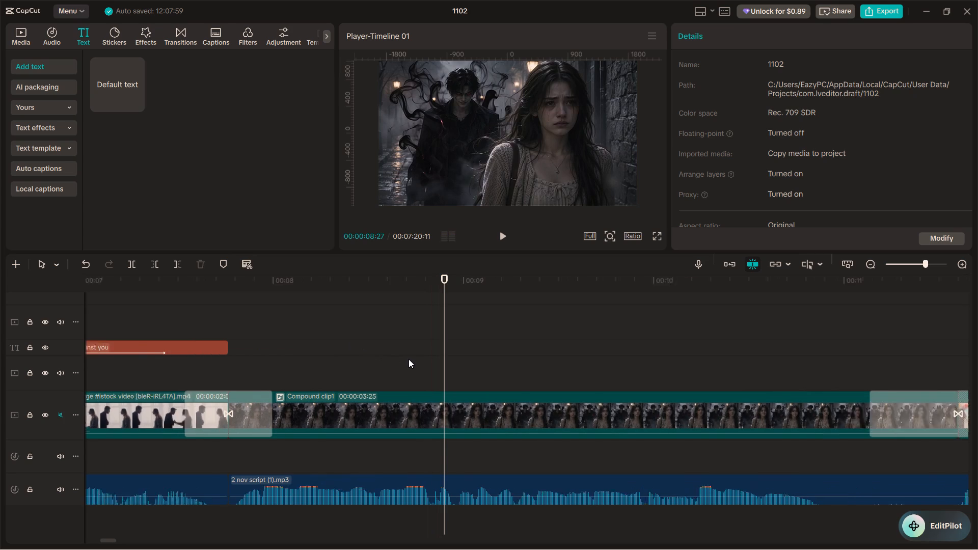
ctrl+scroll(409, 359, down, 2)
key(space)
key(space)
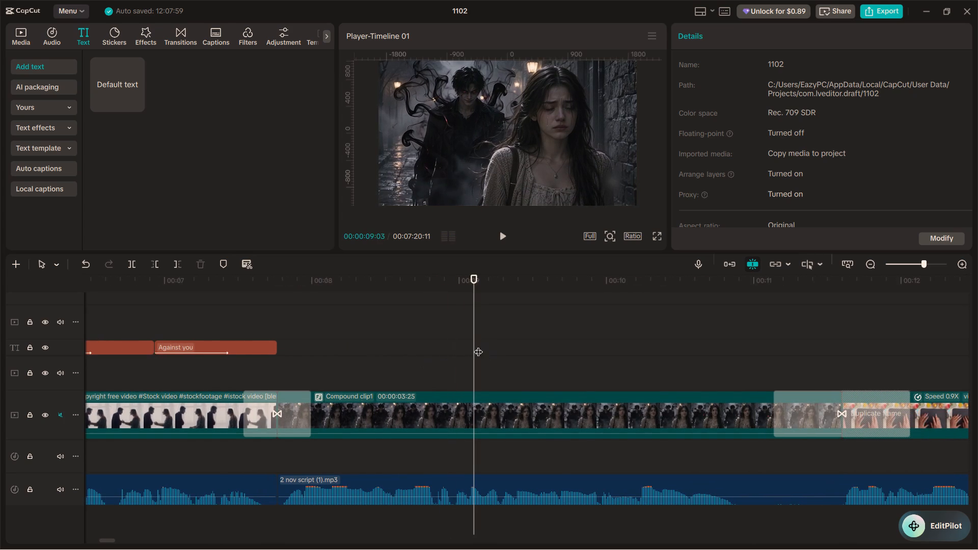
drag(472, 344, 434, 344)
key(space)
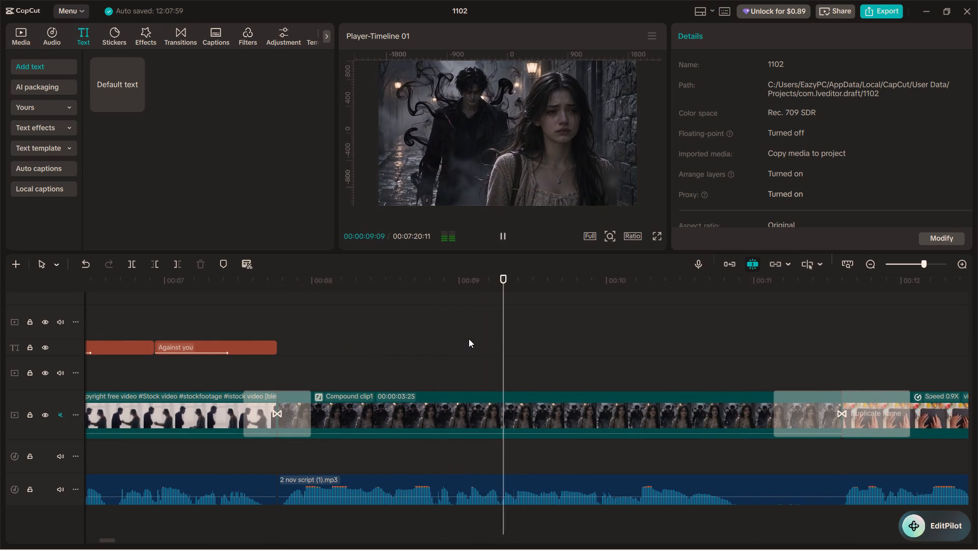
key(space)
Add a default text above Compound clip1 starting at 00:00:08:20 and trim its end to the cut after that clip.
click(422, 367)
drag(422, 367, 409, 370)
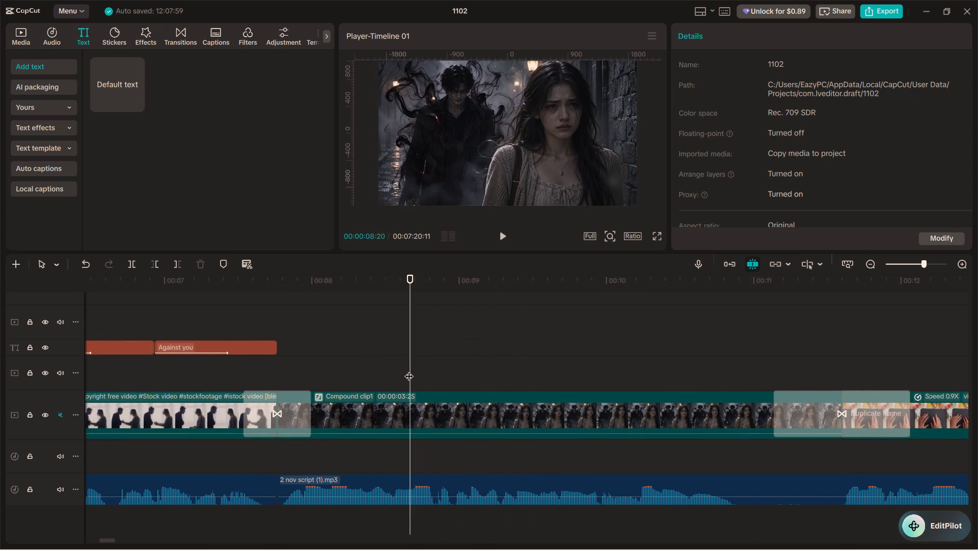
key(space)
key(space)
click(436, 359)
drag(436, 359, 415, 364)
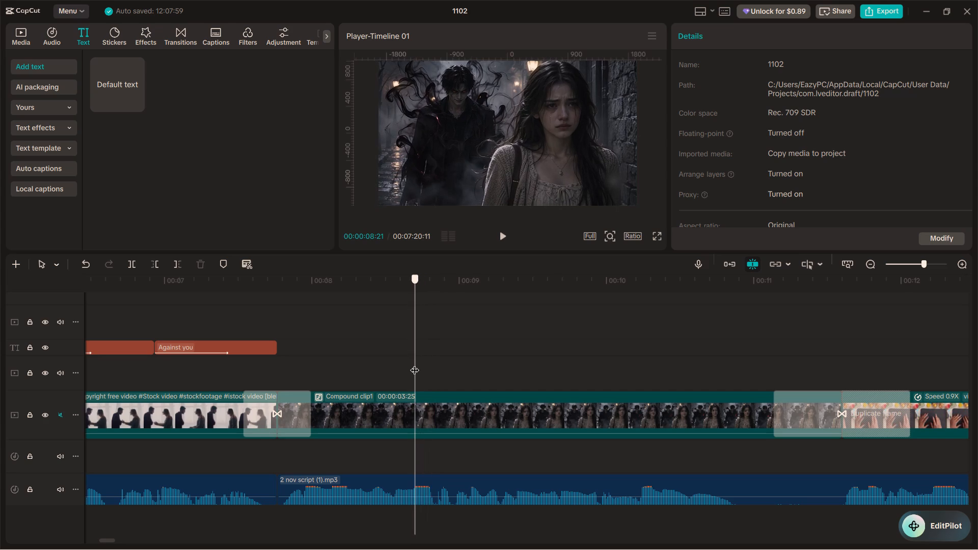
drag(415, 364, 412, 364)
drag(134, 90, 377, 356)
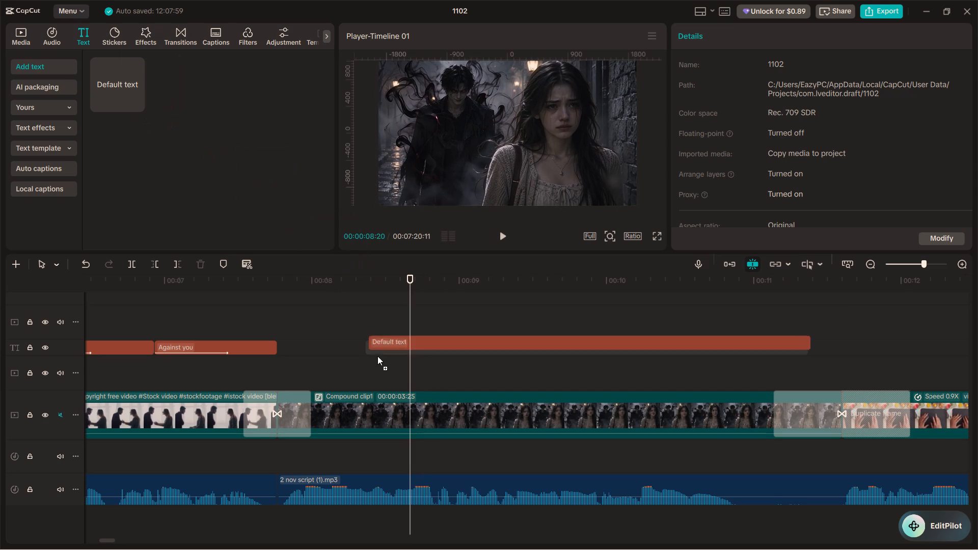
drag(377, 356, 410, 382)
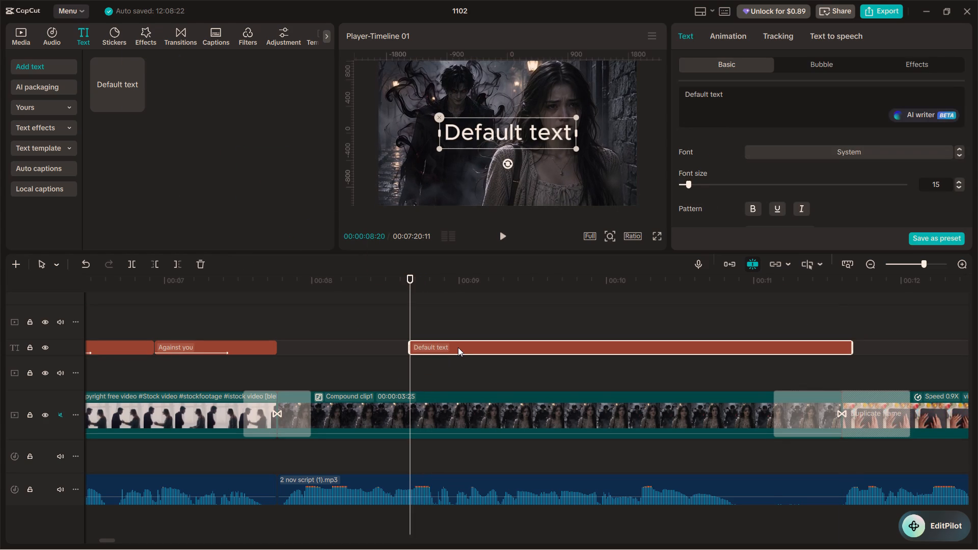
drag(854, 342, 849, 344)
drag(849, 344, 840, 360)
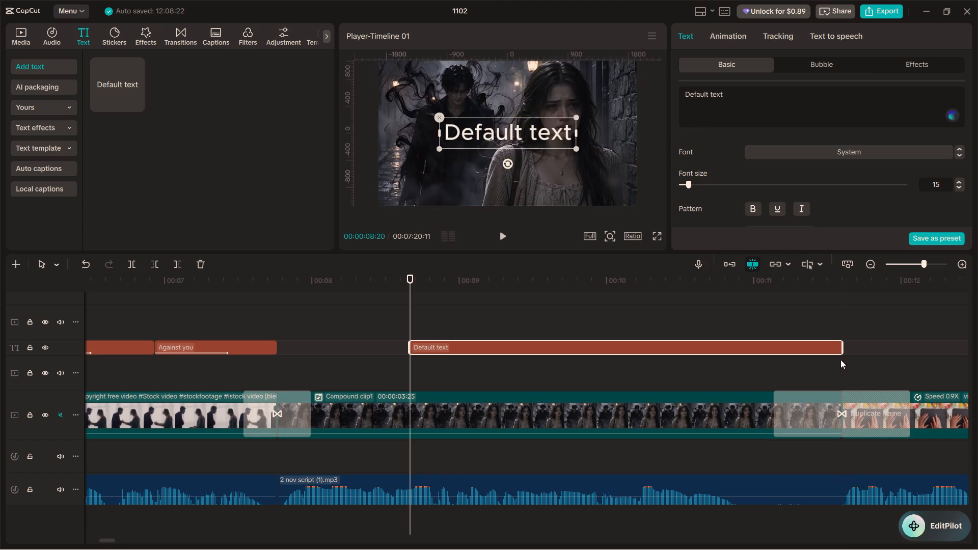
Replay the opening from the start, then the Compound clip4 titles, to review the existing text styles and timing against the narration.
scroll(476, 380, down, 4)
ctrl+scroll(476, 380, down, 15)
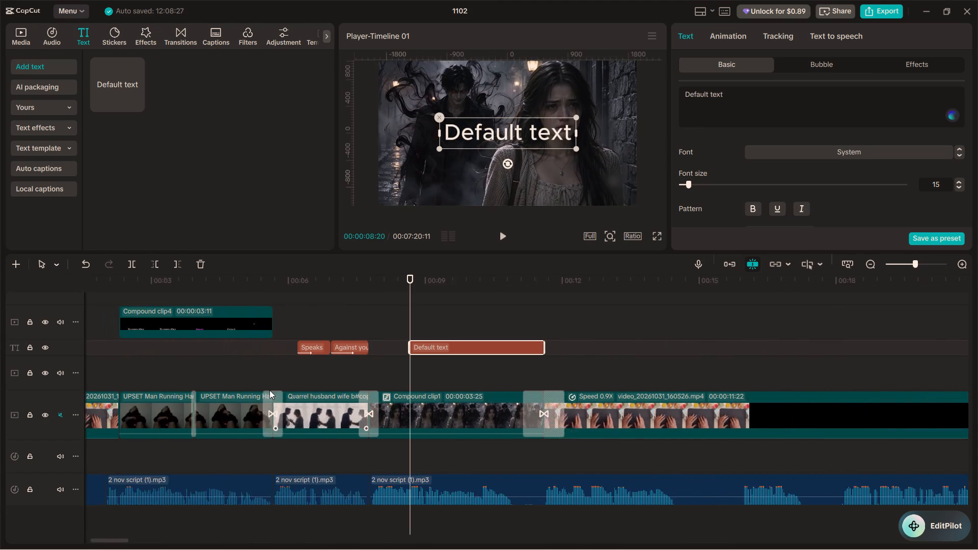
ctrl+scroll(269, 390, down, 6)
drag(157, 281, 56, 268)
key(space)
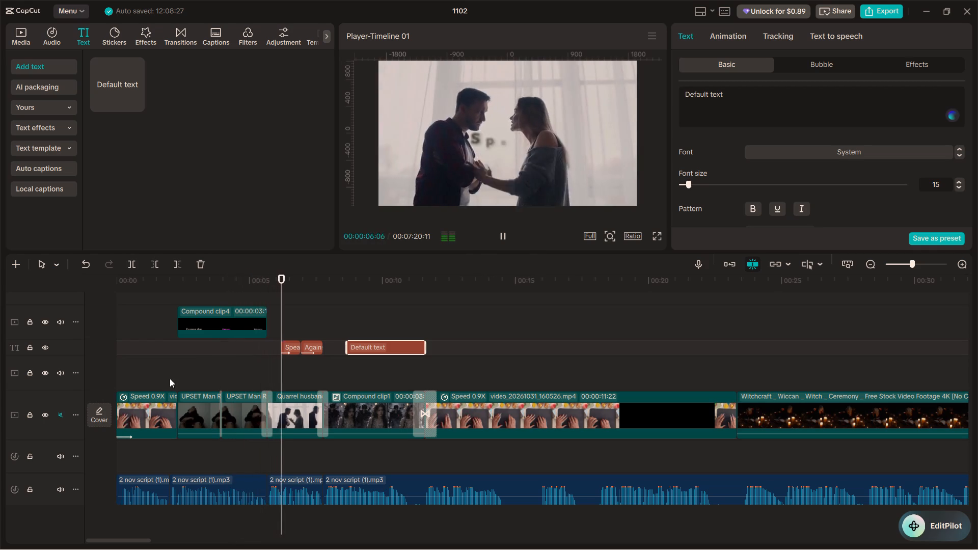
click(151, 363)
key(space)
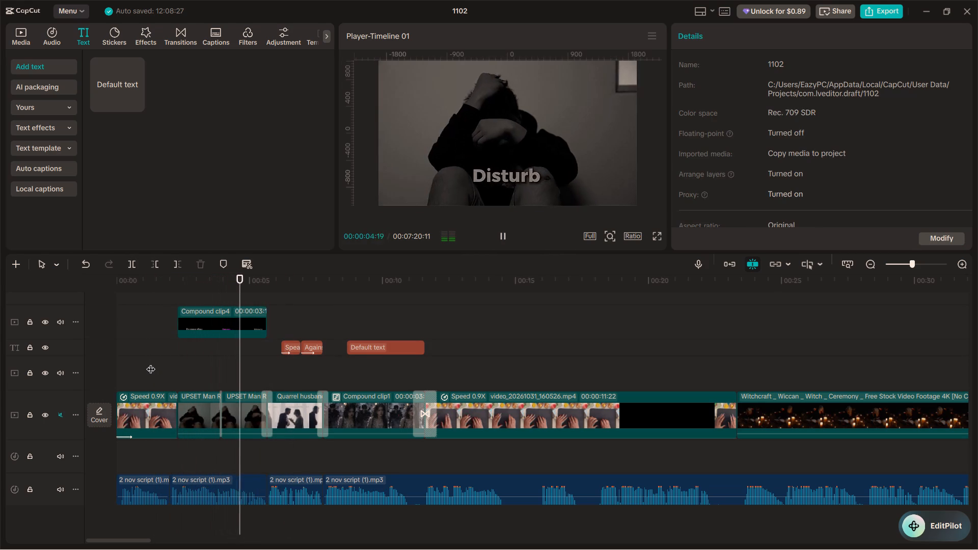
key(space)
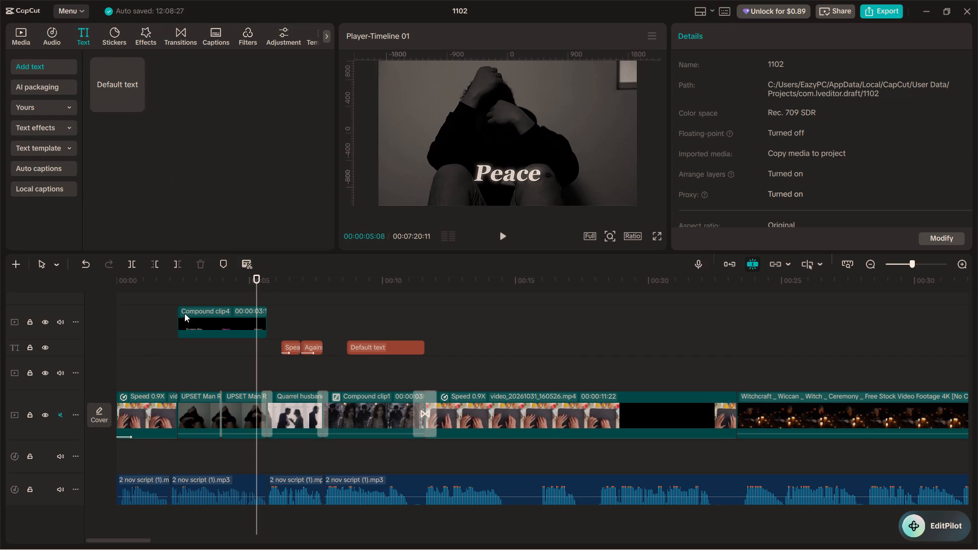
click(158, 315)
key(space)
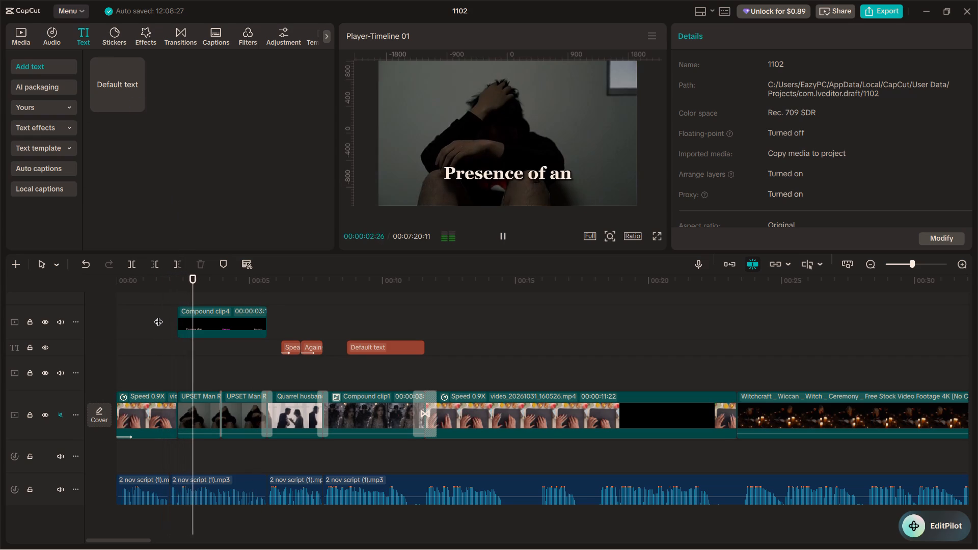
key(space)
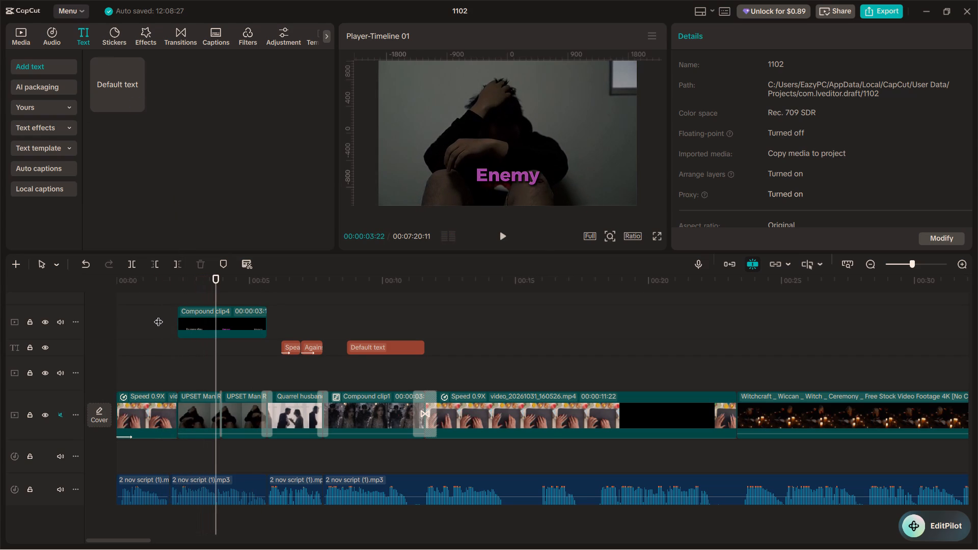
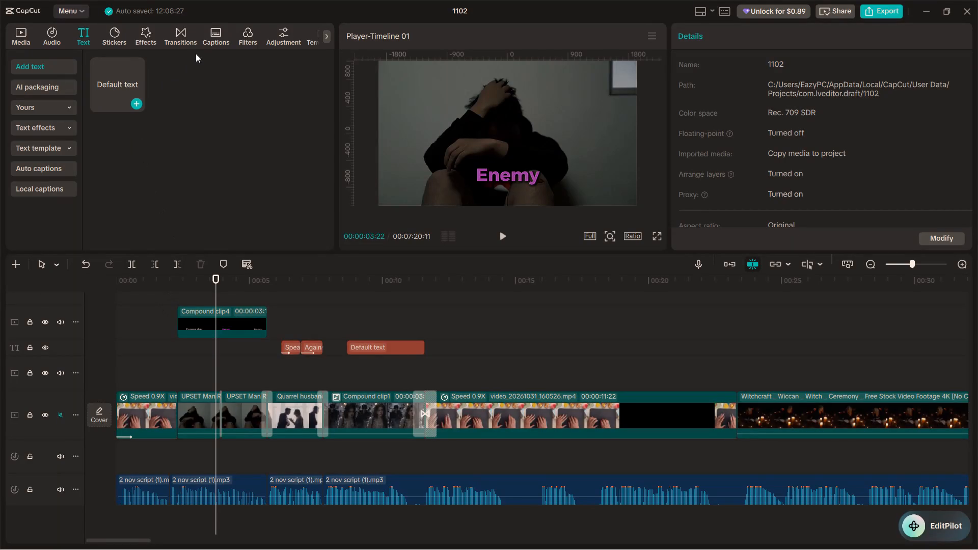
Add a Black Fade transition at the cut between the opening hands clip and the first UPSET Man clip.
click(192, 39)
drag(184, 181, 208, 430)
drag(184, 163, 189, 418)
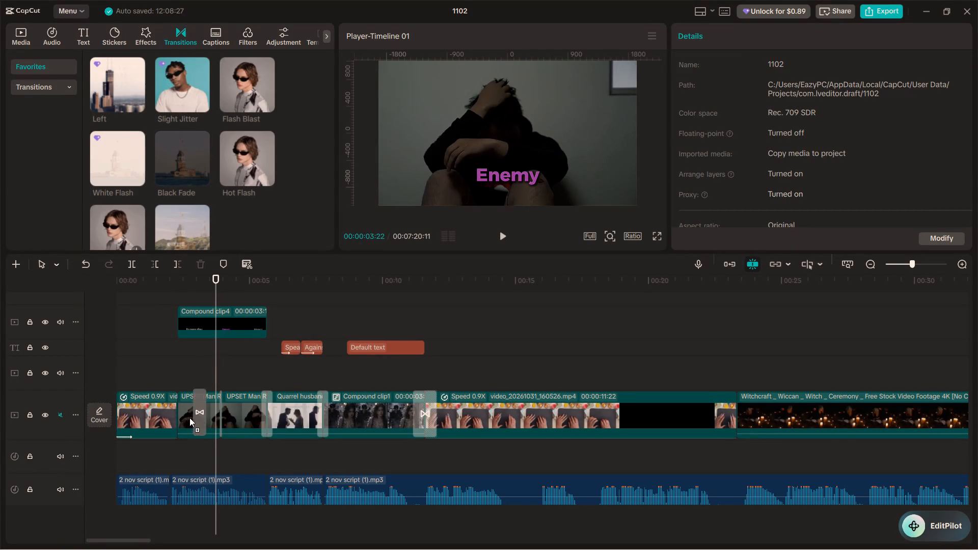
drag(189, 418, 171, 418)
Play the opening from just before the new transition through to the default text over Compound clip1 to review it.
click(171, 365)
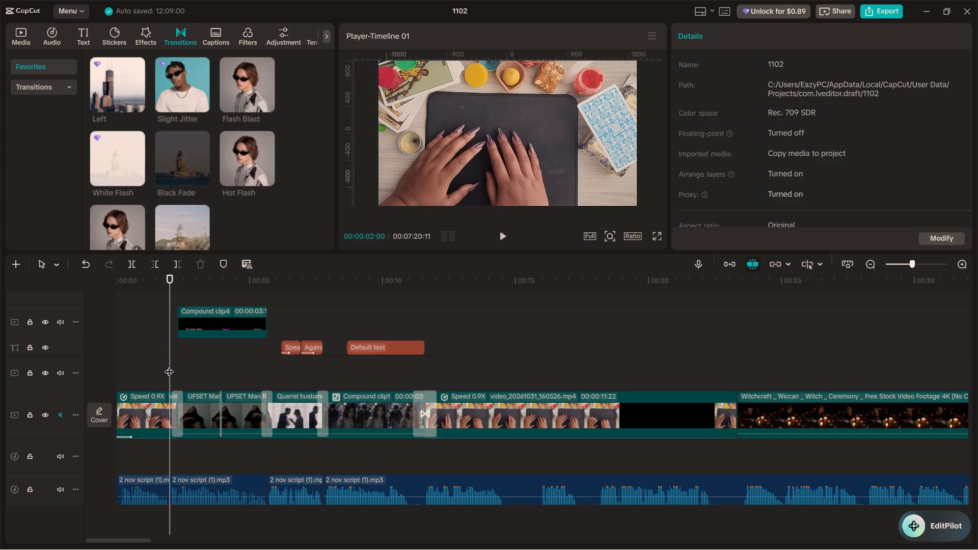
key(space)
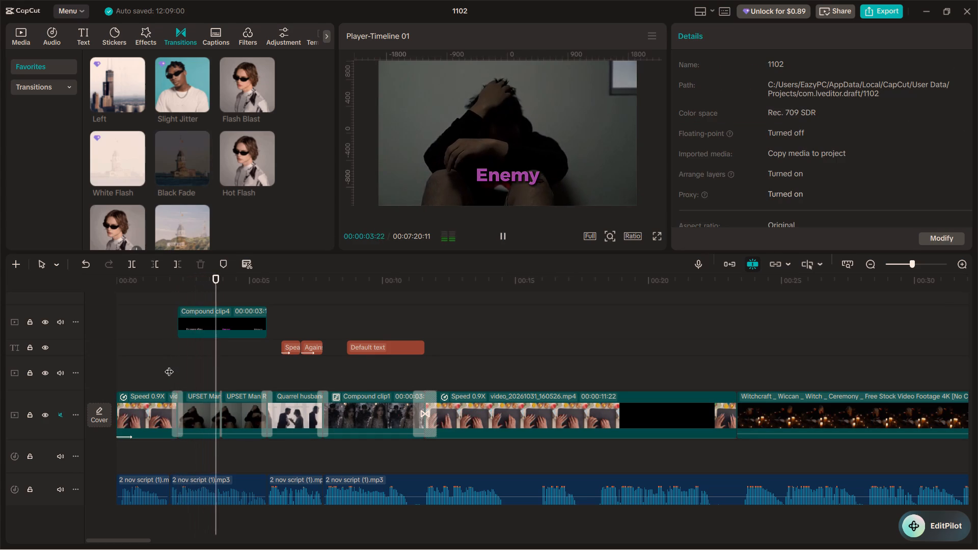
click(161, 366)
key(space)
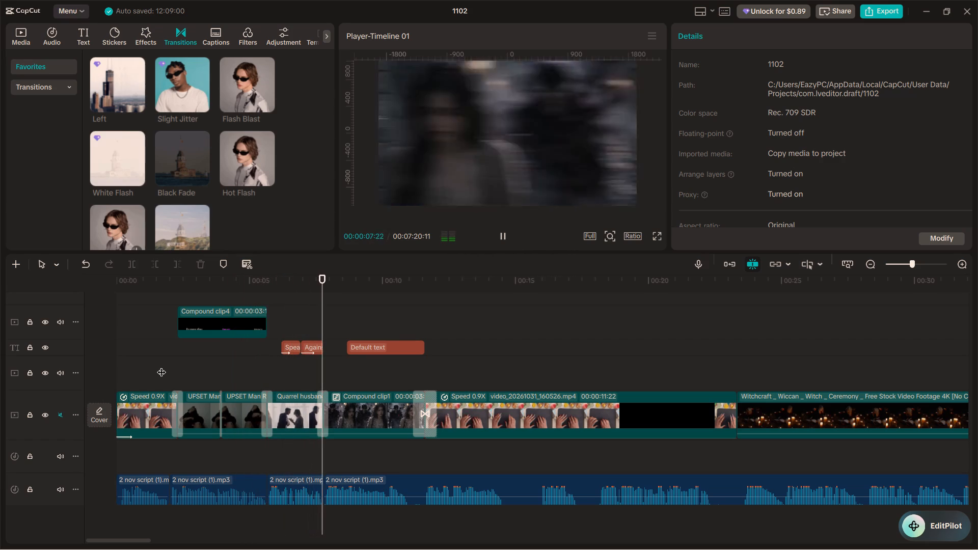
key(space)
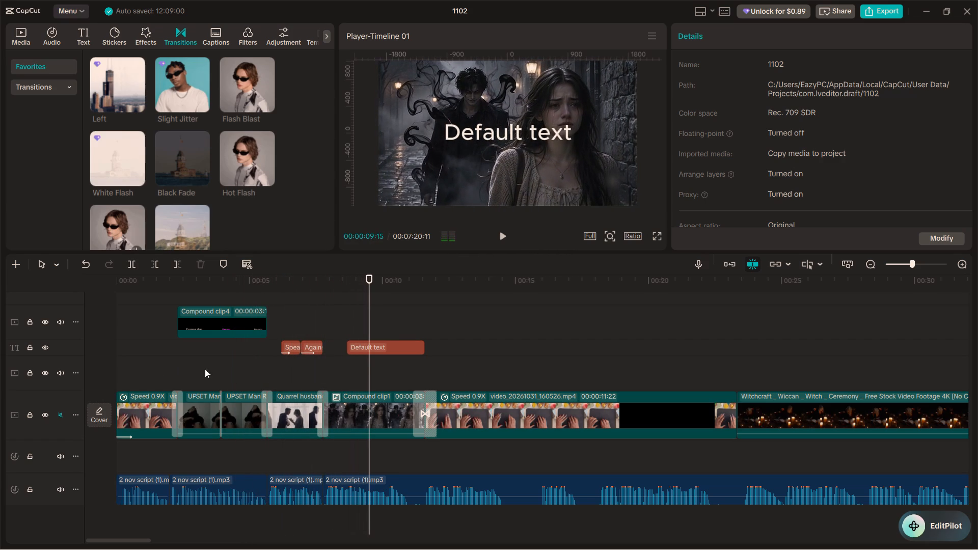
Replace the default text over Compound clip1 with "Negativity".
drag(366, 368, 348, 369)
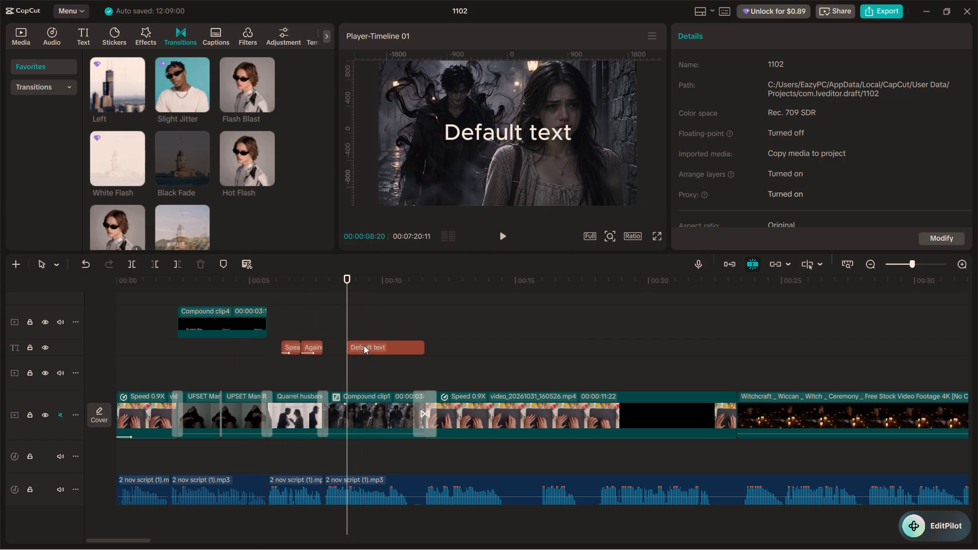
click(364, 345)
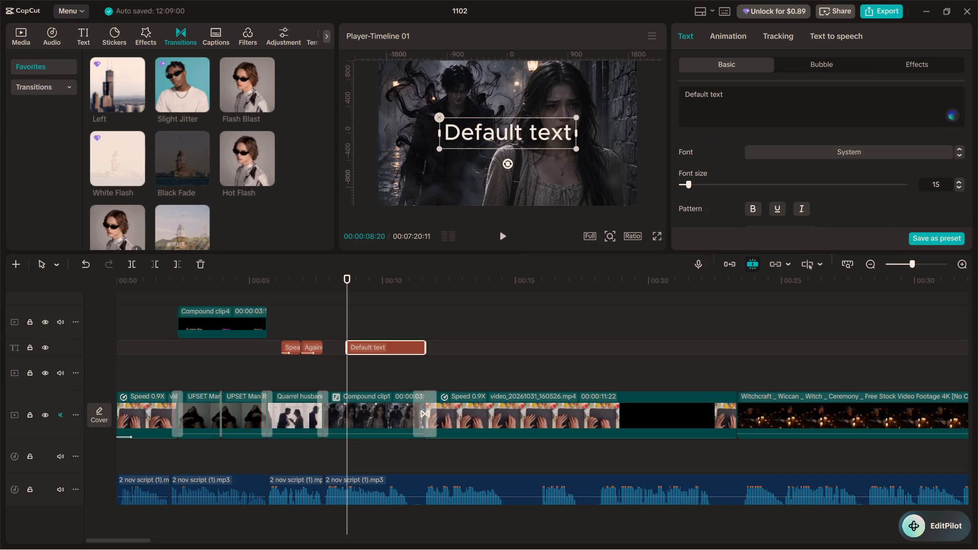
drag(728, 96, 664, 98)
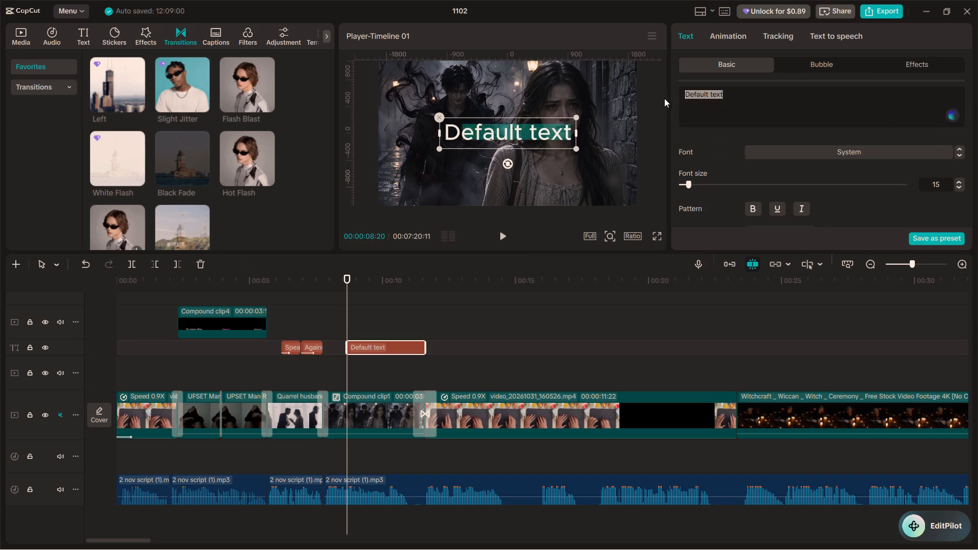
drag(664, 98, 663, 98)
key(ctrl+a)
text(Nega)
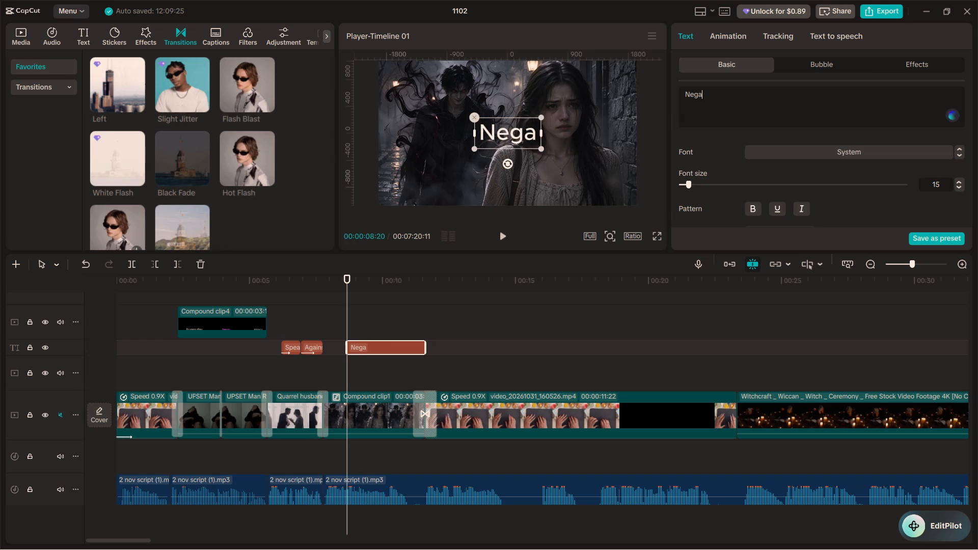
text(tiv)
text(ity)
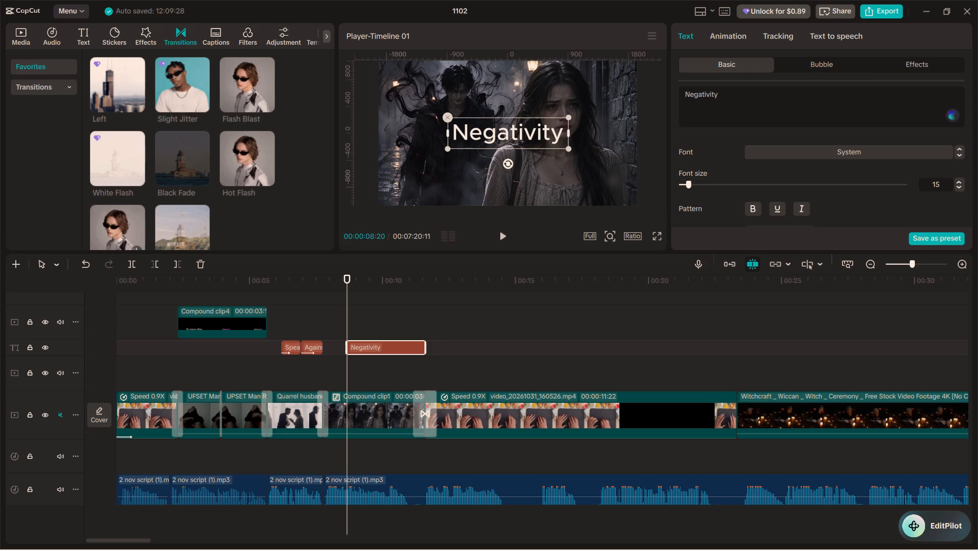
Set the font of the "Negativity" text to Montserrat.
click(960, 156)
click(960, 156)
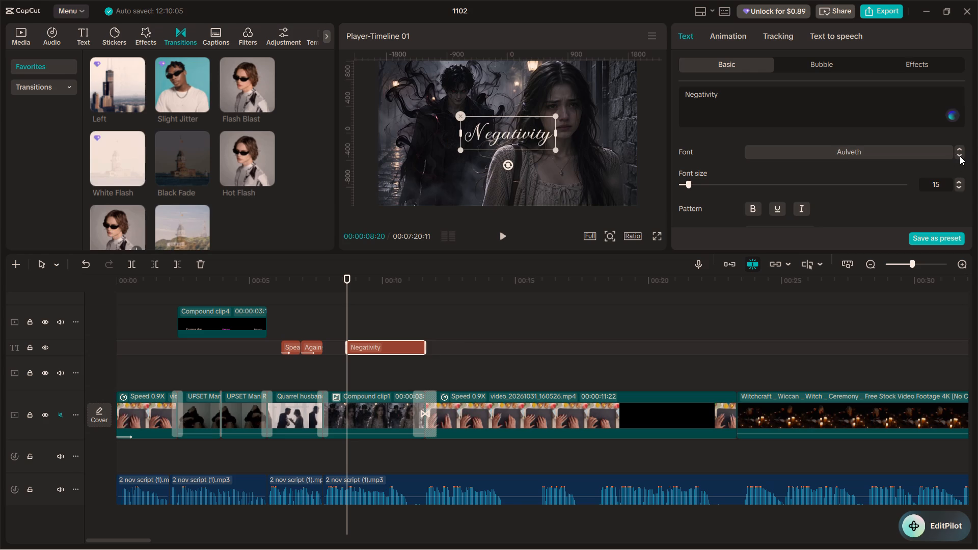
click(960, 156)
click(960, 156)
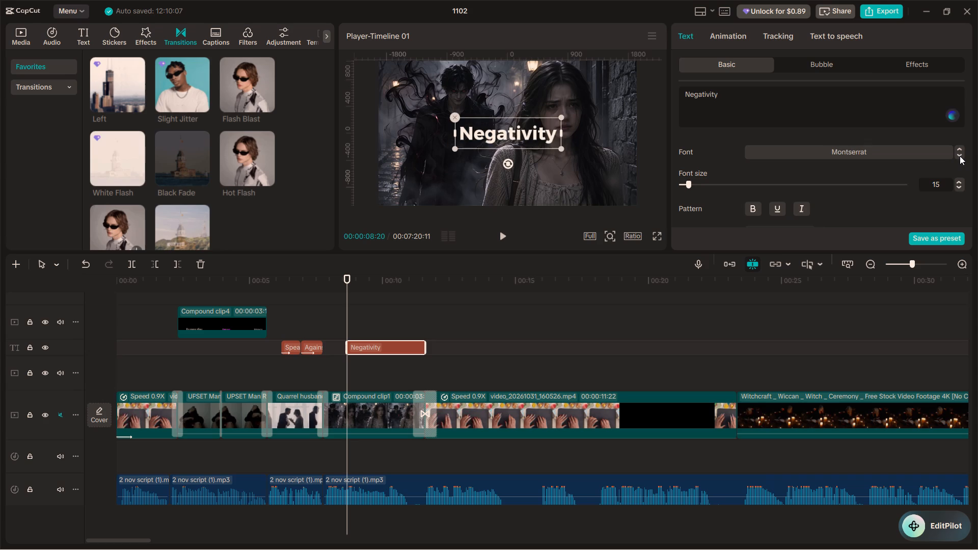
click(960, 156)
click(958, 148)
Play Compound clip1 from around 00:00:08:00 to check the "Negativity" text against the narration.
click(332, 312)
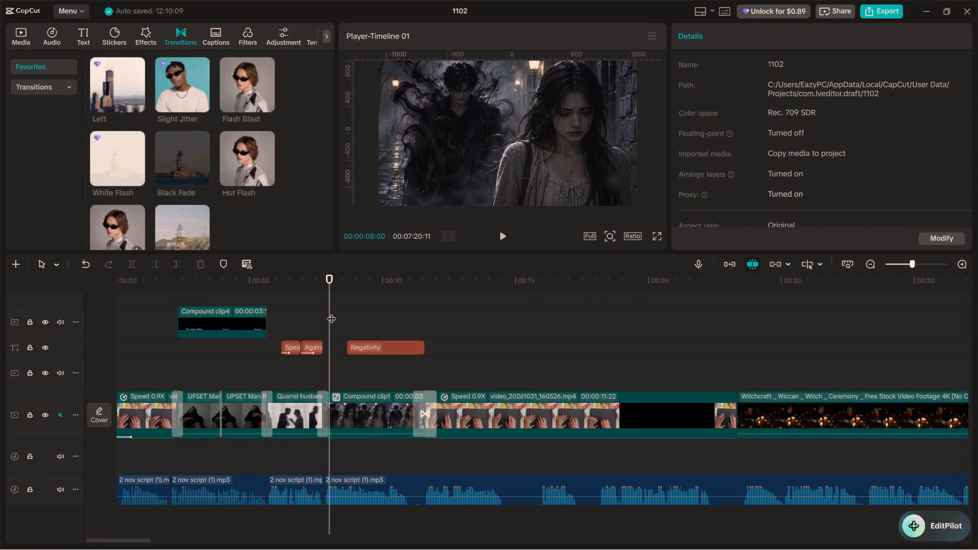
key(space)
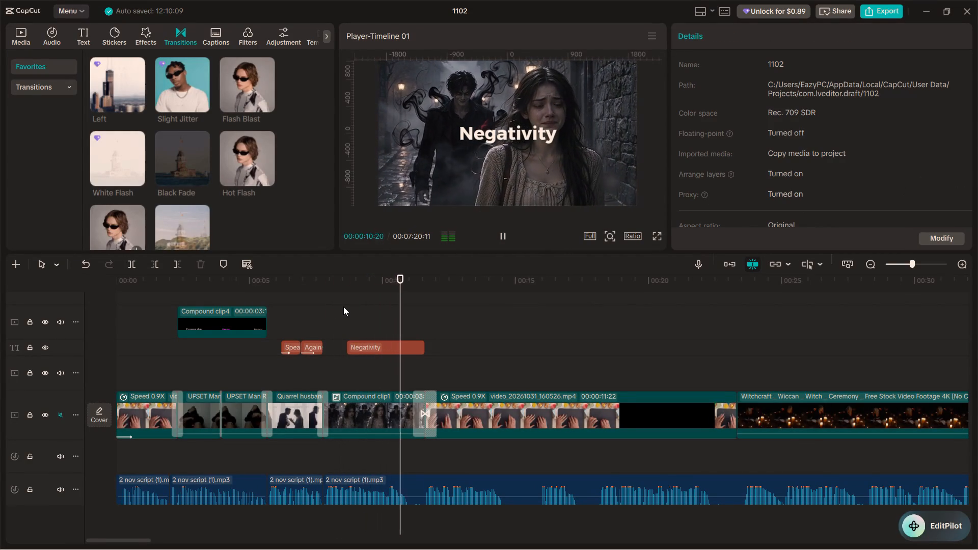
click(334, 312)
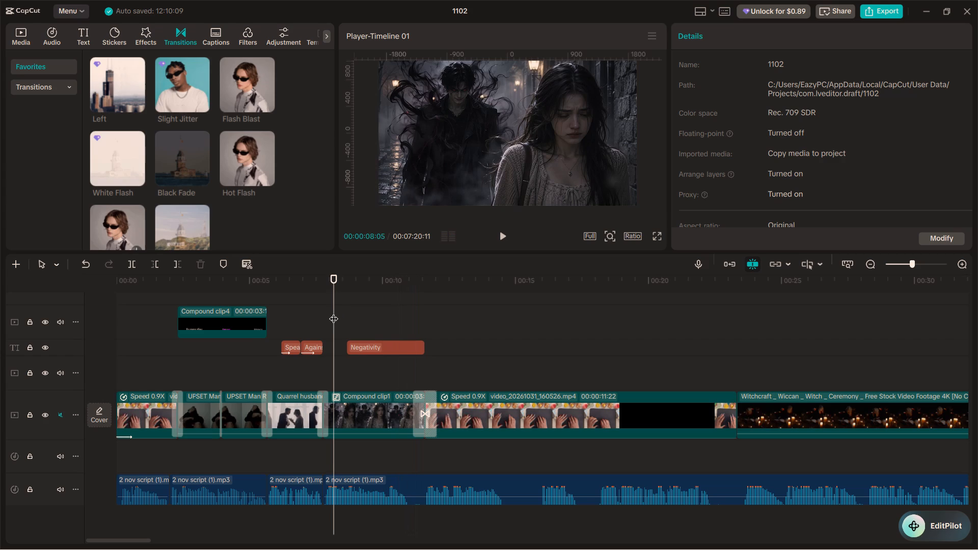
key(space)
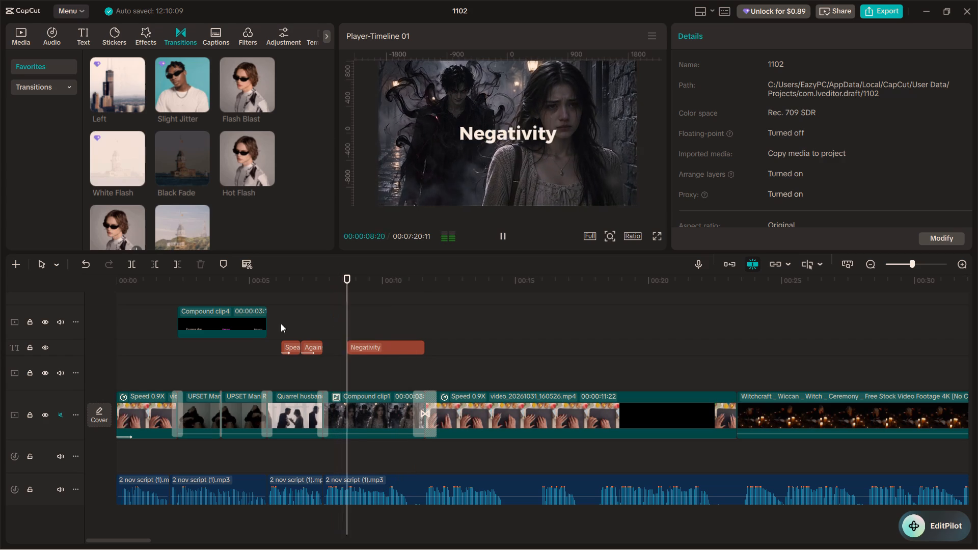
key(space)
Set the "Negativity" text's fill colour to black after trying the greys 3F3F3F and 808080.
click(382, 344)
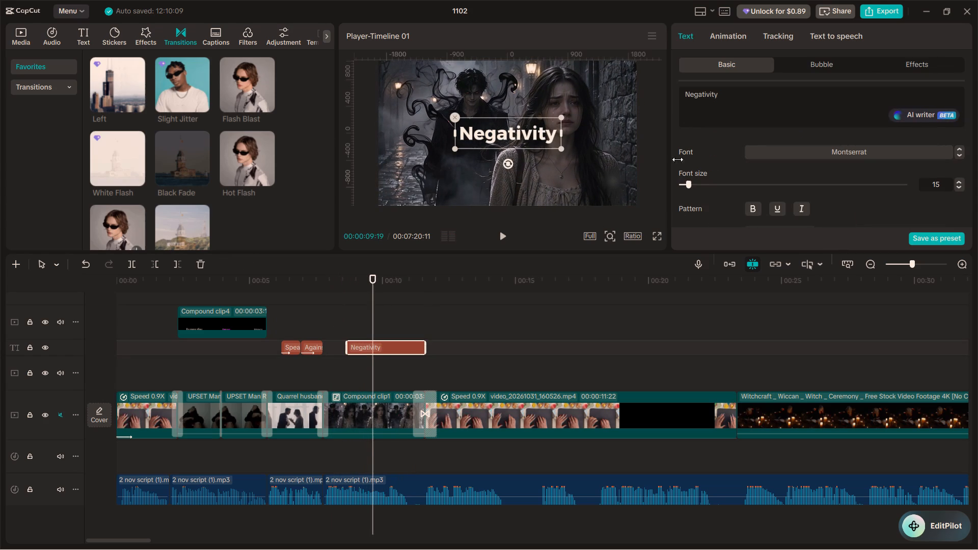
scroll(735, 168, down, 2)
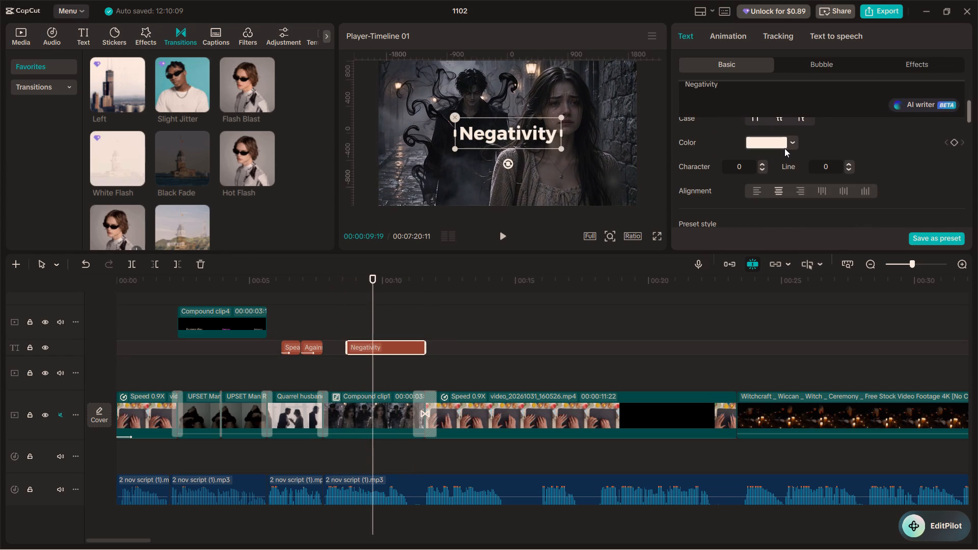
click(790, 144)
click(777, 325)
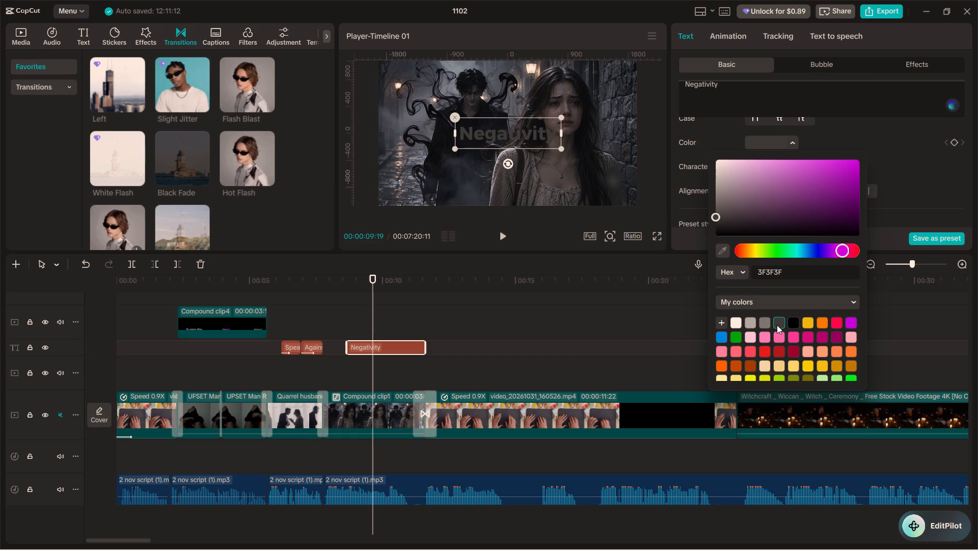
click(763, 322)
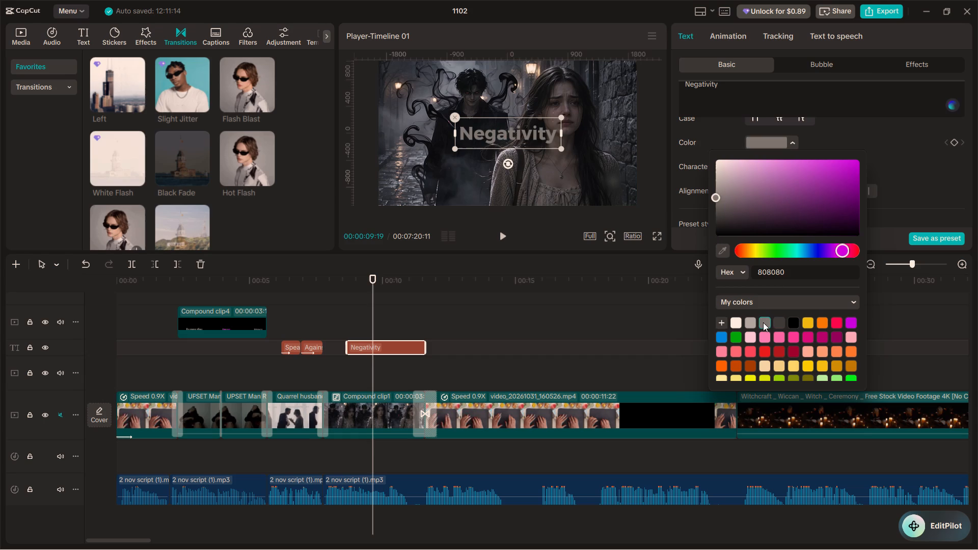
click(793, 323)
click(823, 114)
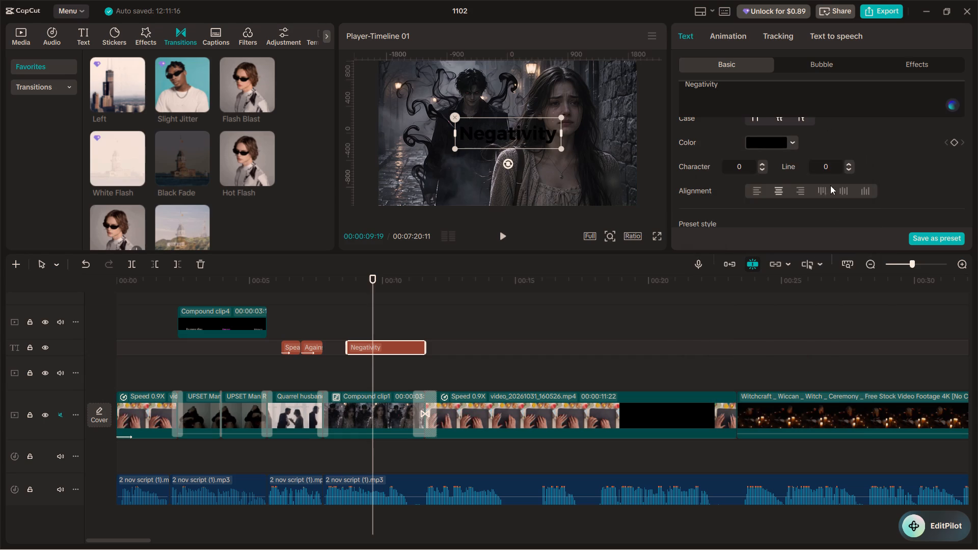
Add a white (FFFFFF) stroke to the "Negativity" text and reduce its thickness to a thin outline.
scroll(830, 206, down, 8)
scroll(721, 190, down, 1)
scroll(713, 187, up, 1)
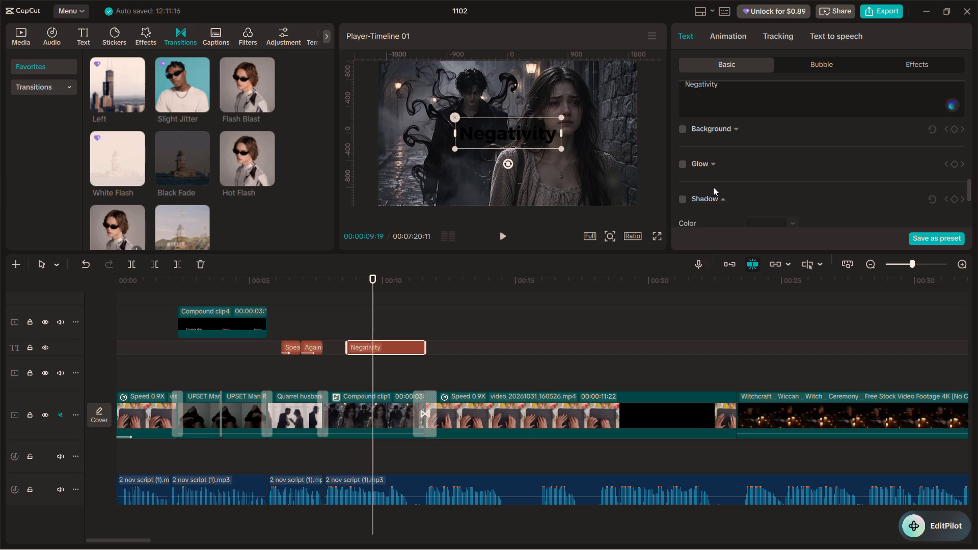
scroll(713, 187, up, 1)
click(681, 152)
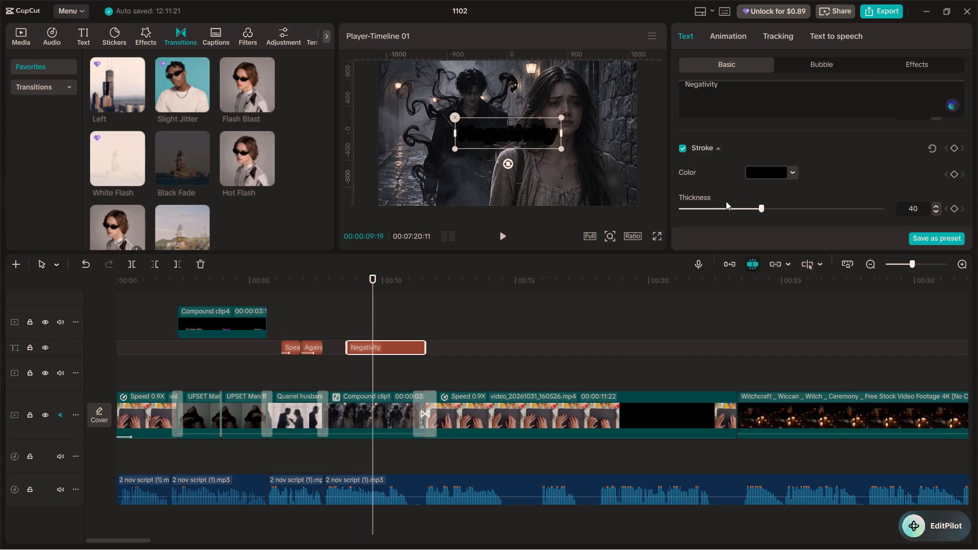
click(790, 172)
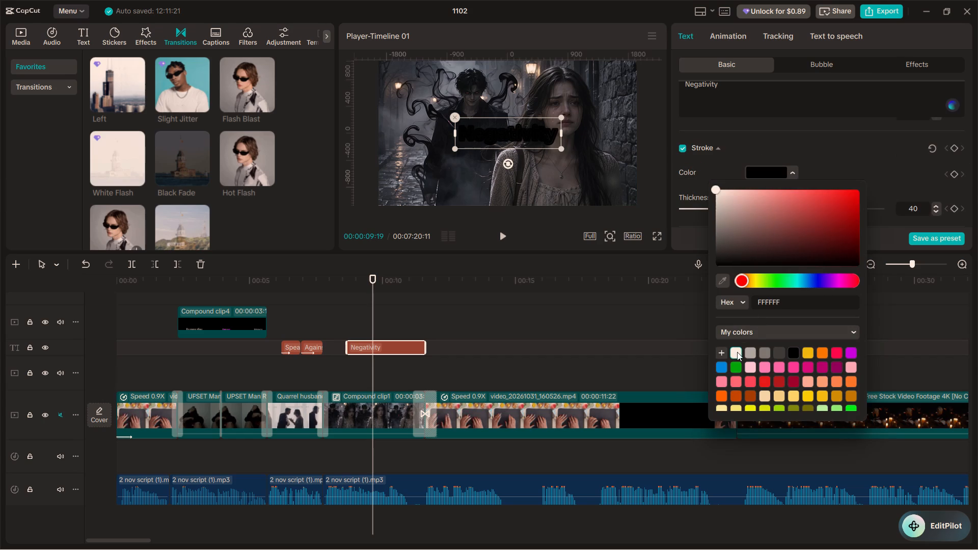
click(737, 352)
click(749, 349)
click(737, 350)
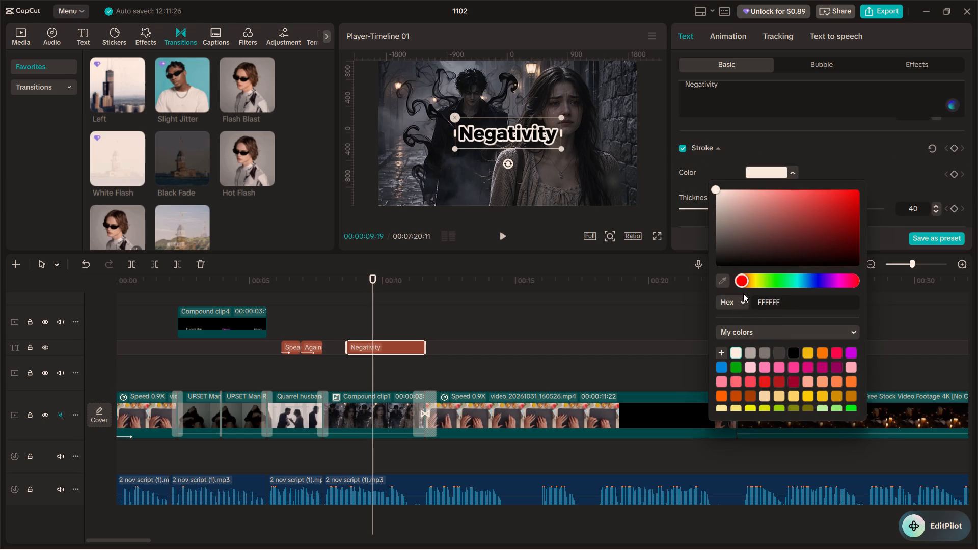
click(794, 162)
drag(758, 207, 709, 221)
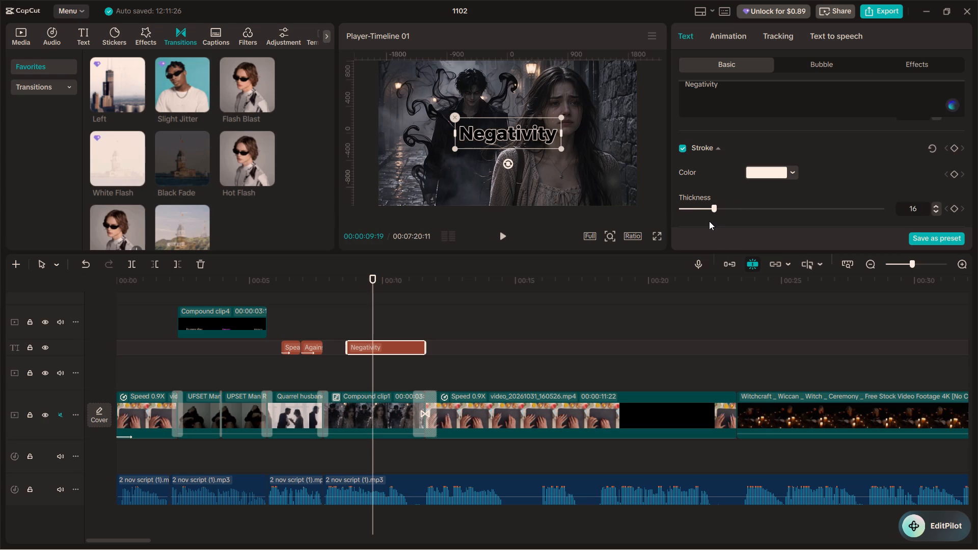
drag(709, 221, 700, 224)
Apply the orange-on-black Halloween text effect to the "Negativity" text.
click(913, 65)
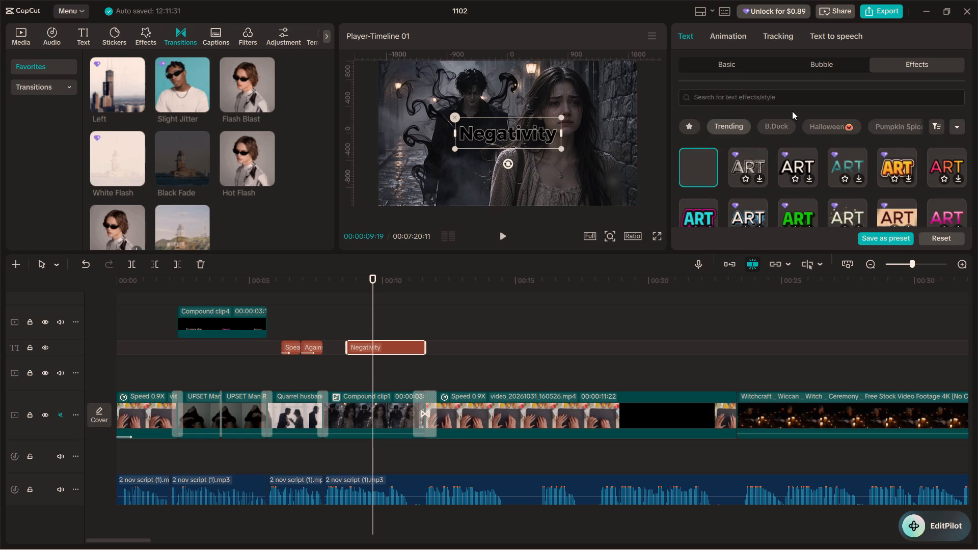
click(814, 134)
click(818, 128)
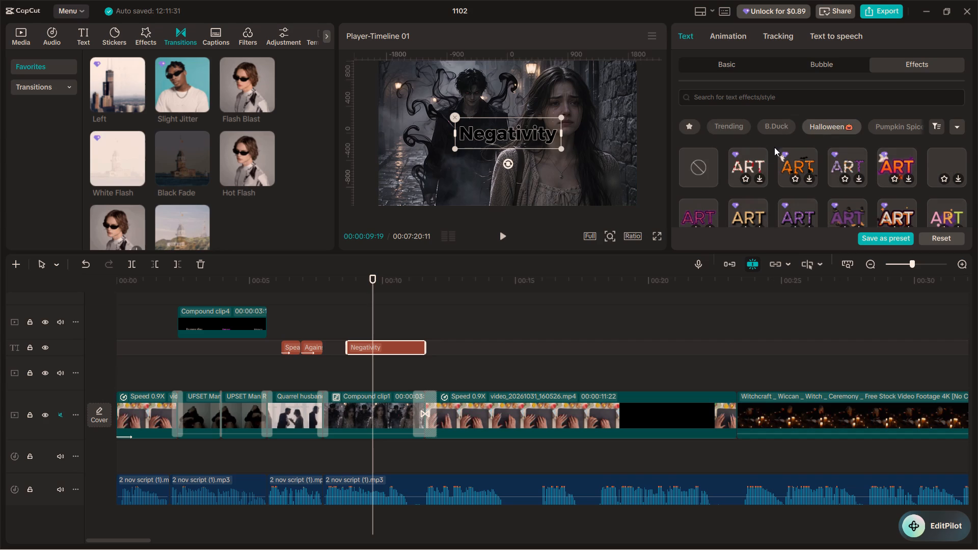
scroll(757, 155, down, 1)
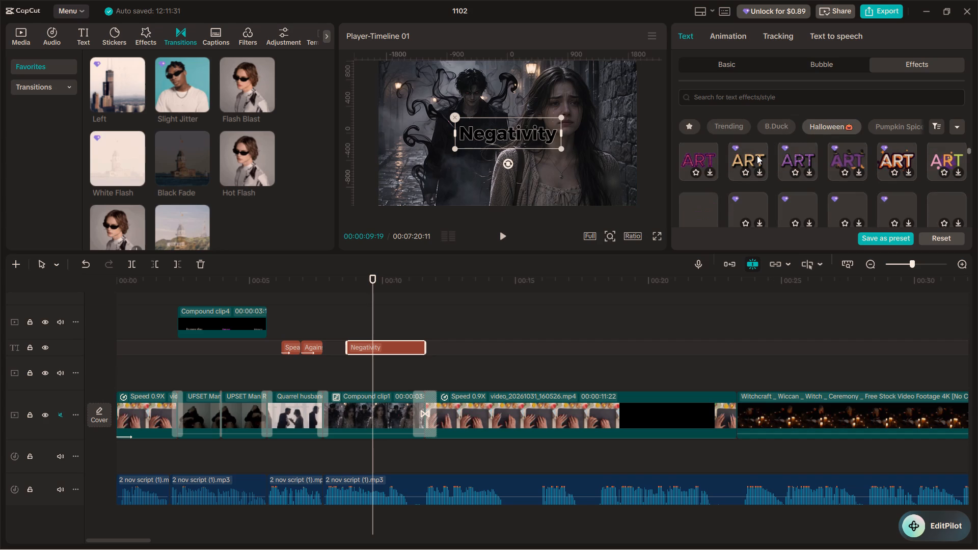
scroll(757, 155, up, 1)
scroll(757, 155, down, 1)
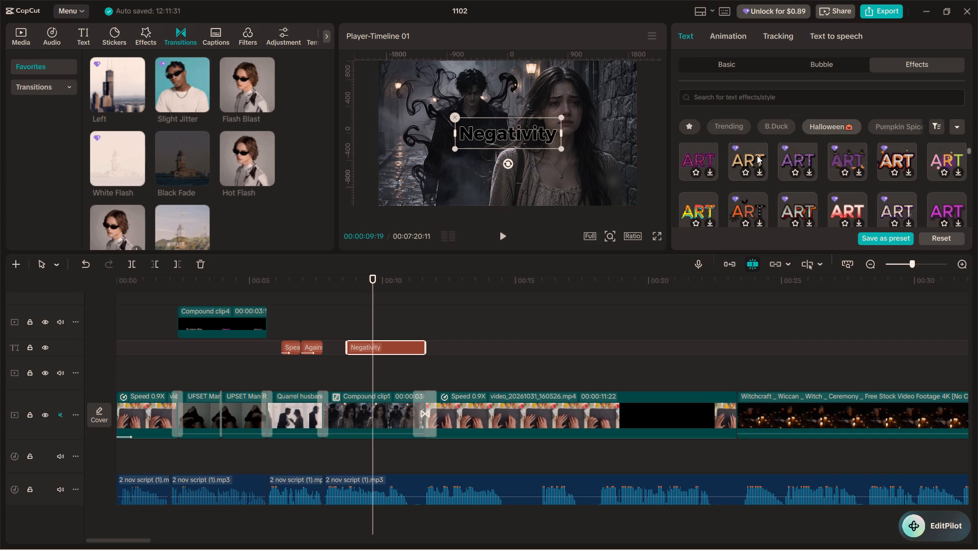
scroll(757, 155, down, 2)
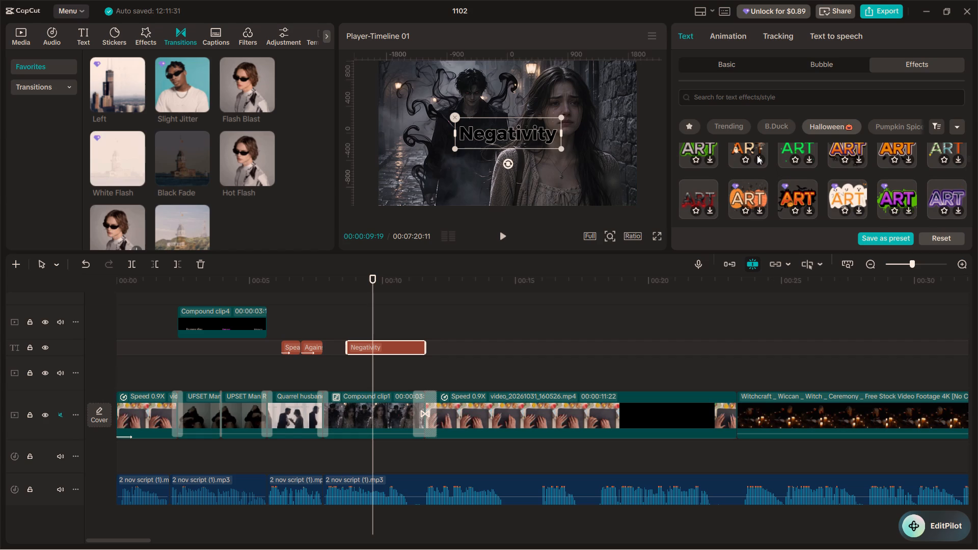
scroll(757, 155, down, 1)
scroll(757, 155, up, 1)
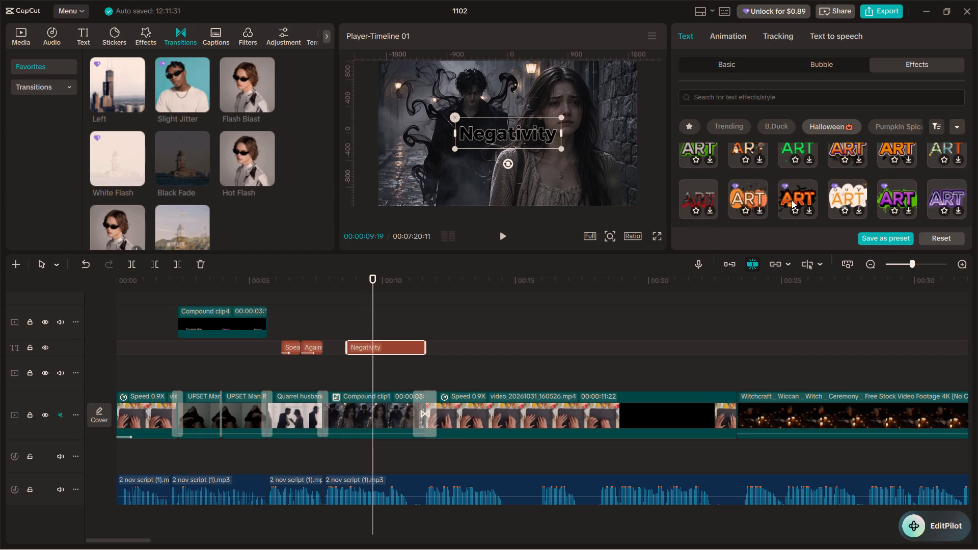
click(792, 196)
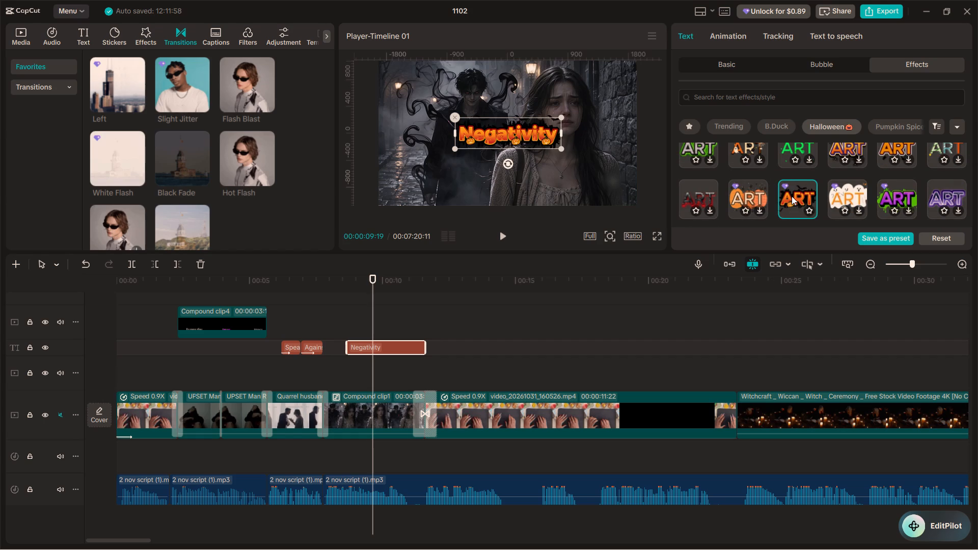
Remove the Halloween text effect from the "Negativity" text.
scroll(792, 196, up, 11)
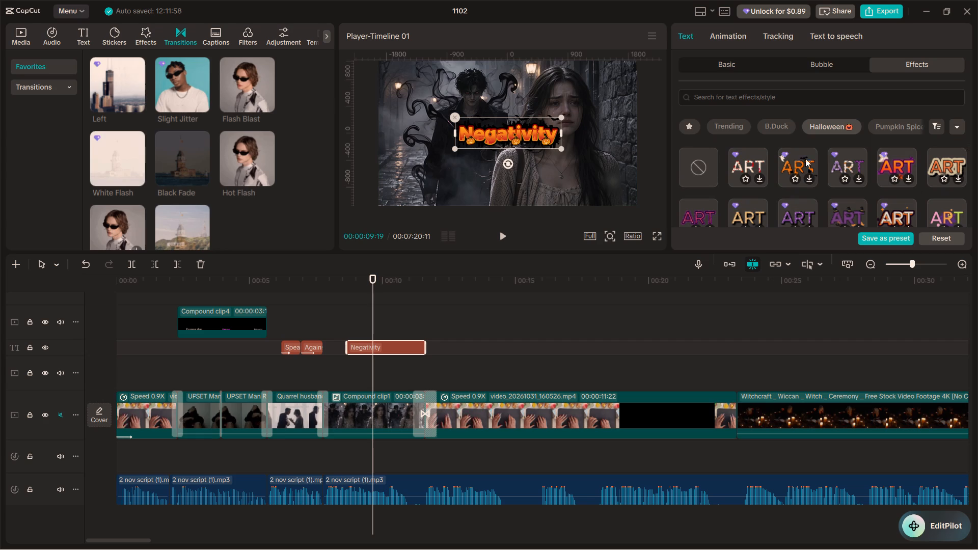
click(694, 168)
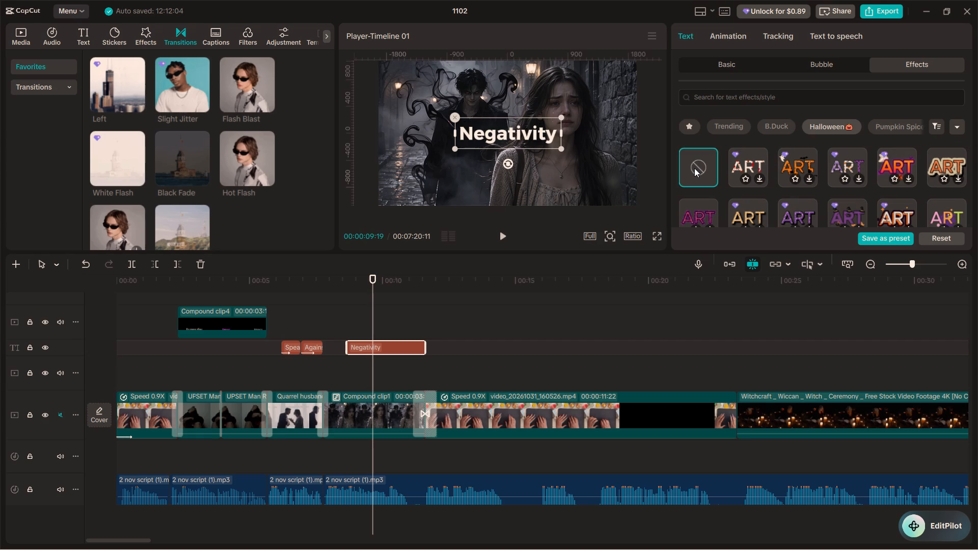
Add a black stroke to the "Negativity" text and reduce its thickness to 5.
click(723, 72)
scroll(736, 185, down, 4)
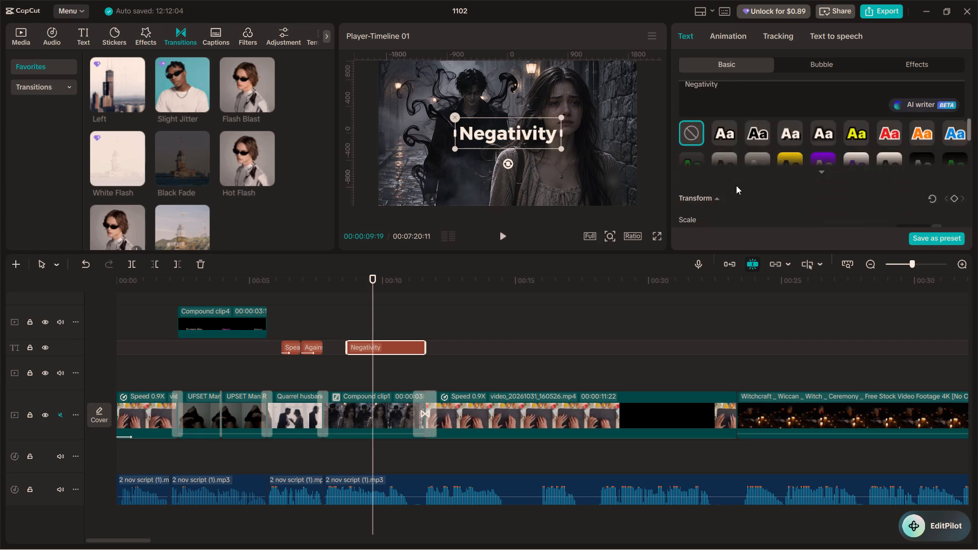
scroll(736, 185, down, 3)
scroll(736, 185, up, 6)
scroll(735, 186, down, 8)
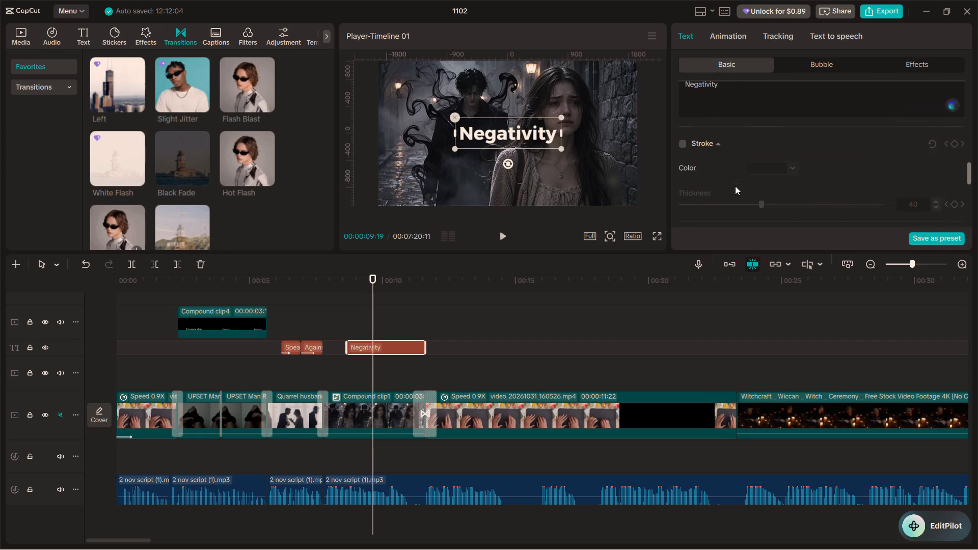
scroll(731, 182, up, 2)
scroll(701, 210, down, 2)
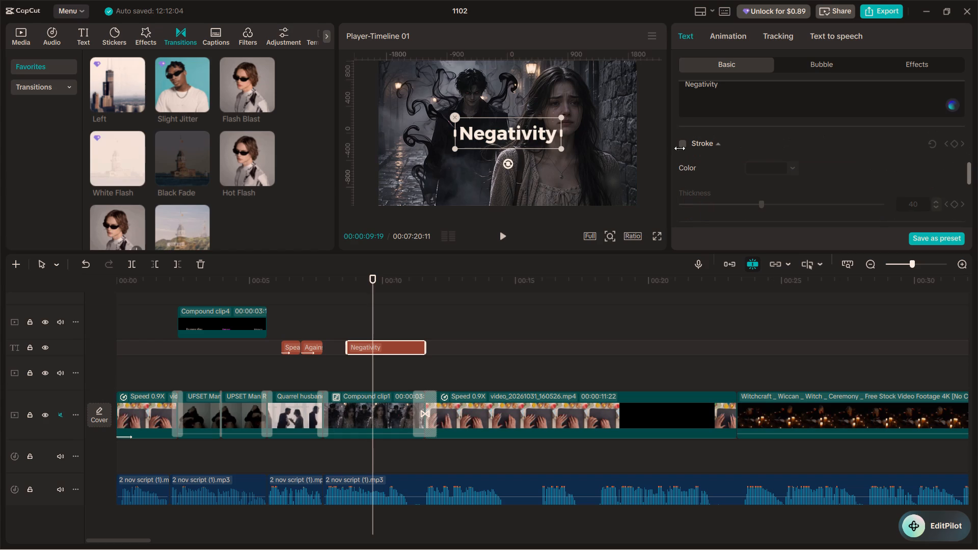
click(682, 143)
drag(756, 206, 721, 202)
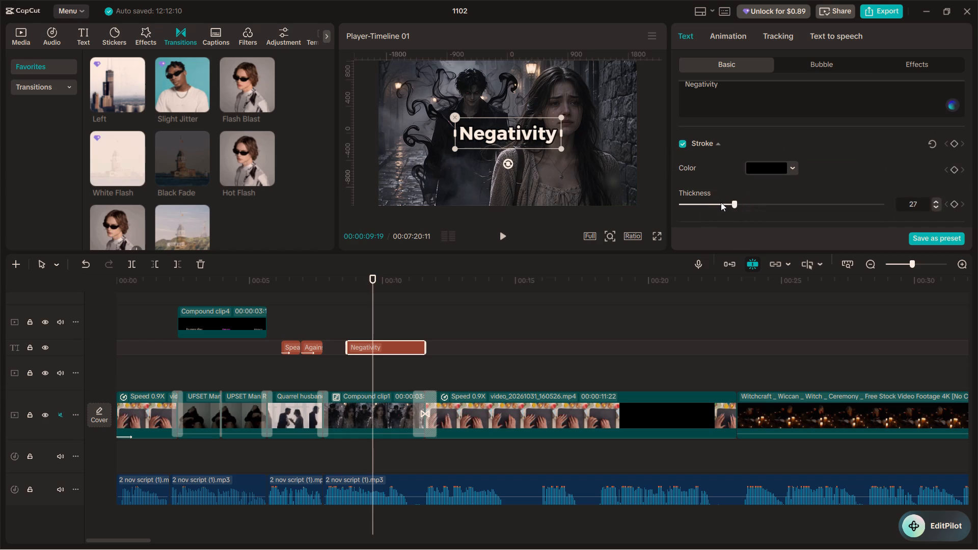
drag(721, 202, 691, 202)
Add a black shadow to the "Negativity" text with 100% opacity, 77% blurriness, distance 0 and angle 0°.
scroll(759, 189, down, 4)
scroll(720, 191, up, 2)
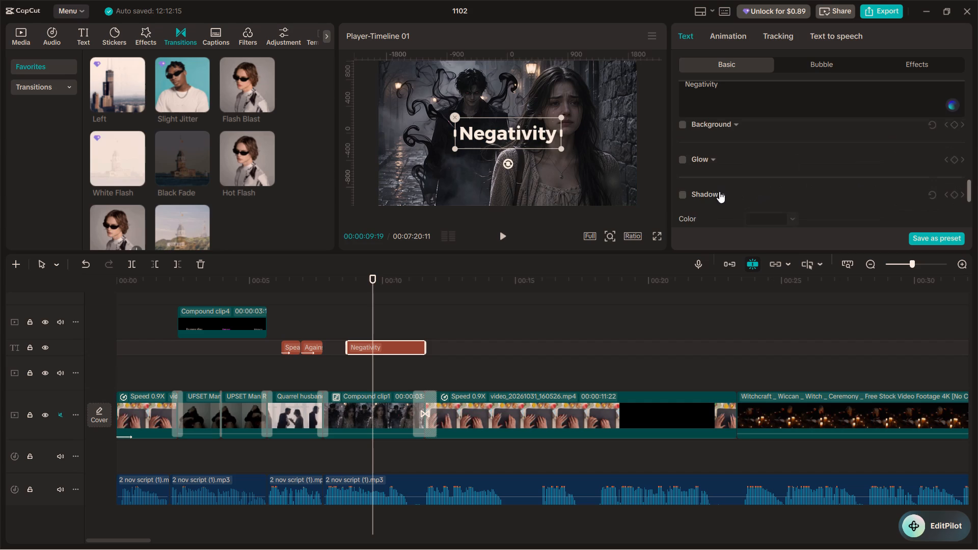
click(683, 194)
scroll(731, 194, down, 2)
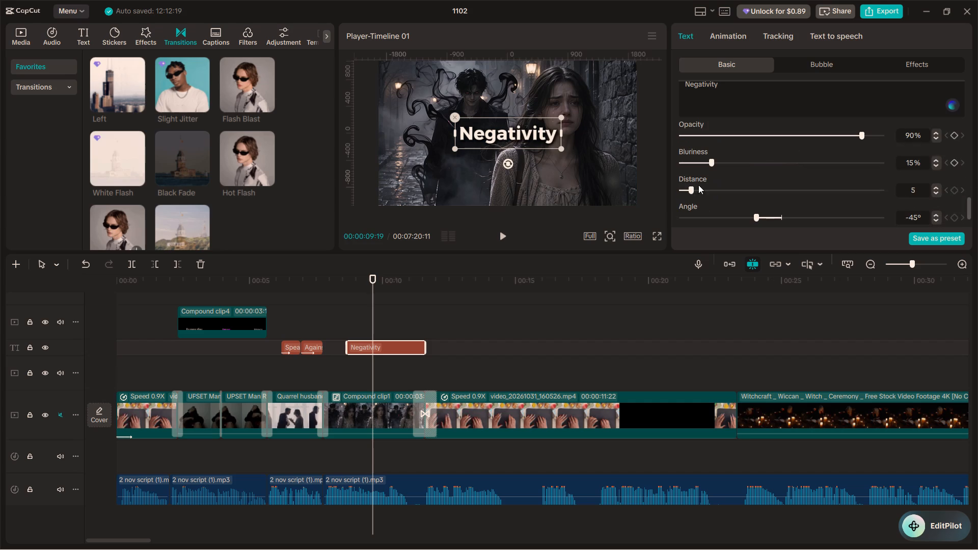
drag(692, 188, 674, 194)
drag(754, 215, 771, 218)
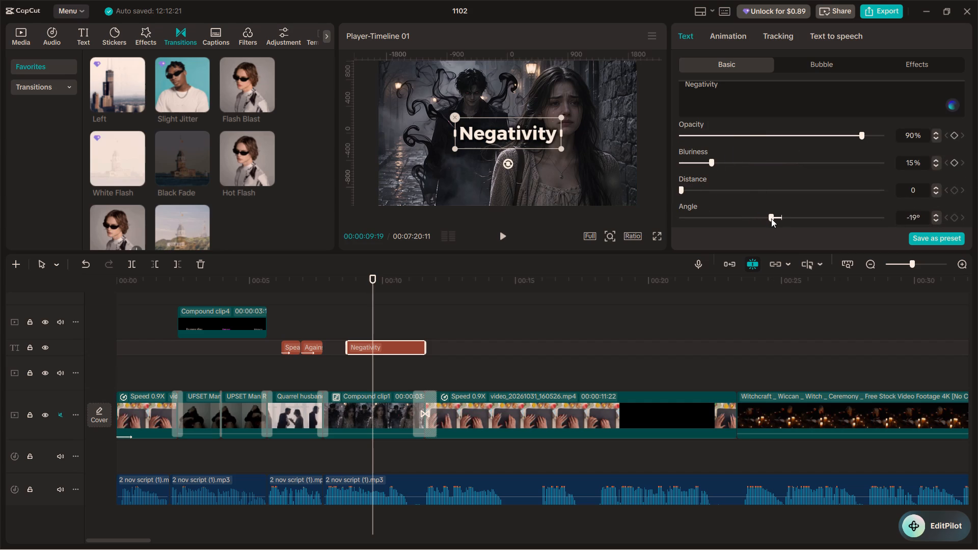
drag(771, 218, 779, 222)
click(779, 222)
drag(835, 136, 910, 141)
drag(910, 141, 920, 141)
scroll(765, 183, up, 1)
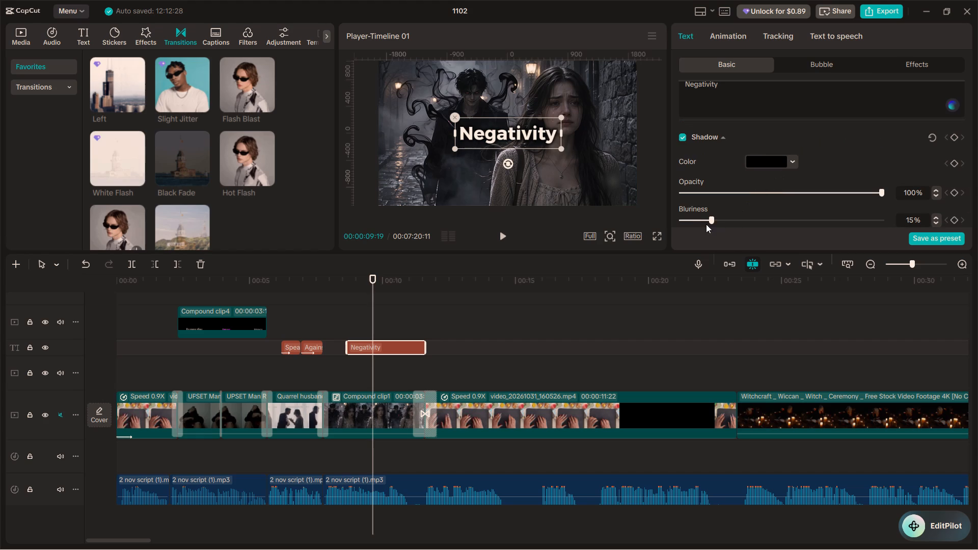
drag(710, 222, 878, 232)
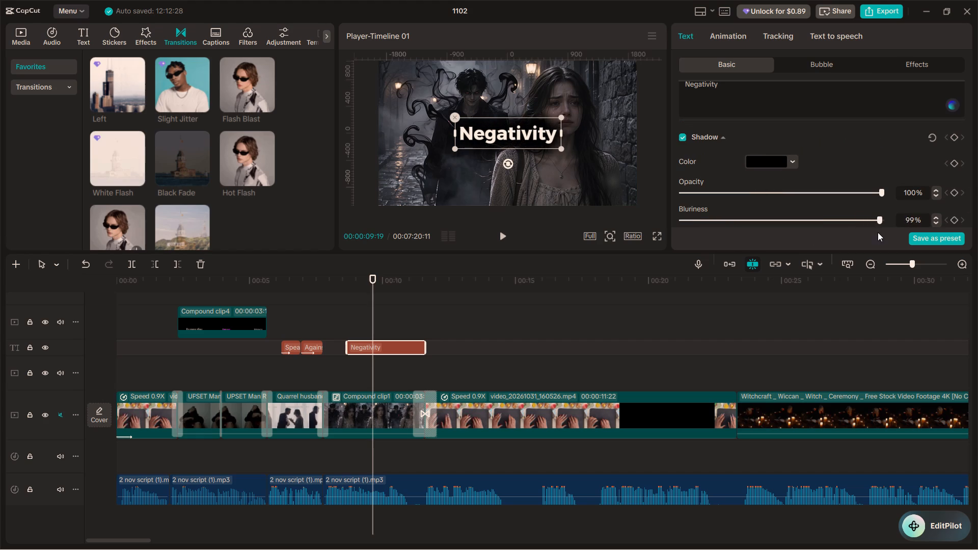
drag(878, 232, 834, 244)
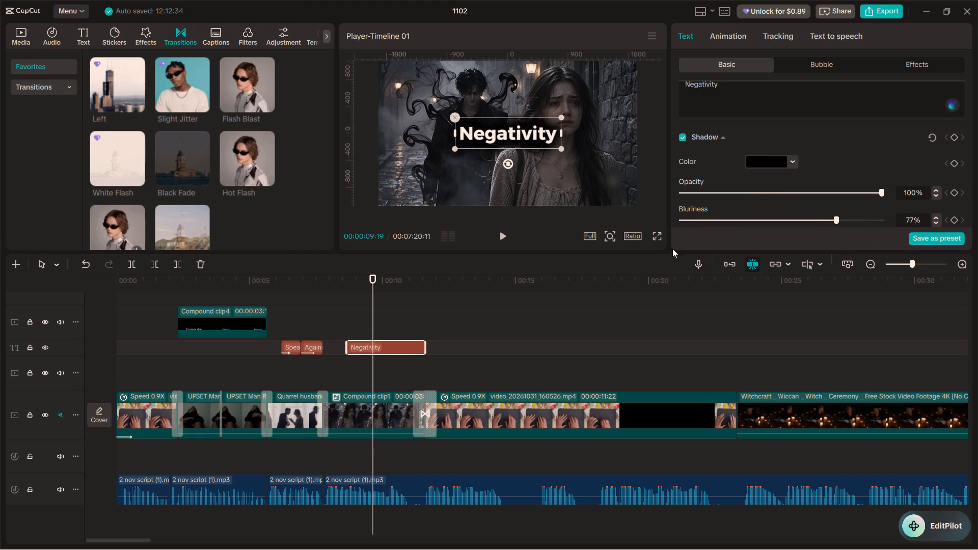
Play the shadowed "Negativity" text in full screen from 00:00:09:19 to check its look.
click(655, 235)
key(space)
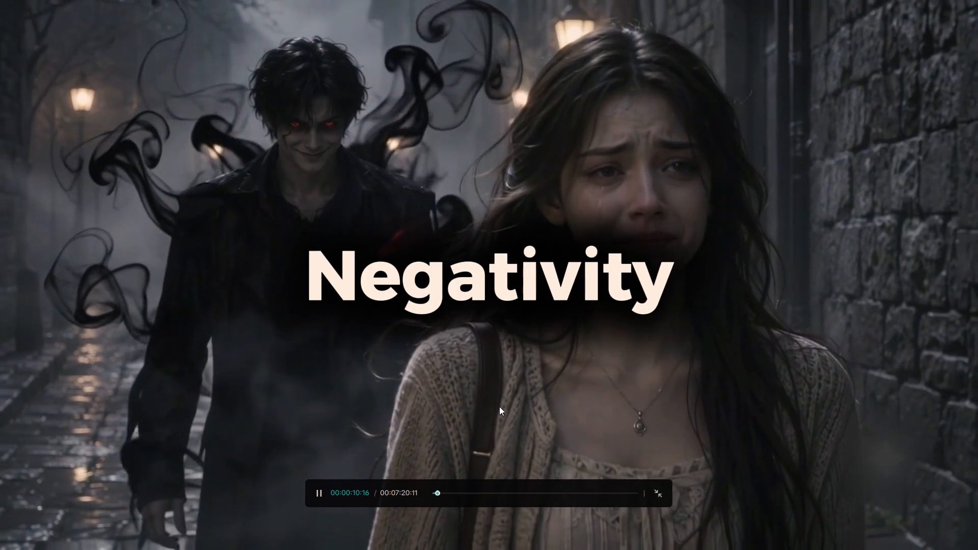
key(space)
key(Escape)
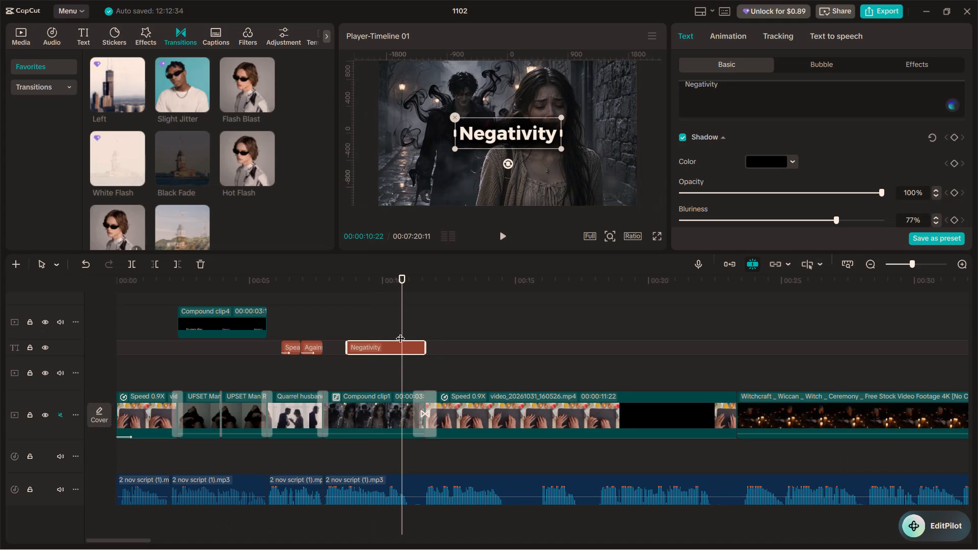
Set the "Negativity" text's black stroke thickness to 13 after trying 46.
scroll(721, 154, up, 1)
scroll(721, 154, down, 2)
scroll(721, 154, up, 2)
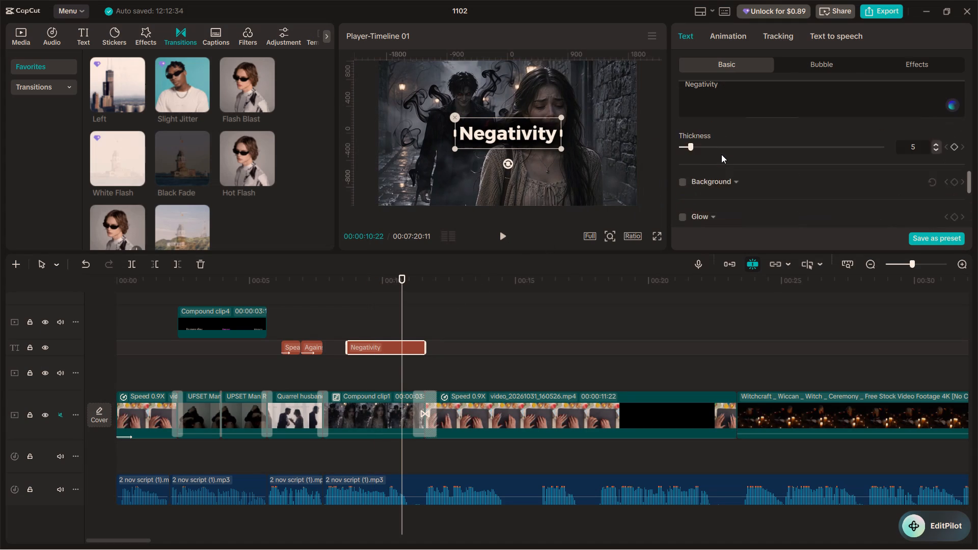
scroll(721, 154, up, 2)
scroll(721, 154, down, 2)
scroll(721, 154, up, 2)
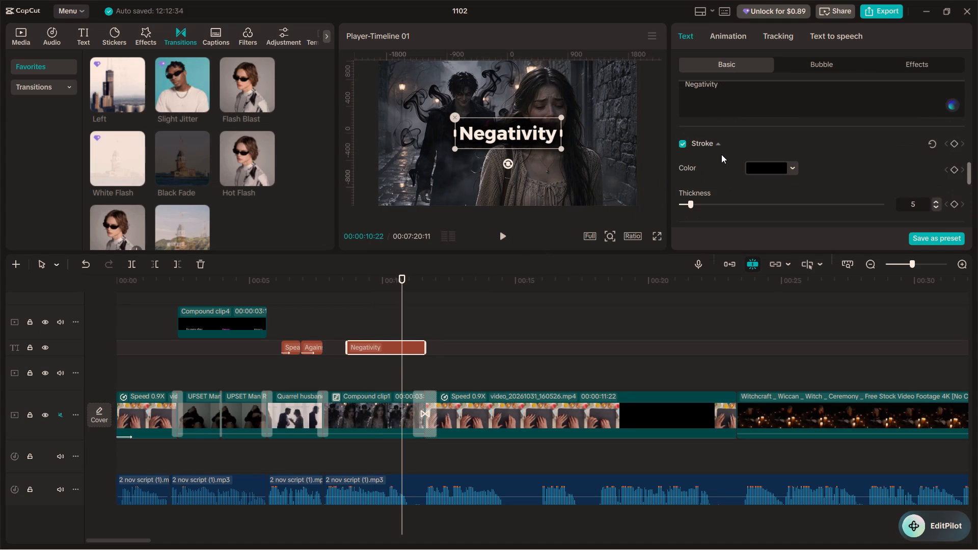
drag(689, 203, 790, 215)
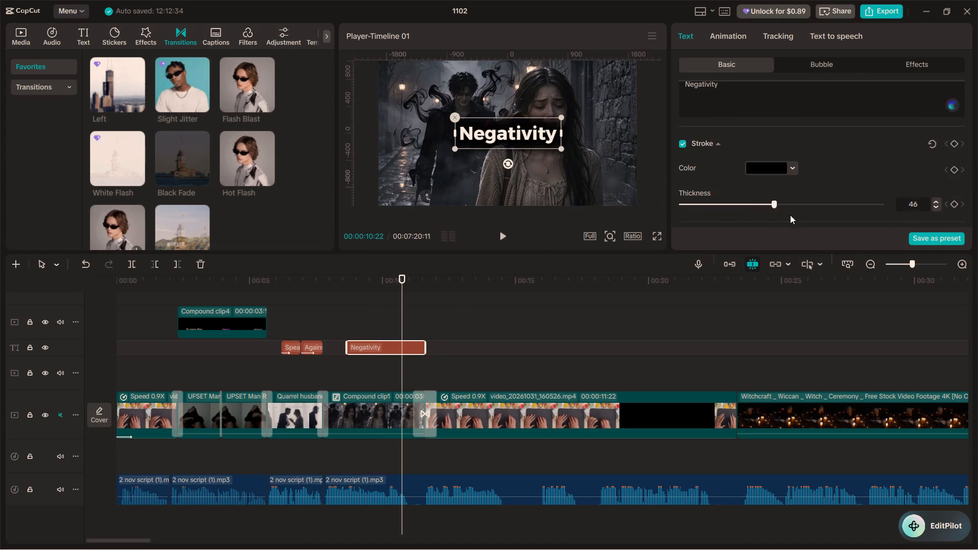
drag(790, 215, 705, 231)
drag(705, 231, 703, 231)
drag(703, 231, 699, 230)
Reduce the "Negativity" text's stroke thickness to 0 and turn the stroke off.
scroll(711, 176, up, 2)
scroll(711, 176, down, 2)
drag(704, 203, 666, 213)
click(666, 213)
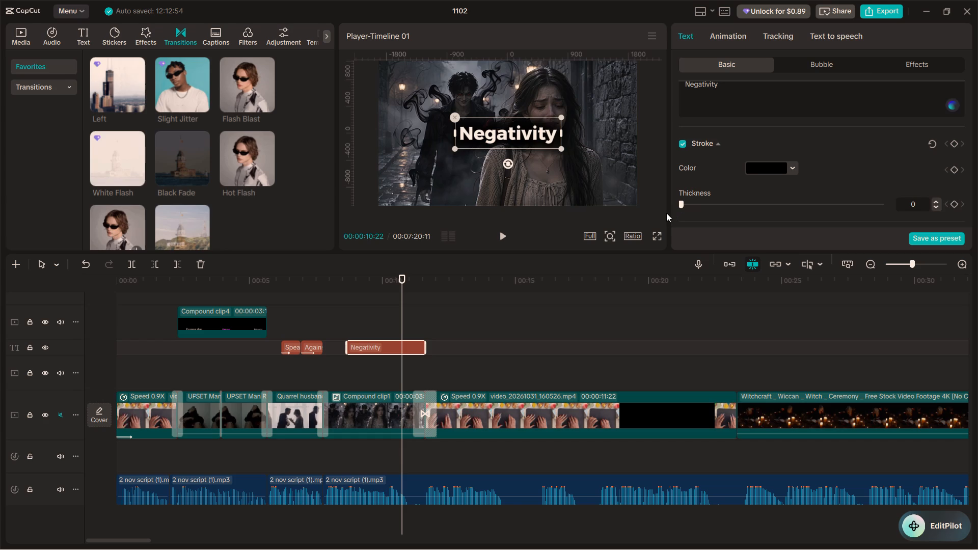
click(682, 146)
Set the "Negativity" text's fill colour to black after trying the grey 3F3F3F.
scroll(698, 173, up, 2)
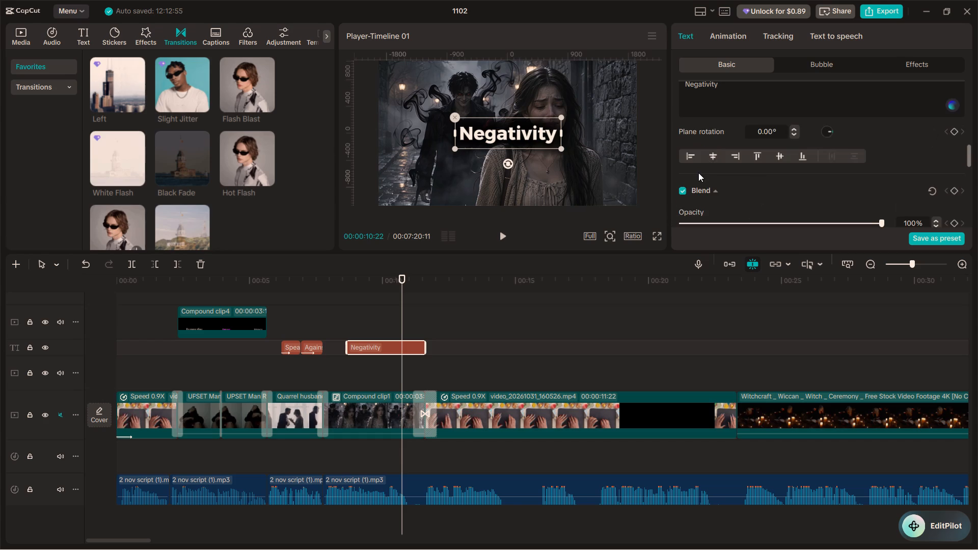
scroll(698, 173, up, 4)
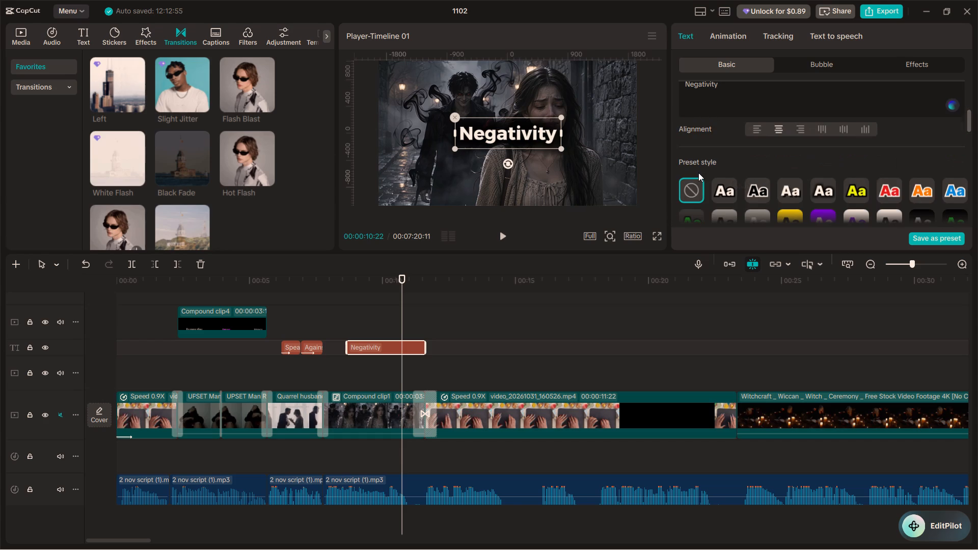
scroll(698, 173, up, 2)
click(772, 197)
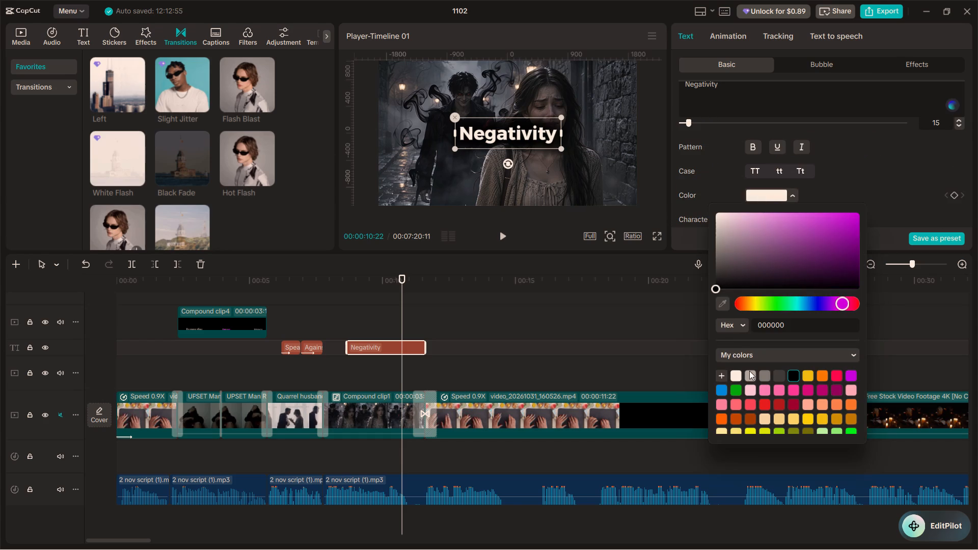
click(794, 373)
click(783, 374)
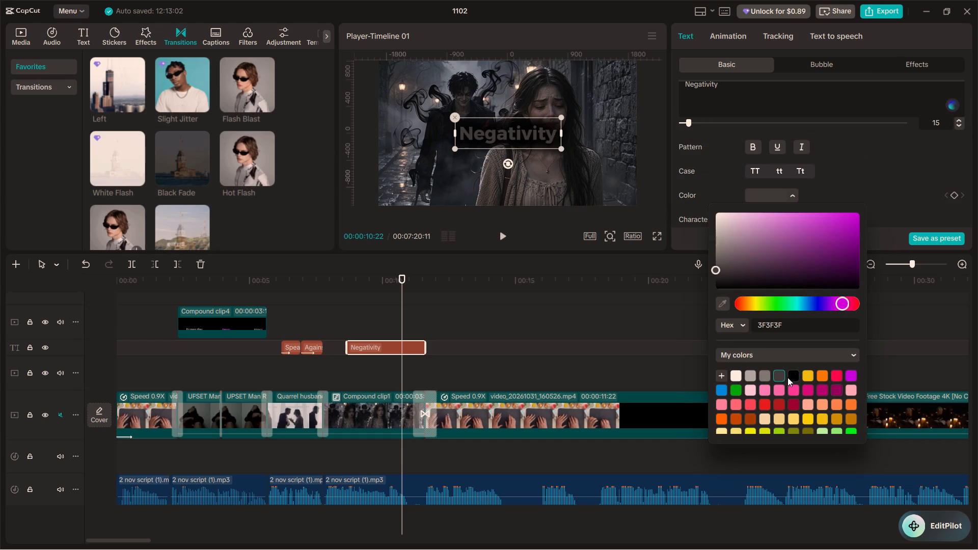
click(797, 377)
click(858, 194)
Add a white (FFFFFF) stroke to the "Negativity" text and set its thickness to 13.
scroll(772, 191, down, 4)
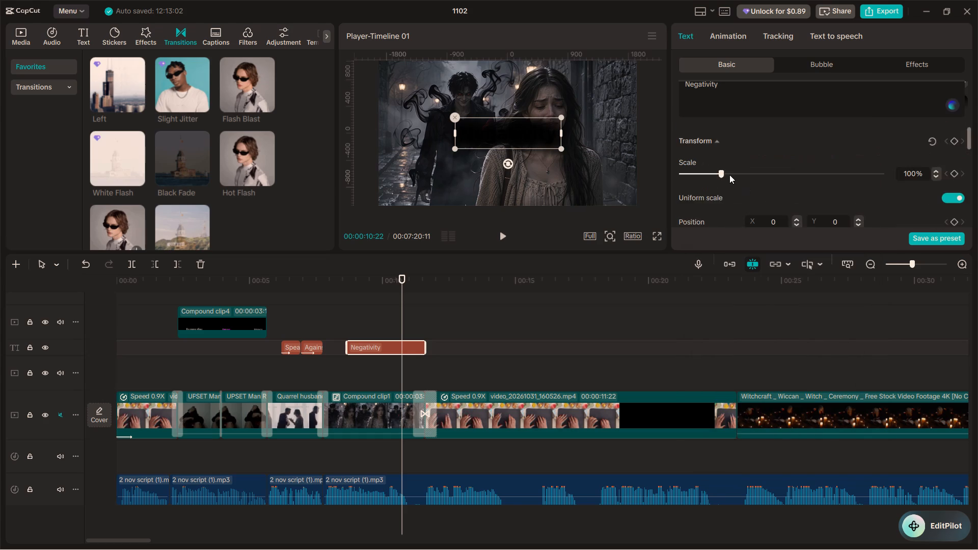
scroll(729, 175, down, 4)
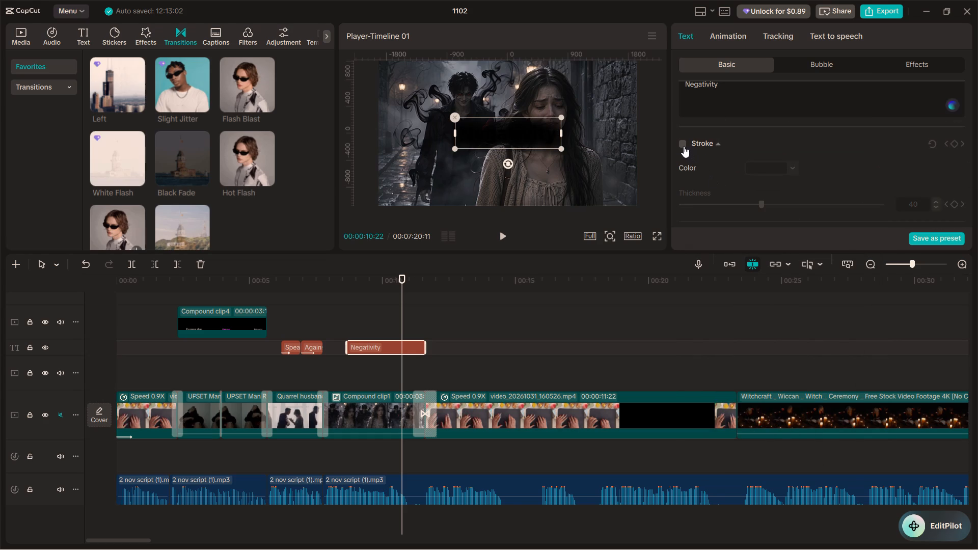
click(684, 146)
click(769, 169)
click(731, 343)
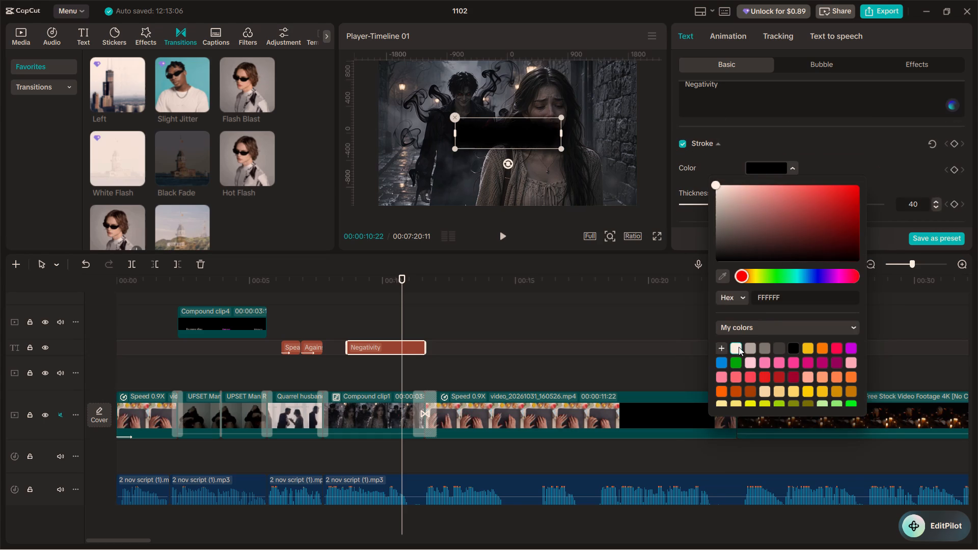
click(749, 350)
click(740, 348)
click(804, 155)
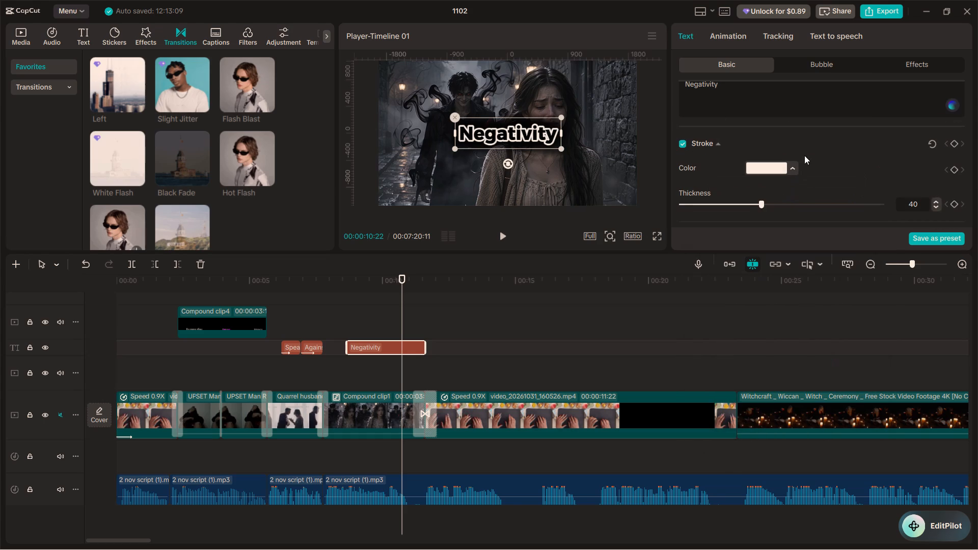
drag(755, 207, 698, 209)
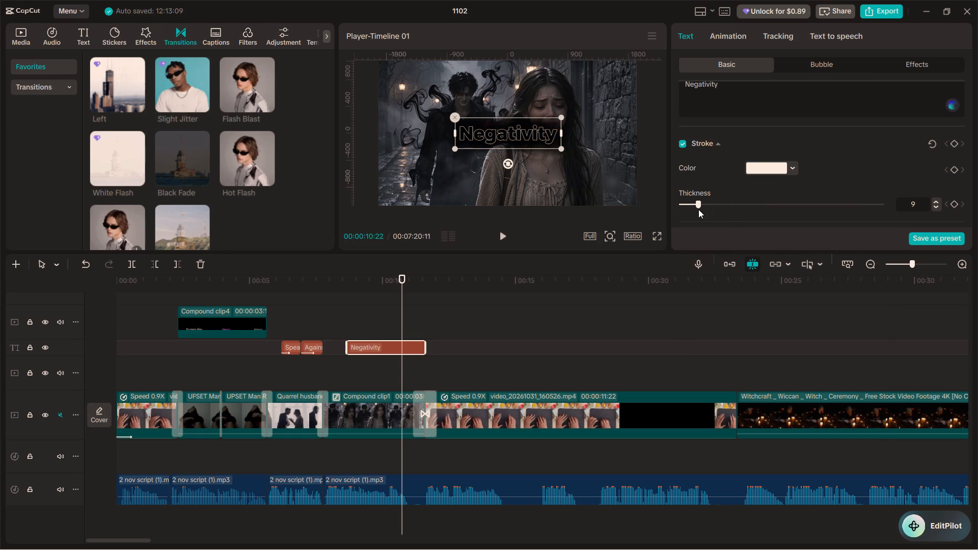
drag(698, 209, 708, 215)
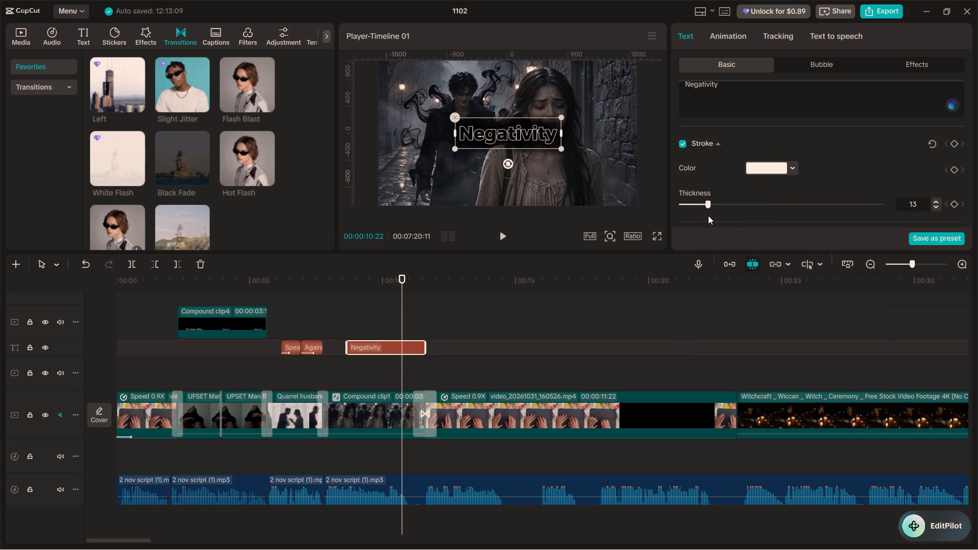
Reduce the "Negativity" text's white stroke thickness to 10.
drag(708, 215, 703, 217)
drag(703, 217, 701, 217)
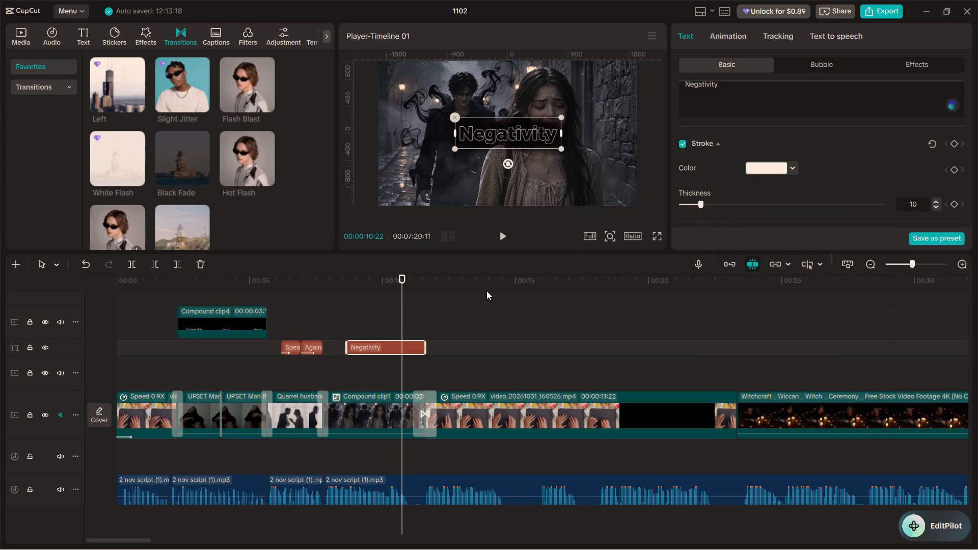
Preview the styled "Negativity" text over Compound clip1 in full screen.
click(657, 236)
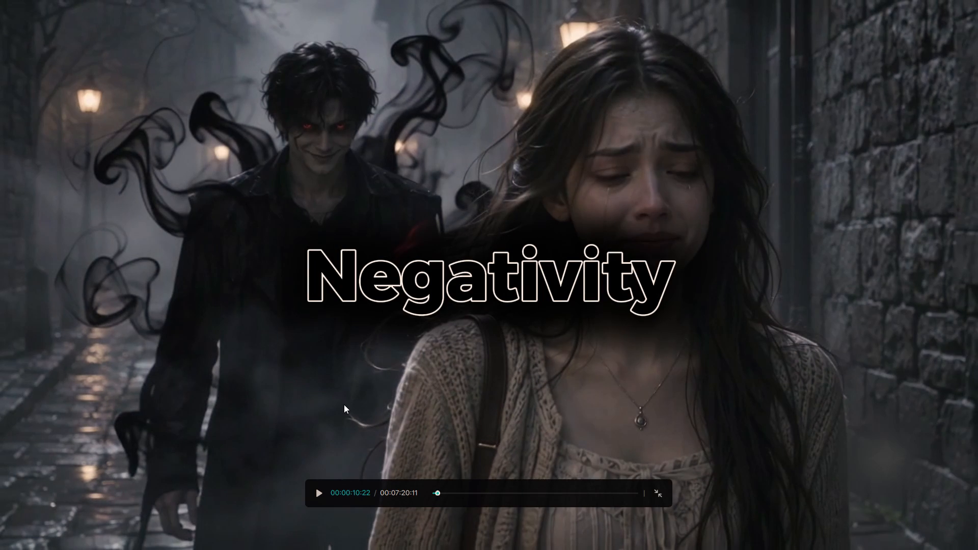
key(space)
key(space)
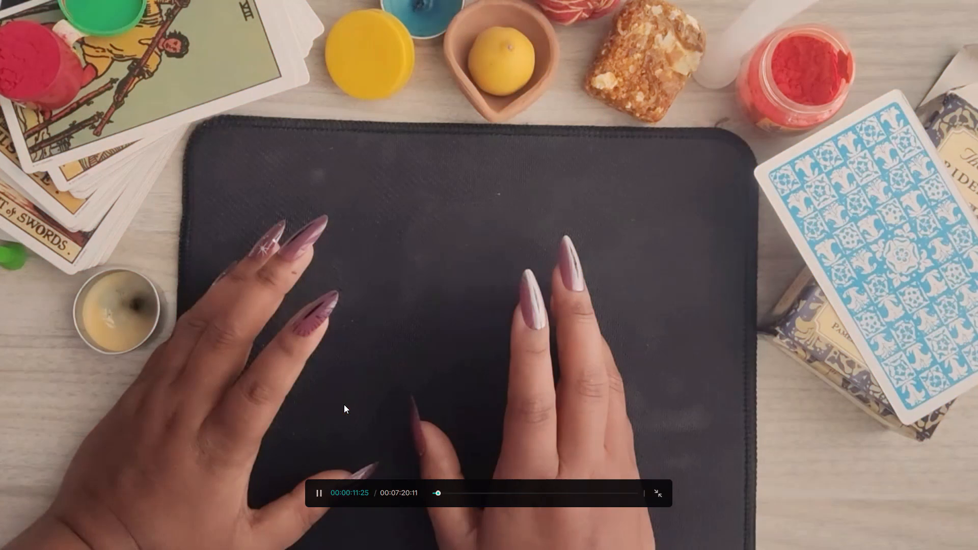
key(Escape)
click(335, 323)
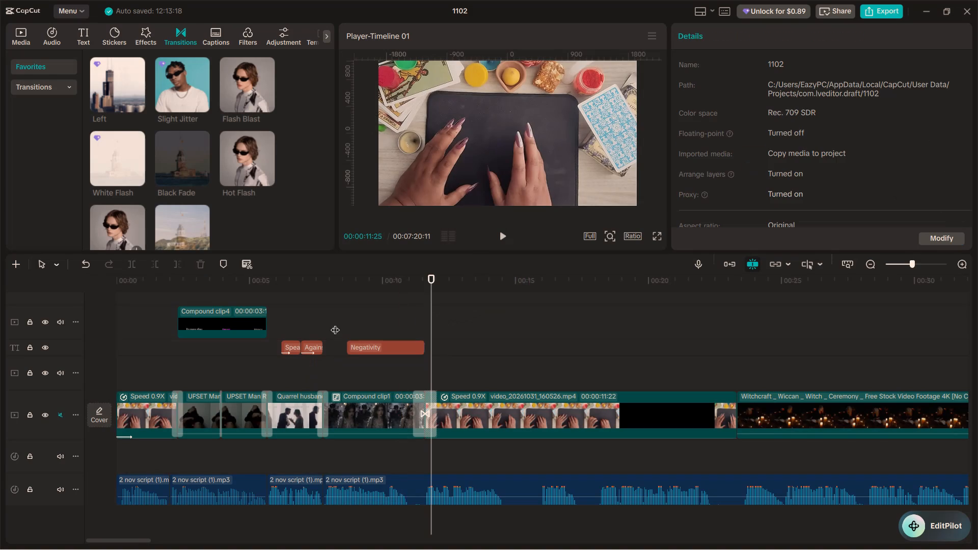
key(space)
key(space)
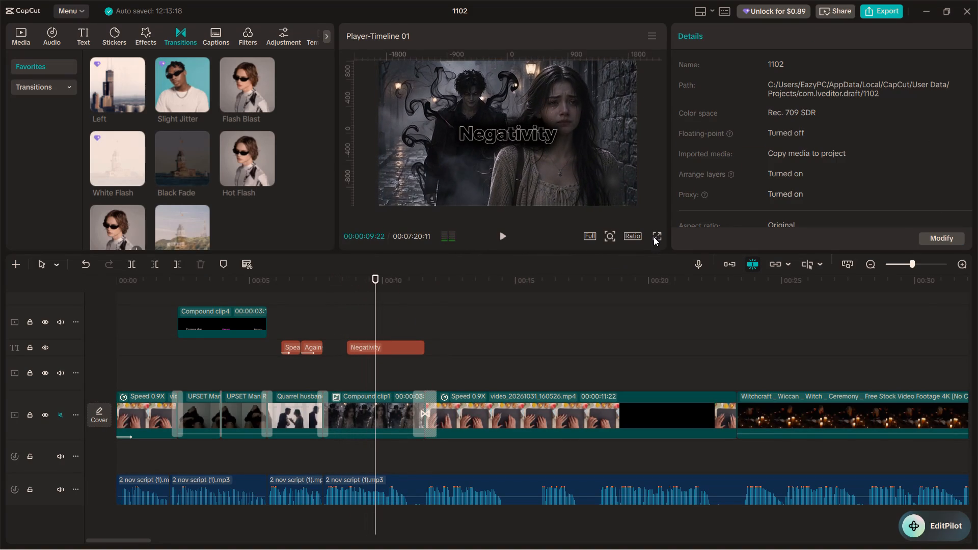
click(654, 237)
key(space)
key(space)
key(Escape)
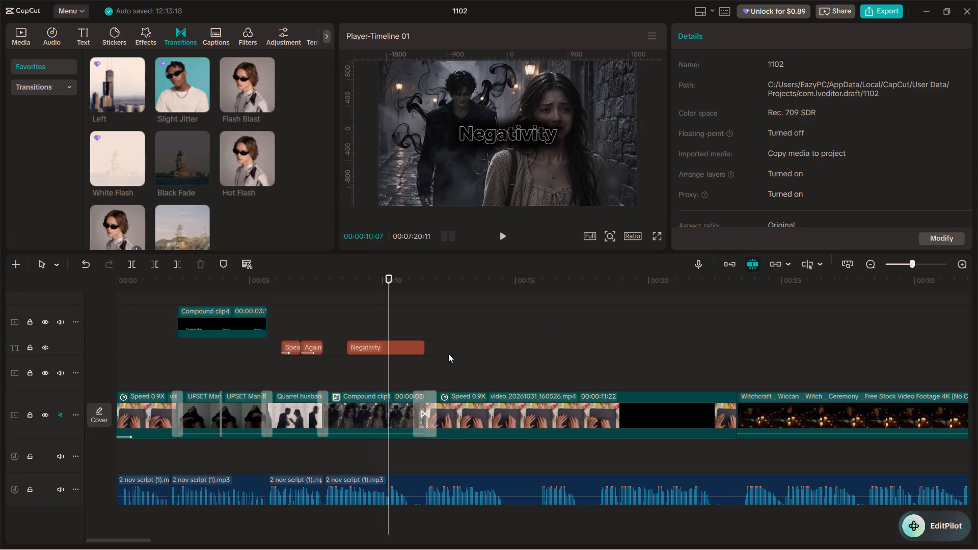
Play back the "Negativity" section around 10 seconds to check the text's timing against the voice-over.
click(358, 314)
key(space)
key(space)
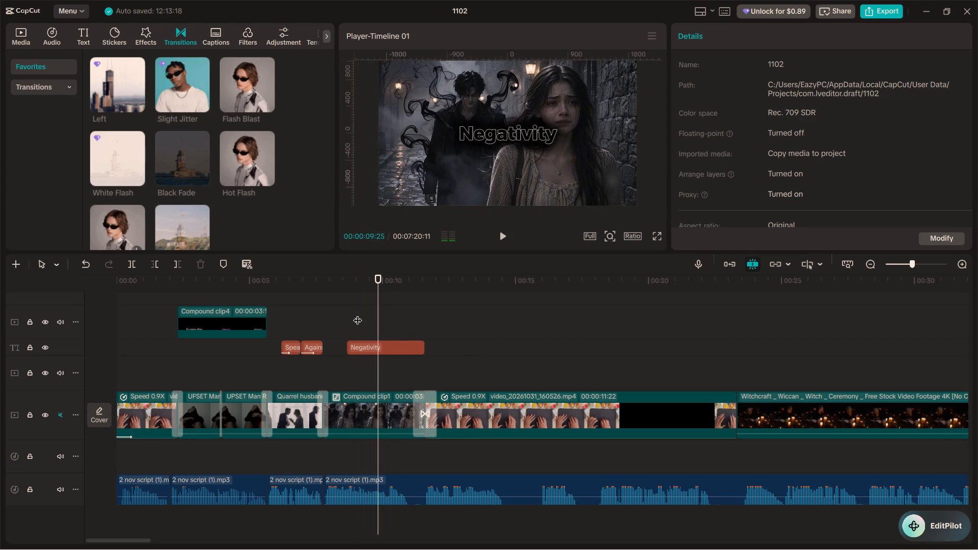
key(space)
key(space)
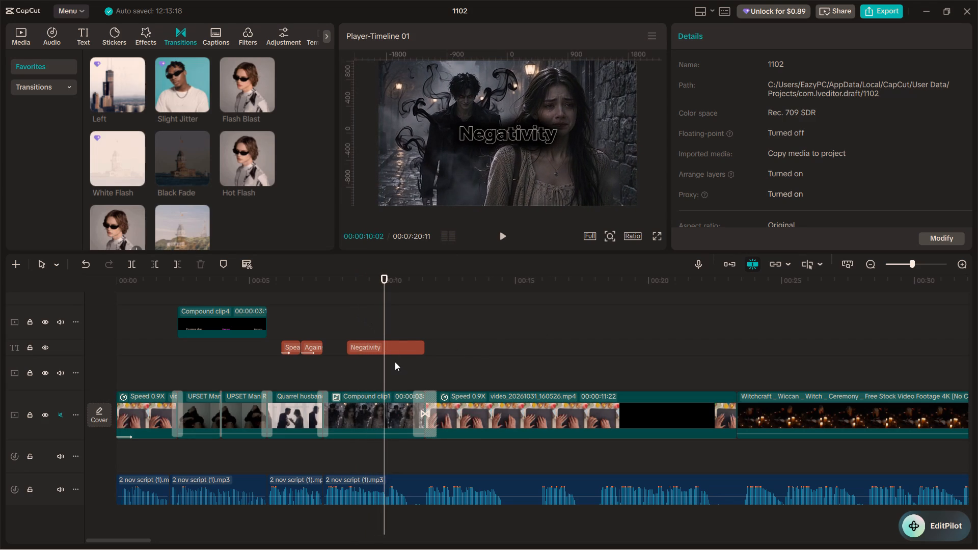
key(space)
key(space)
key(space)
key(space)
key(space)
scroll(390, 373, up, 7)
key(space)
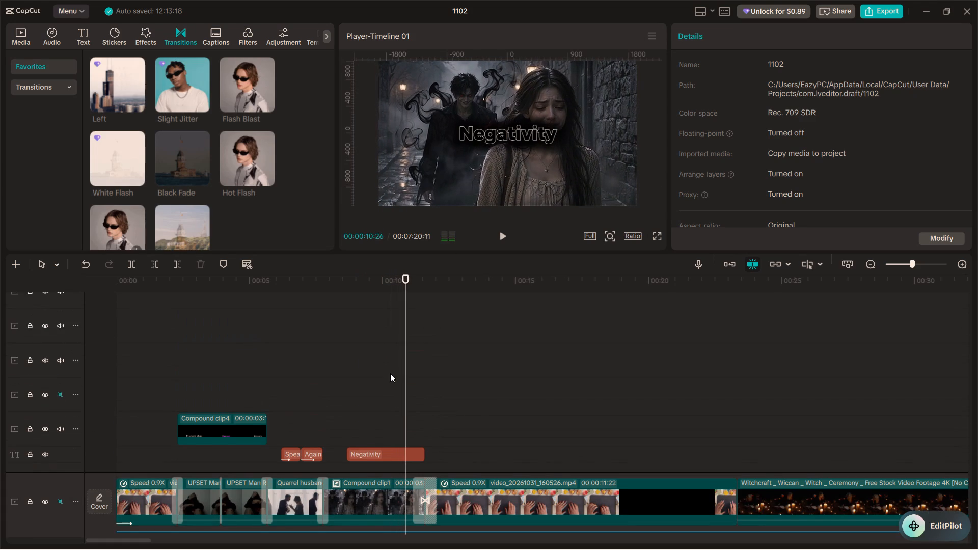
Split the "Negativity" text clip at 00:00:09:29.
scroll(390, 373, down, 6)
ctrl+scroll(401, 389, up, 12)
double_click(372, 372)
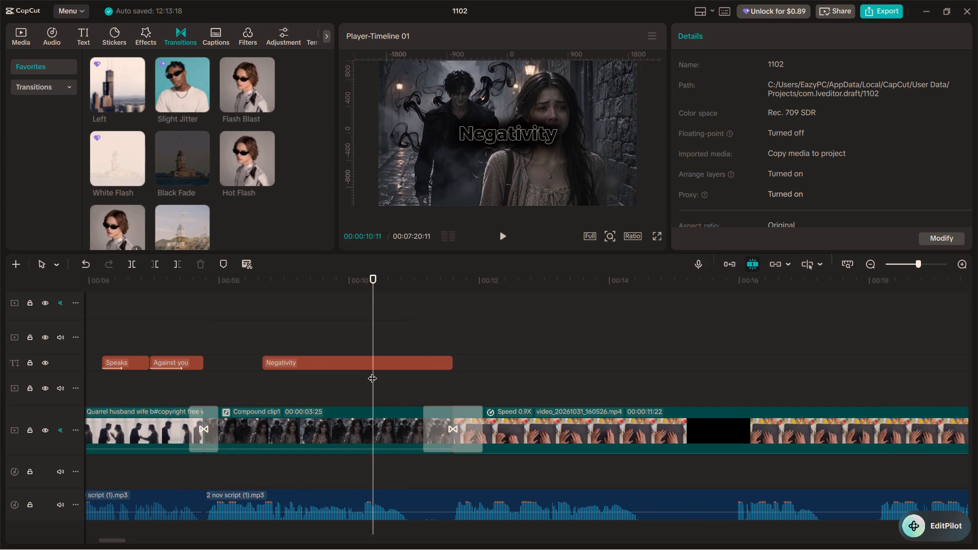
drag(372, 372, 352, 373)
key(space)
key(space)
drag(372, 375, 348, 376)
click(360, 365)
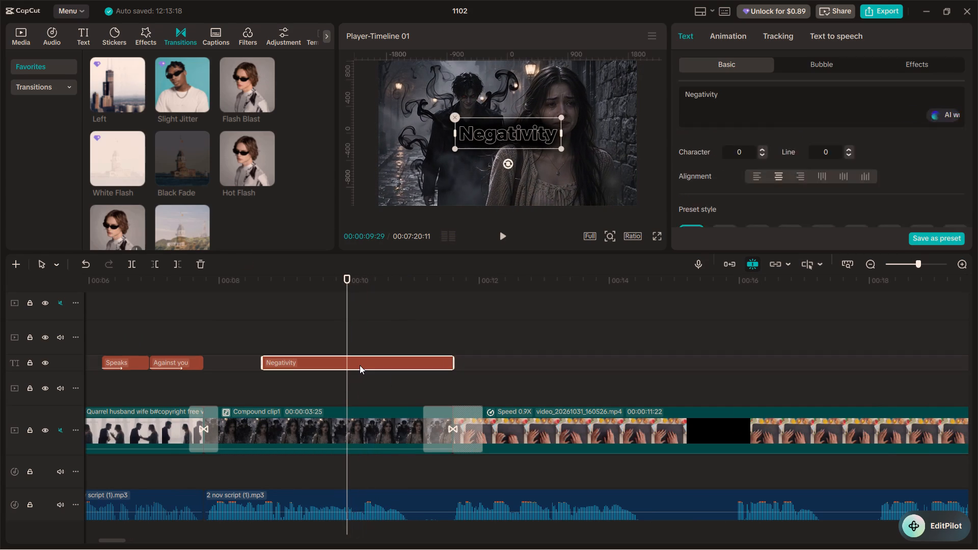
key(ctrl+b)
Replace the wording of the second "Negativity" text clip with "Follow you".
drag(730, 105, 719, 101)
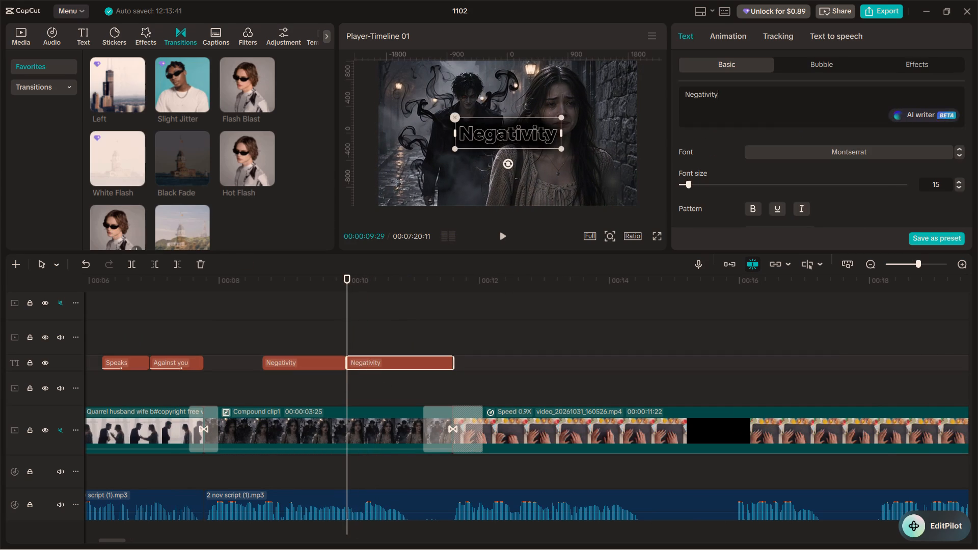
drag(719, 101, 688, 91)
key(BackSpace)
key(BackSpace)
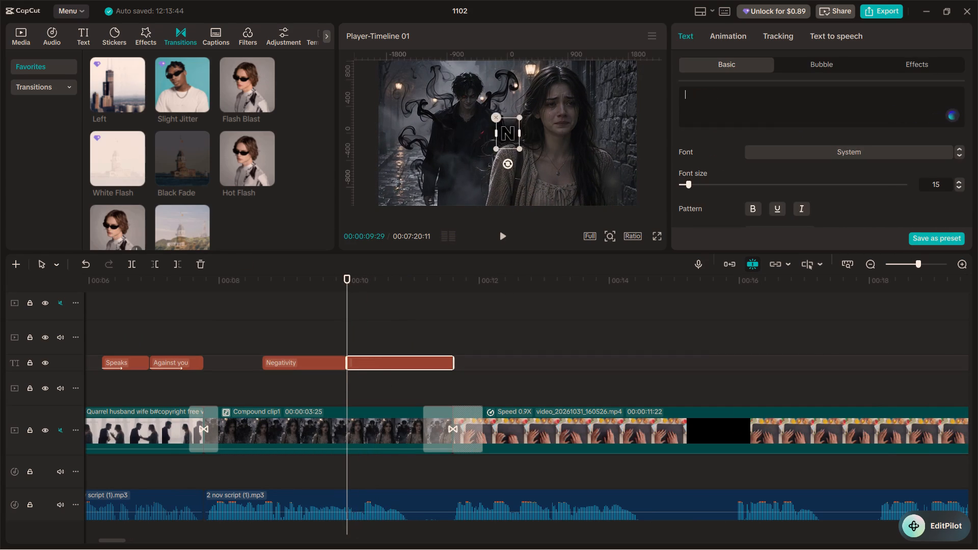
key(shift+f)
key(p)
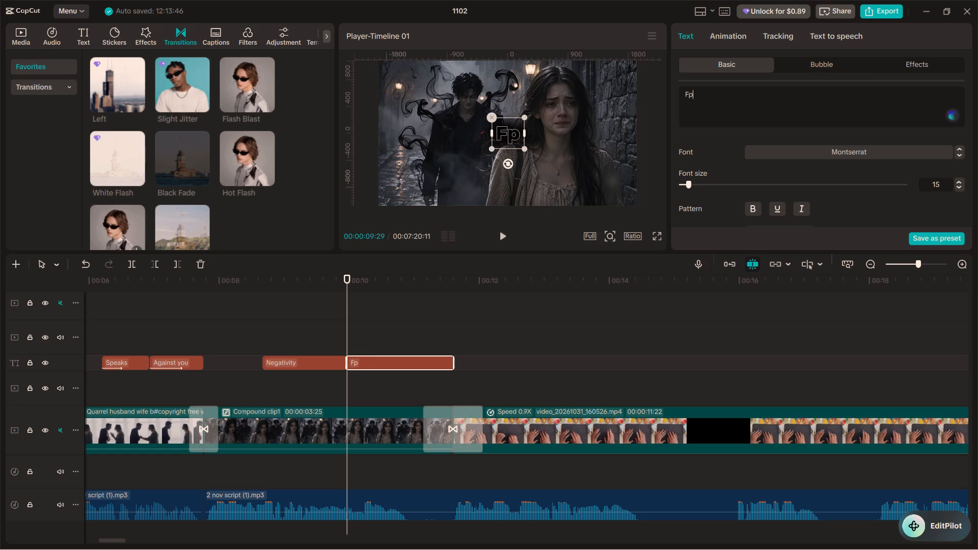
key(BackSpace)
text(ollow)
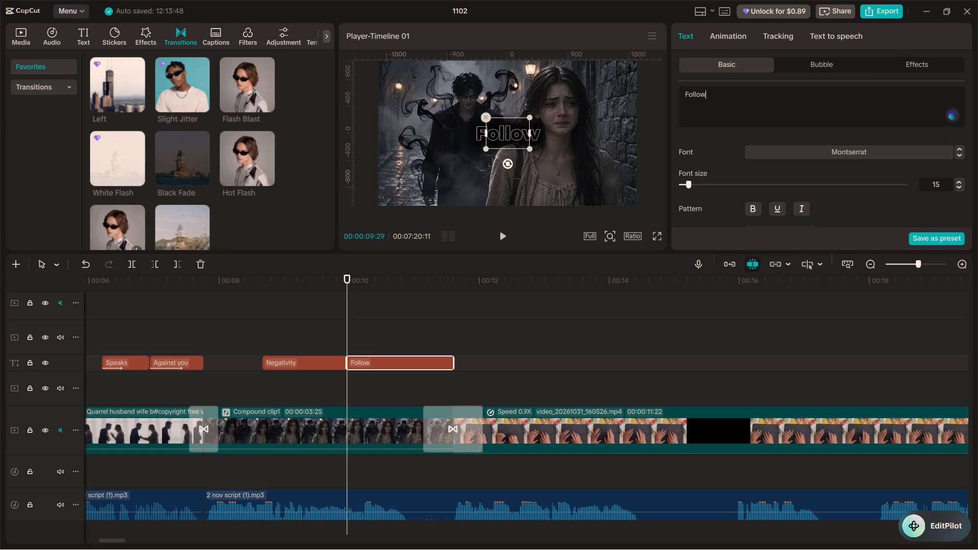
key(space)
text(you)
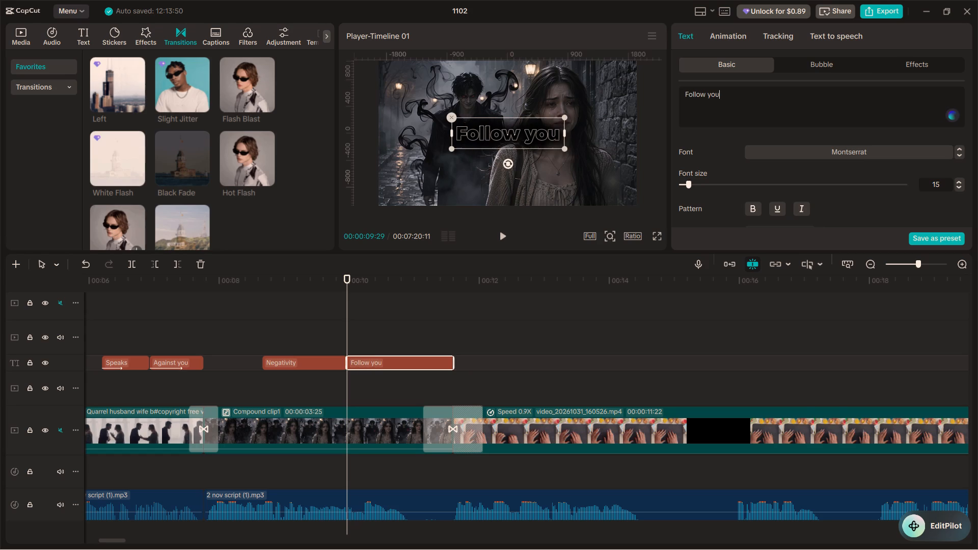
Change the "Follow you" text's font from the font library to serif.
click(929, 154)
scroll(841, 179, up, 18)
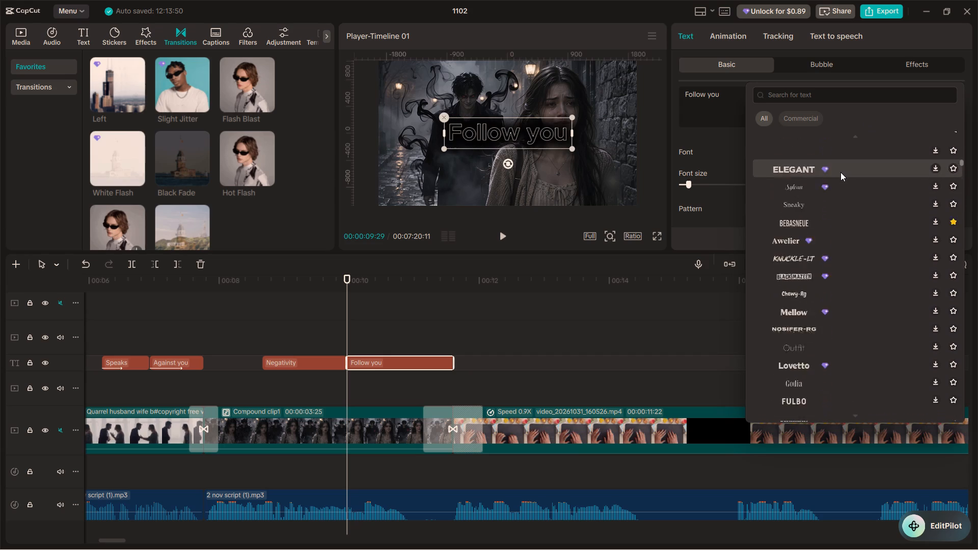
scroll(840, 172, up, 20)
scroll(840, 172, up, 20)
scroll(840, 172, up, 13)
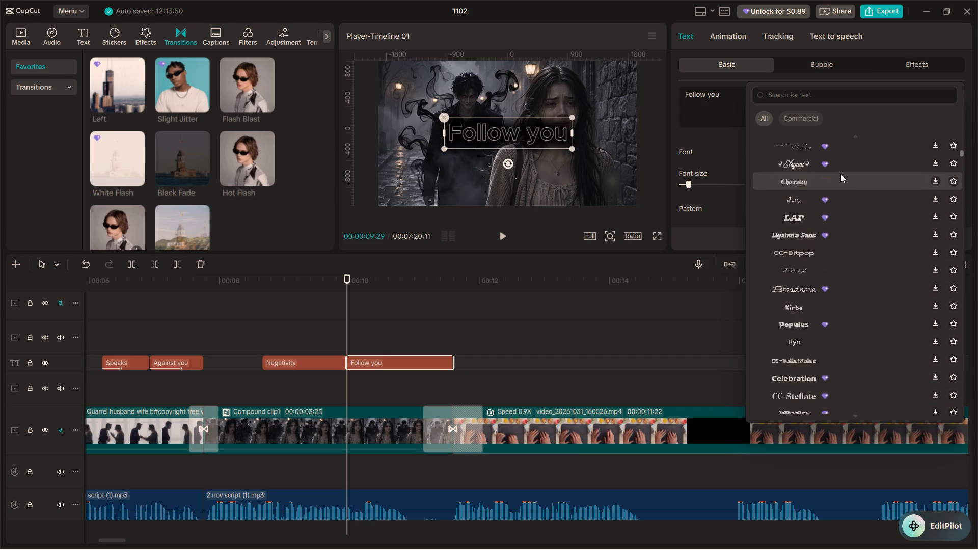
scroll(840, 174, up, 20)
scroll(840, 174, up, 3)
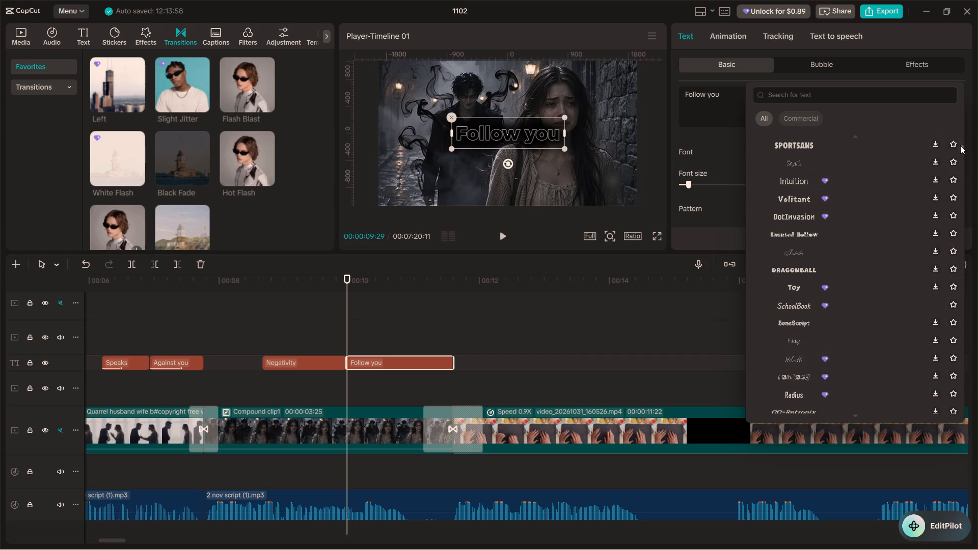
drag(963, 150, 961, 110)
click(863, 158)
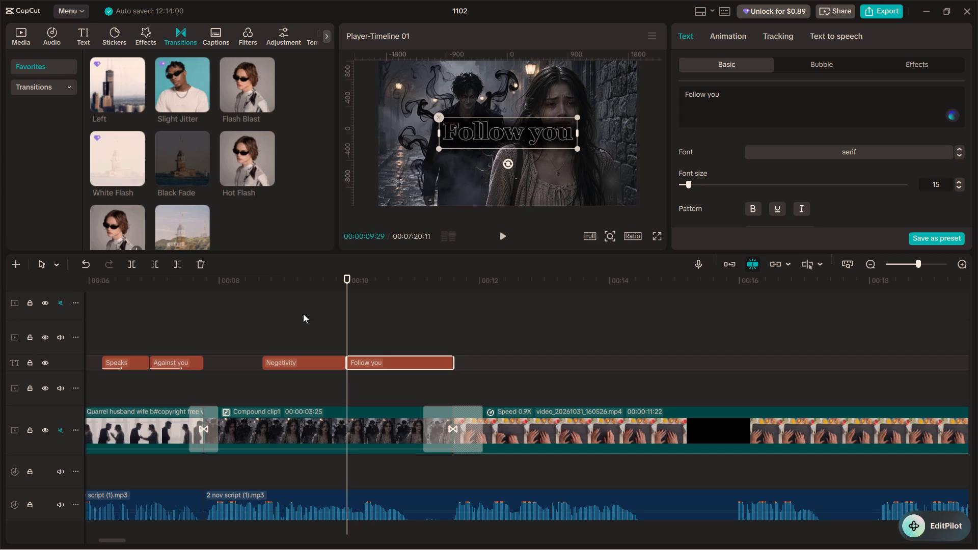
Play back the "Negativity" and "Follow you" titles, and reduce the "Follow you" font size to 13.
click(289, 328)
key(space)
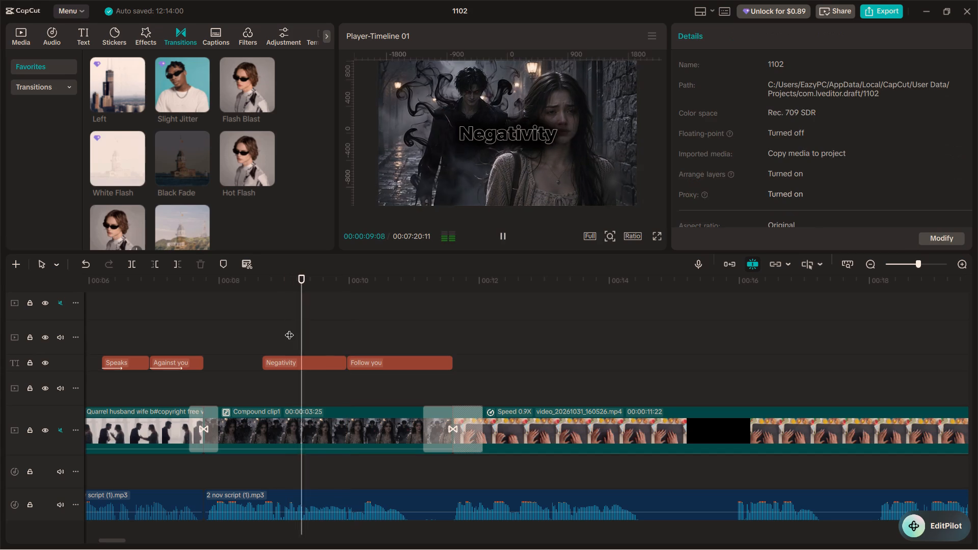
key(space)
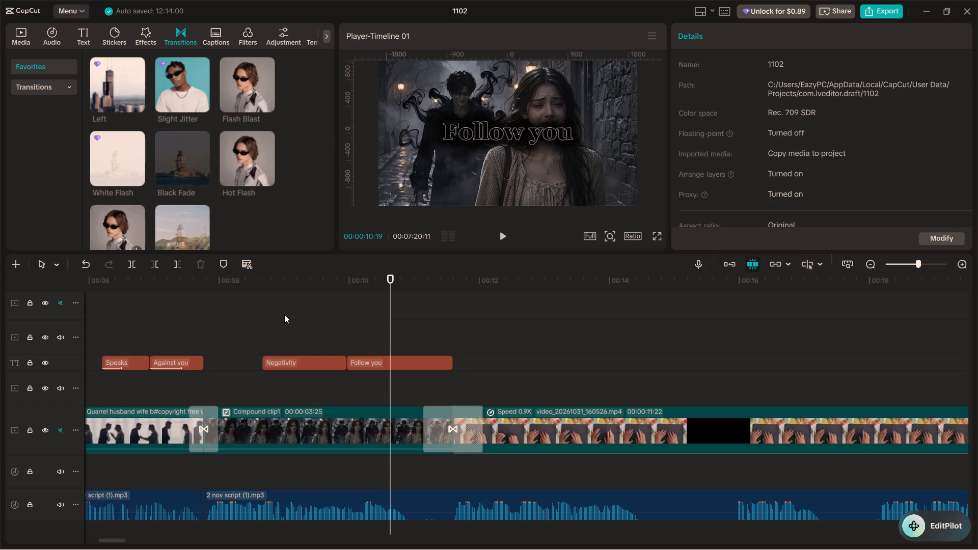
click(263, 319)
click(511, 235)
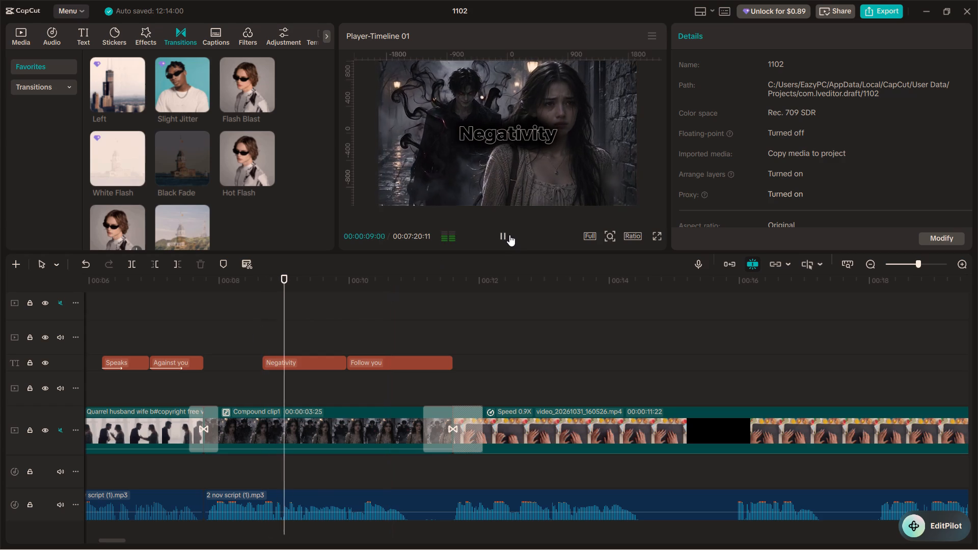
click(509, 235)
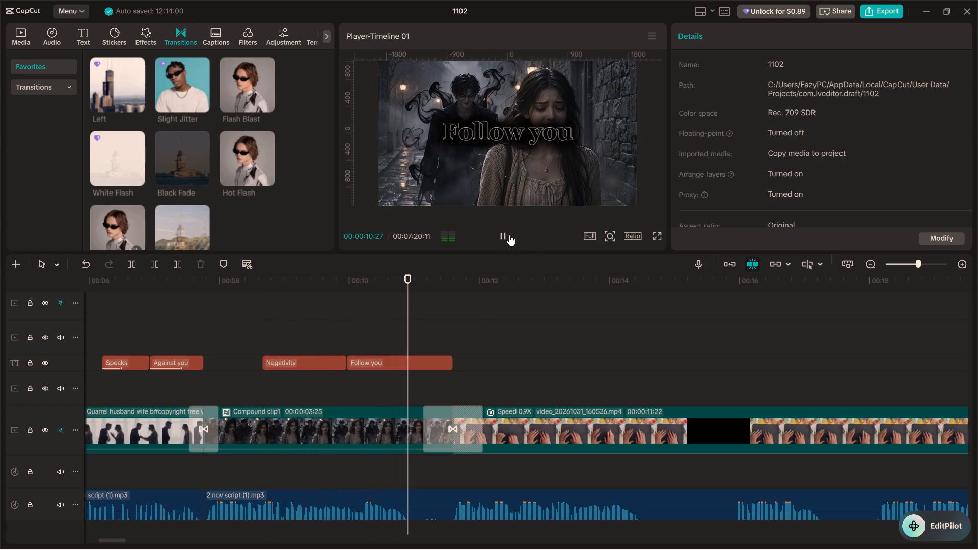
click(409, 364)
scroll(713, 130, down, 3)
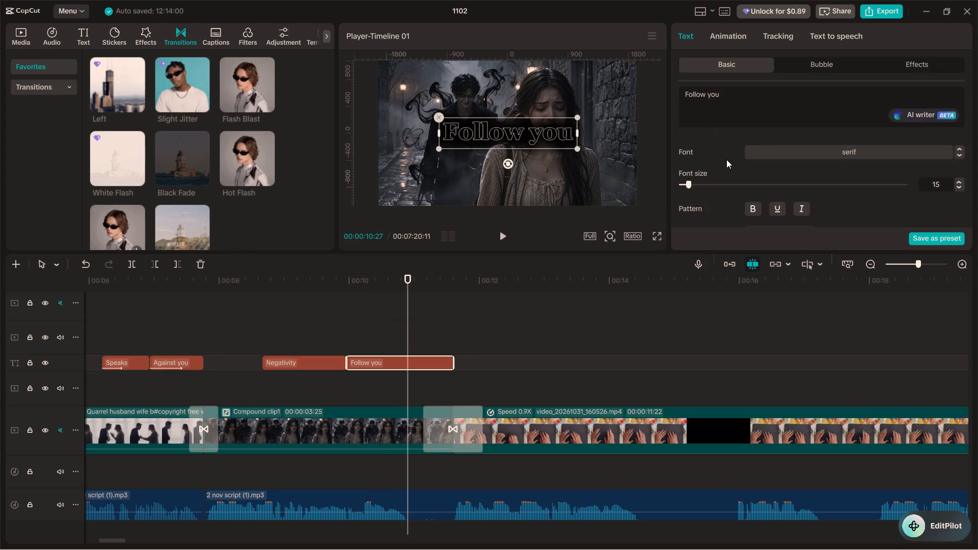
scroll(733, 168, down, 4)
scroll(734, 169, up, 3)
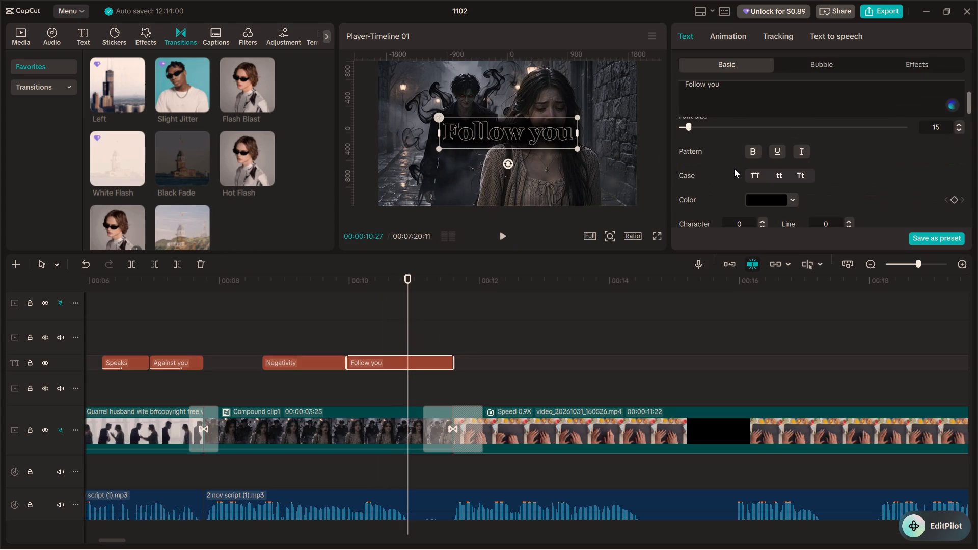
scroll(734, 169, up, 1)
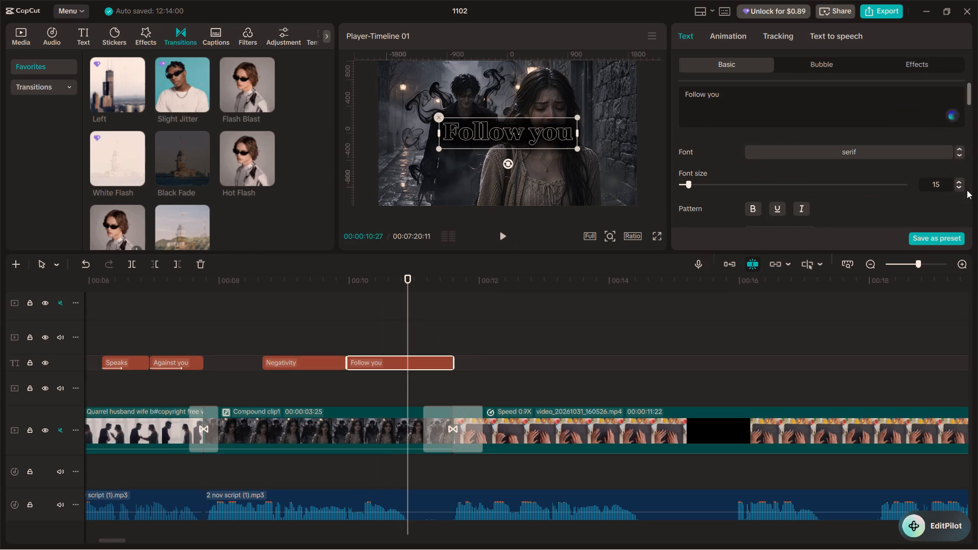
click(962, 187)
click(962, 187)
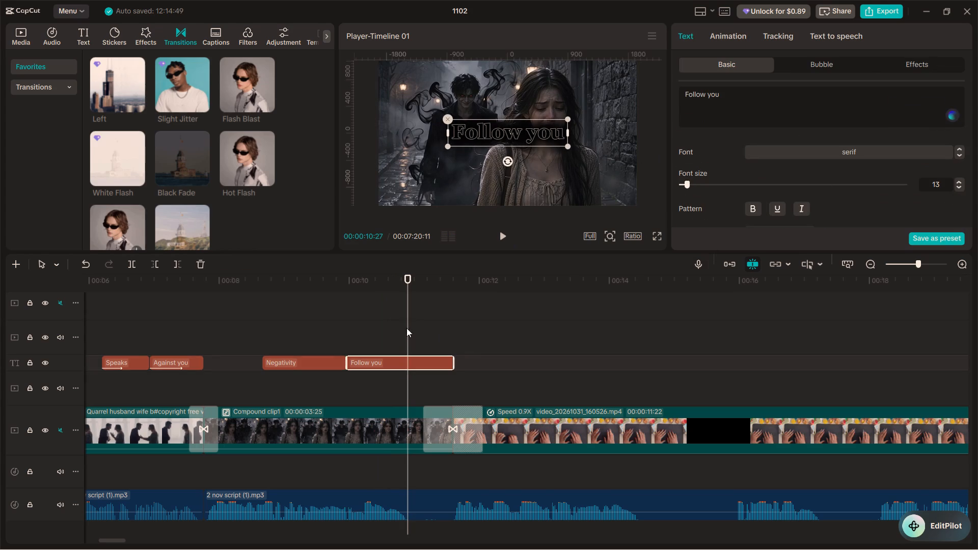
Play back the "Negativity" to "Follow you" section to review the resized text and its timing.
click(315, 329)
click(511, 237)
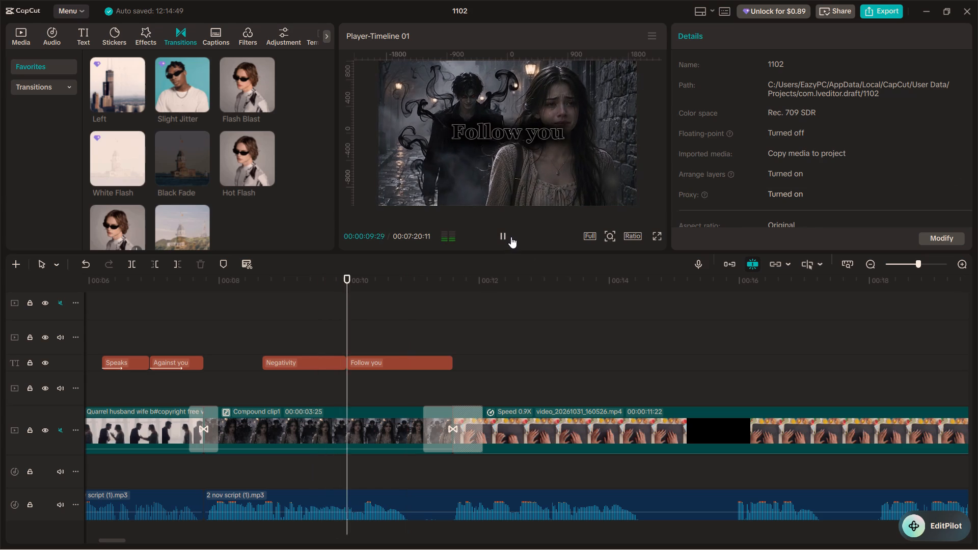
click(511, 237)
click(317, 286)
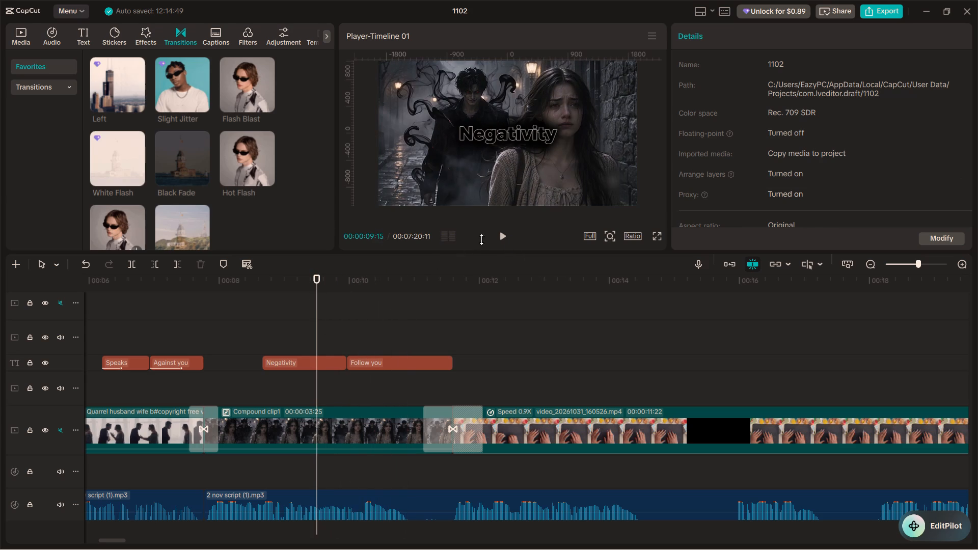
click(502, 235)
click(502, 235)
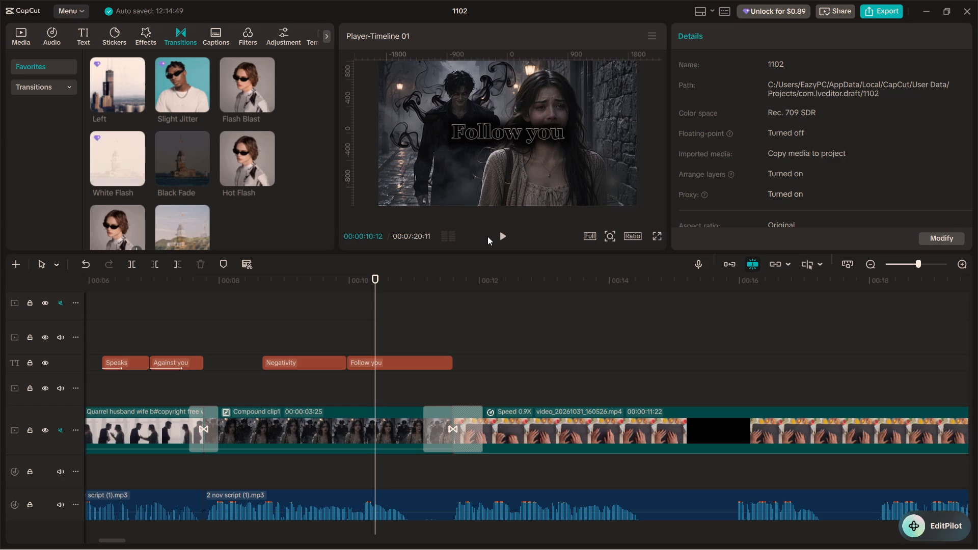
key(space)
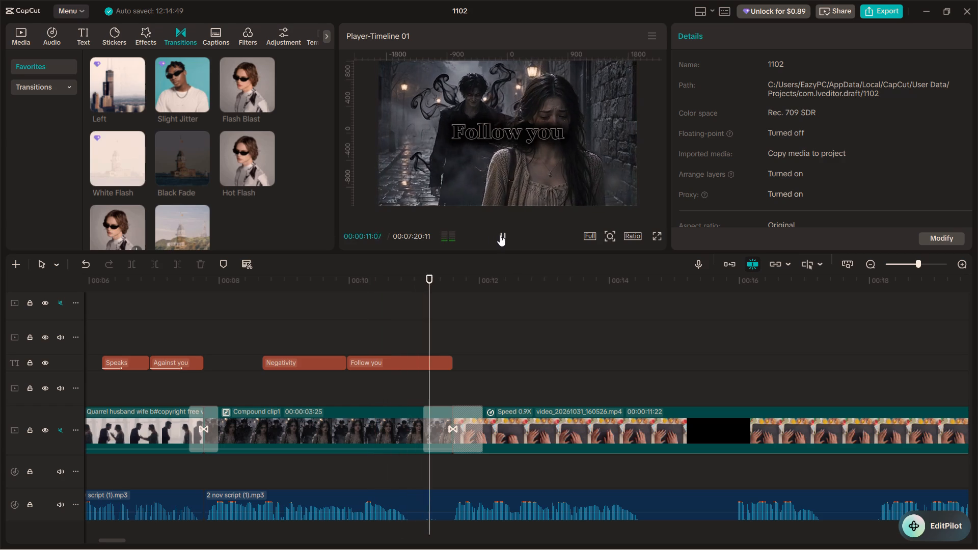
click(420, 297)
key(space)
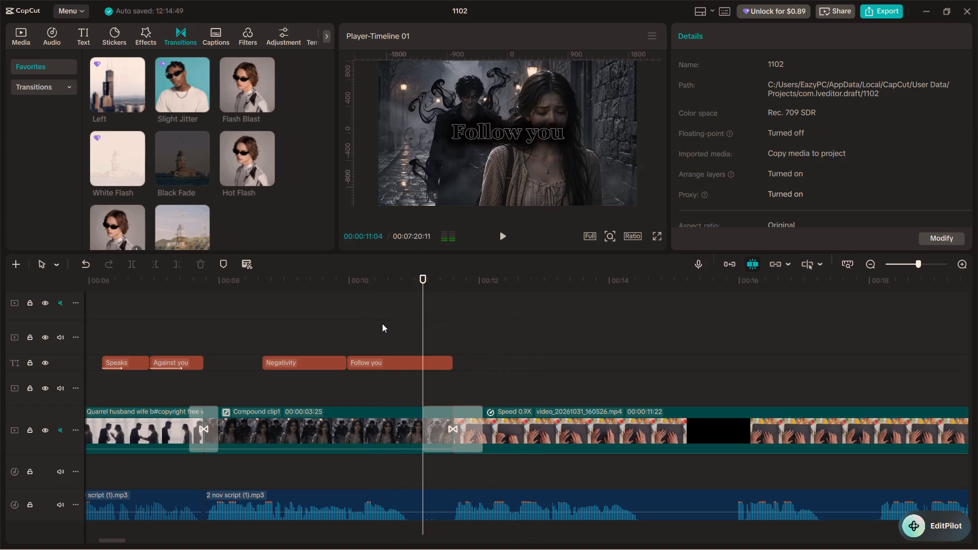
Adjust the end of the "Follow you" text clip to about 00:00:11:18, in the middle of the transition to video_20261031_160526.mp4.
key(space)
key(space)
click(386, 327)
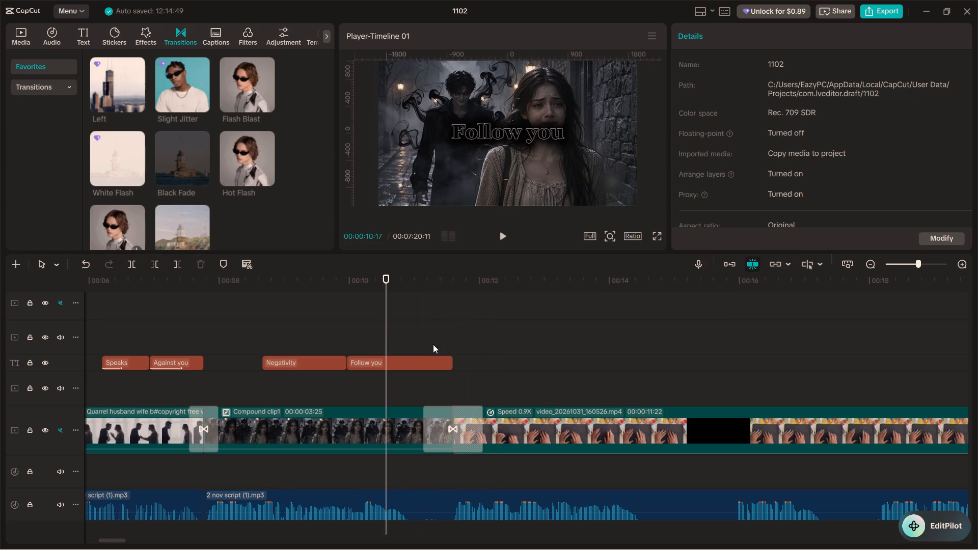
click(434, 362)
drag(452, 362, 446, 366)
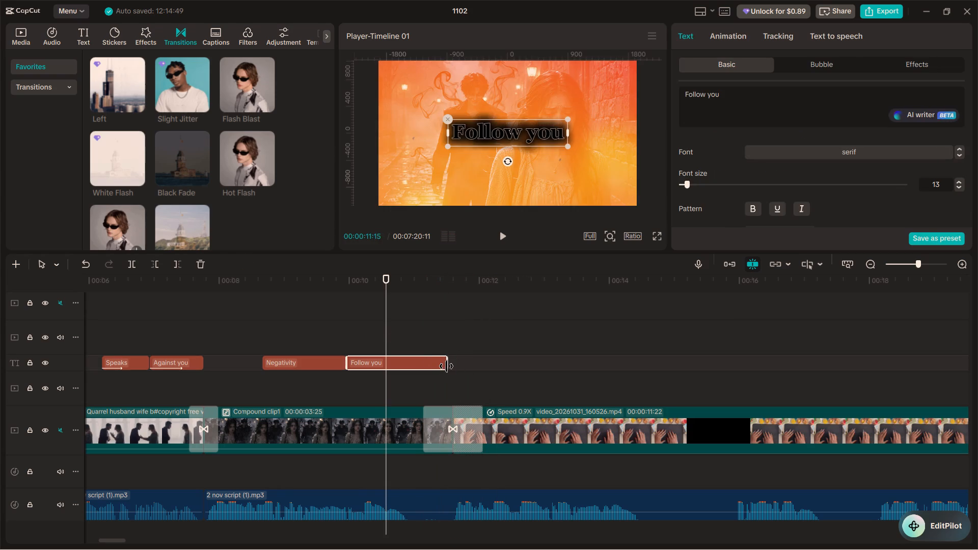
drag(446, 366, 454, 367)
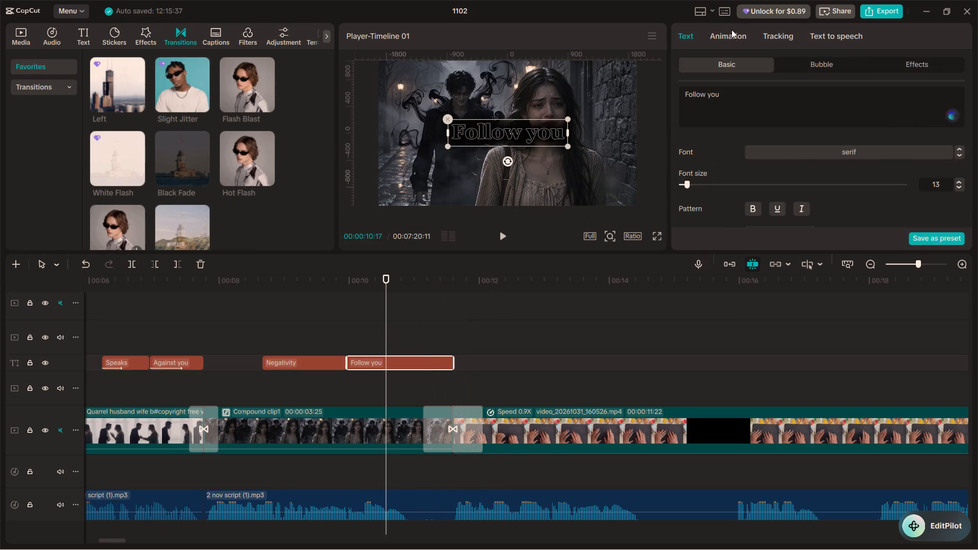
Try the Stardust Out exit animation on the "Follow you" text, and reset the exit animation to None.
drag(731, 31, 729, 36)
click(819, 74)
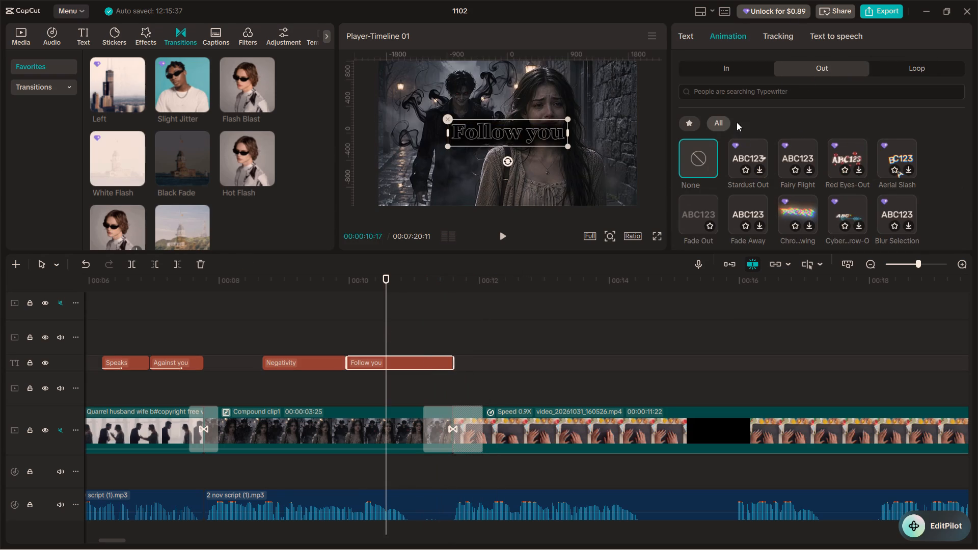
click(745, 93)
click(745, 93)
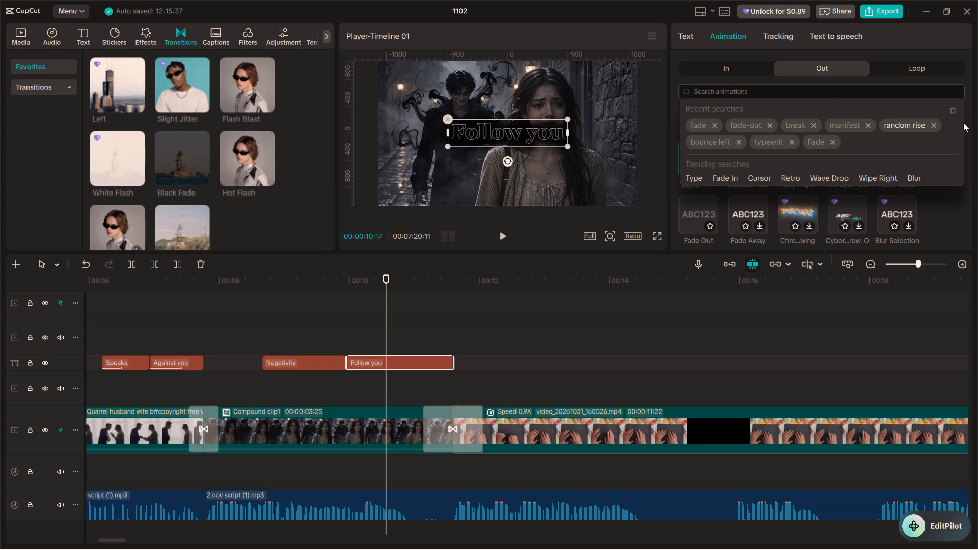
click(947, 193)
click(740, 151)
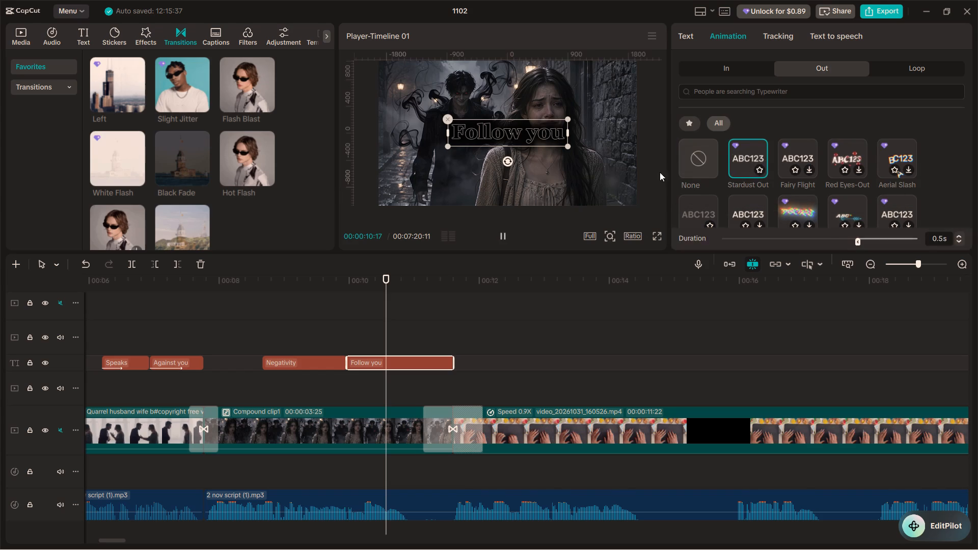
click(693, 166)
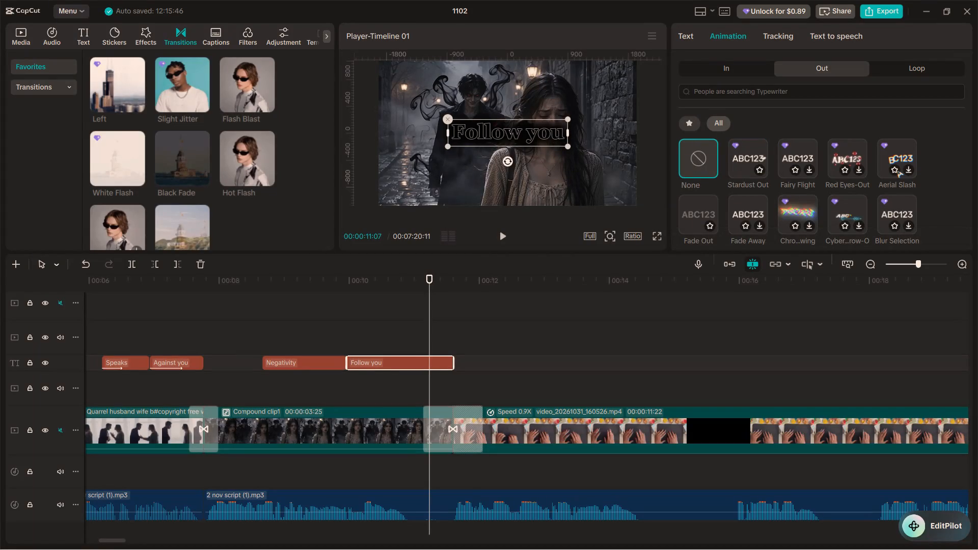
Search the exit animations for "fade-out" and apply Fade Out to the "Follow you" text with a 0.4 s duration.
click(718, 86)
text(fade)
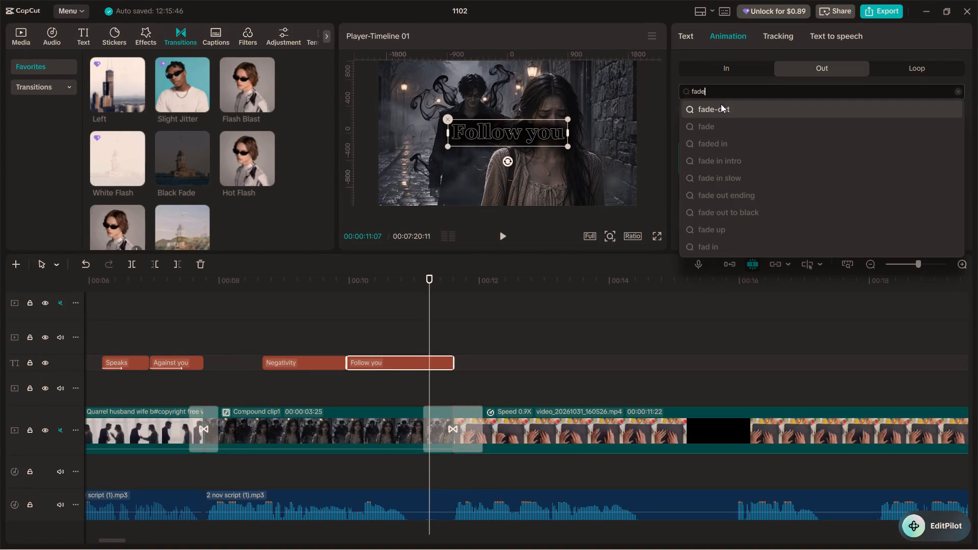
click(728, 112)
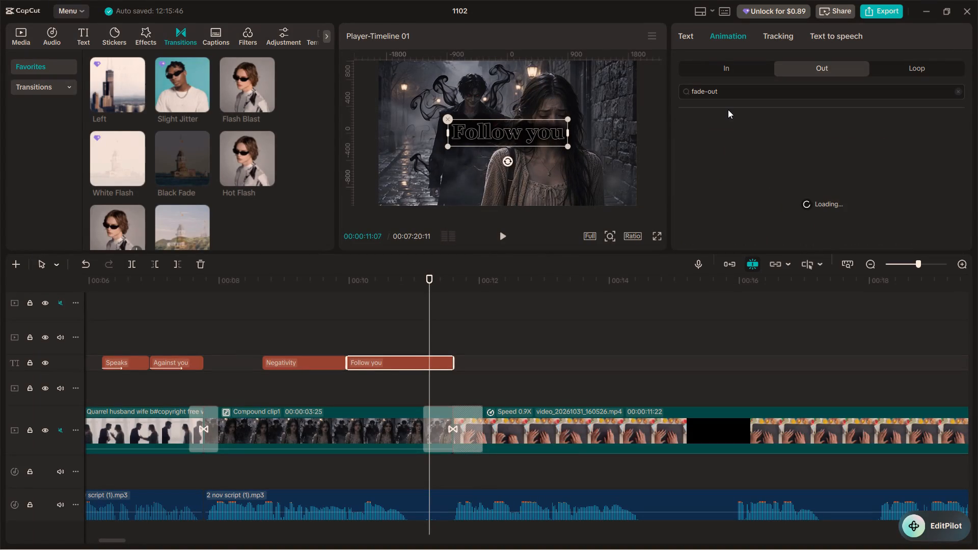
click(749, 139)
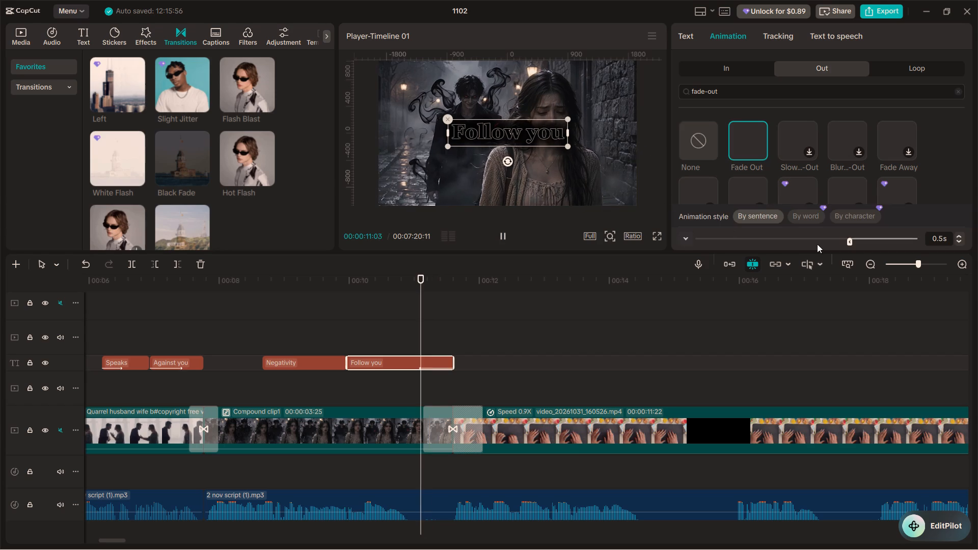
click(853, 239)
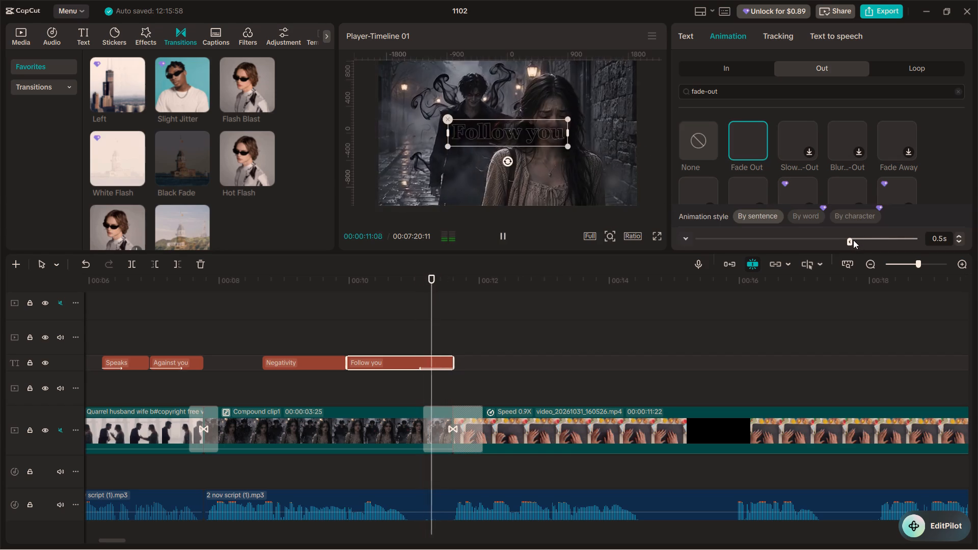
click(959, 240)
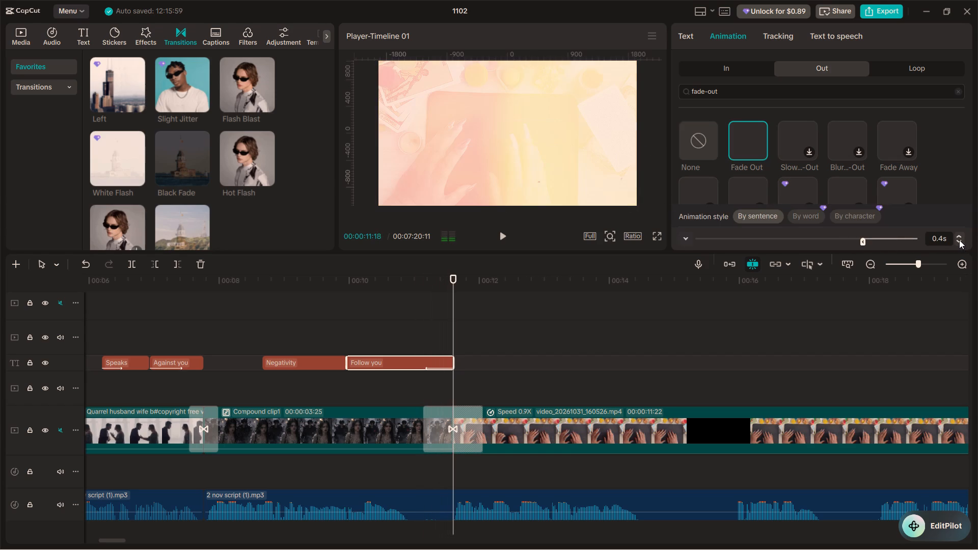
Play back from the "Follow you" title into generate_a_video_of_this_happy.mp4, and replay the start of the Witchcraft ceremony clip.
click(398, 327)
key(space)
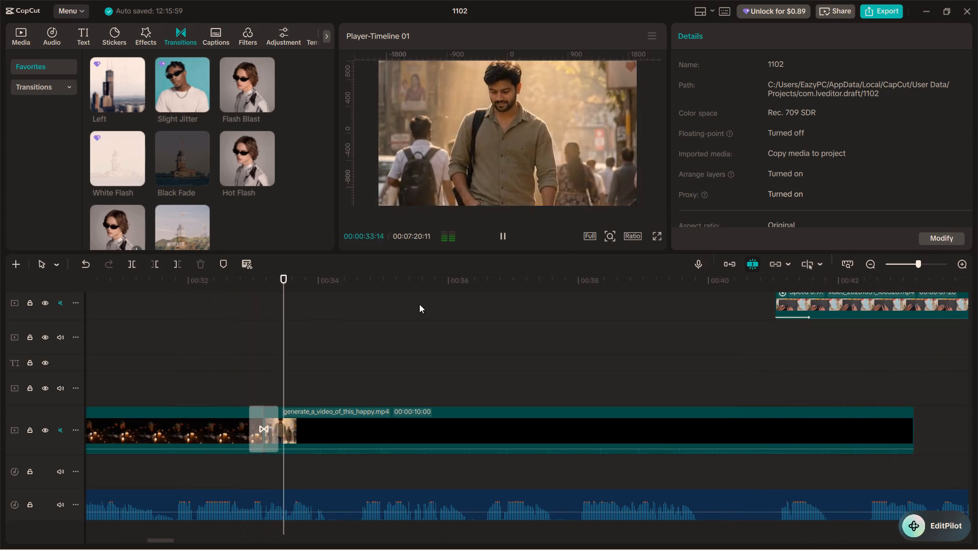
key(space)
ctrl+scroll(267, 382, down, 13)
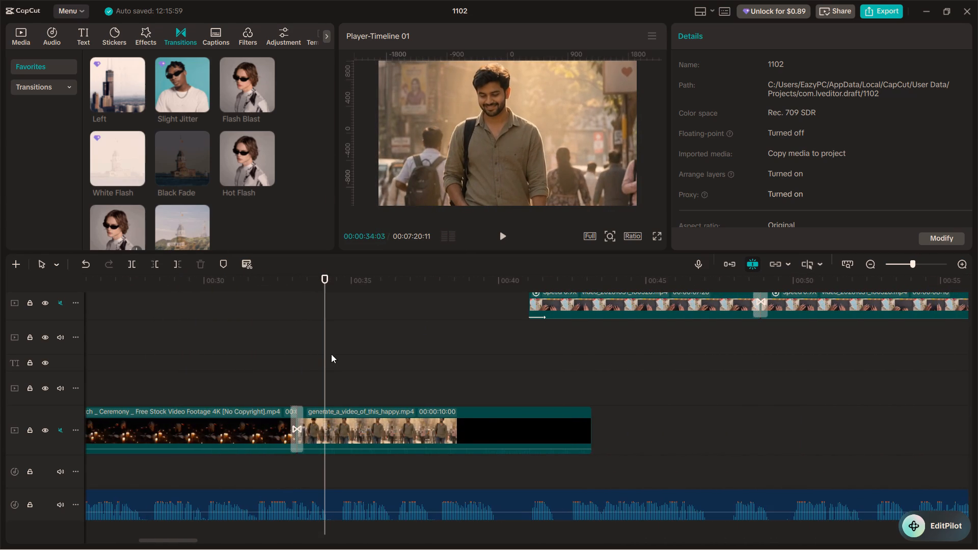
drag(322, 350, 303, 384)
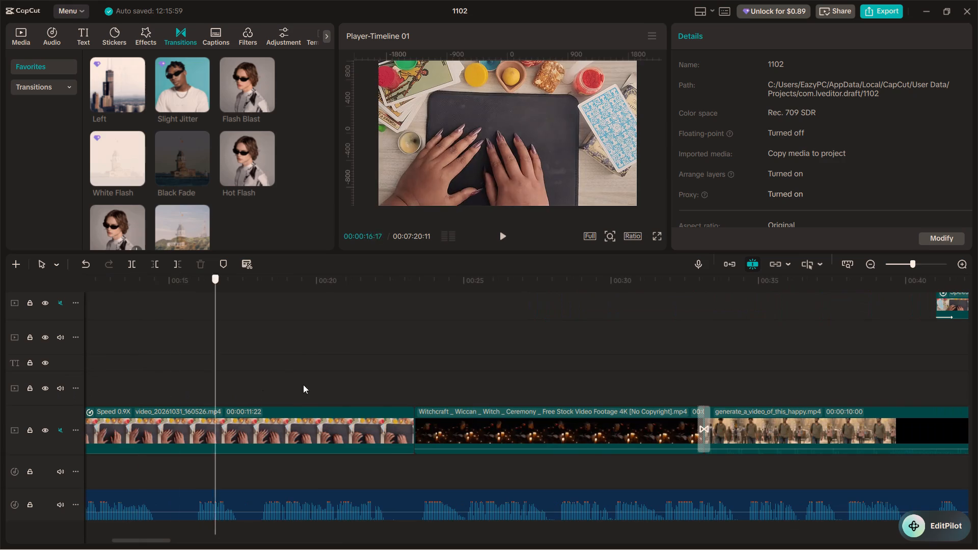
drag(303, 384, 407, 376)
key(space)
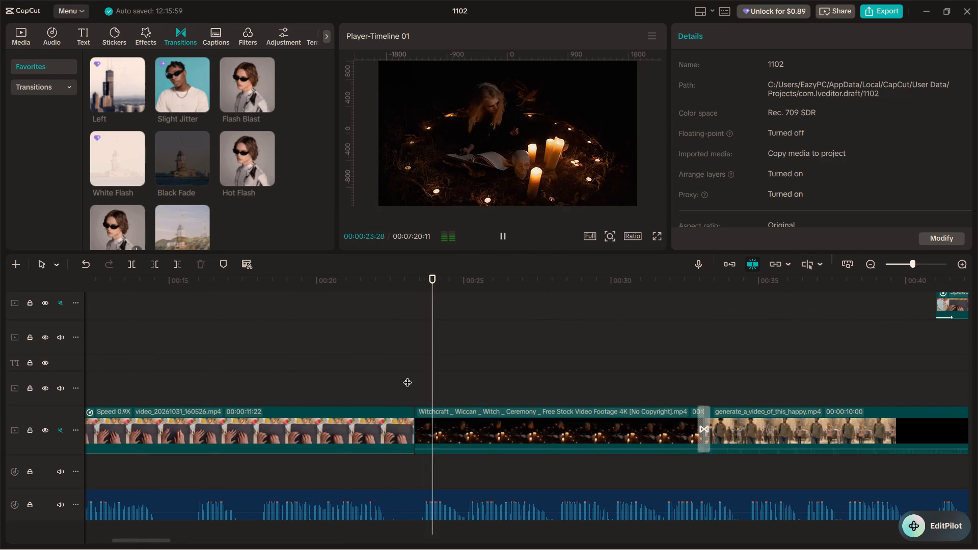
Replay the passage from the "Follow you" title into video_20261031_160526.mp4 several times to examine the transition and the clip's opening.
click(243, 360)
drag(232, 361, 223, 362)
drag(213, 364, 59, 392)
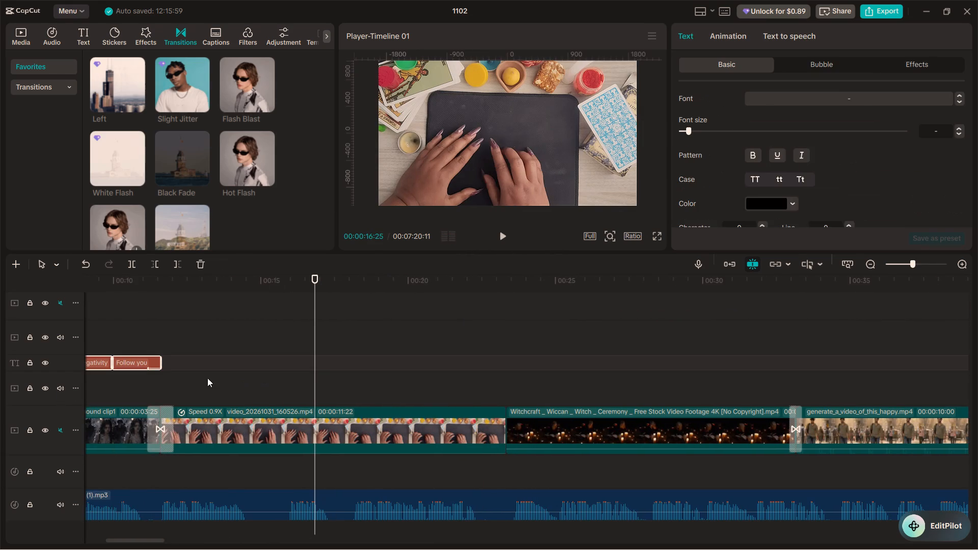
click(145, 389)
key(space)
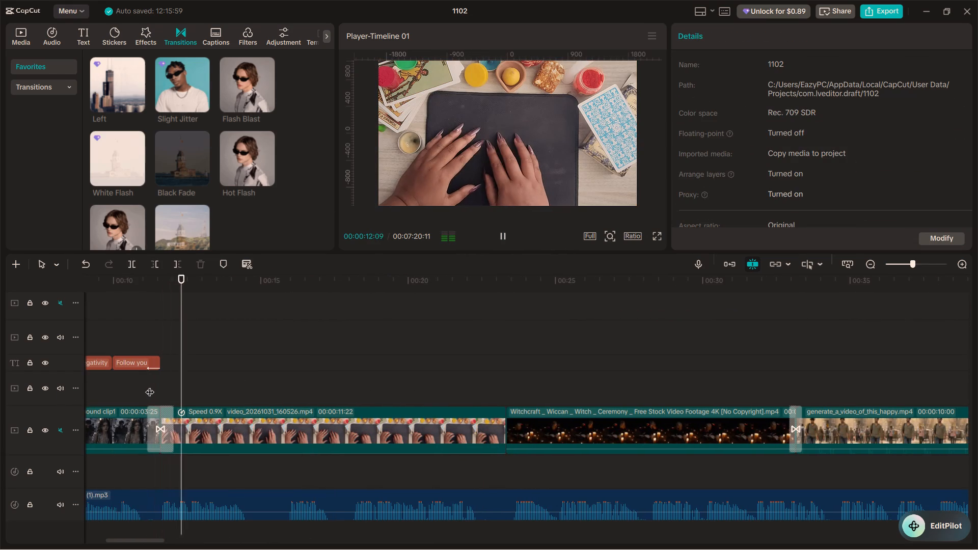
key(space)
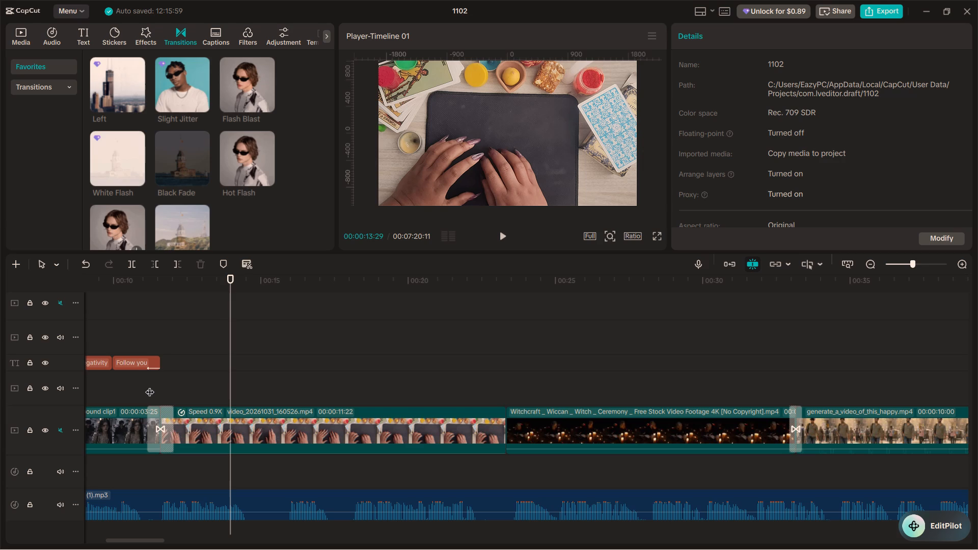
click(123, 385)
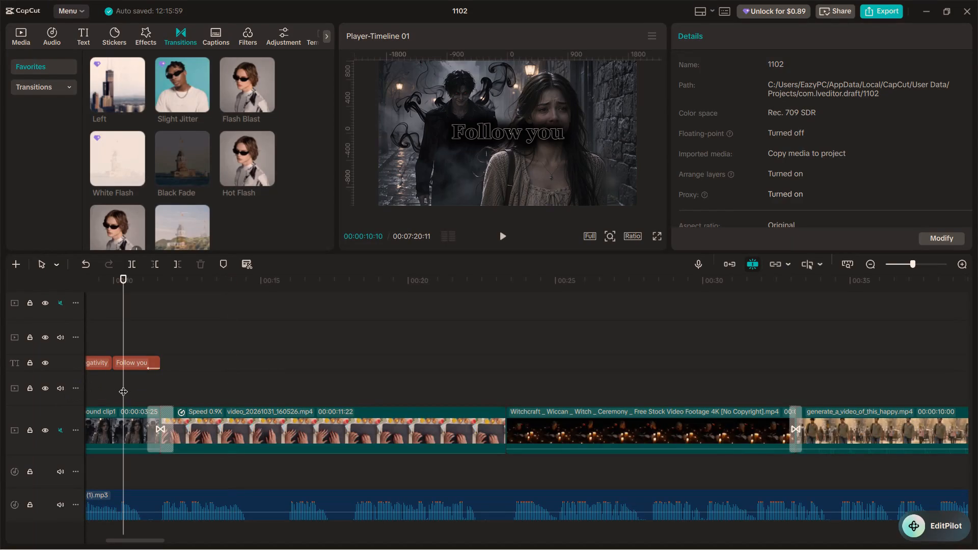
key(space)
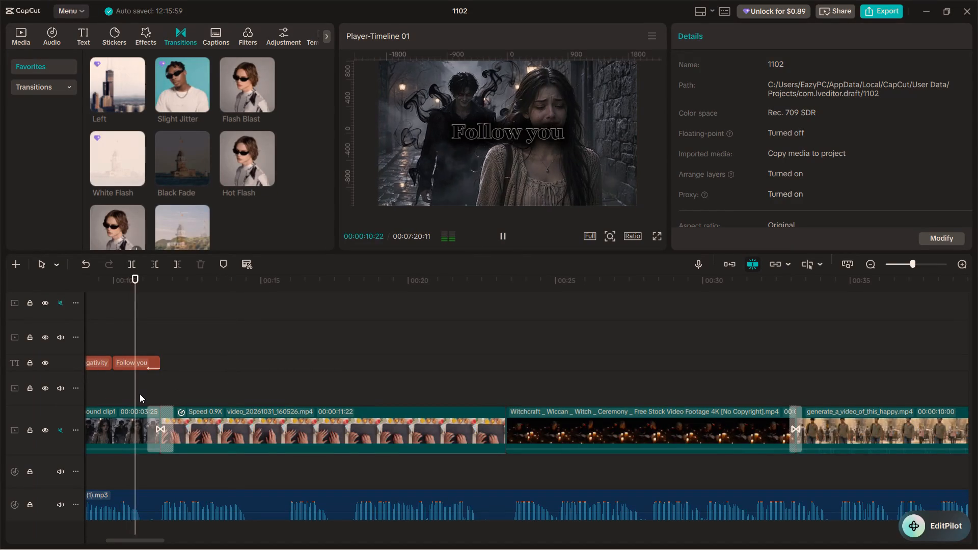
key(space)
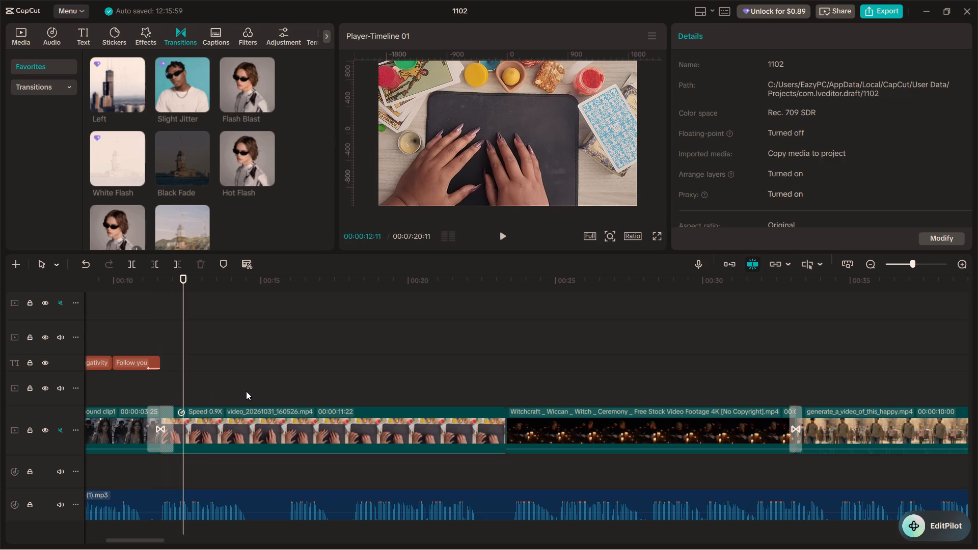
click(147, 390)
key(space)
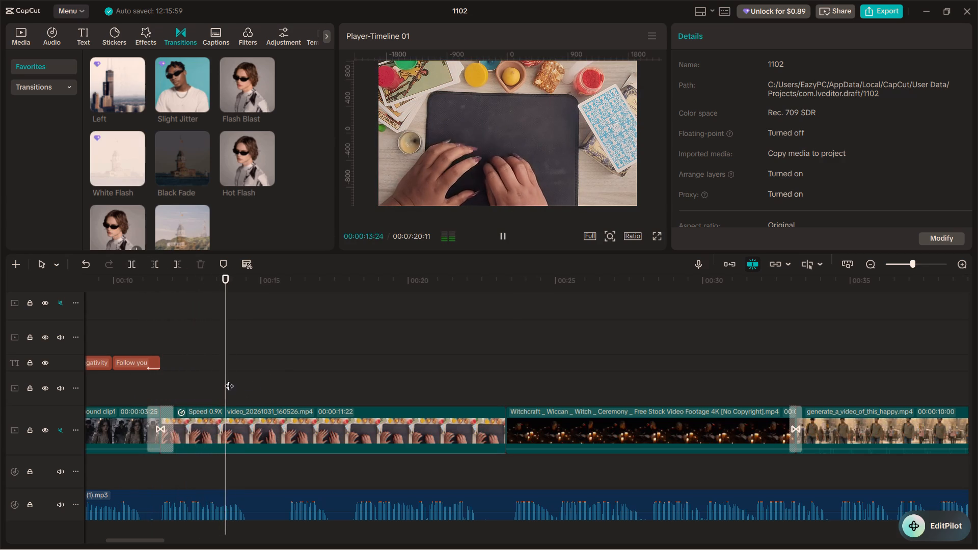
key(space)
drag(240, 380, 177, 380)
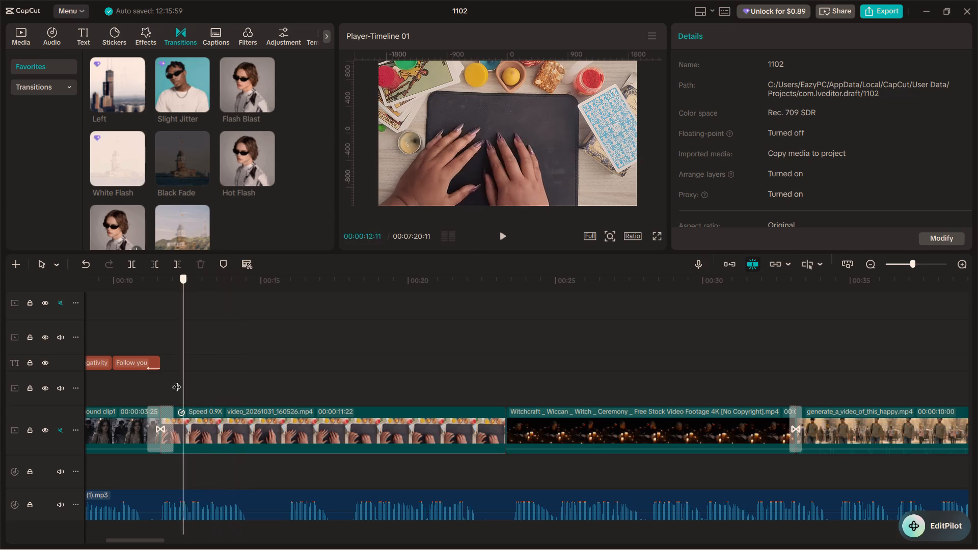
drag(177, 380, 159, 377)
key(space)
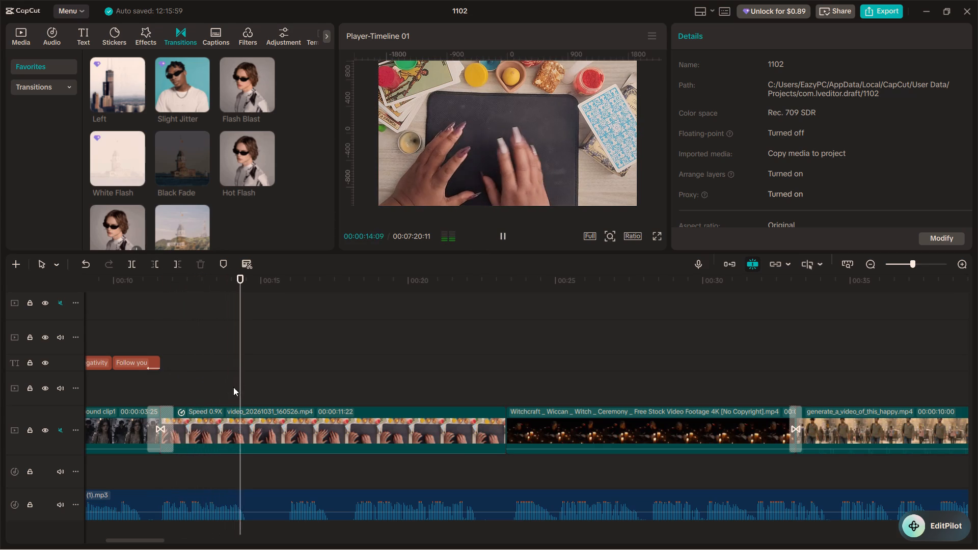
key(space)
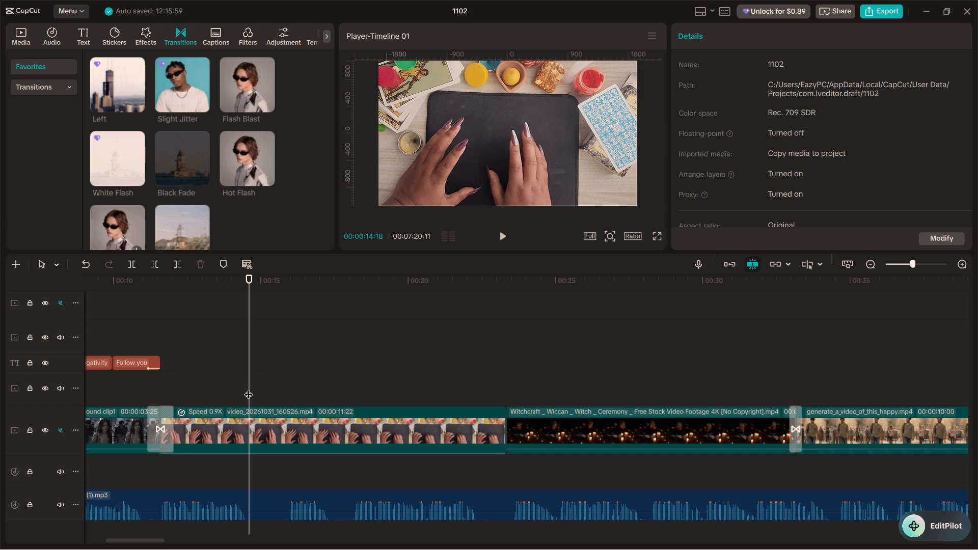
Add a 100% Scale keyframe at the start of video_20261031_160526.mp4, at 00:00:11:18.
drag(249, 388, 171, 382)
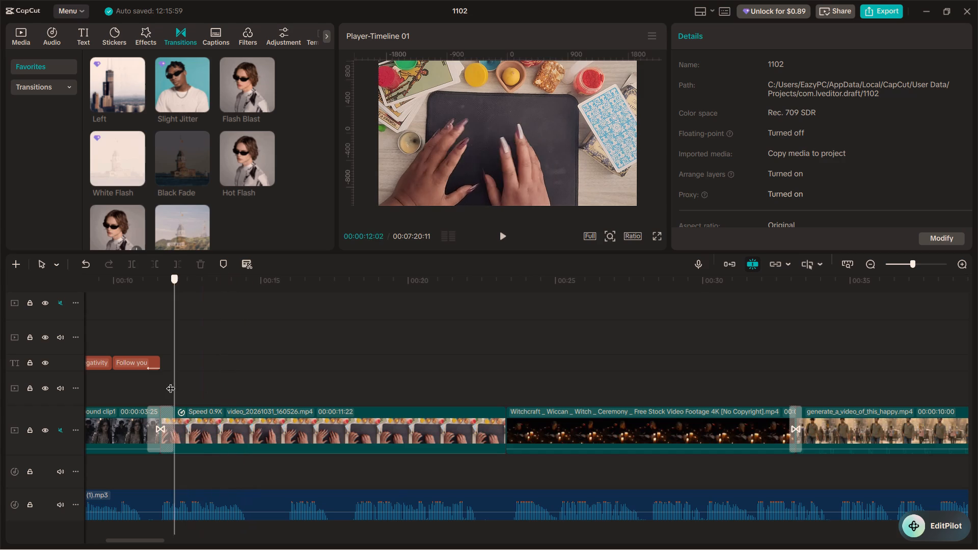
drag(171, 382, 162, 377)
click(202, 425)
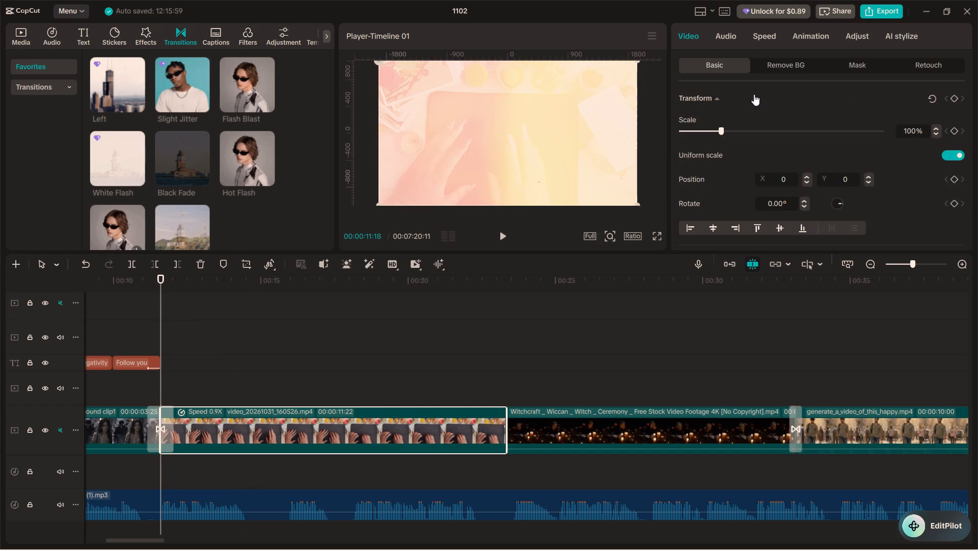
click(955, 130)
Add a second Scale keyframe at 110% to video_20261031_160526.mp4 and move it to the clip's end for a slow zoom-in.
click(312, 362)
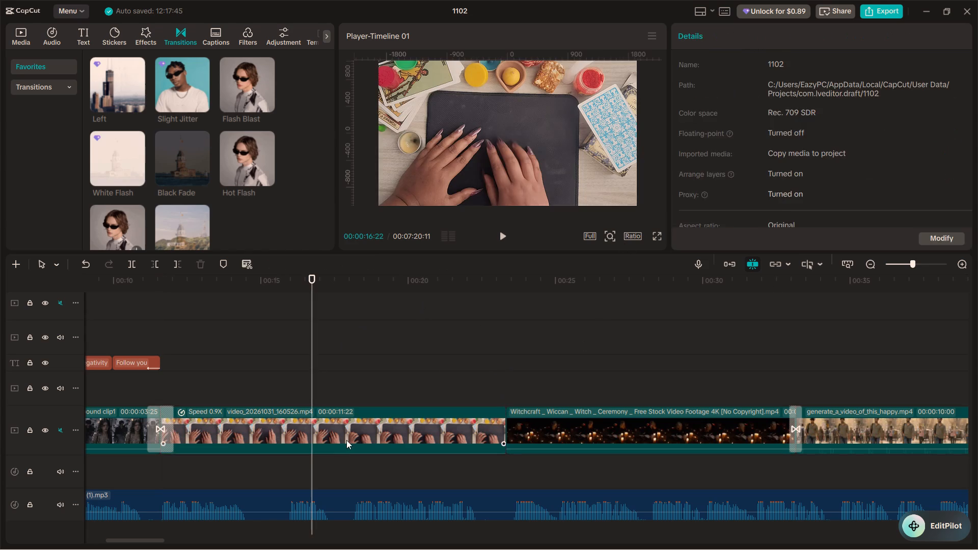
click(345, 440)
click(953, 129)
triple_click(937, 125)
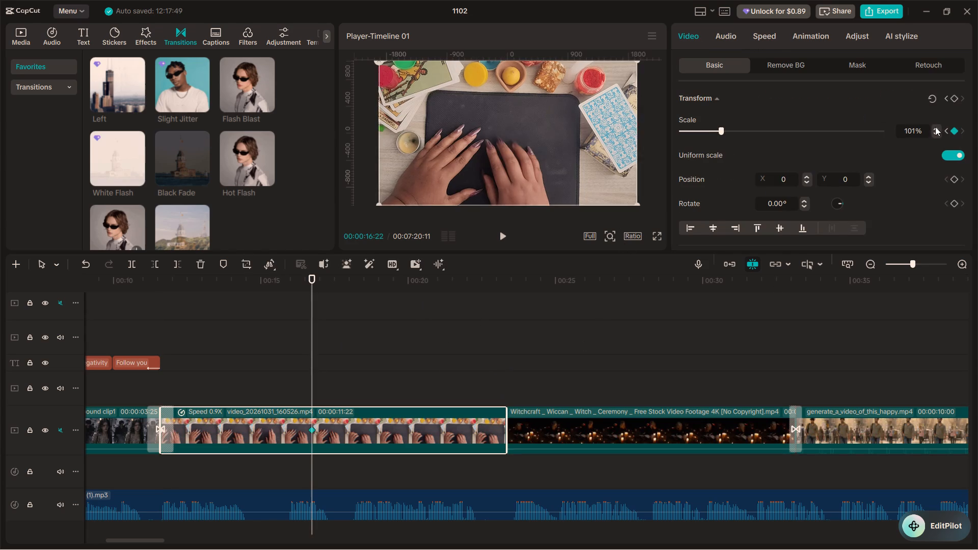
triple_click(935, 127)
triple_click(935, 127)
double_click(935, 127)
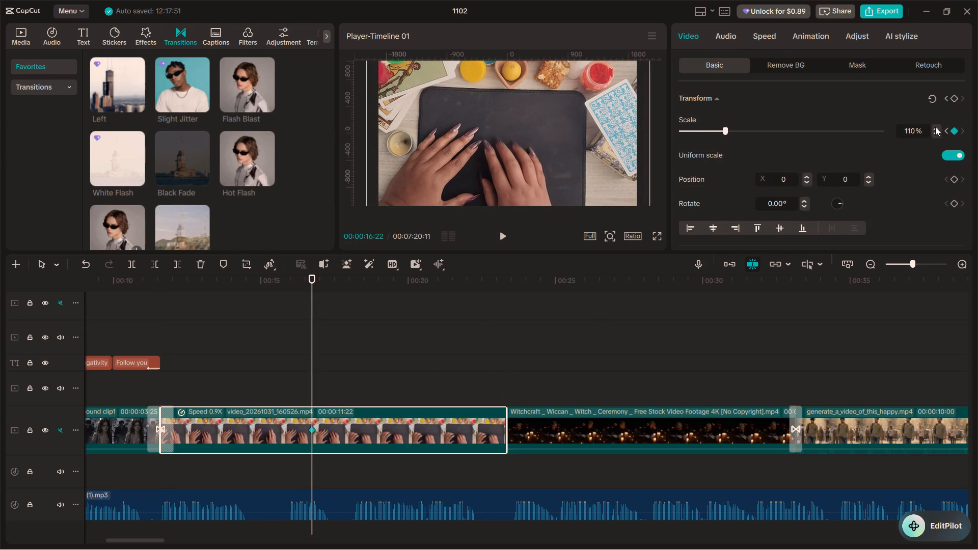
drag(310, 431, 311, 431)
drag(311, 431, 514, 429)
Play back the zoom on video_20261031_160526.mp4 from the end of the "Follow you" title in full screen.
click(151, 385)
key(space)
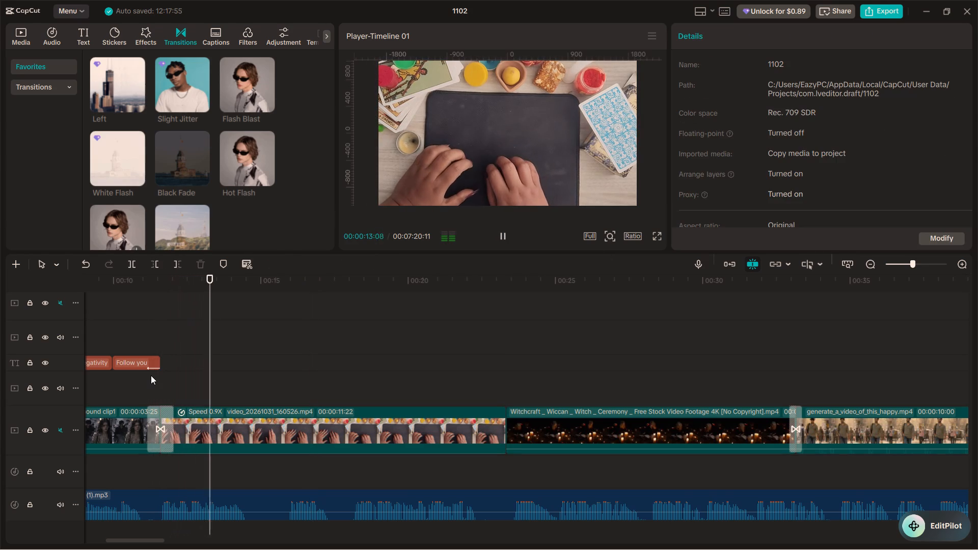
click(658, 234)
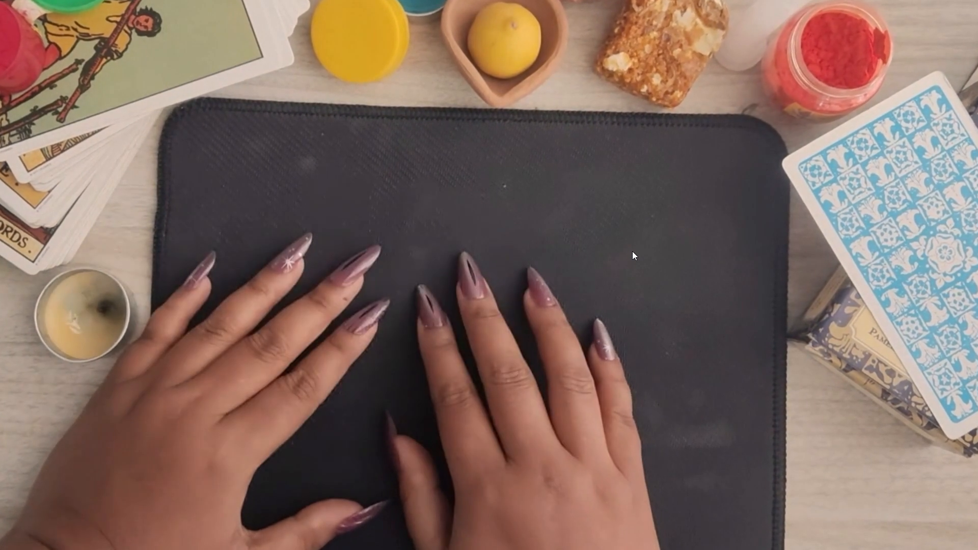
Replay the transition from the "Follow you" title into video_20261031_160526.mp4 and examine the clips around it.
key(space)
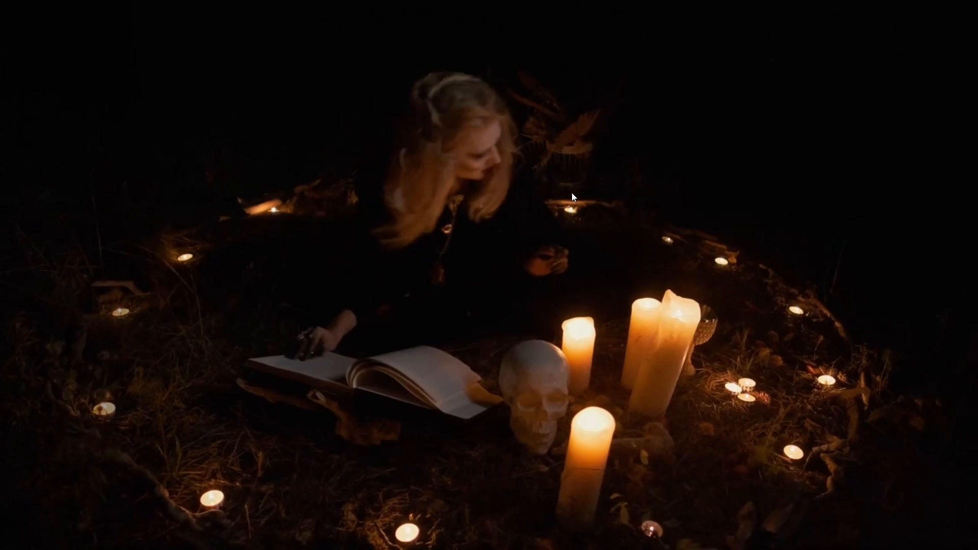
key(Escape)
click(125, 384)
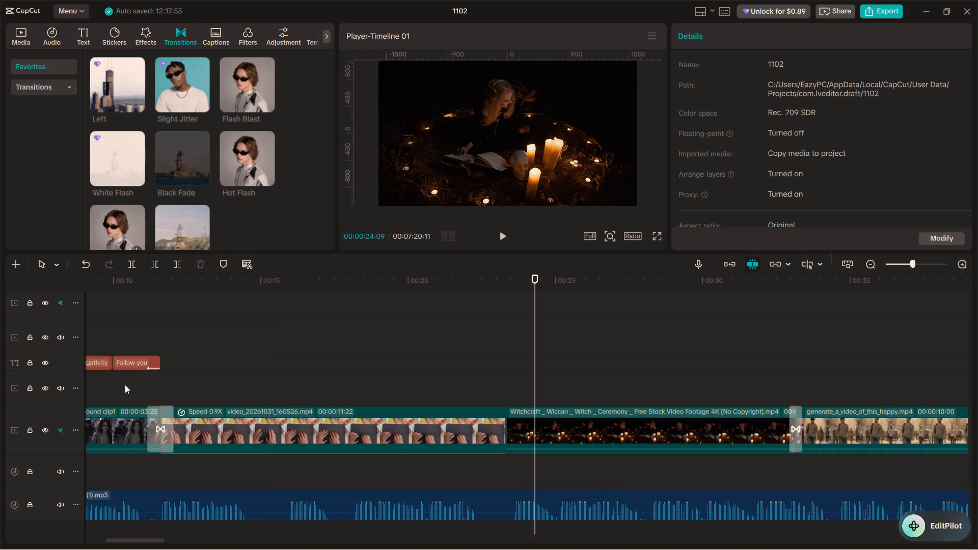
key(space)
key(space)
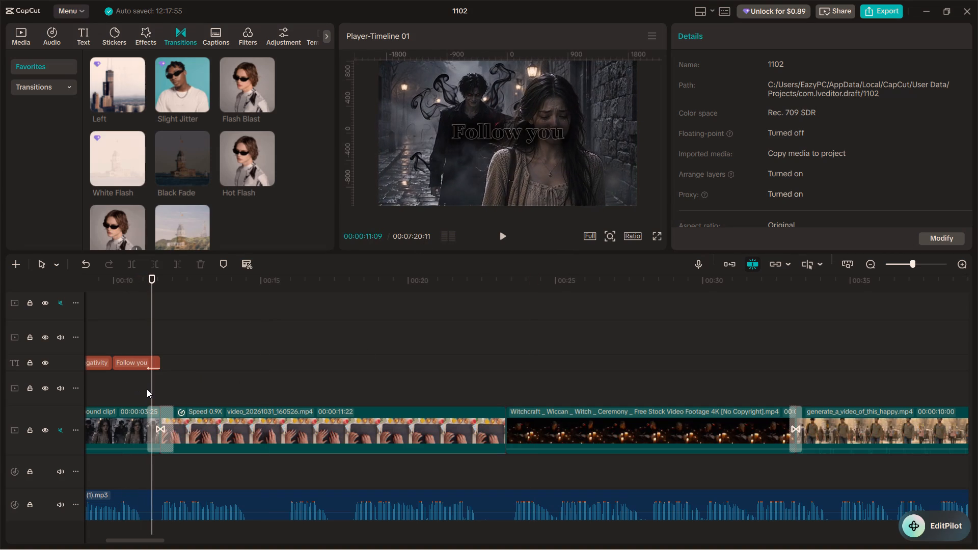
click(139, 389)
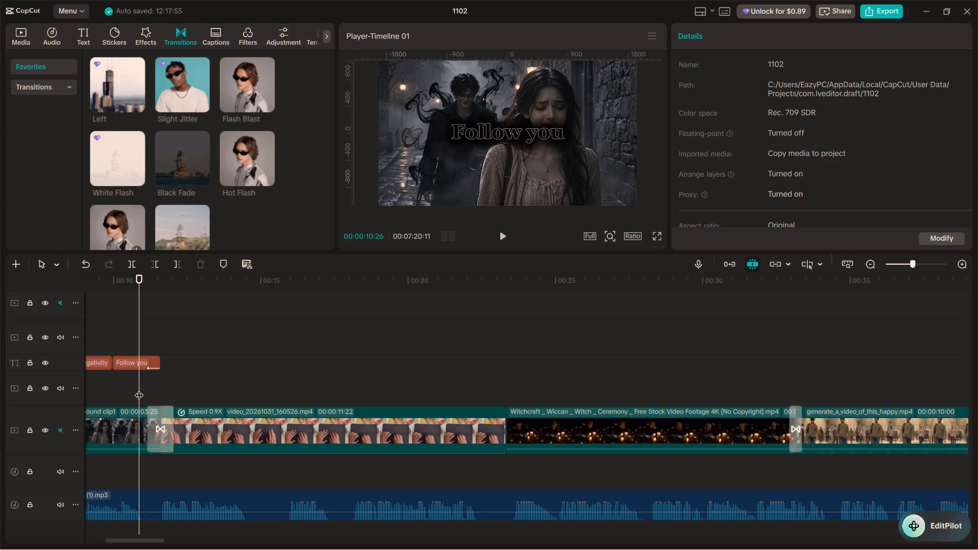
key(space)
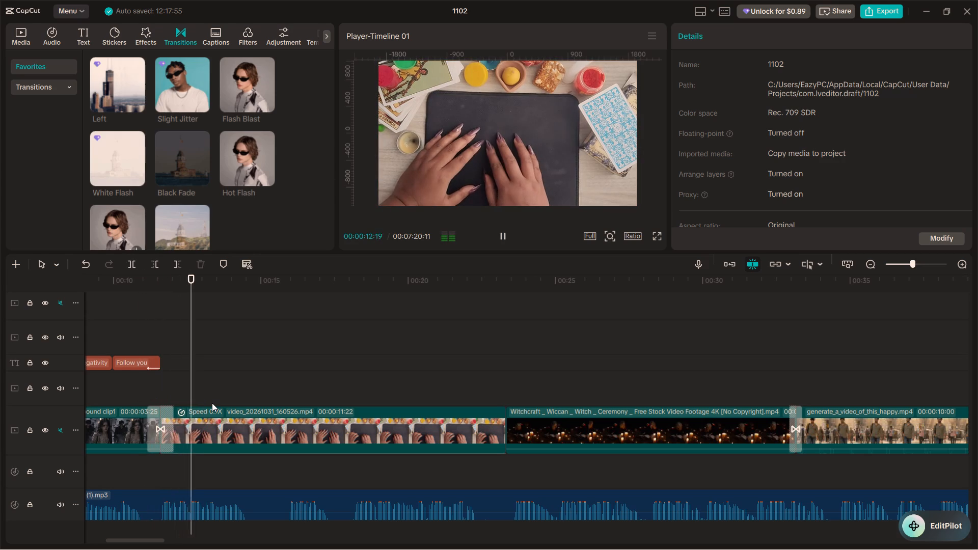
ctrl+scroll(213, 403, down, 12)
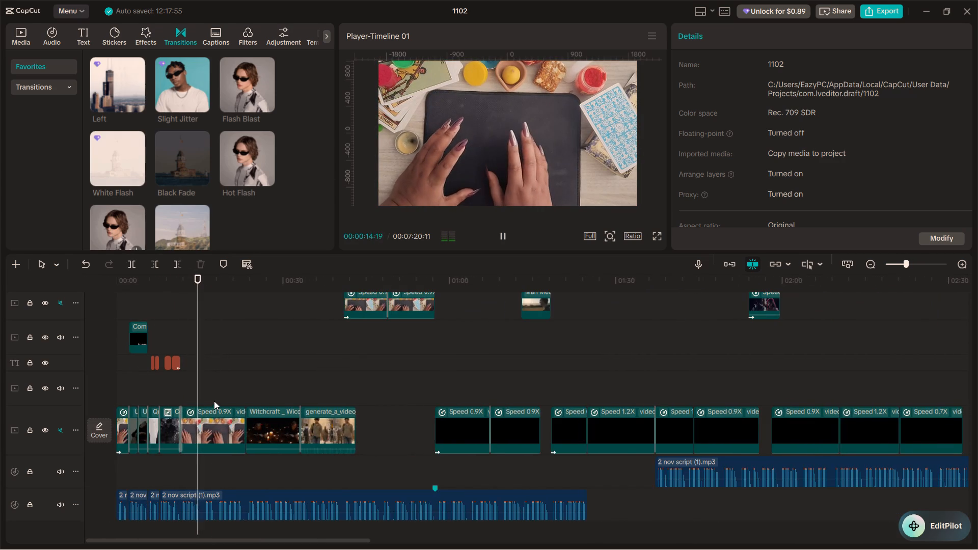
ctrl+scroll(212, 395, up, 13)
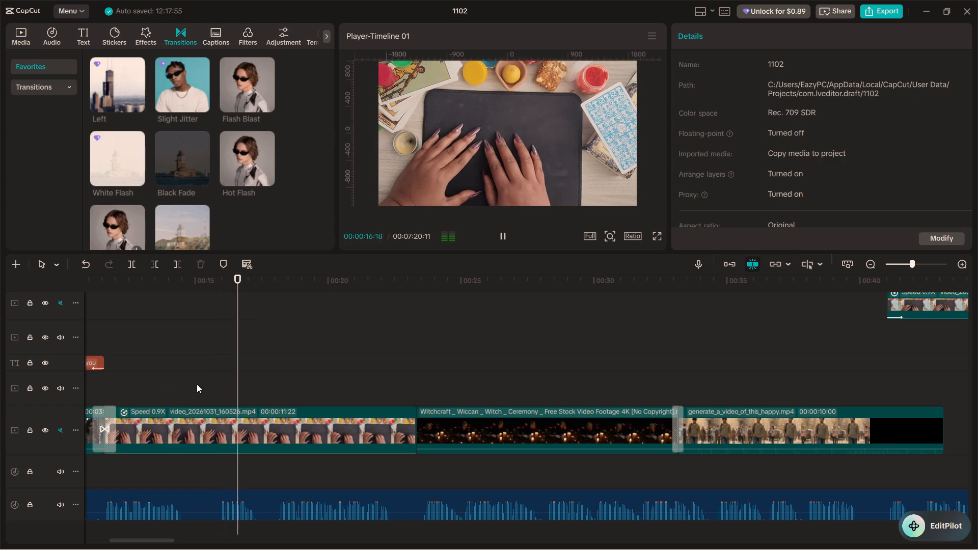
Add a default text at 00:00:11:18, directly after the "Follow you" title.
click(116, 392)
double_click(106, 387)
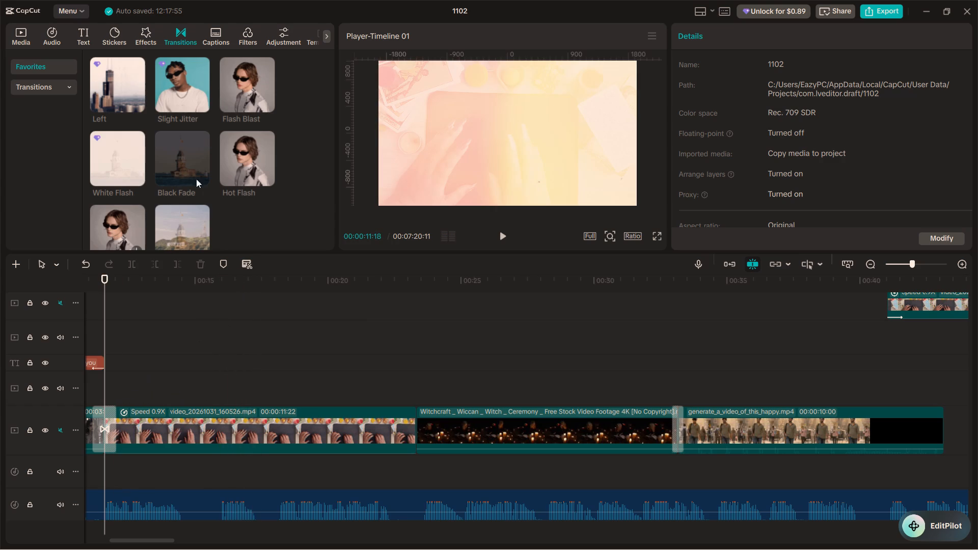
click(92, 29)
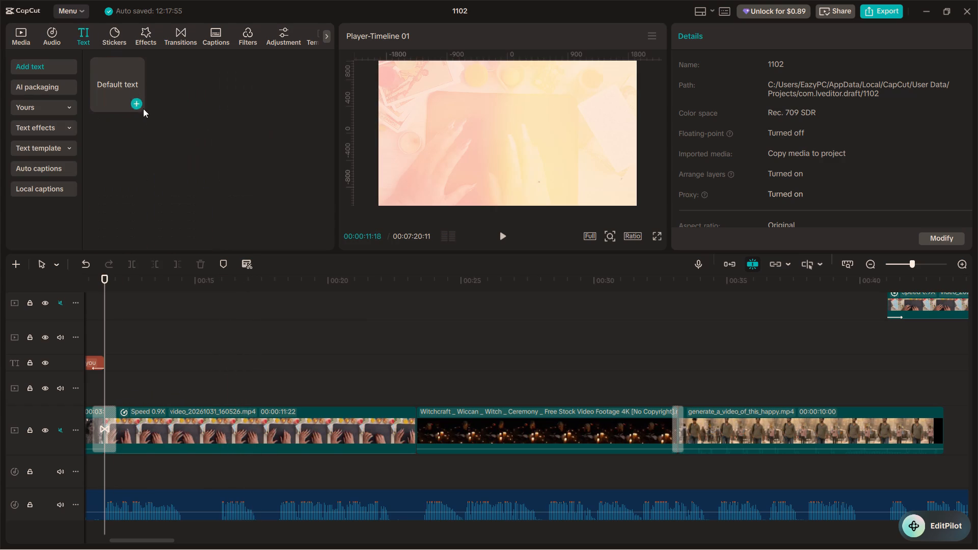
drag(120, 88, 105, 391)
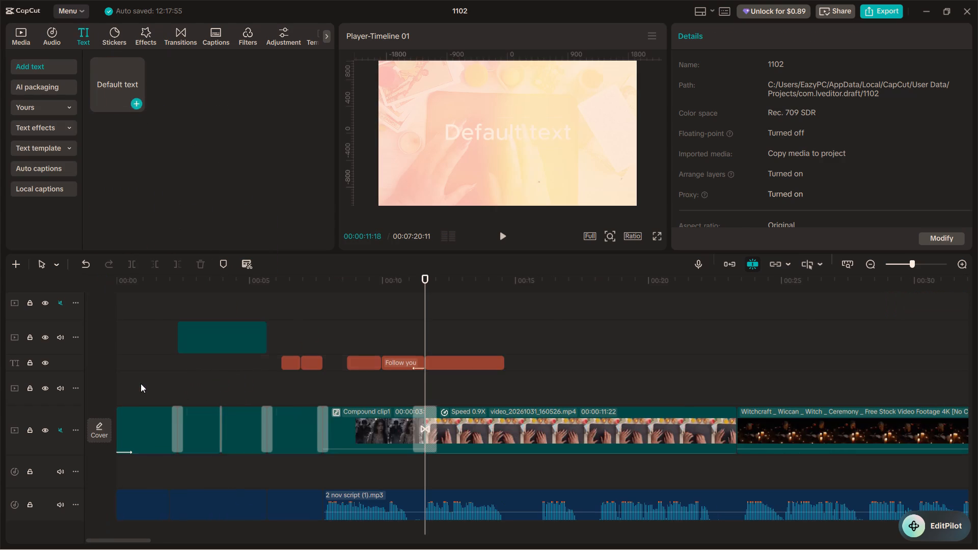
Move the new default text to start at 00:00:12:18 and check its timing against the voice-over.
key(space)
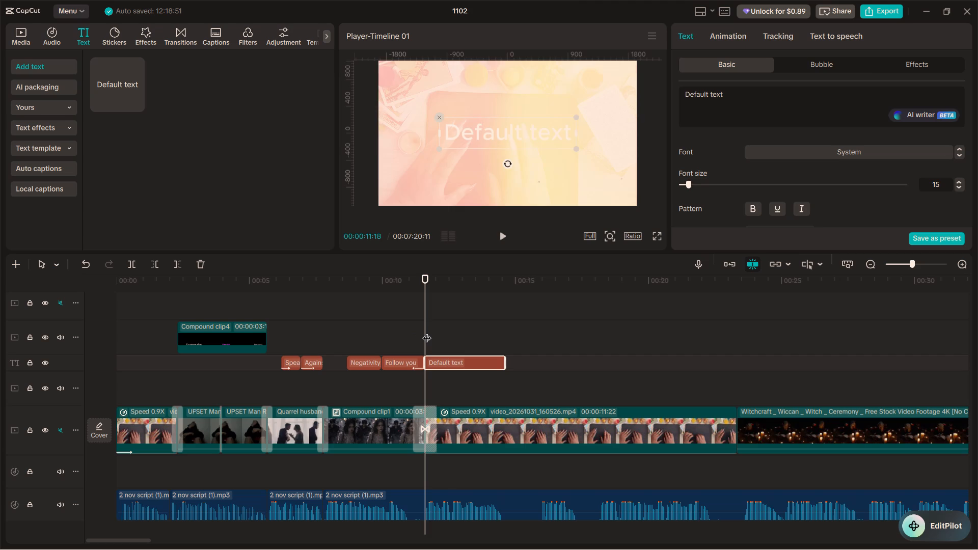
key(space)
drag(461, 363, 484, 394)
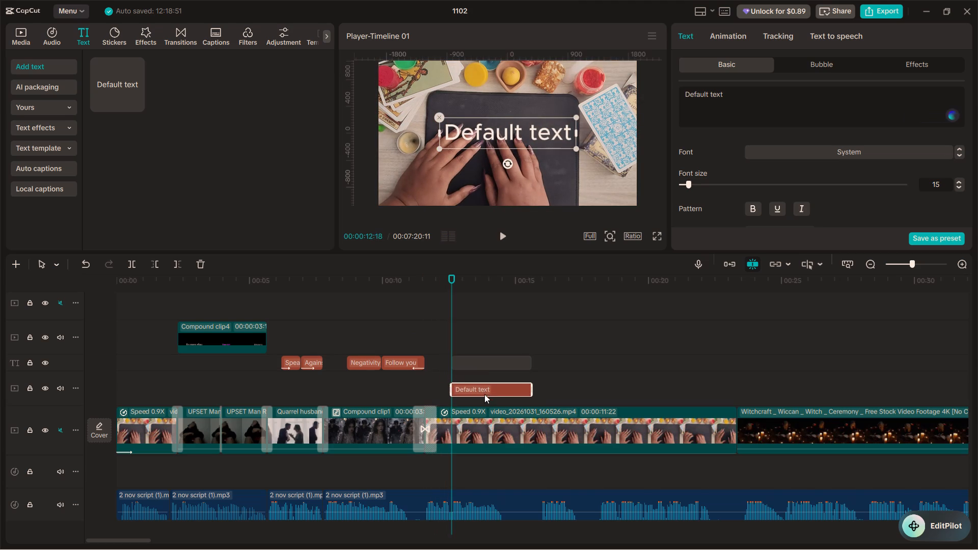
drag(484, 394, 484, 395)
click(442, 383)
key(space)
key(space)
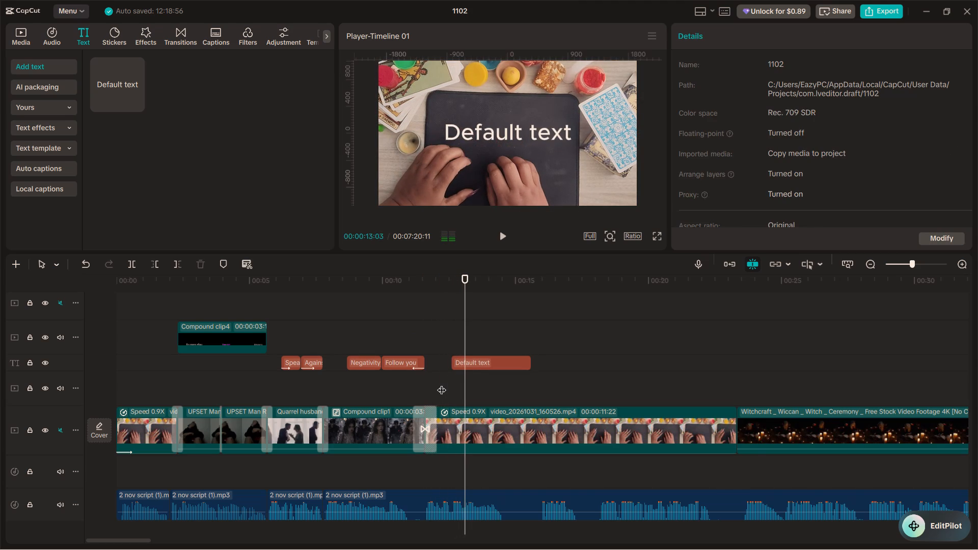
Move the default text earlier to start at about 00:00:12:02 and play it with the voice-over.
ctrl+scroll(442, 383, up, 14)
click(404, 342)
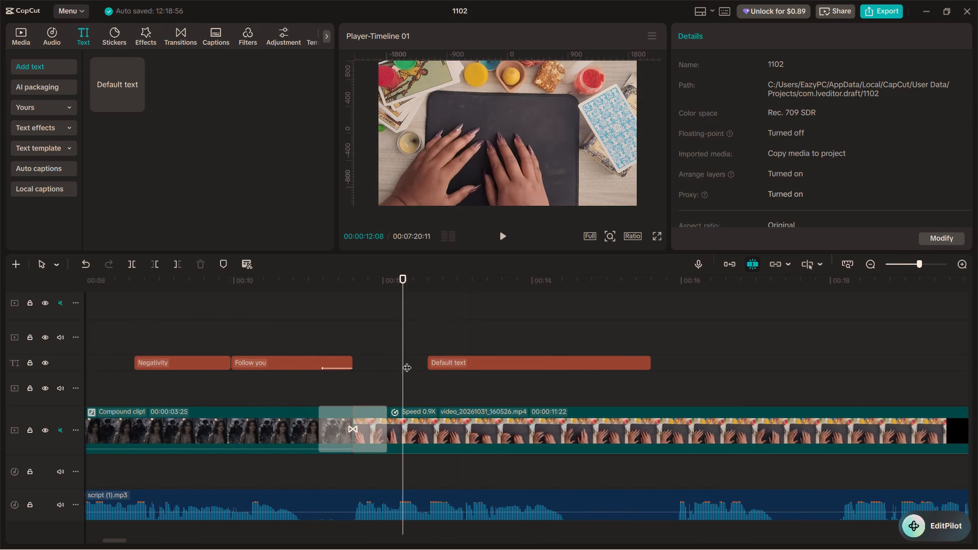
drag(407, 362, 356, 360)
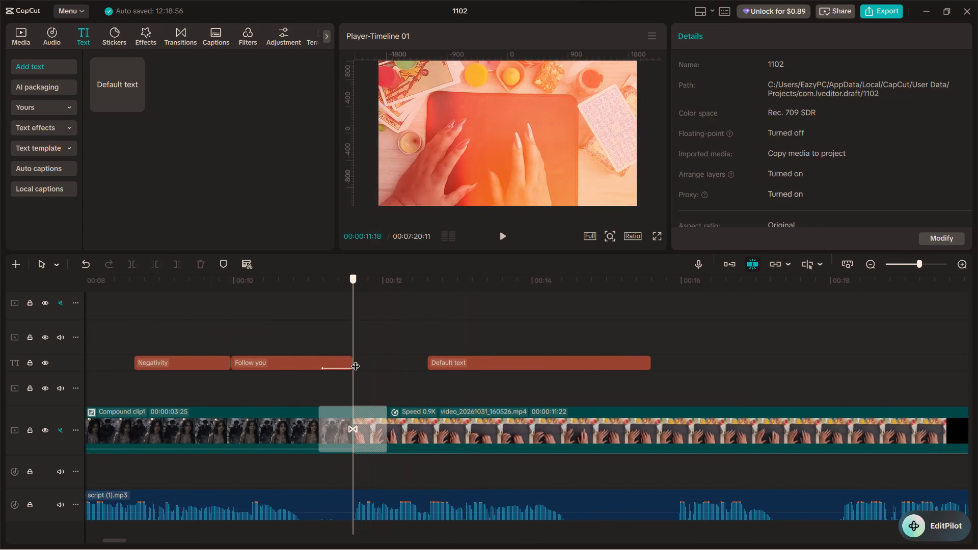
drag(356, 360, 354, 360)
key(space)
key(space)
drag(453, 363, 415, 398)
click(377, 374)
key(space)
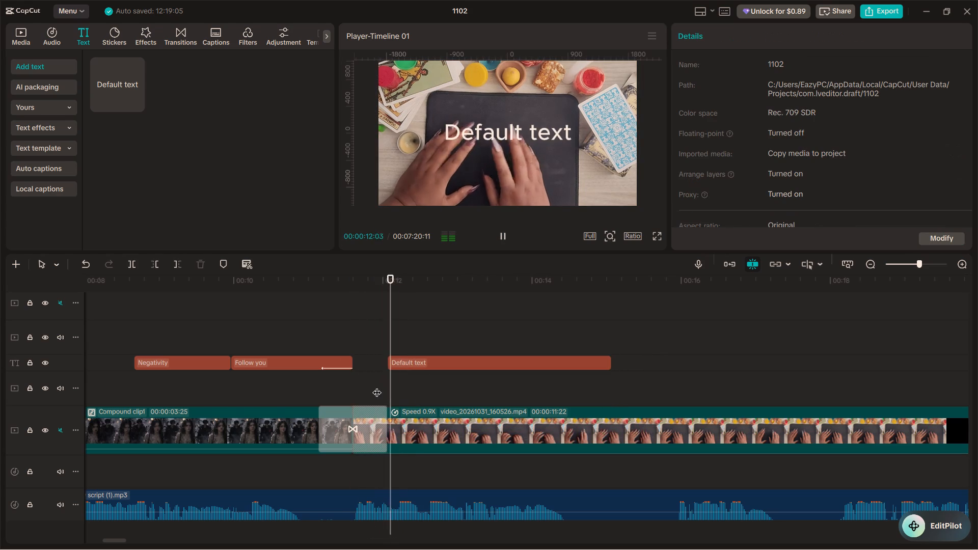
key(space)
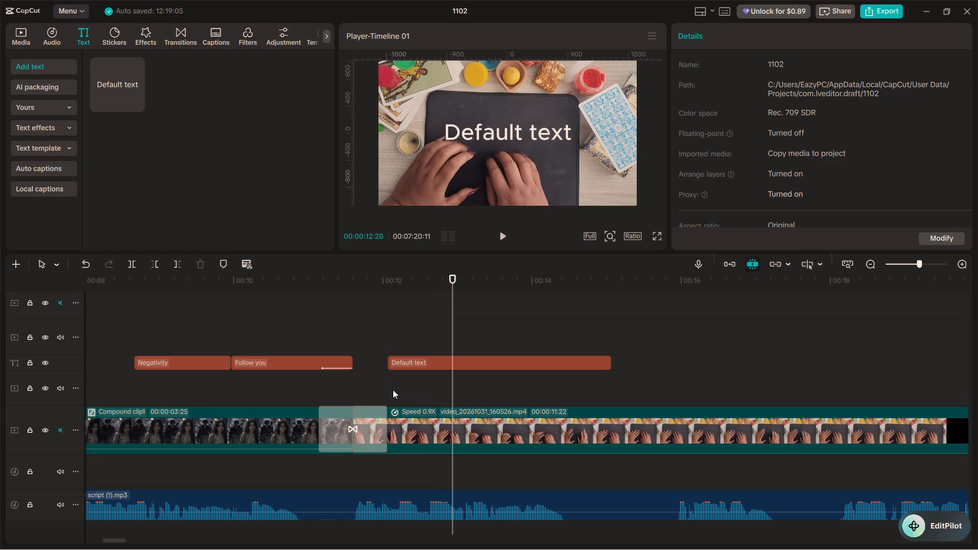
Move the default text to start at 00:00:11:18 on its own track above "Follow you" and check its timing.
drag(418, 362, 385, 357)
click(348, 335)
key(space)
key(space)
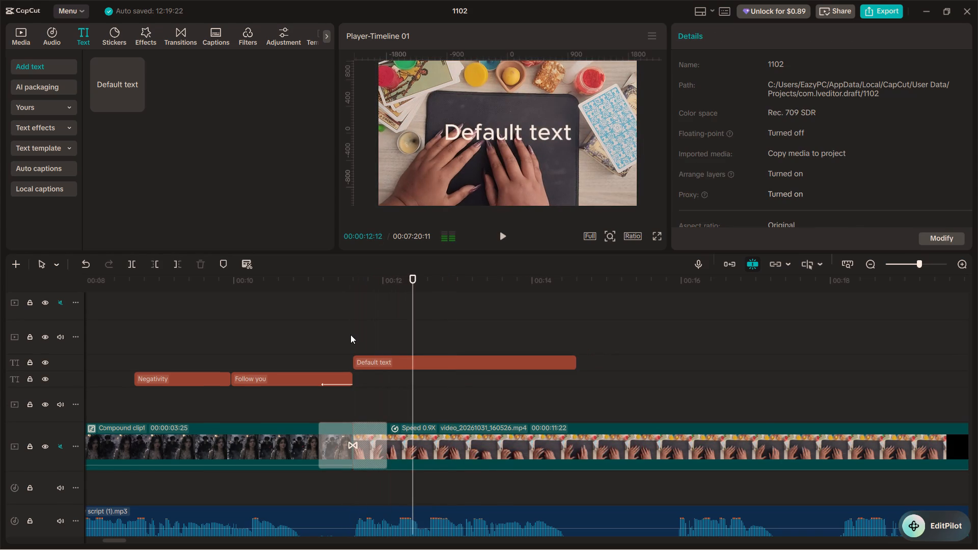
click(349, 324)
key(space)
key(space)
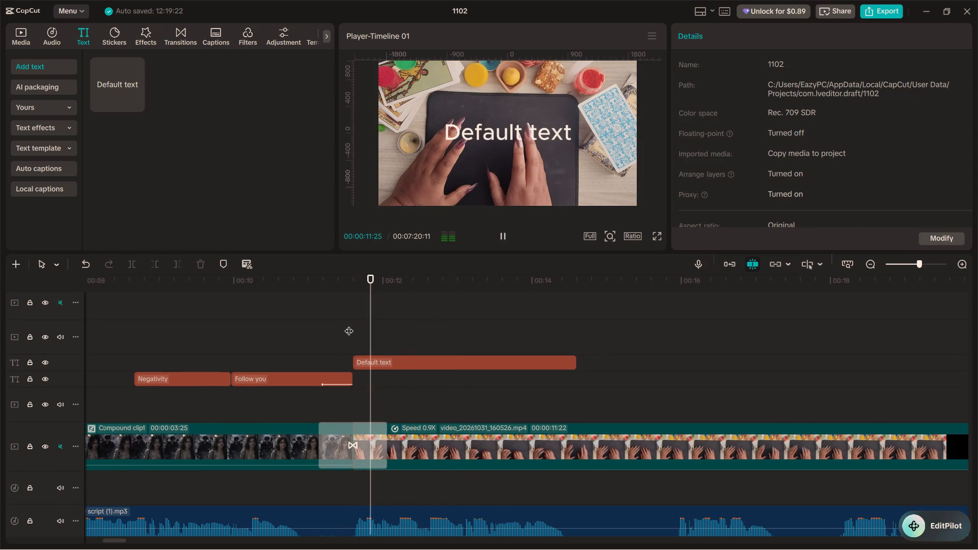
Find the first word boundary in the voice-over and split the default text at 00:00:11:21.
drag(372, 322, 355, 323)
ctrl+scroll(412, 407, up, 6)
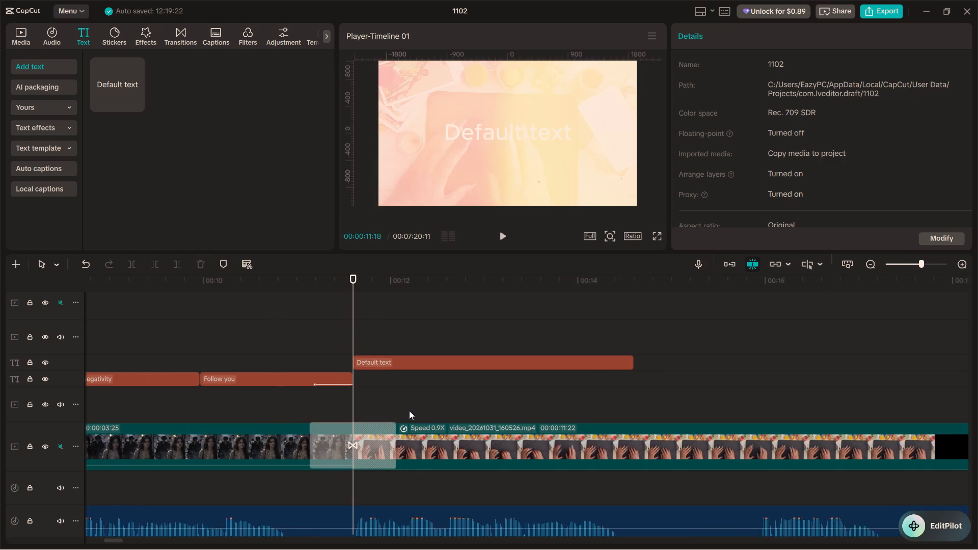
ctrl+scroll(409, 410, up, 1)
key(space)
key(space)
ctrl+scroll(391, 410, up, 11)
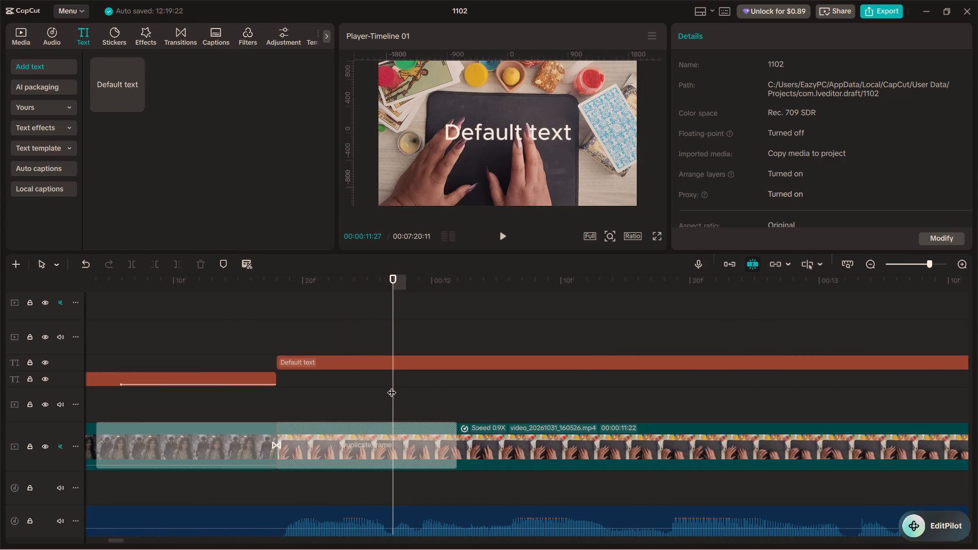
drag(392, 386, 317, 386)
key(space)
key(space)
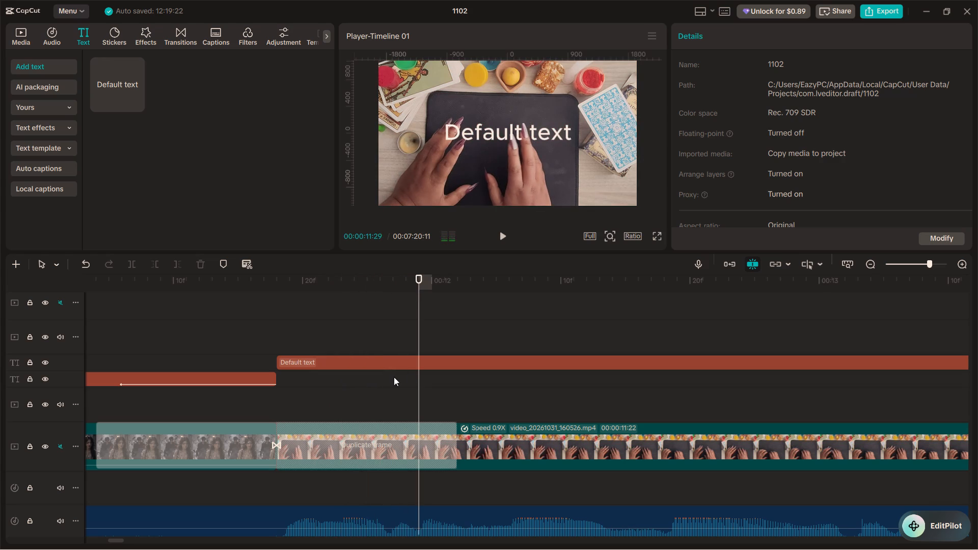
drag(420, 377, 316, 394)
click(339, 360)
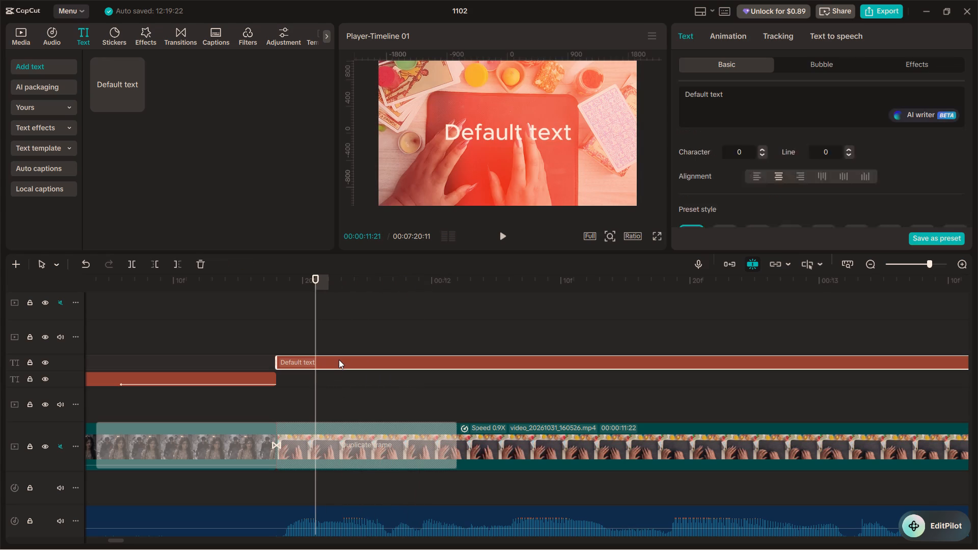
key(ctrl+b)
Replay the voice-over repeatedly from 00:00:11:21 to about 00:00:12:14 to locate the next word boundary.
key(space)
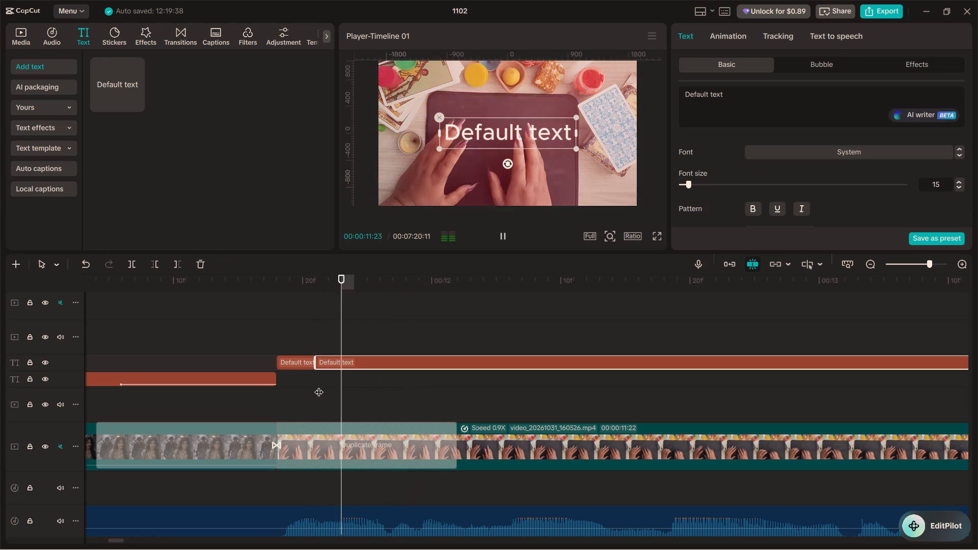
key(space)
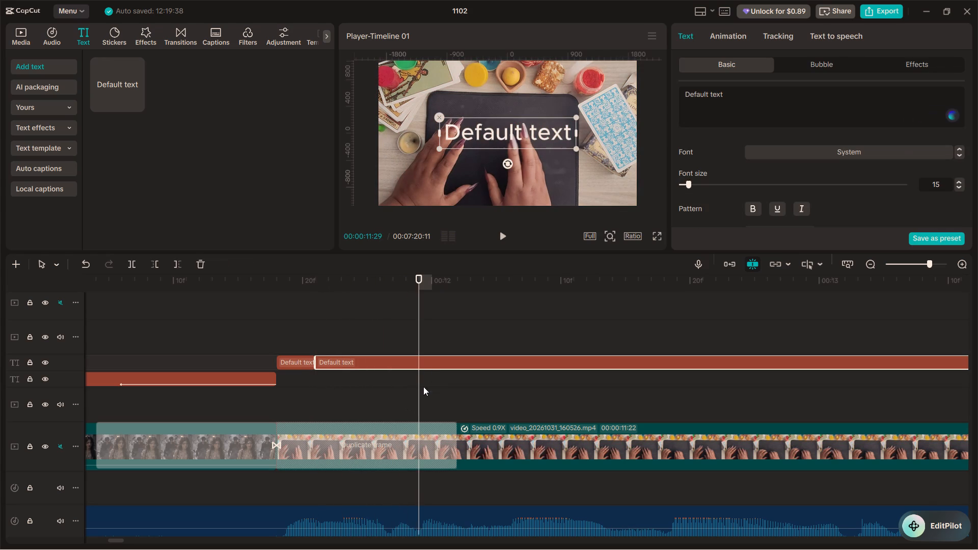
key(space)
key(space)
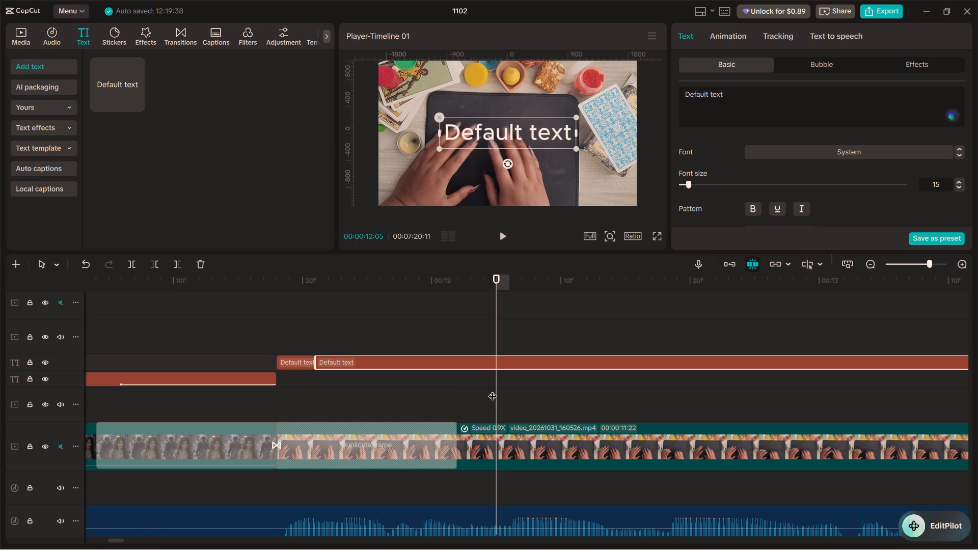
double_click(493, 390)
drag(493, 389, 512, 399)
key(space)
key(space)
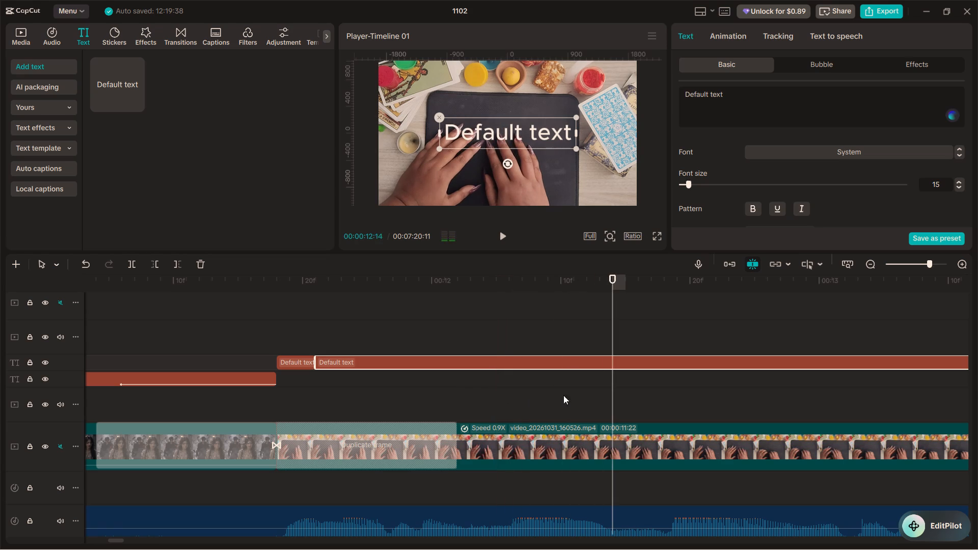
click(494, 393)
key(space)
key(space)
click(476, 391)
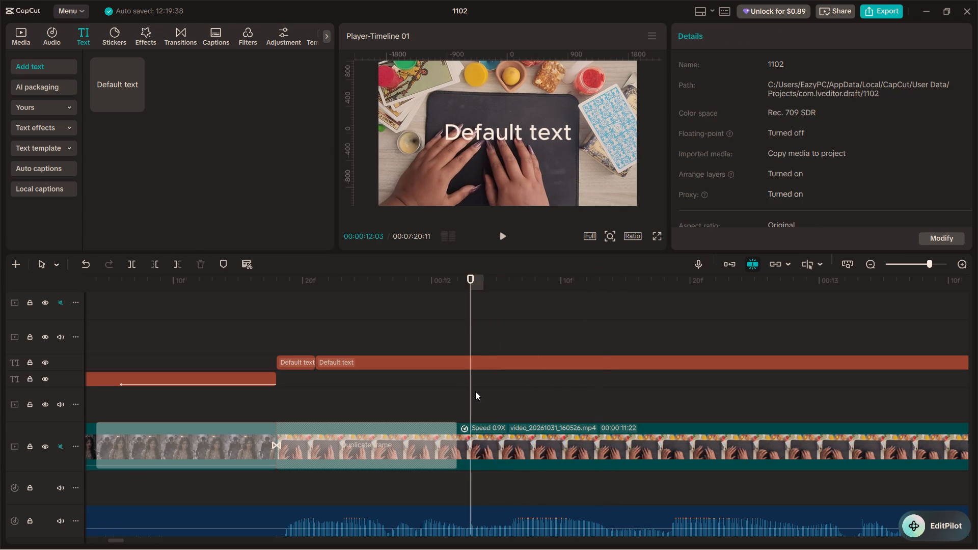
key(space)
key(space)
click(470, 388)
key(space)
key(space)
click(451, 388)
key(space)
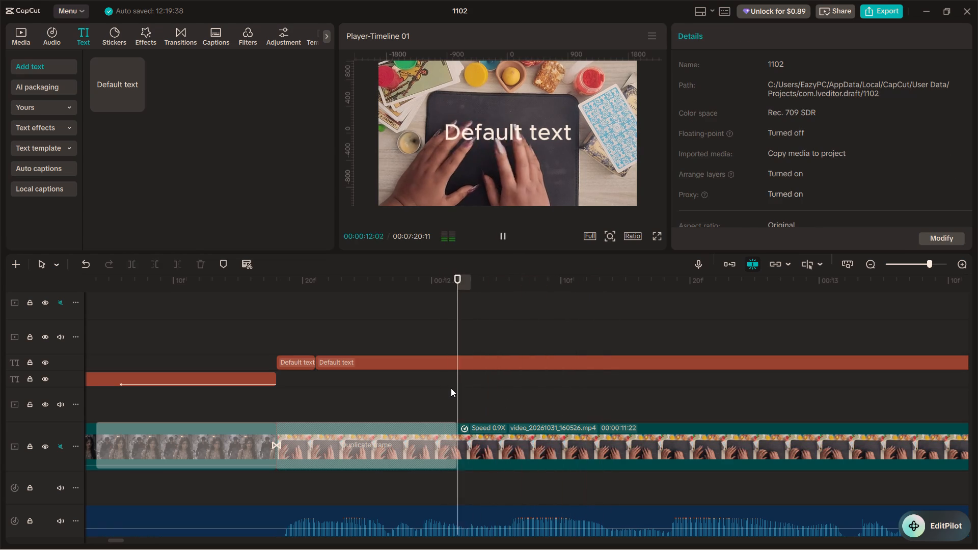
key(space)
click(451, 388)
key(space)
click(451, 388)
key(space)
key(space)
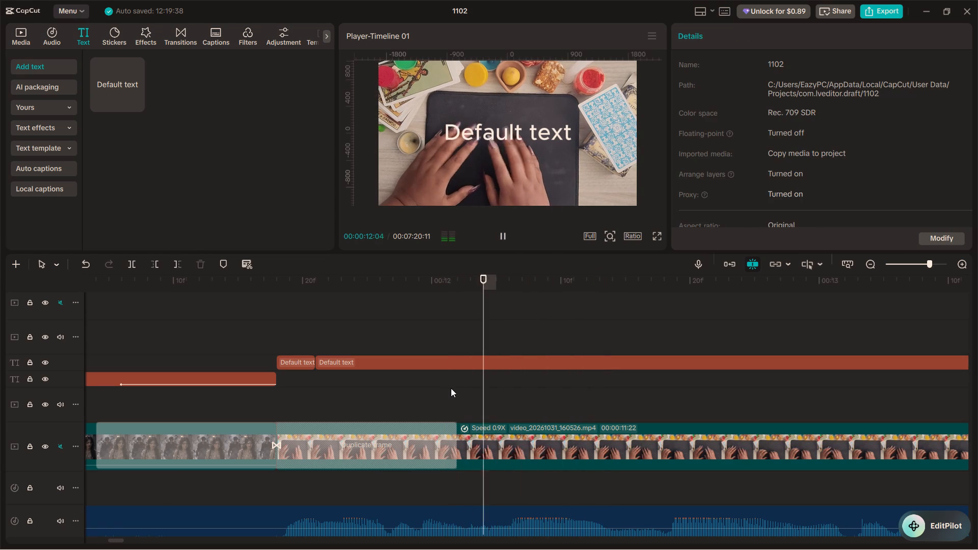
key(space)
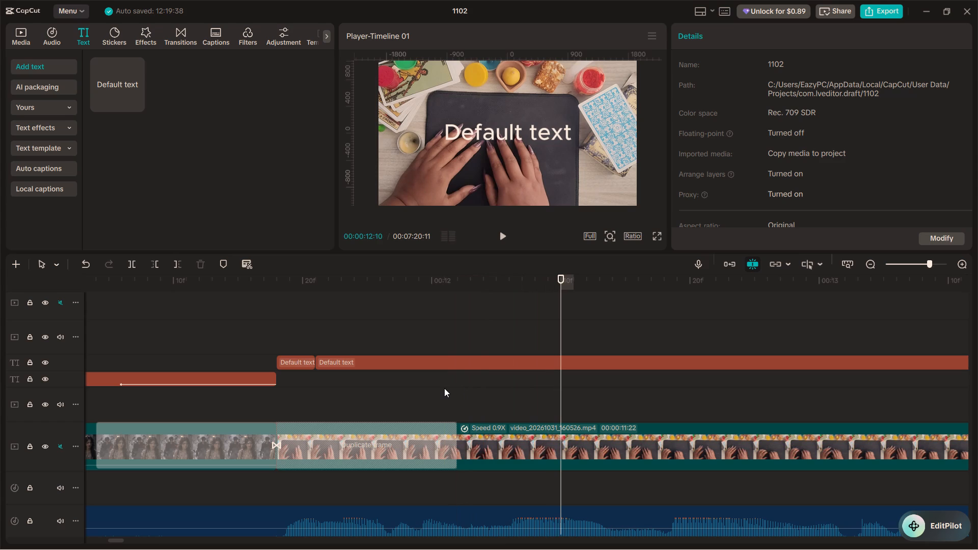
Split the second default text piece at 00:00:12:00, in time with the voice-over.
click(415, 398)
key(space)
key(space)
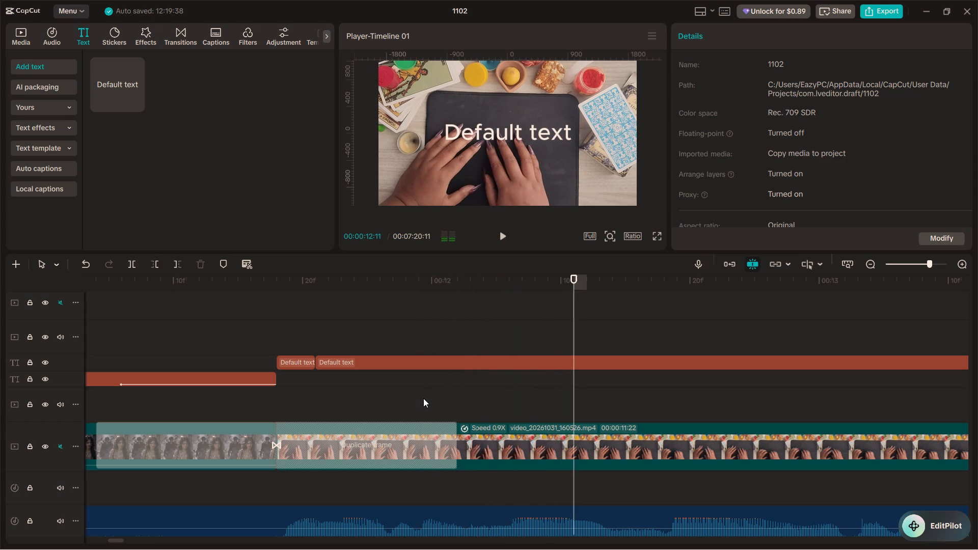
click(423, 397)
drag(413, 393, 425, 393)
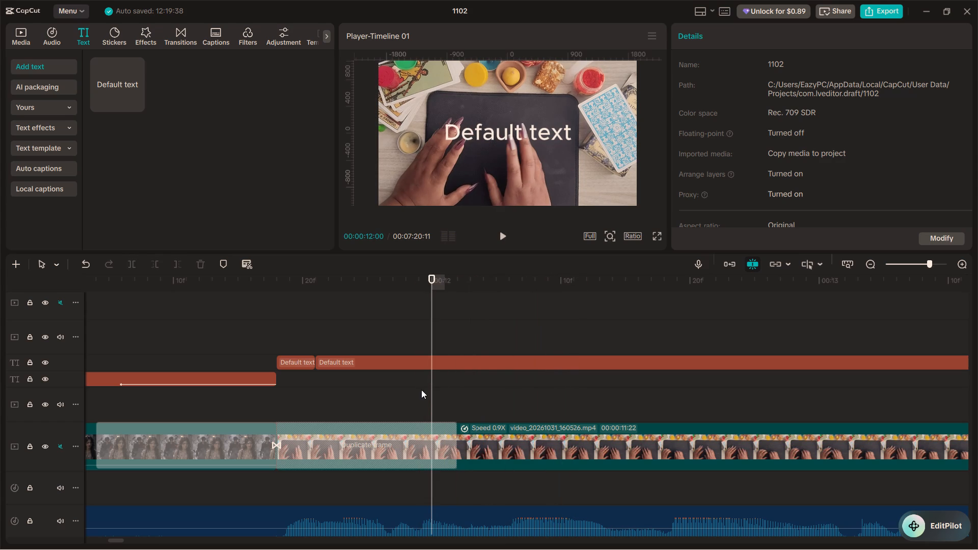
key(space)
key(space)
click(436, 390)
drag(436, 390, 429, 390)
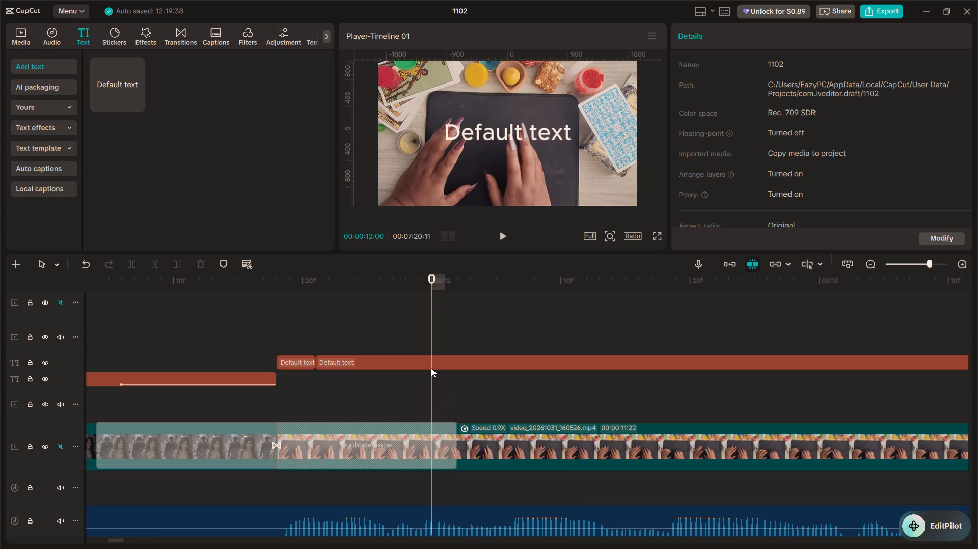
click(429, 365)
key(ctrl+b)
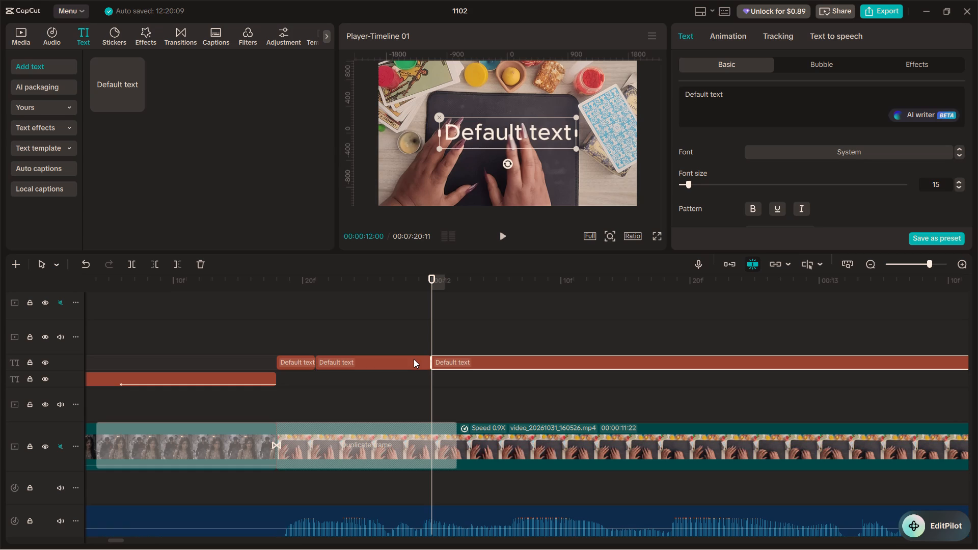
Find the next word boundary in the voice-over by ear and split the last default text piece at 00:00:12:14.
click(393, 335)
key(space)
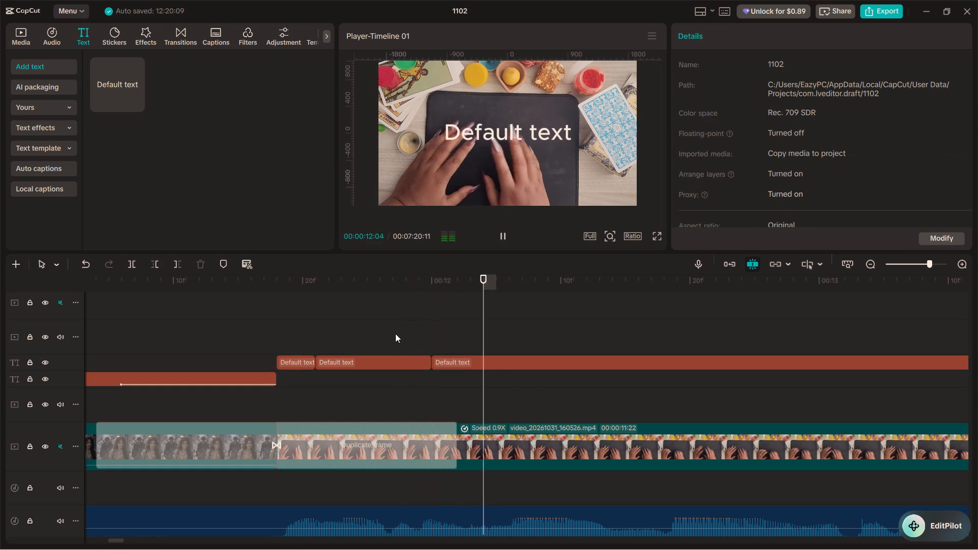
key(space)
key(space)
key(space)
key(space)
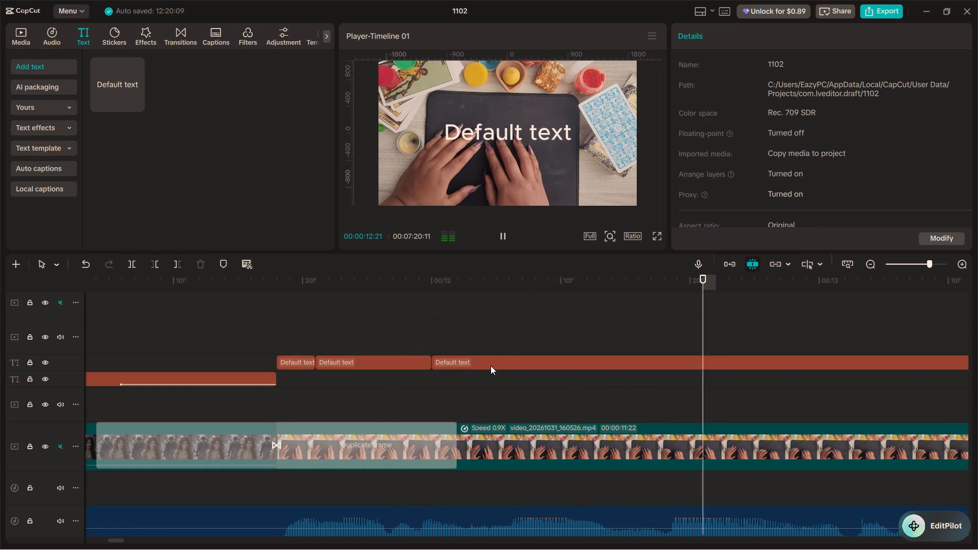
key(space)
click(606, 332)
key(space)
key(space)
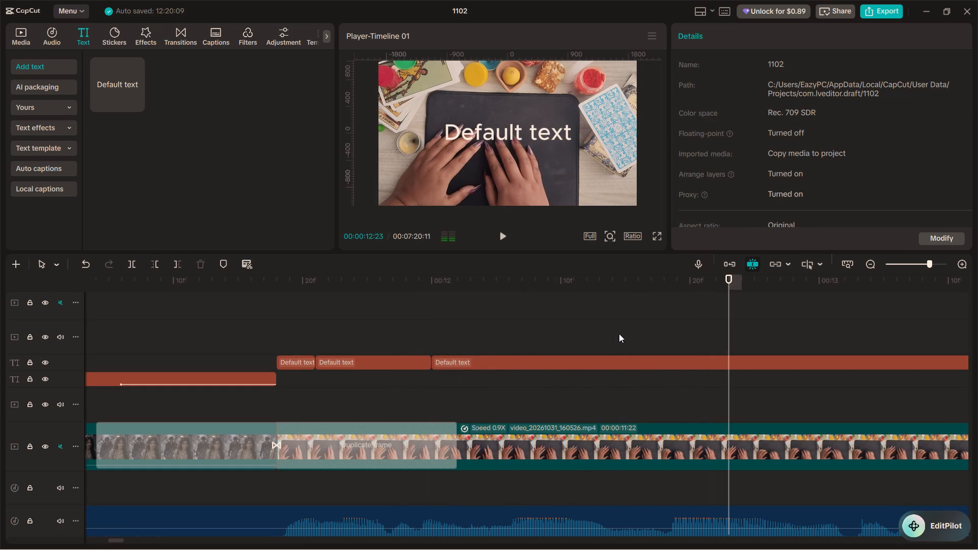
click(619, 334)
key(space)
key(space)
click(619, 334)
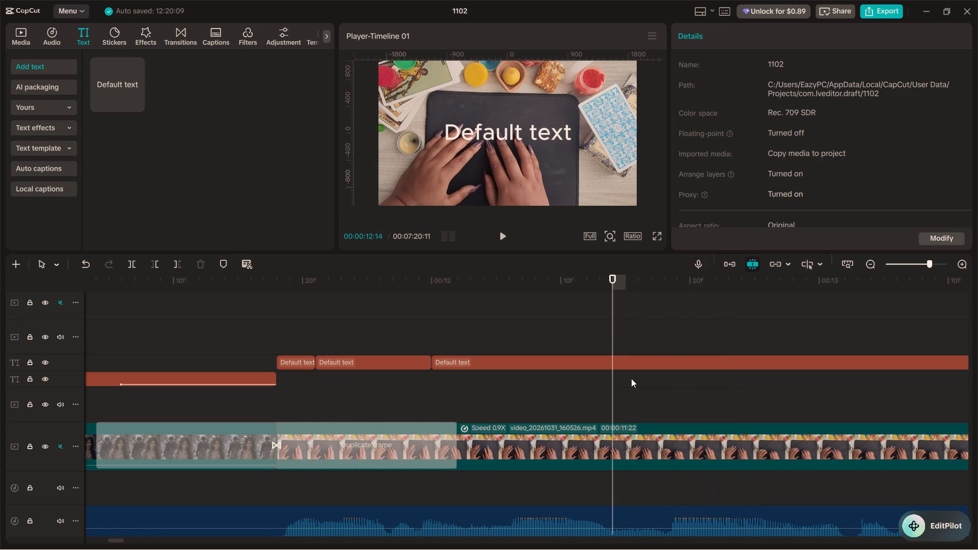
click(620, 368)
key(ctrl+b)
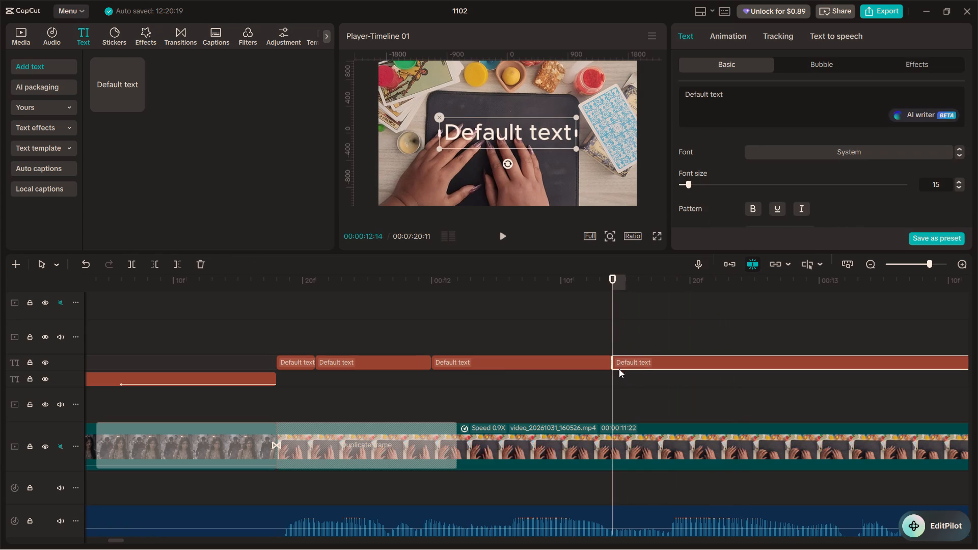
Listen on from 00:00:12:14 for the next word boundary and split the last default text piece at 00:00:13:02.
alt+scroll(520, 361, down, 4)
alt+scroll(380, 405, down, 2)
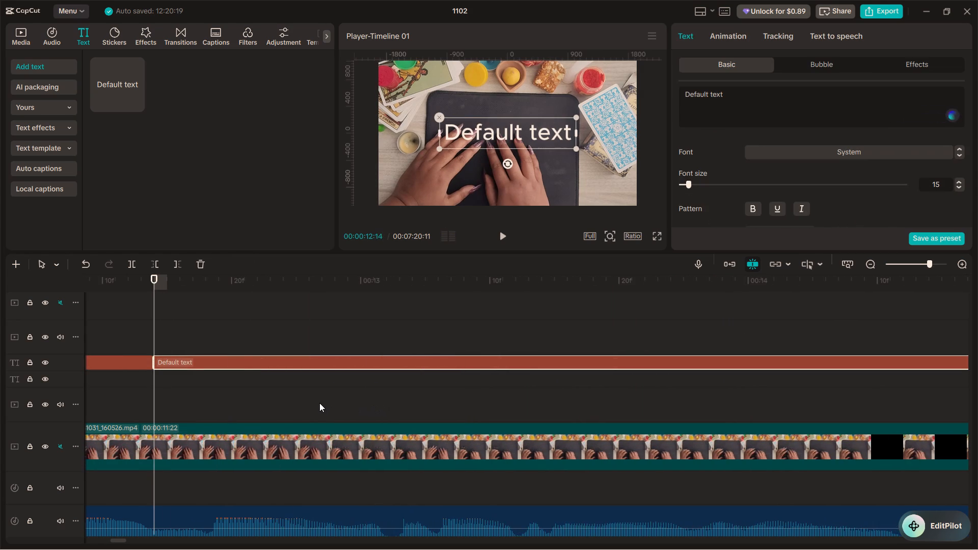
key(space)
key(space)
drag(372, 392, 379, 394)
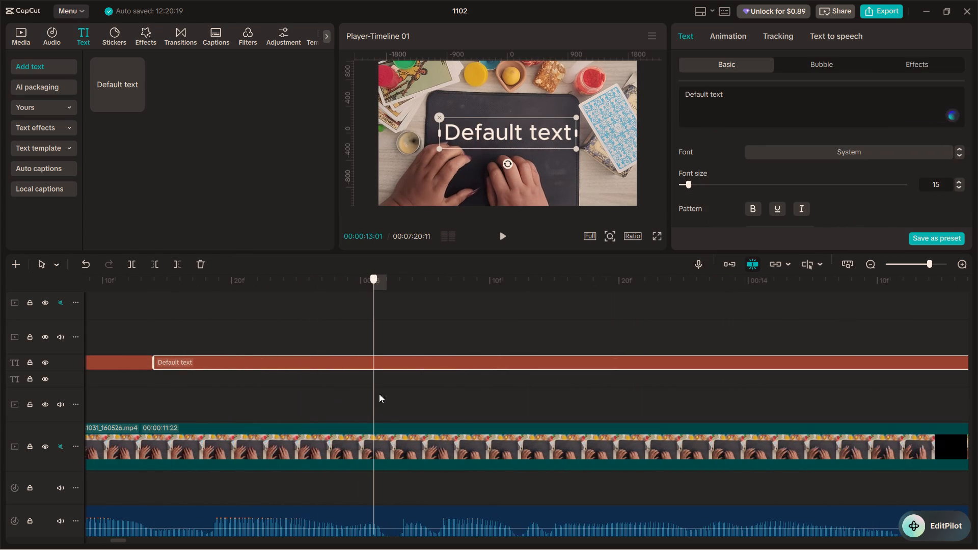
drag(379, 394, 388, 399)
key(space)
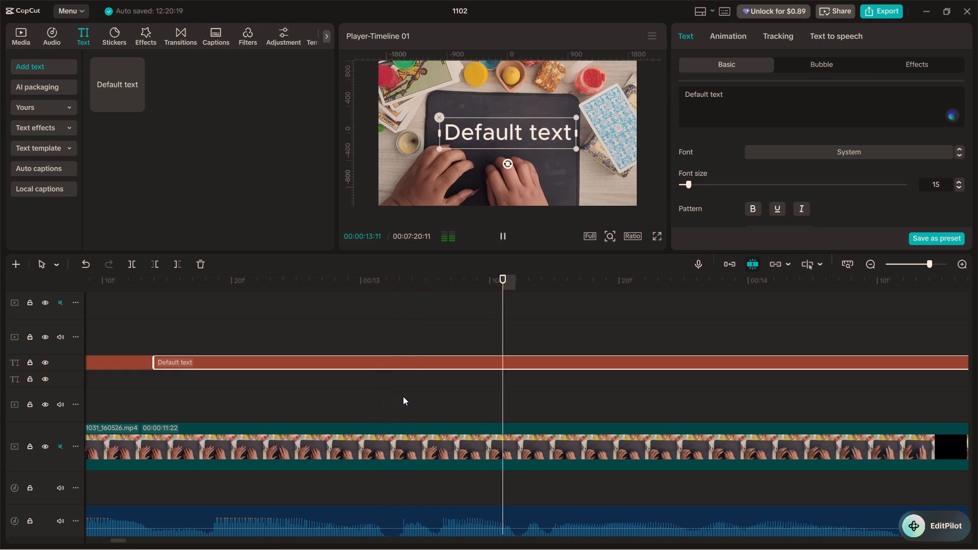
key(space)
click(396, 390)
drag(395, 390, 381, 390)
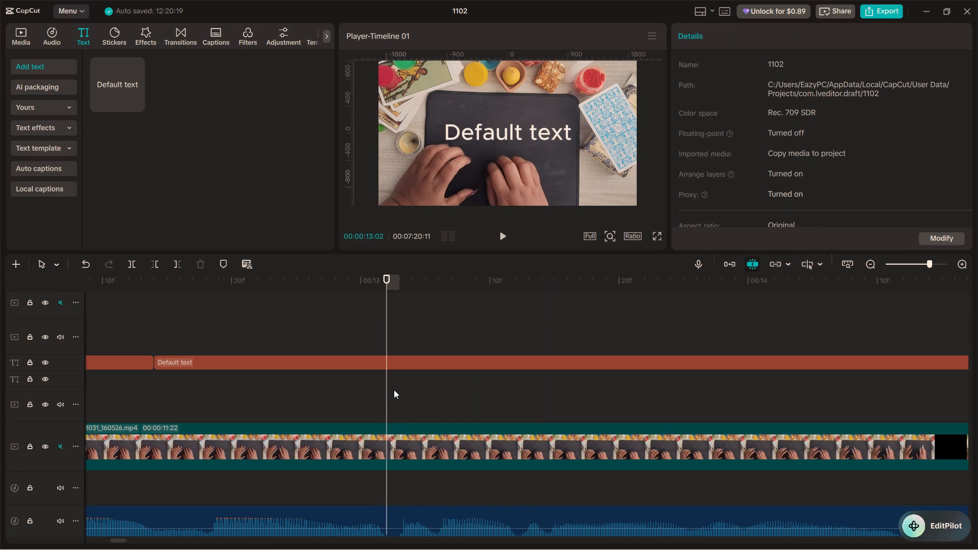
click(386, 360)
key(ctrl+b)
Replay the voice-over on both sides of the 00:00:13:02 split to check where the words begin and end.
key(space)
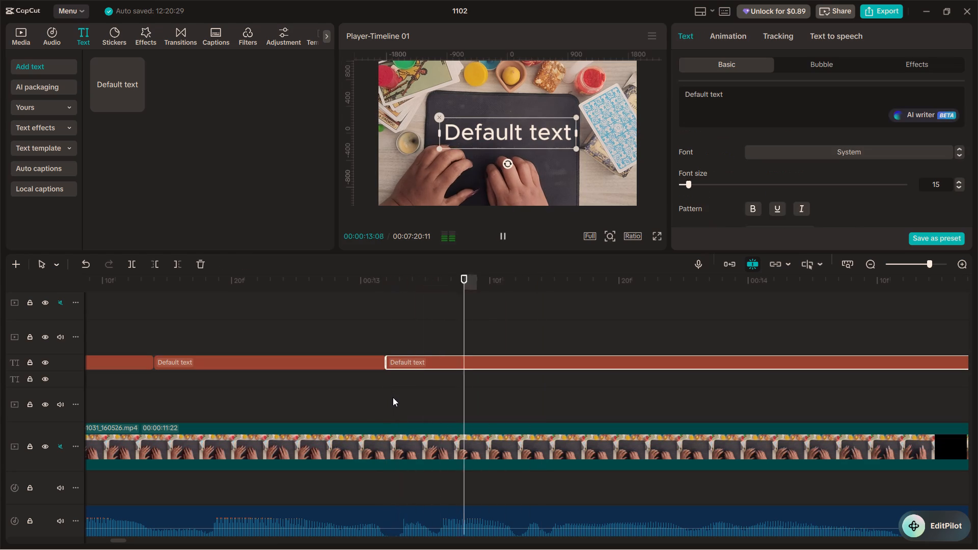
key(space)
drag(516, 405, 310, 410)
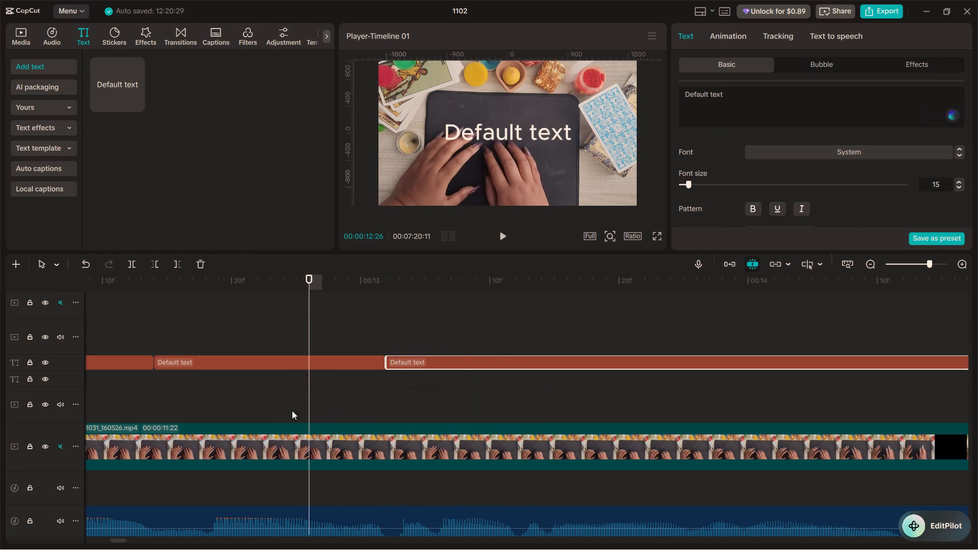
click(280, 411)
key(space)
key(space)
click(289, 406)
key(space)
key(space)
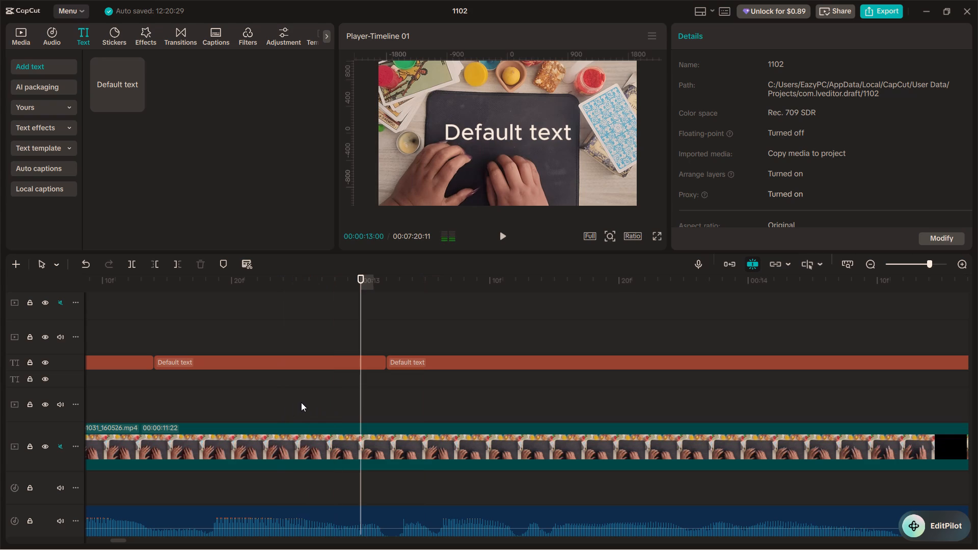
drag(360, 395, 309, 394)
Set the computer's sound volume to 20.
scroll(372, 540, up, 3)
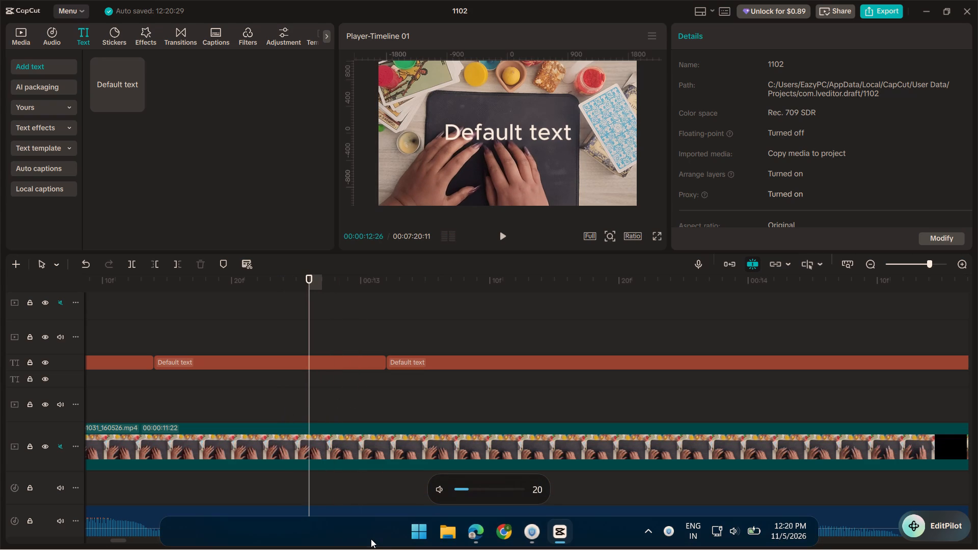
scroll(371, 539, up, 1)
scroll(371, 539, down, 1)
Find the word boundary just before 00:00:13:02 in the voice-over and split the default text piece there at 00:00:12:27.
click(215, 452)
click(235, 472)
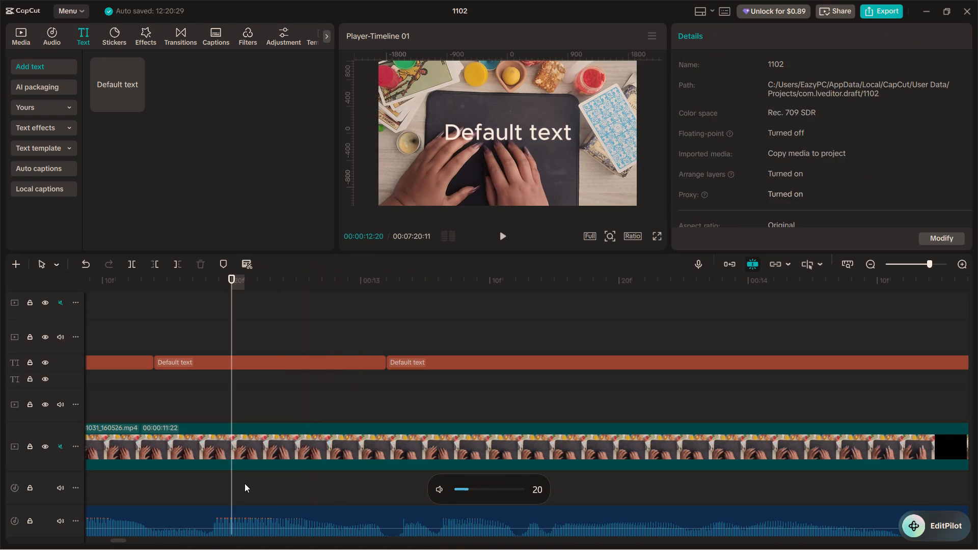
key(space)
key(space)
click(302, 487)
key(space)
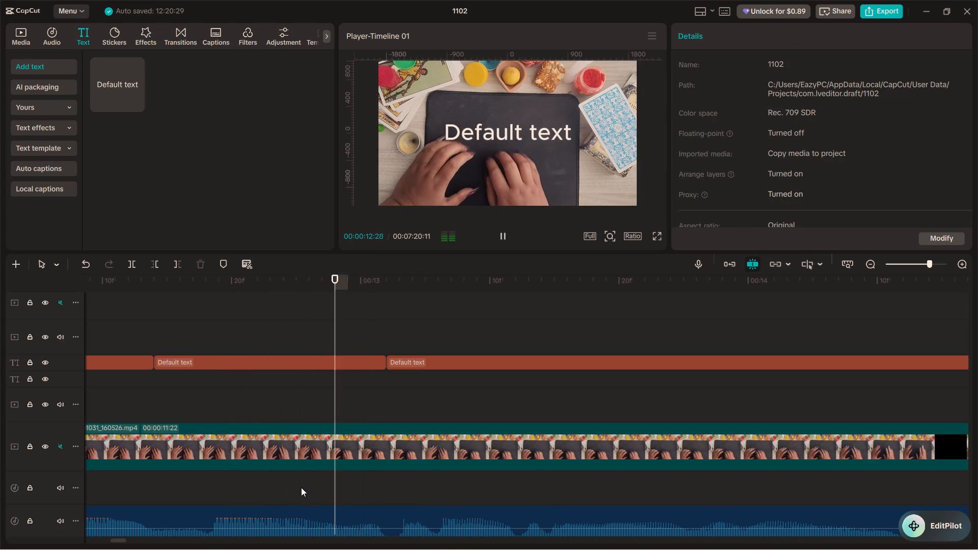
key(space)
drag(376, 487, 330, 488)
key(space)
key(space)
drag(441, 482, 437, 482)
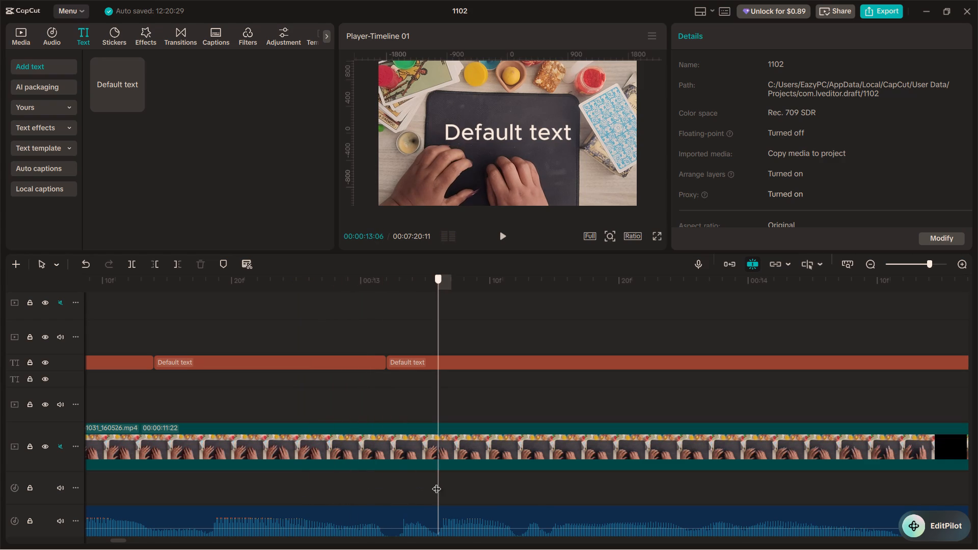
drag(437, 482, 323, 482)
key(space)
key(space)
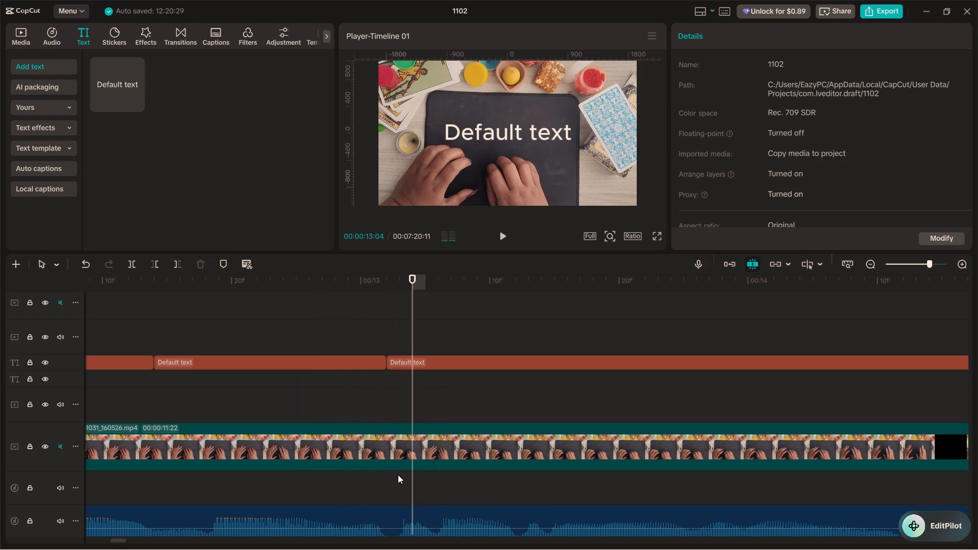
drag(412, 479, 327, 488)
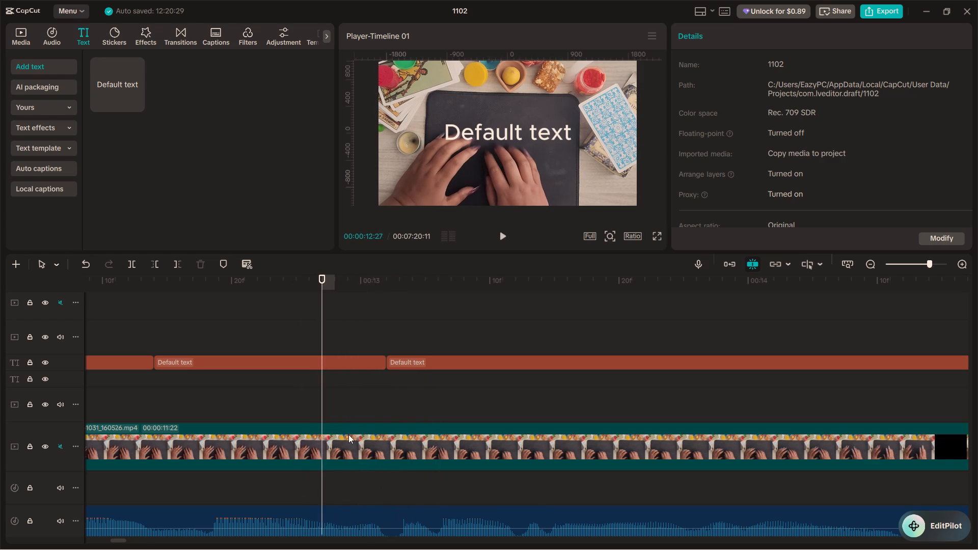
click(344, 360)
key(ctrl+b)
Change the short default text piece between 00:00:12:27 and 00:00:13:02 to "You".
click(341, 352)
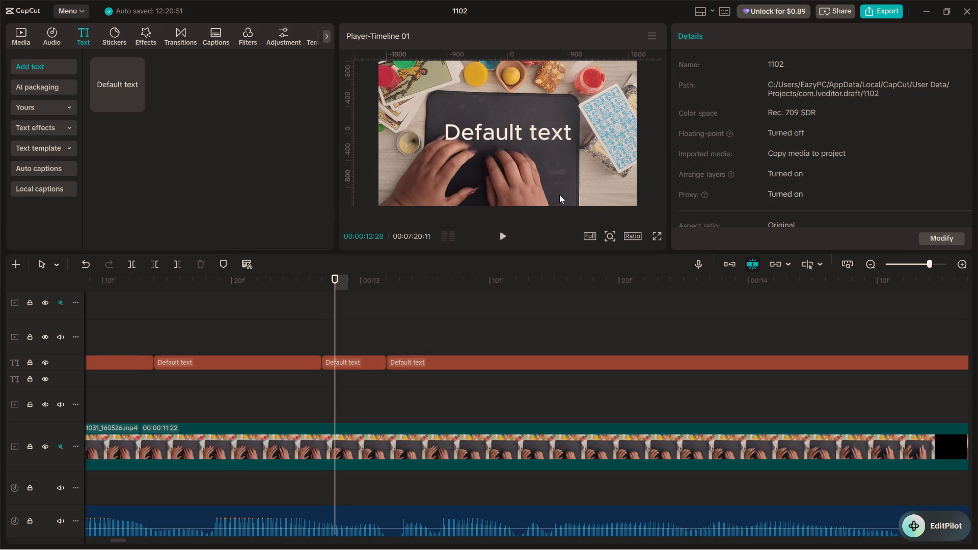
click(372, 368)
drag(728, 96, 671, 87)
text(You)
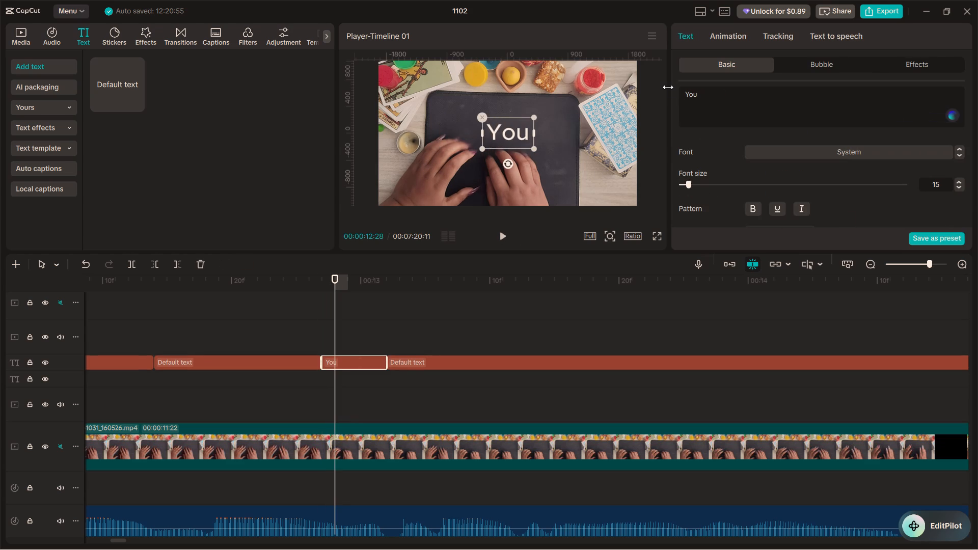
Replay the voice-over across the "You" title and the start of the following default text to check the word timing.
click(314, 332)
key(space)
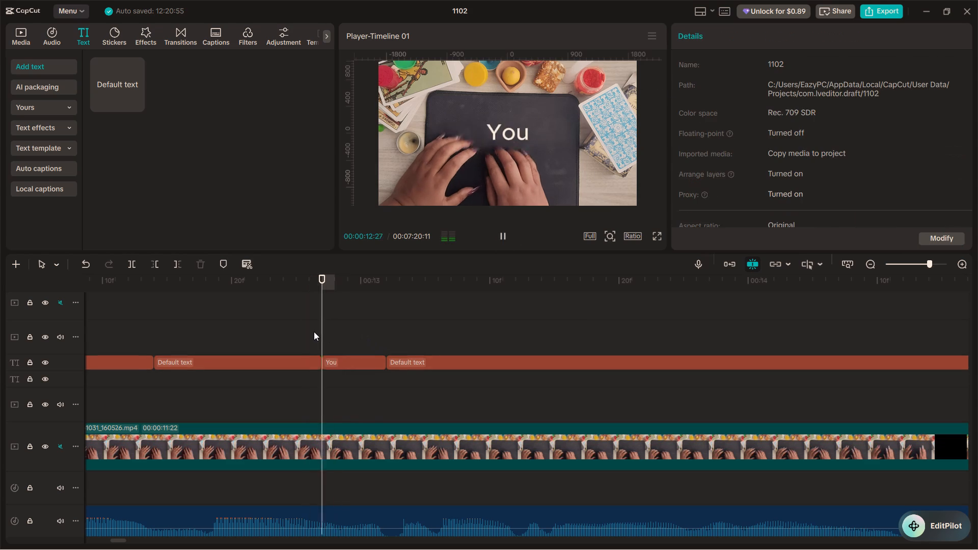
key(space)
alt+scroll(401, 341, down, 2)
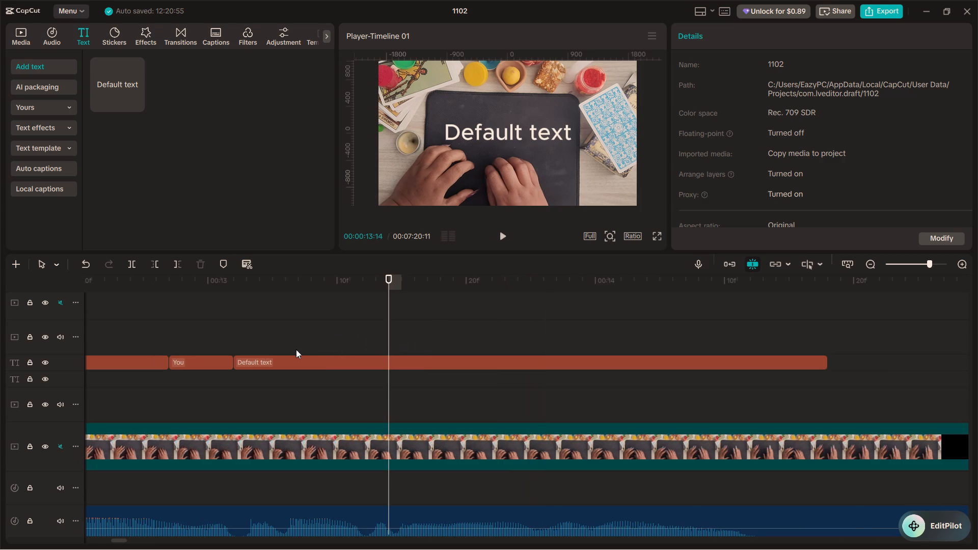
click(224, 335)
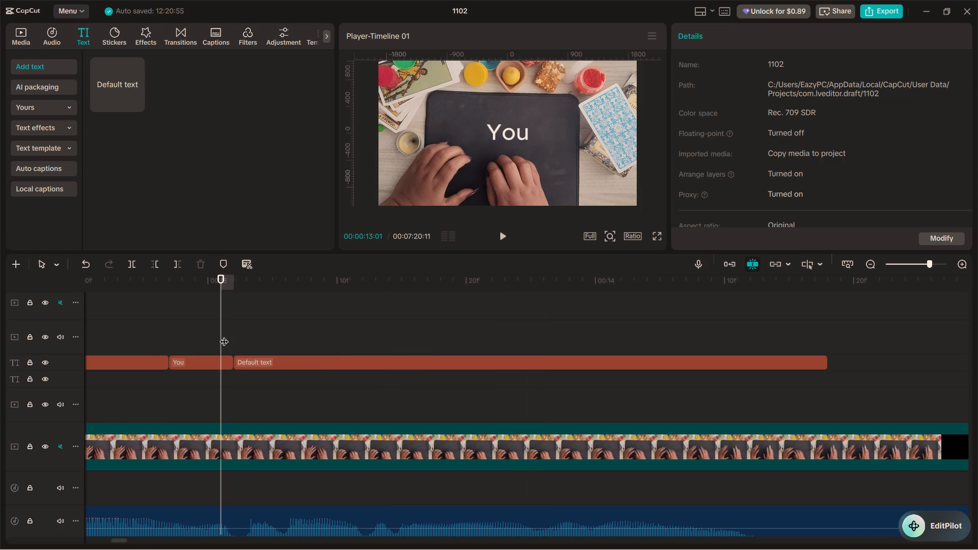
key(space)
key(space)
click(232, 330)
key(space)
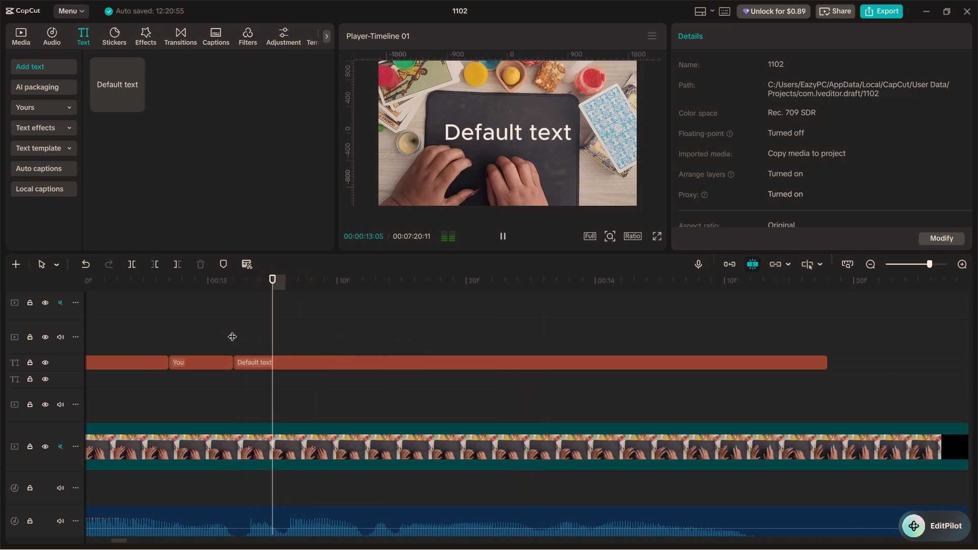
key(space)
Find the next word boundary in the voice-over and split the last default text piece at 00:00:13:12.
drag(468, 332, 373, 333)
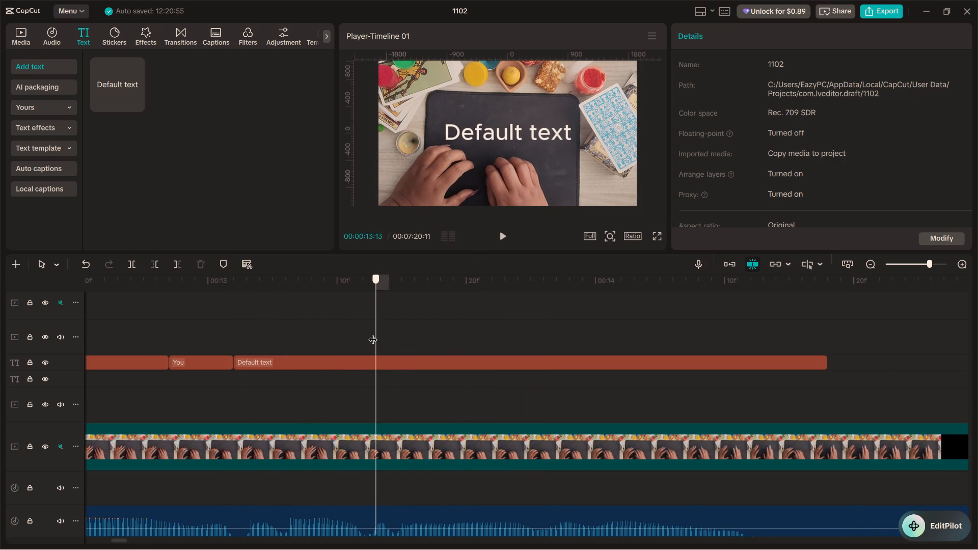
drag(373, 333, 368, 333)
key(space)
key(space)
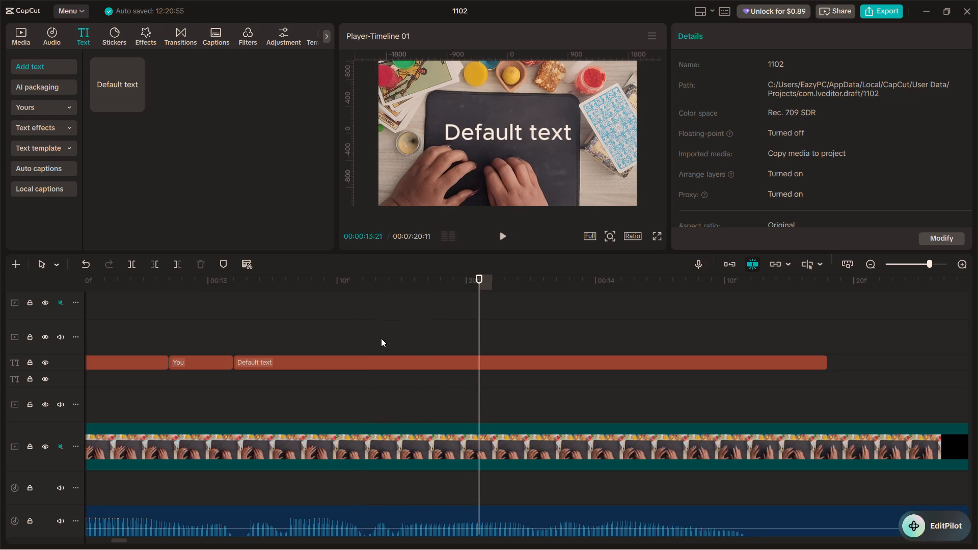
click(381, 338)
drag(381, 338, 374, 337)
drag(374, 337, 368, 336)
key(space)
key(space)
drag(476, 331, 371, 331)
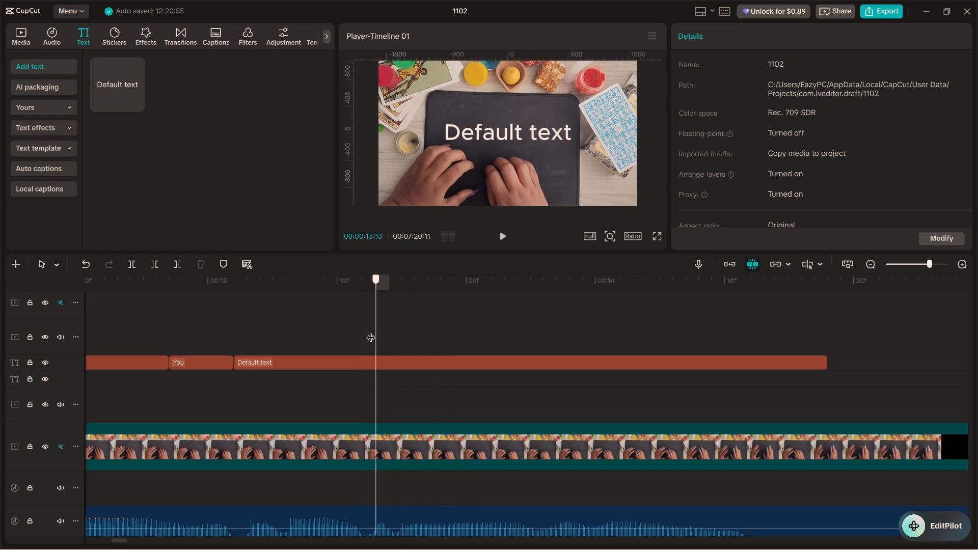
drag(371, 331, 368, 332)
click(370, 364)
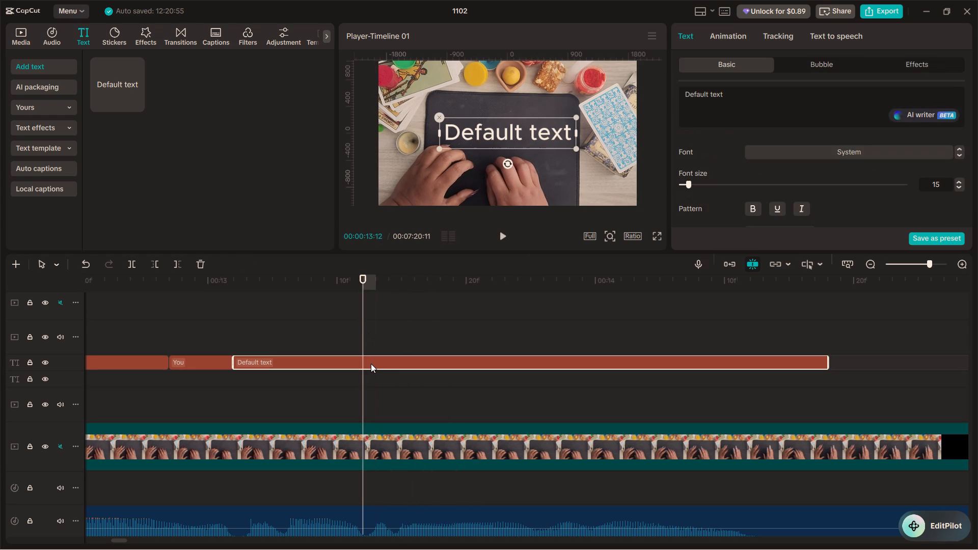
key(ctrl+b)
Change the last default text piece, starting at 00:00:13:12, to "to".
drag(723, 98, 667, 81)
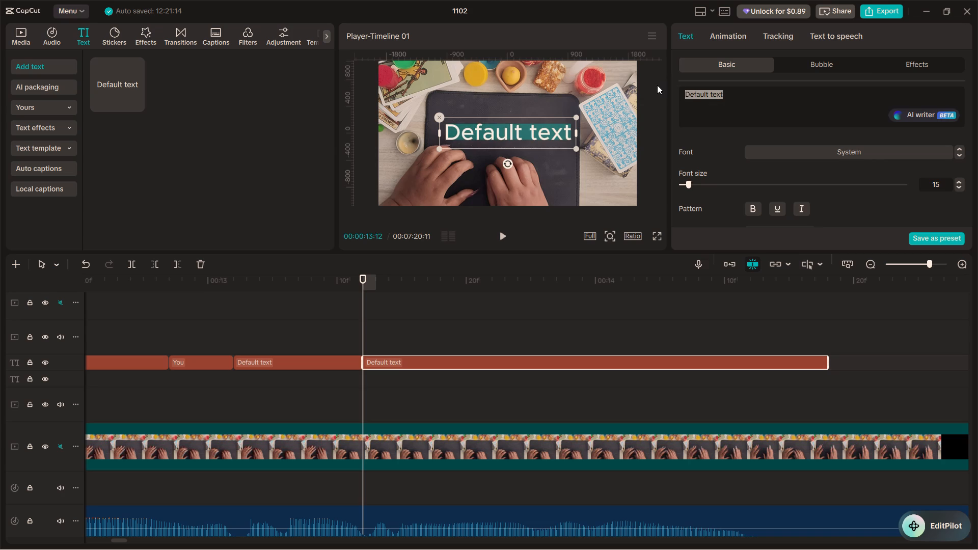
key(Up)
key(shift+t)
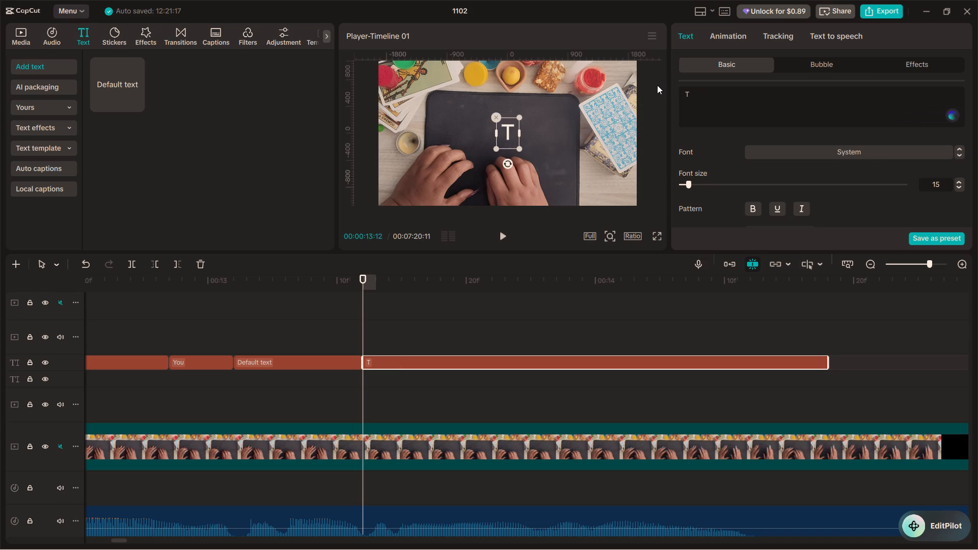
key(BackSpace)
text(to)
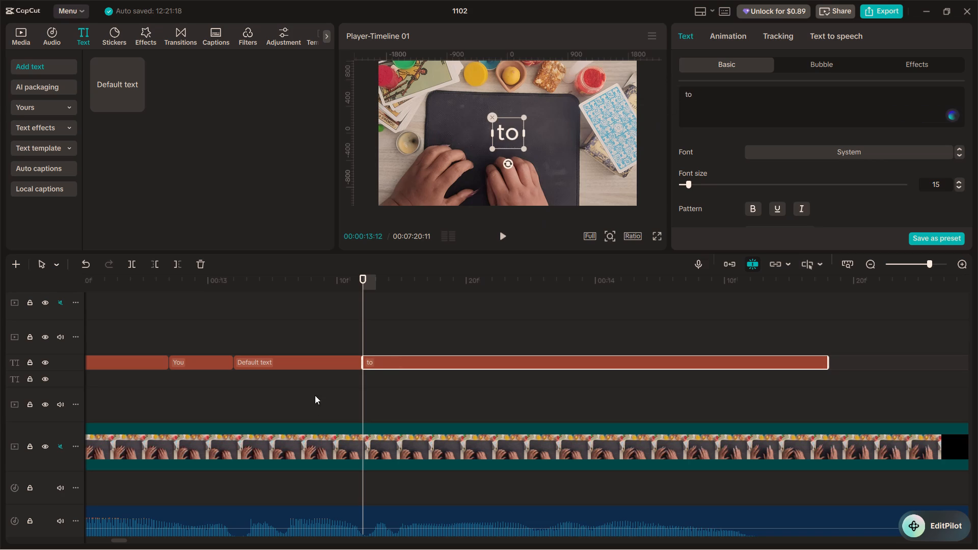
Find the next word boundary in the voice-over and split the last "to" title at 00:00:13:17.
click(346, 389)
key(space)
key(space)
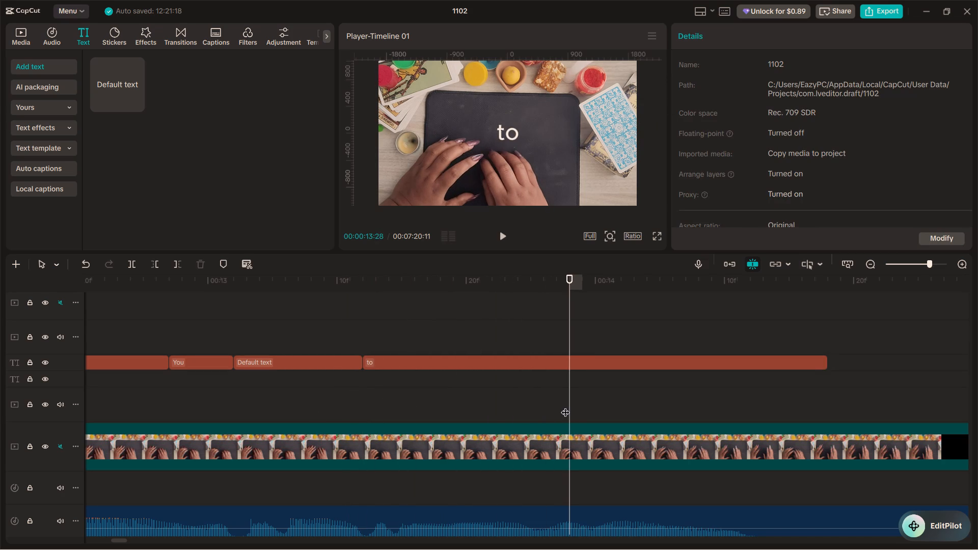
drag(566, 405, 542, 400)
key(space)
key(space)
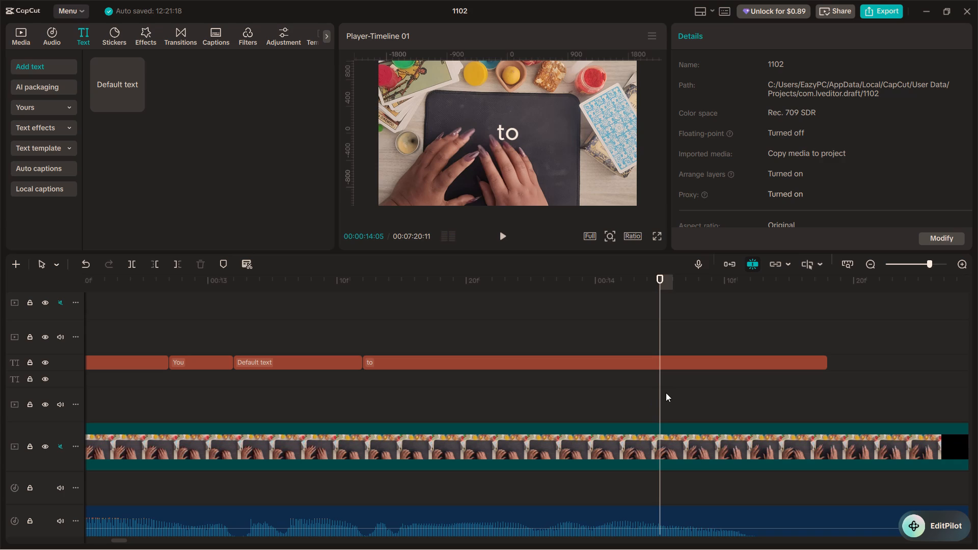
drag(660, 390, 366, 408)
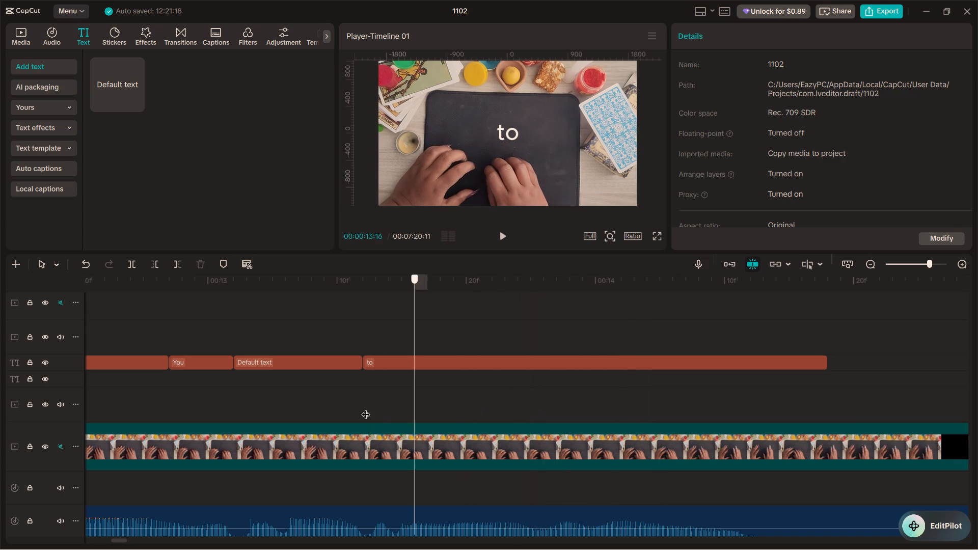
drag(366, 408, 365, 408)
key(space)
key(space)
key(space)
key(space)
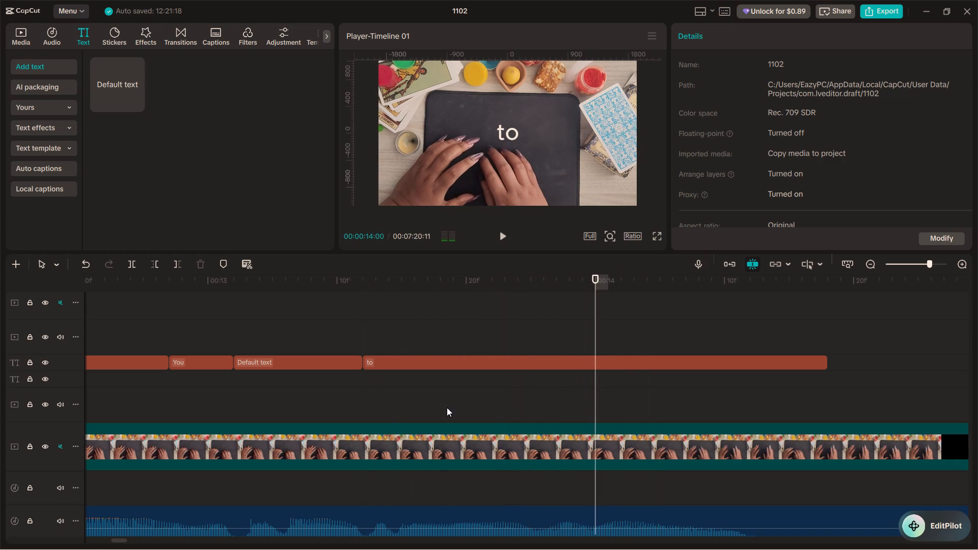
click(428, 406)
key(space)
key(space)
drag(520, 391, 469, 398)
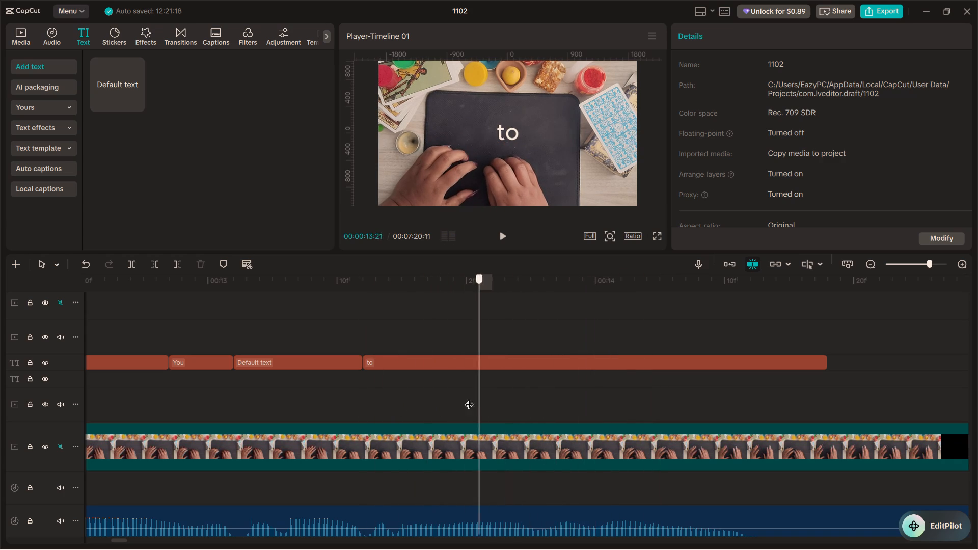
drag(469, 398, 429, 402)
key(space)
key(space)
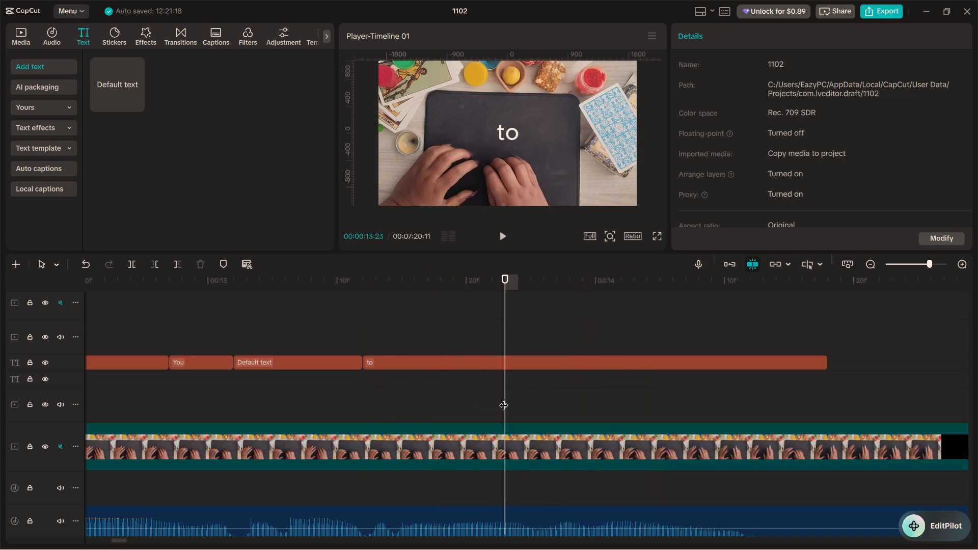
drag(505, 399, 429, 413)
click(436, 368)
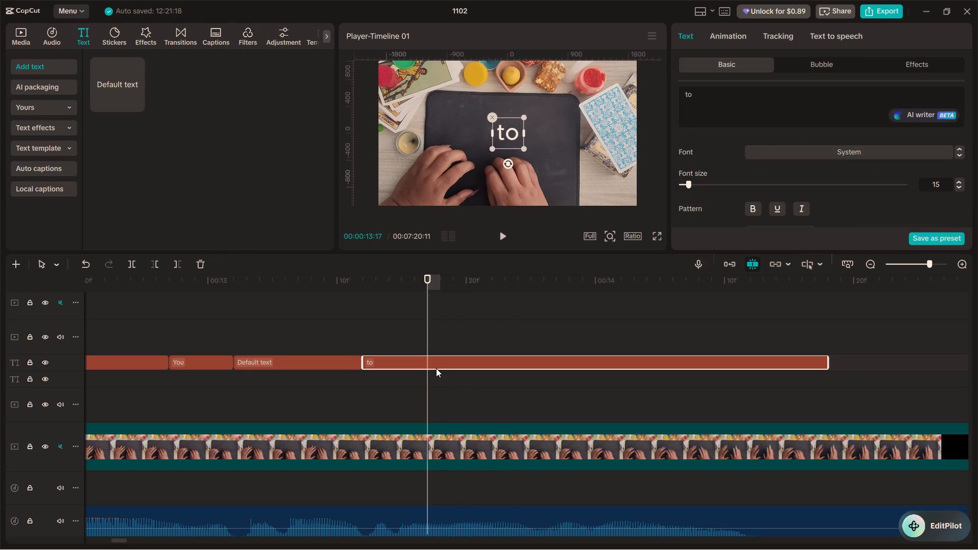
key(ctrl+b)
Find the following word boundary in the voice-over and split the last "to" piece at 00:00:13:26.
key(space)
key(space)
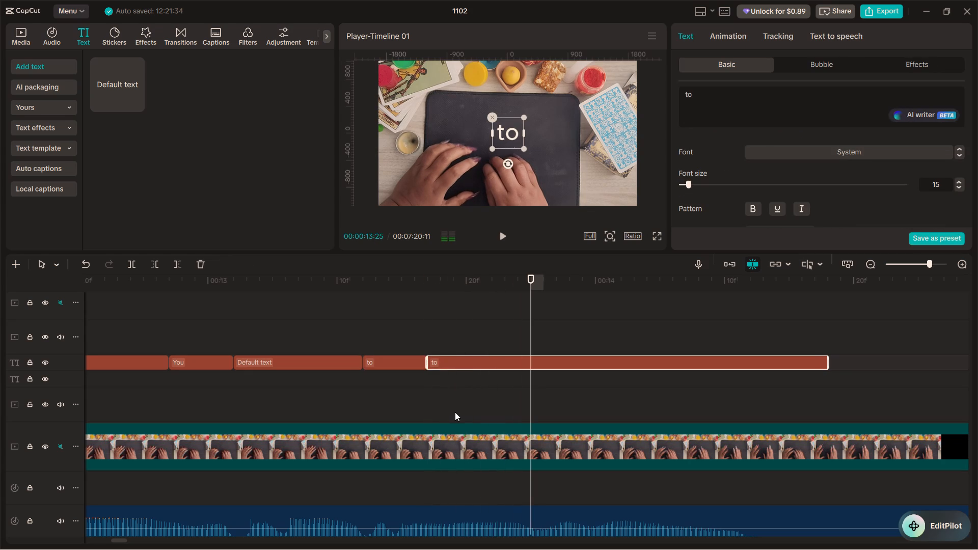
drag(533, 410, 542, 410)
key(space)
key(space)
drag(660, 389, 549, 394)
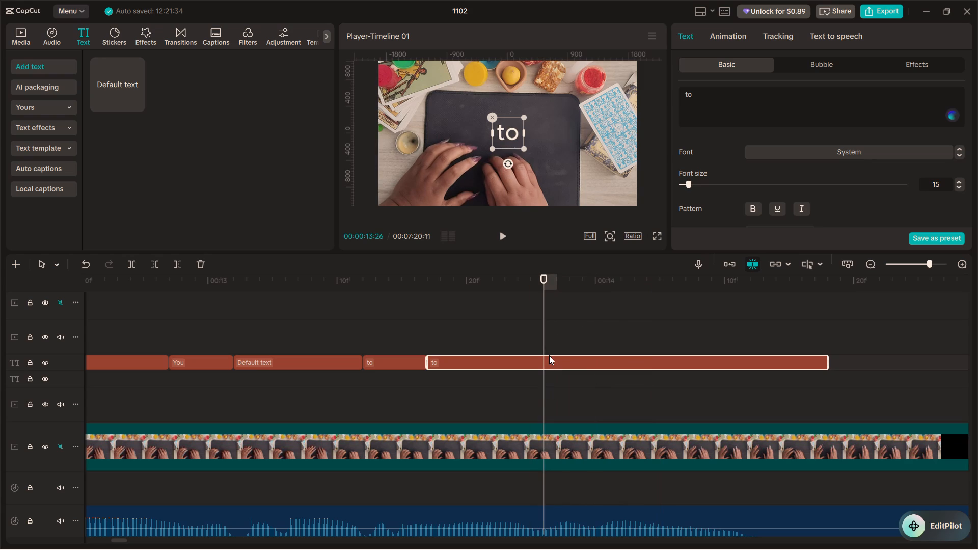
key(ctrl+b)
Move all the new text pieces after the first short one up together onto a separate track.
ctrl+scroll(597, 319, down, 12)
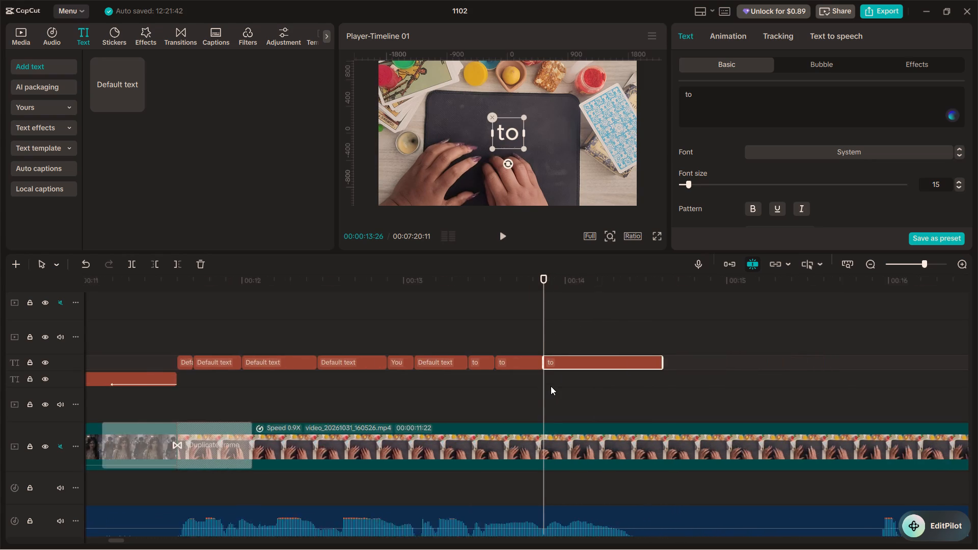
ctrl+scroll(551, 386, down, 2)
click(315, 388)
click(296, 349)
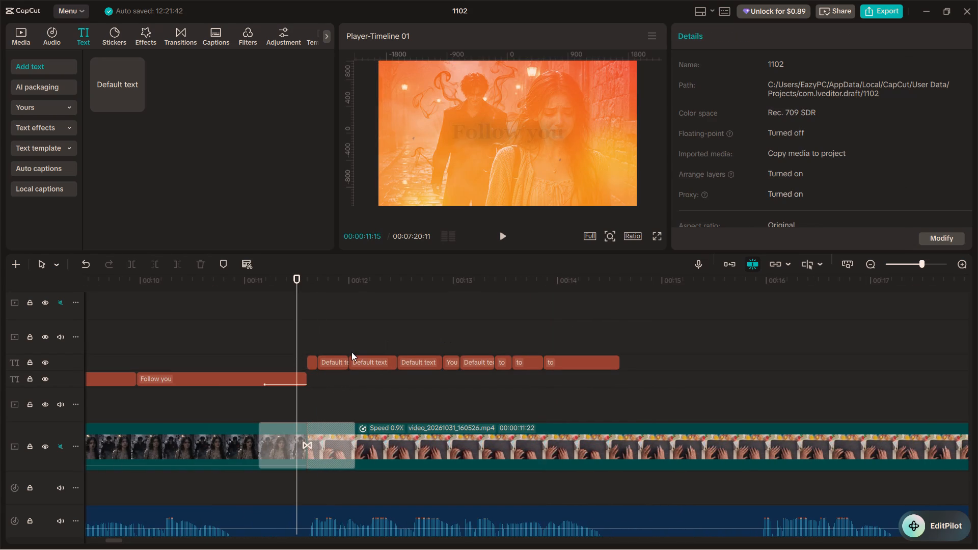
drag(333, 334, 588, 374)
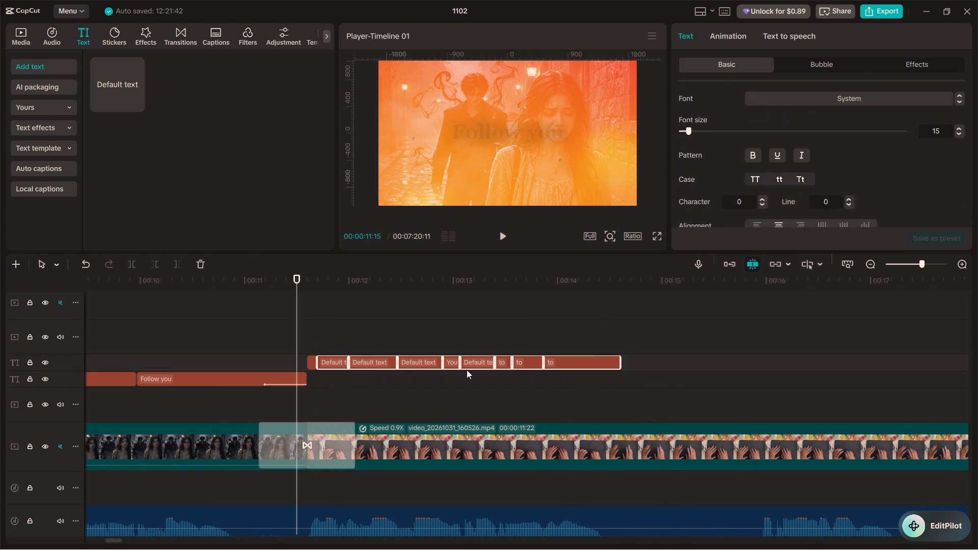
drag(376, 360, 373, 346)
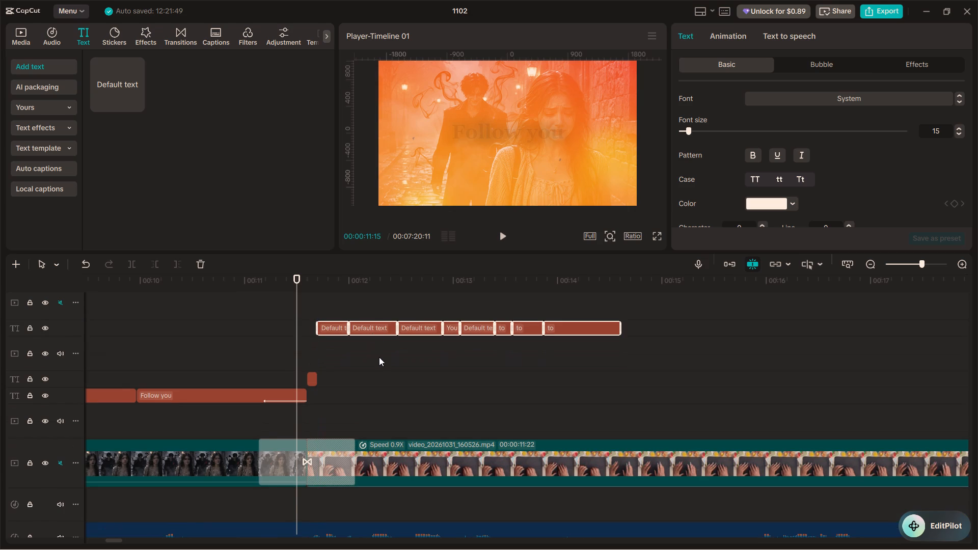
Stagger the second and third text pieces onto their own tracks by moving all the pieces after each one up a track.
scroll(379, 359, up, 4)
drag(375, 358, 595, 401)
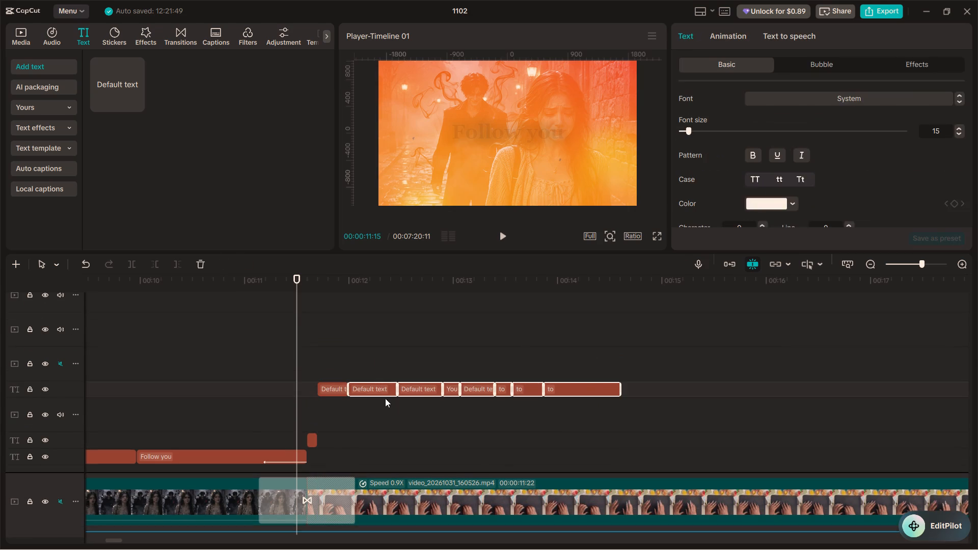
drag(371, 381, 368, 369)
drag(368, 375, 553, 399)
drag(364, 392, 365, 380)
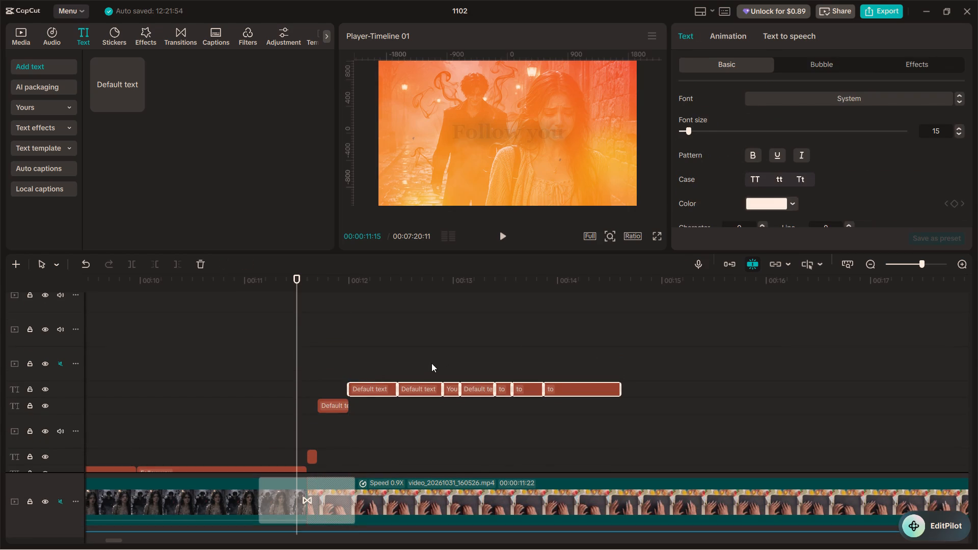
drag(431, 363, 596, 393)
drag(433, 389, 429, 375)
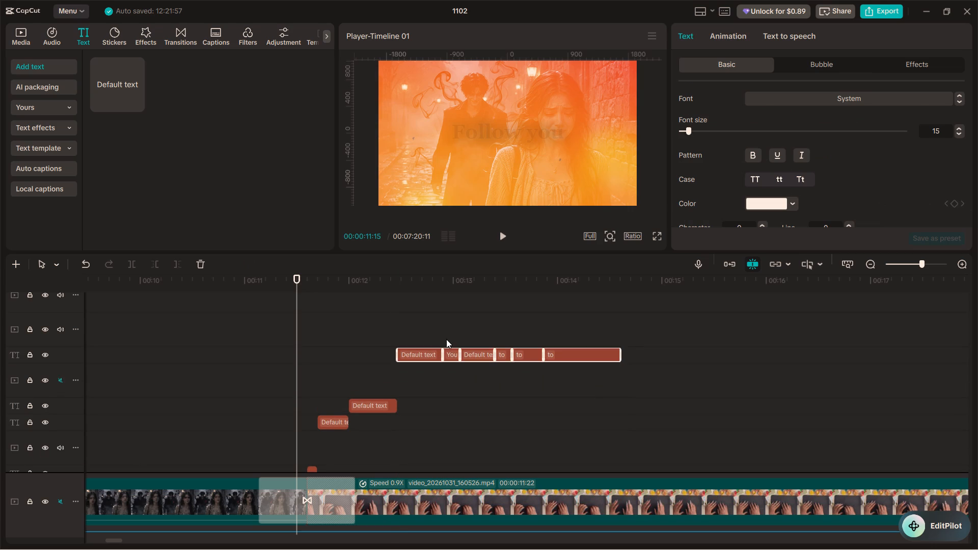
Stagger the default text before "You", the "You" title and the default text after it onto separate ascending tracks.
drag(446, 337, 601, 354)
drag(454, 354, 452, 343)
scroll(483, 350, up, 3)
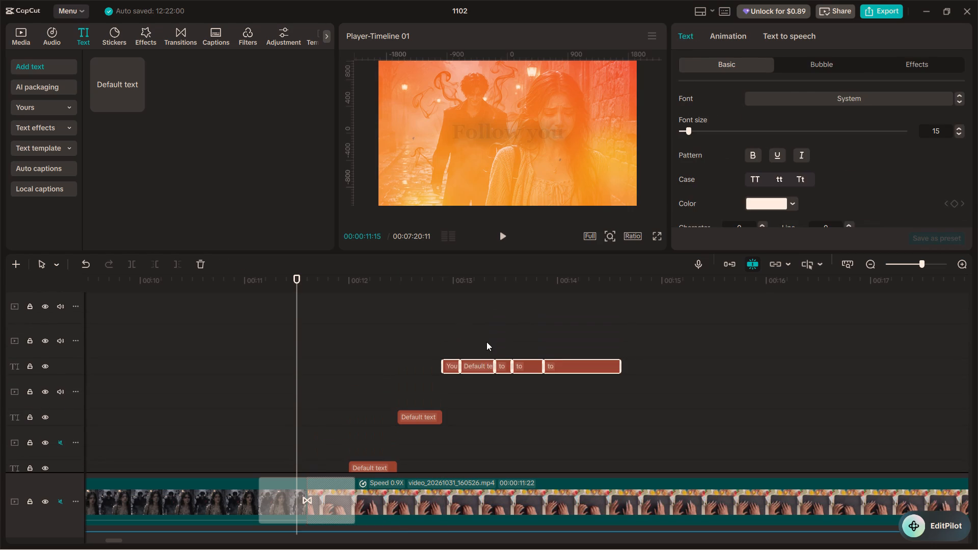
drag(485, 340, 586, 372)
drag(480, 368, 479, 353)
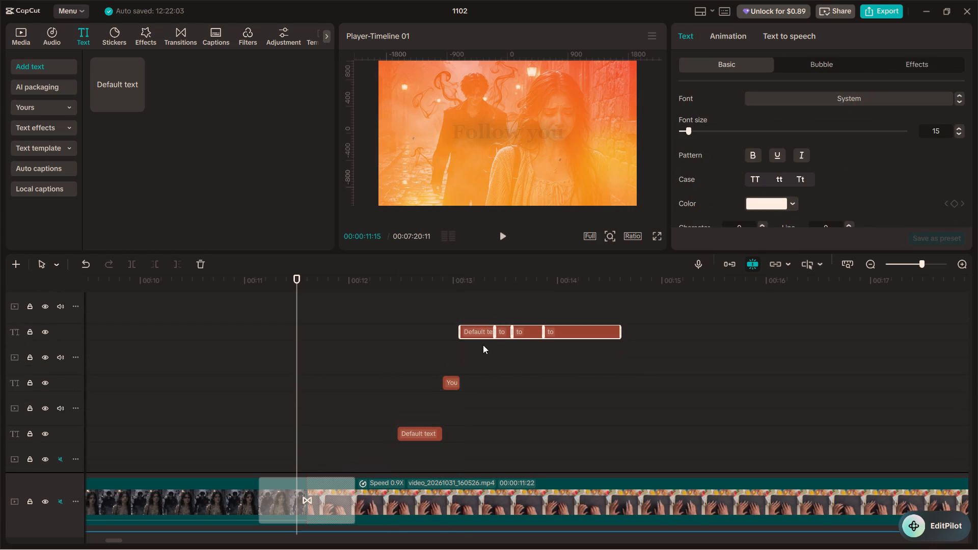
scroll(495, 350, up, 3)
drag(507, 358, 579, 393)
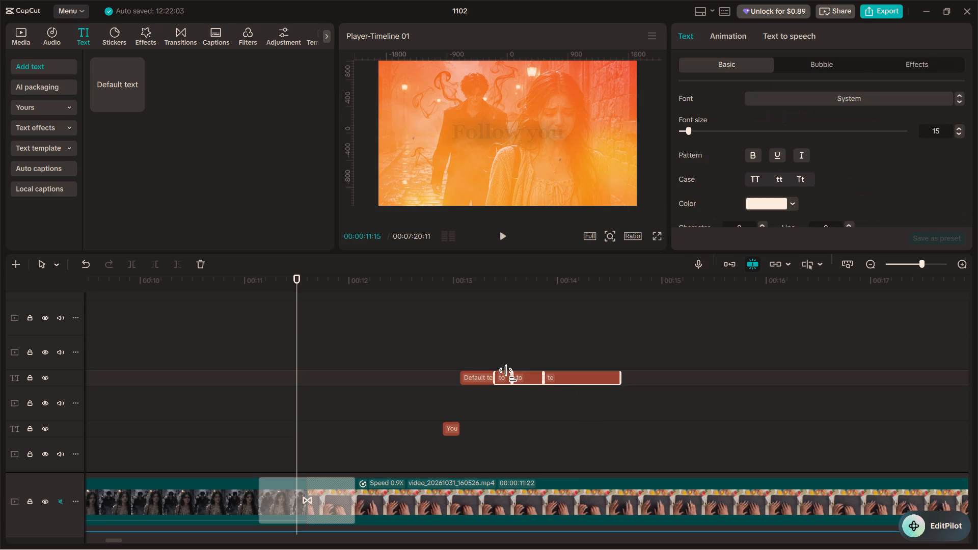
drag(506, 377, 505, 364)
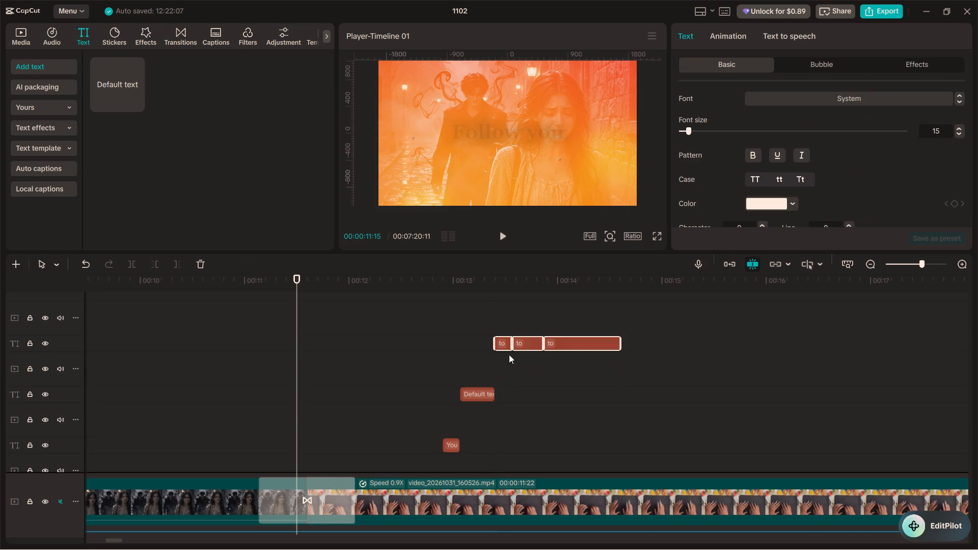
Stagger the three "to" titles onto separate ascending tracks, keeping their start times.
scroll(509, 348, up, 1)
drag(532, 337, 555, 371)
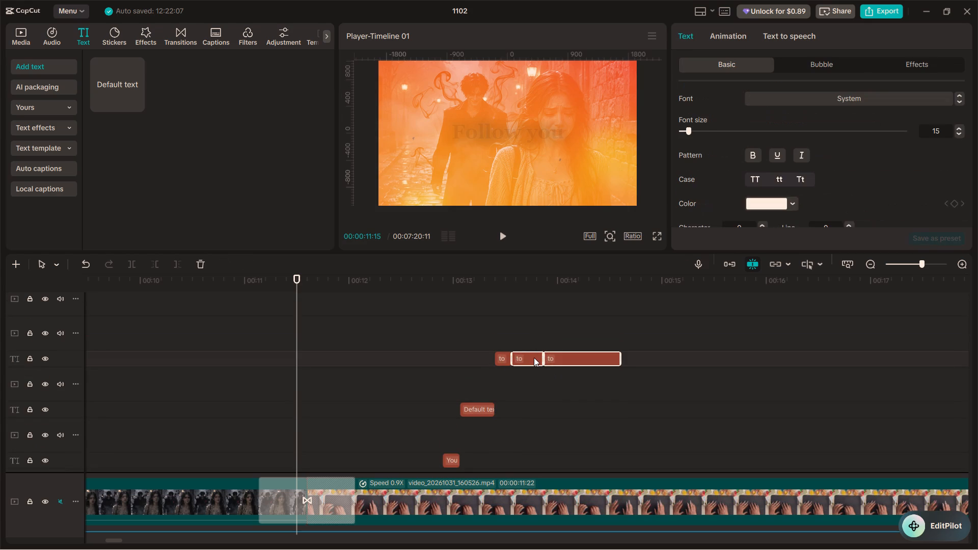
drag(534, 358, 534, 347)
scroll(539, 344, up, 3)
click(563, 342)
drag(567, 364, 564, 352)
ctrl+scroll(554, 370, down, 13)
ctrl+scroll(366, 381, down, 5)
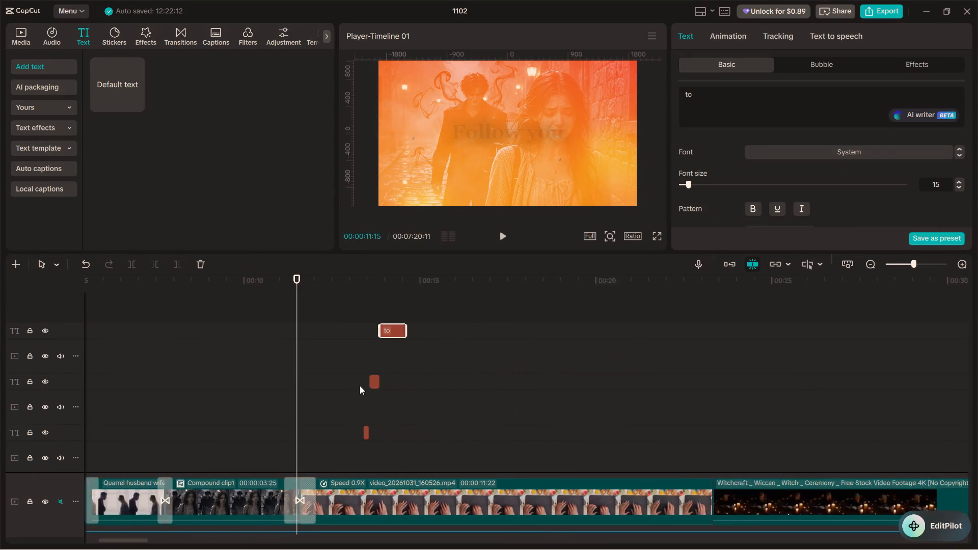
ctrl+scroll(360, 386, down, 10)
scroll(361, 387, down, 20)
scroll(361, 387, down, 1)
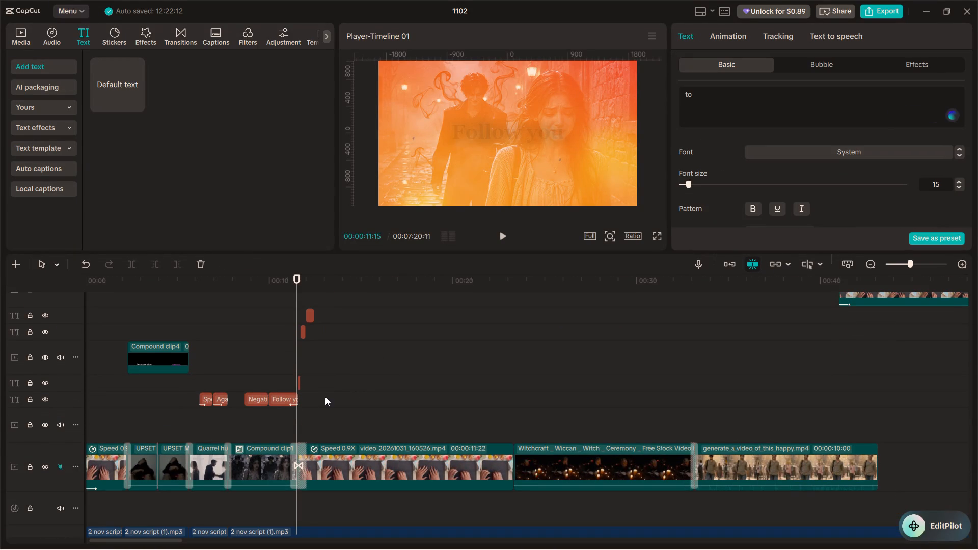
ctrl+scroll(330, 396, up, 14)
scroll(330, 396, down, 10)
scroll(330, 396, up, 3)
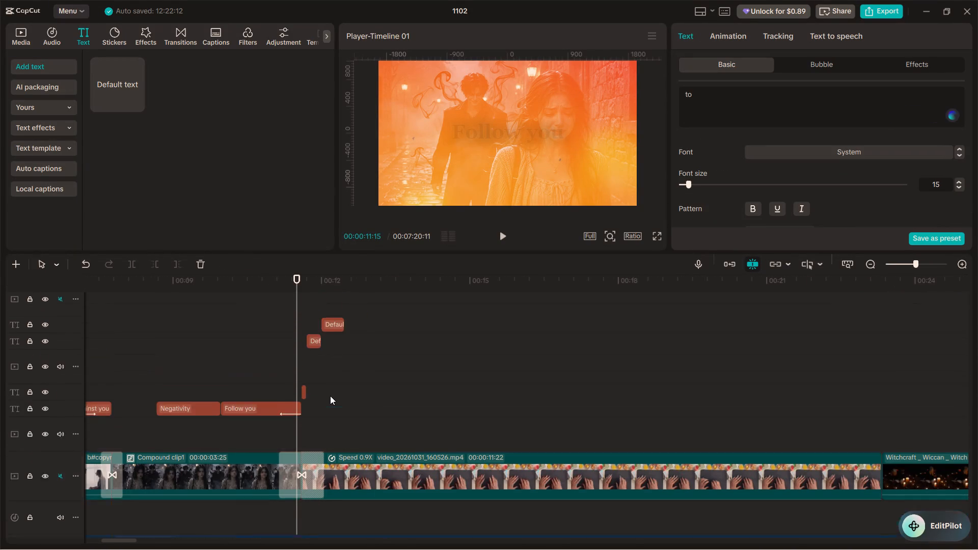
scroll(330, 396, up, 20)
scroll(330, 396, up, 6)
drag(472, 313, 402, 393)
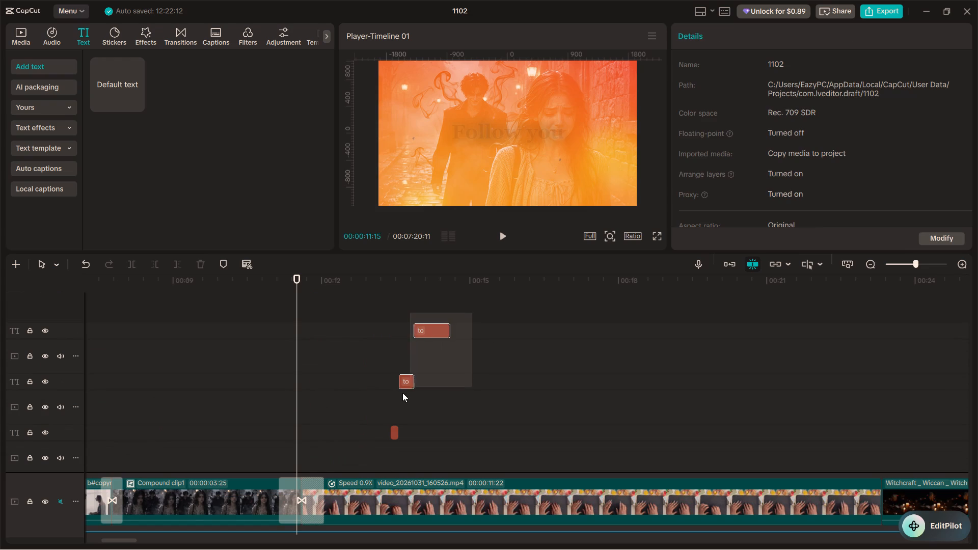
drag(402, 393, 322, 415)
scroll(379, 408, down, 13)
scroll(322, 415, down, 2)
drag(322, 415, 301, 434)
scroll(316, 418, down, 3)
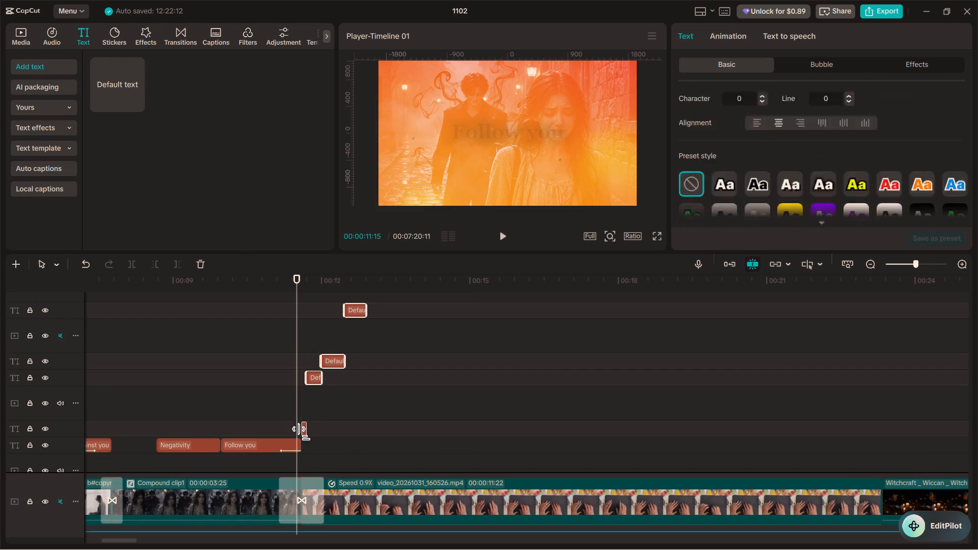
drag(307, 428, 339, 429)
Select all nine staggered text pieces and extend their ends together until the topmost "to" title ends at about 00:00:26.
scroll(503, 325, up, 6)
ctrl+scroll(490, 331, up, 6)
ctrl+scroll(404, 356, down, 19)
scroll(387, 359, up, 2)
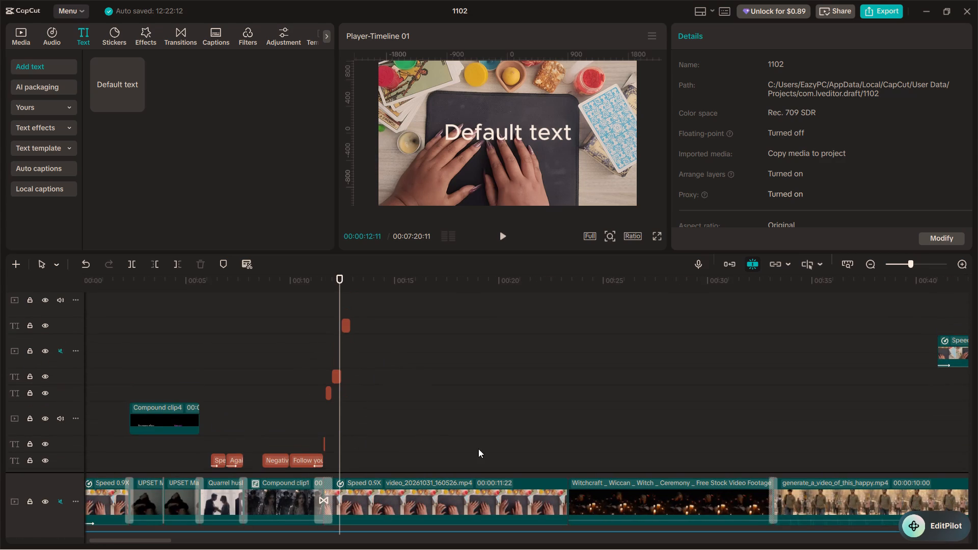
drag(479, 449, 297, 277)
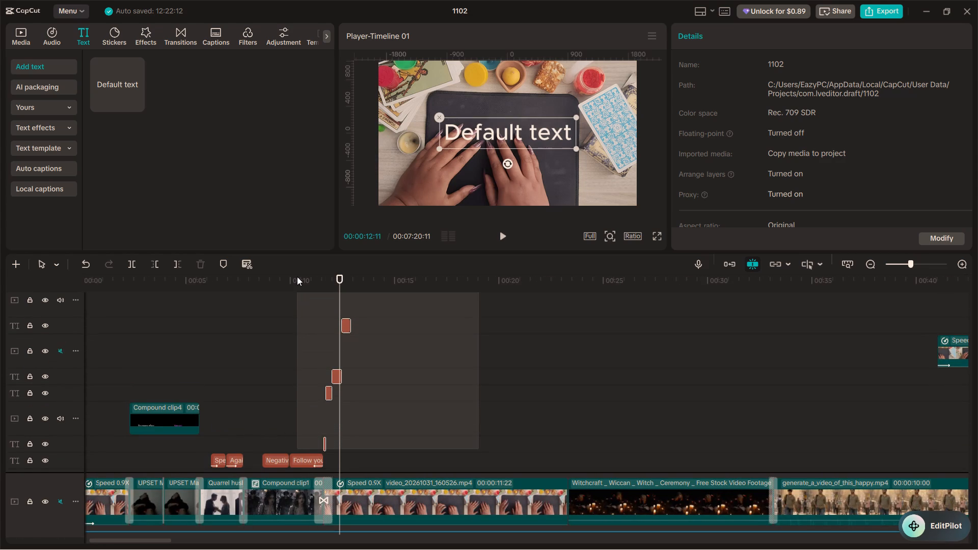
drag(297, 277, 317, 322)
scroll(297, 277, up, 7)
scroll(312, 334, up, 16)
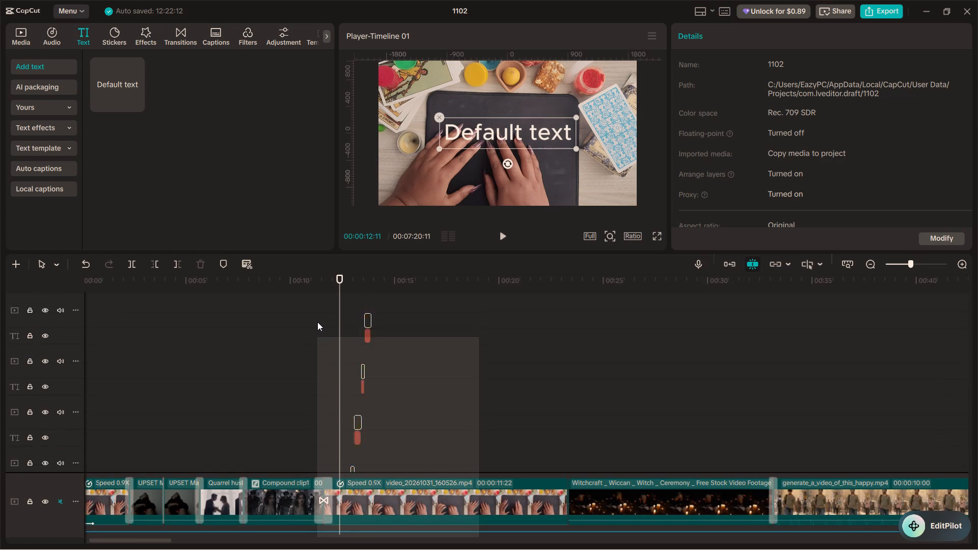
scroll(317, 322, up, 2)
drag(317, 322, 264, 319)
scroll(317, 321, up, 2)
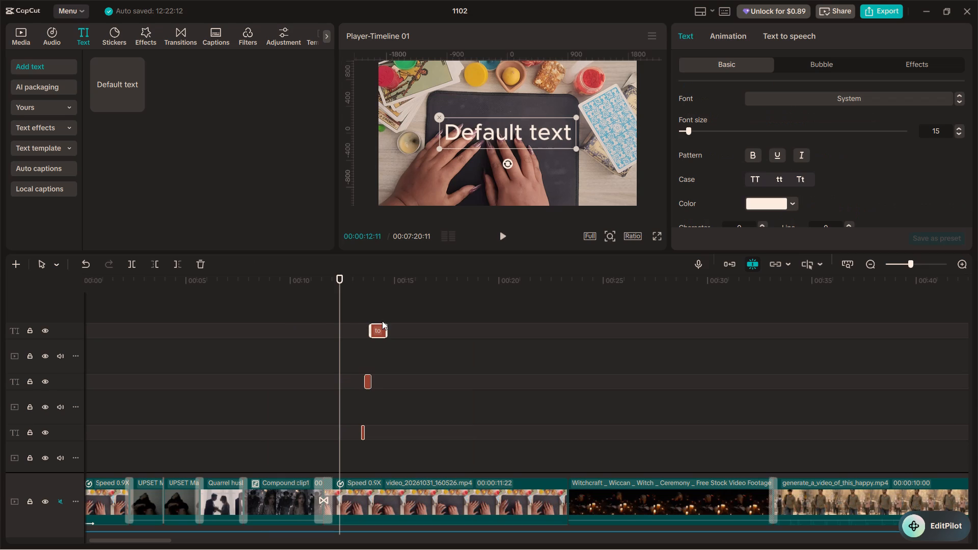
drag(388, 332, 517, 351)
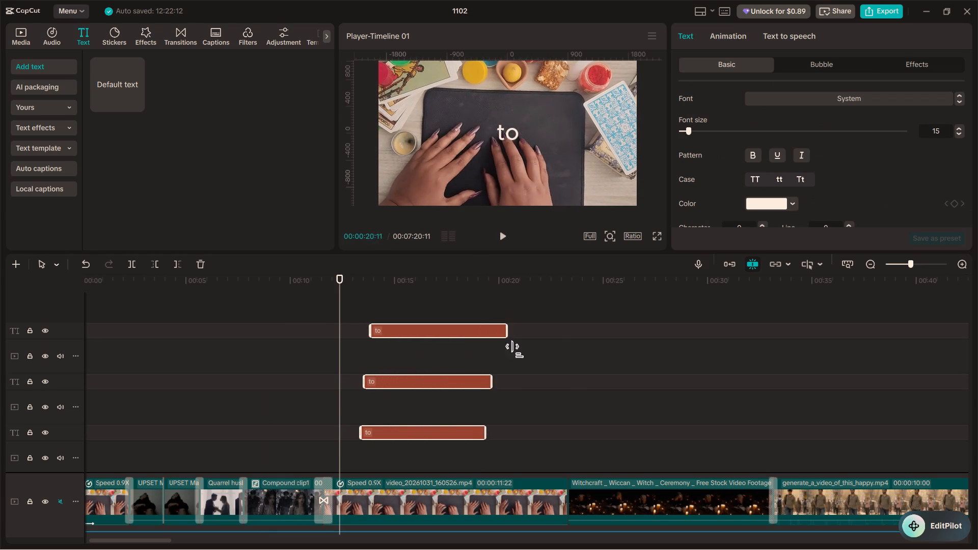
drag(517, 351, 627, 370)
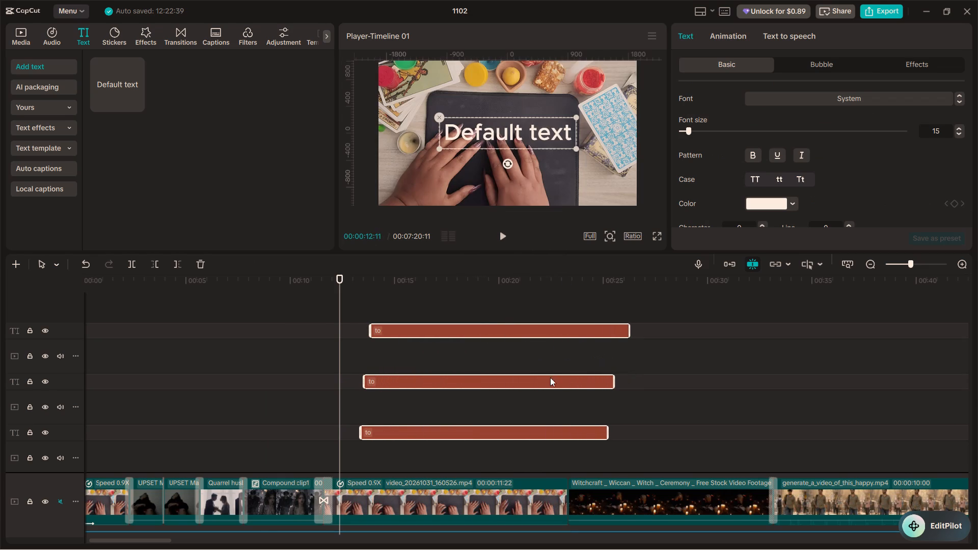
scroll(465, 397, down, 16)
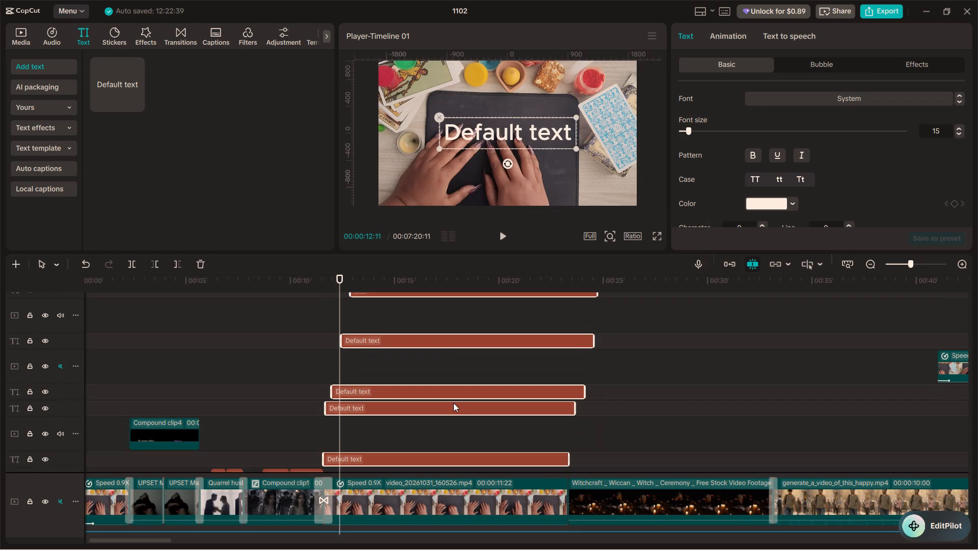
Split the staggered text pieces together at 00:00:23:10, where the hands clip video_20261031_160526.mp4 ends, and delete the parts after the cut.
scroll(453, 403, down, 5)
click(562, 421)
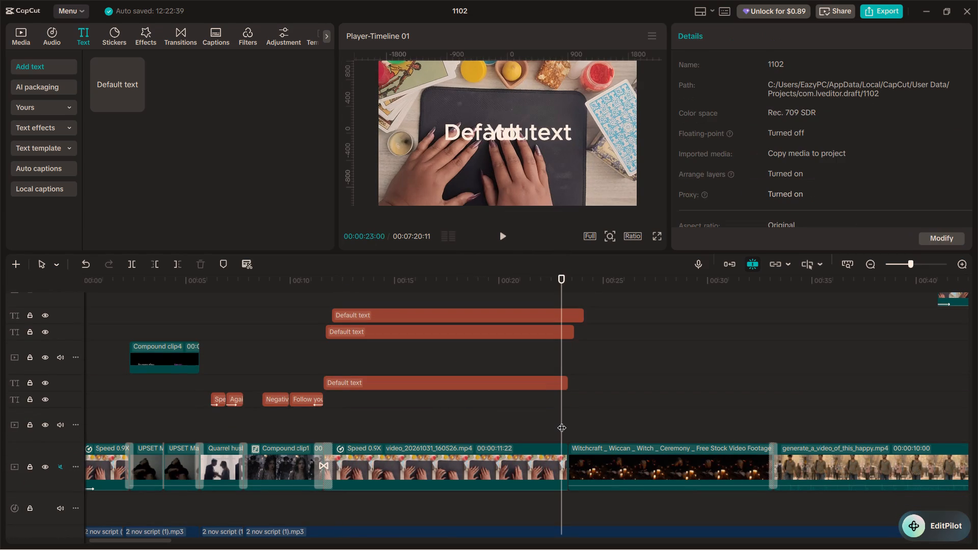
drag(562, 421, 568, 423)
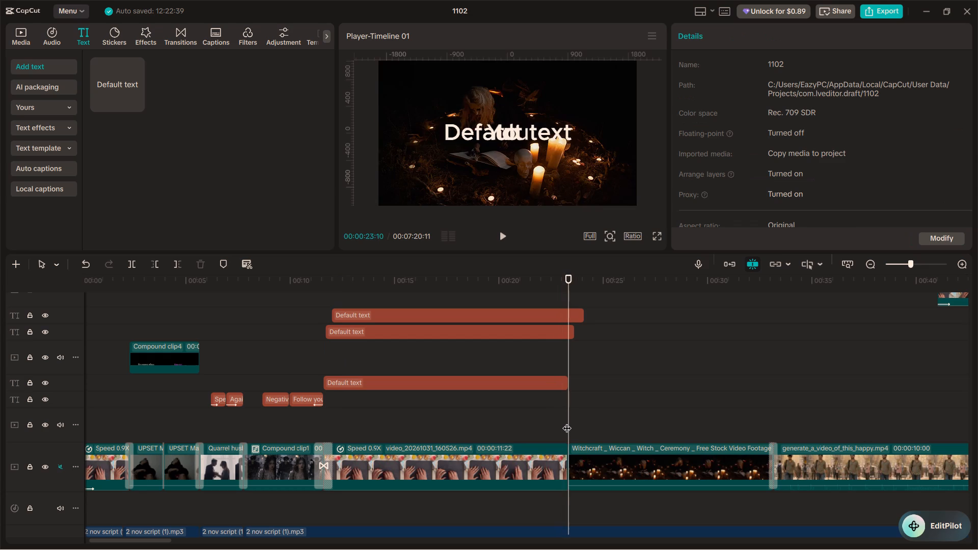
scroll(567, 422, up, 9)
scroll(628, 417, down, 8)
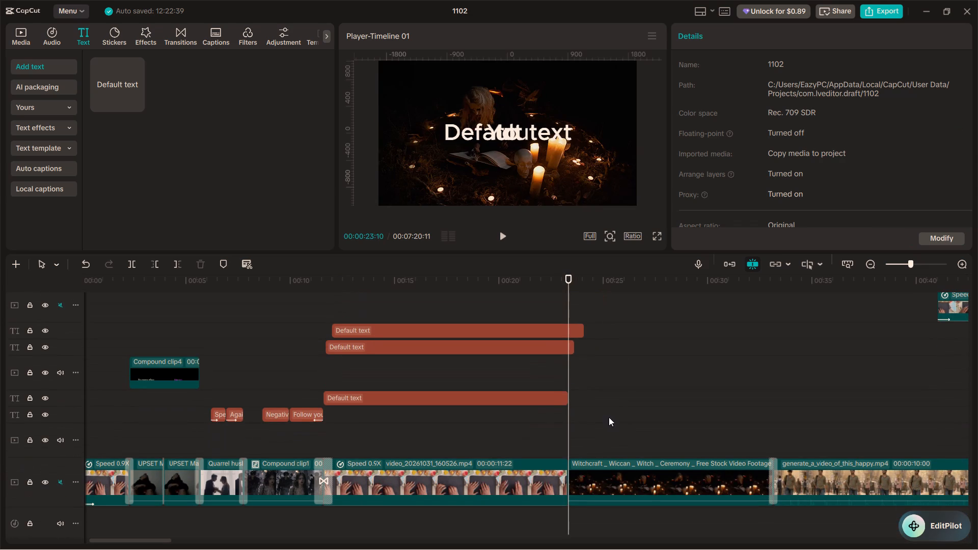
drag(609, 417, 550, 325)
scroll(549, 325, up, 15)
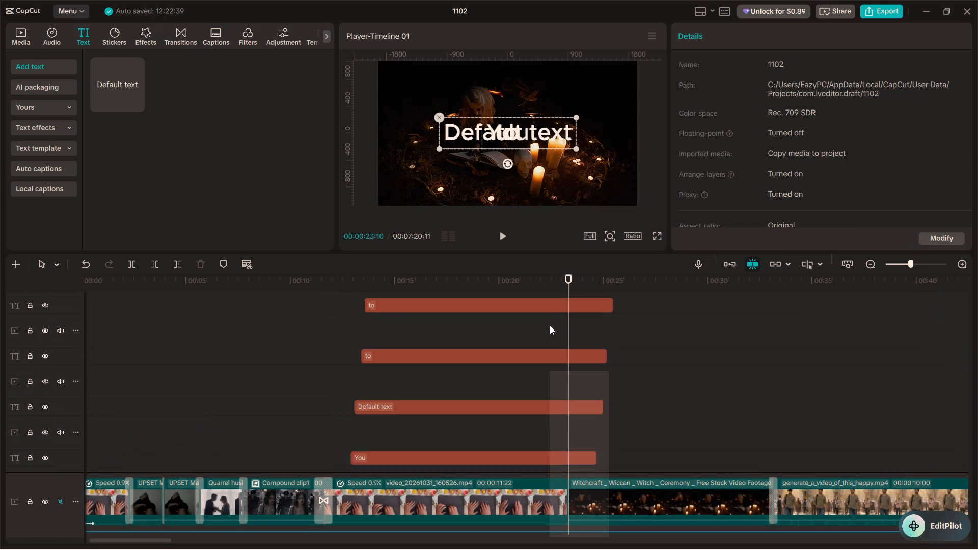
scroll(550, 325, up, 1)
drag(550, 325, 551, 325)
scroll(551, 325, up, 1)
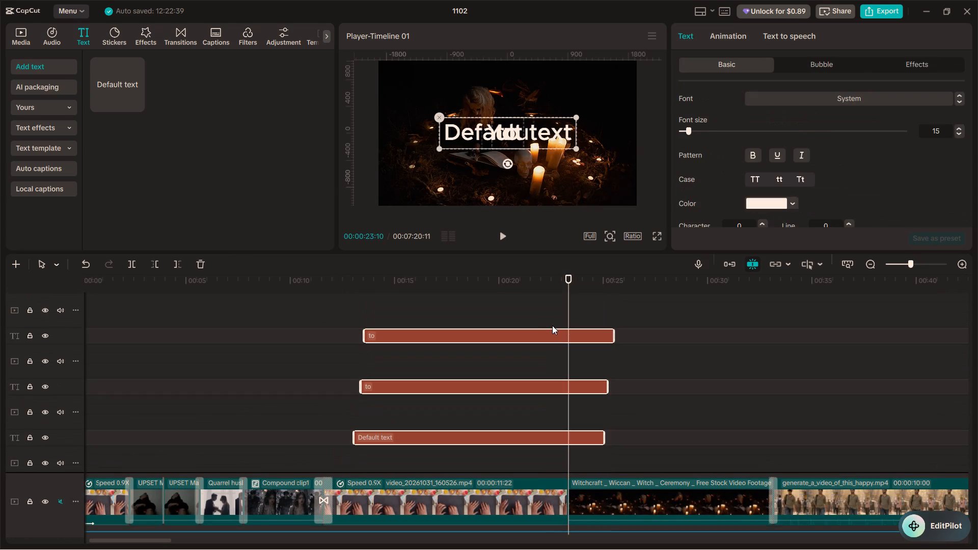
key(ctrl+b)
key(BackSpace)
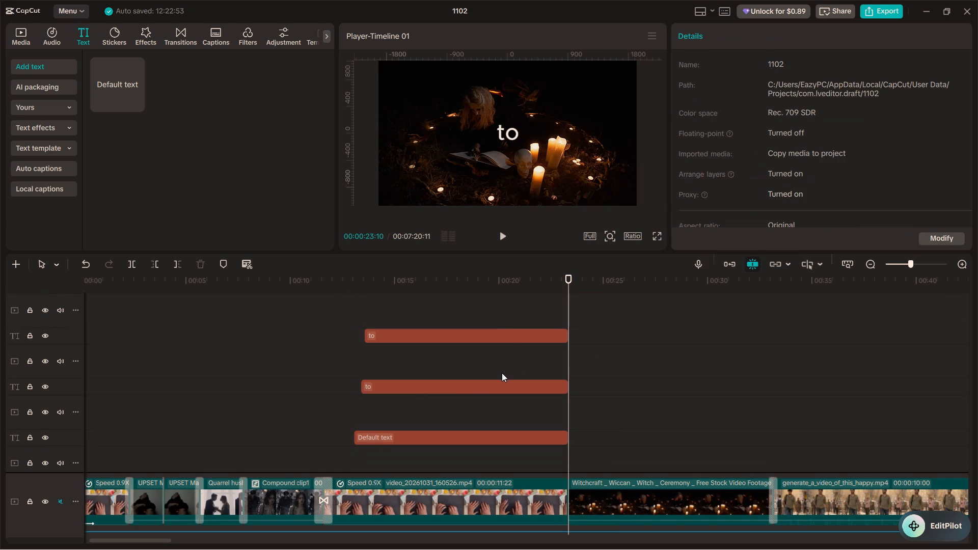
Play back the staggered titles from just before the first text piece to about 00:00:14.
click(318, 362)
key(space)
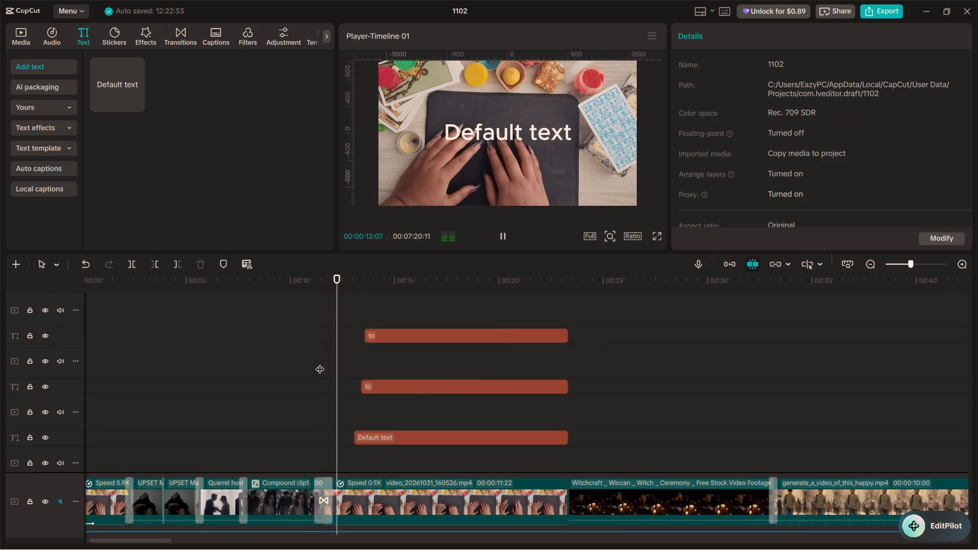
key(space)
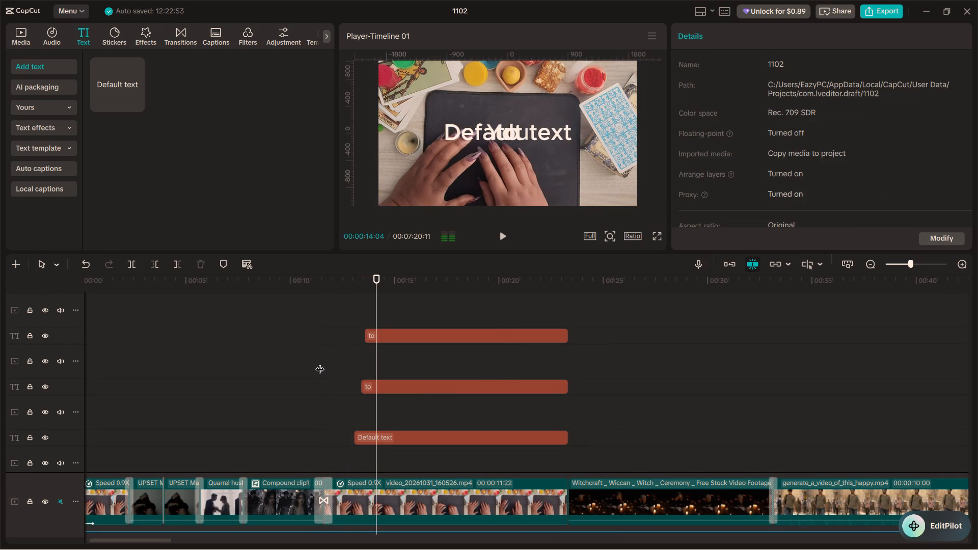
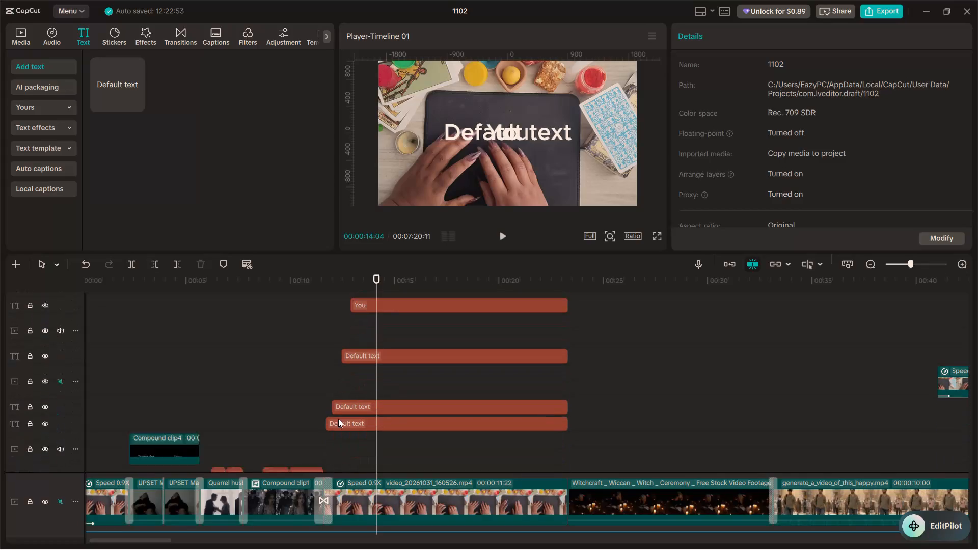
Play through the transition near 11 seconds and replace the lowest "Default text" clip's wording with "no".
click(312, 392)
key(space)
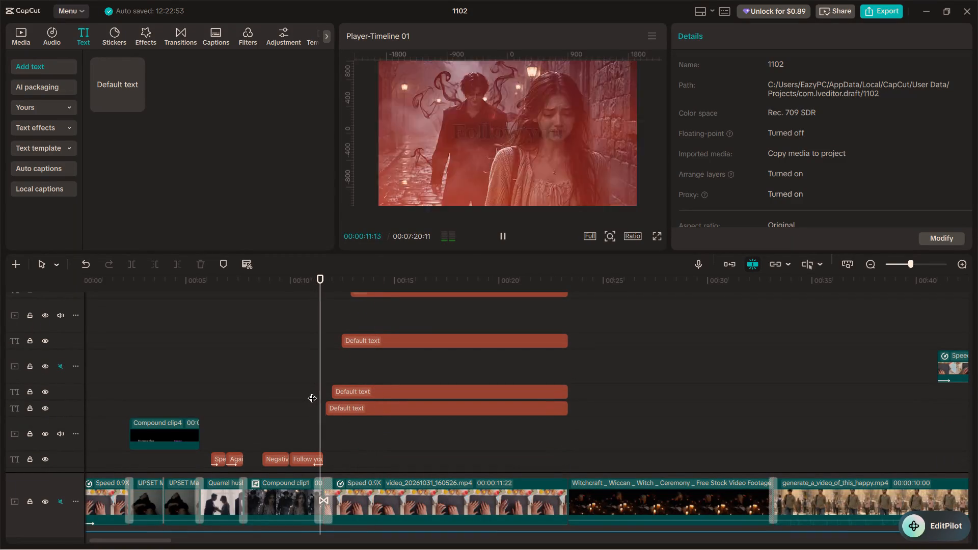
key(space)
key(space)
key(space)
click(346, 413)
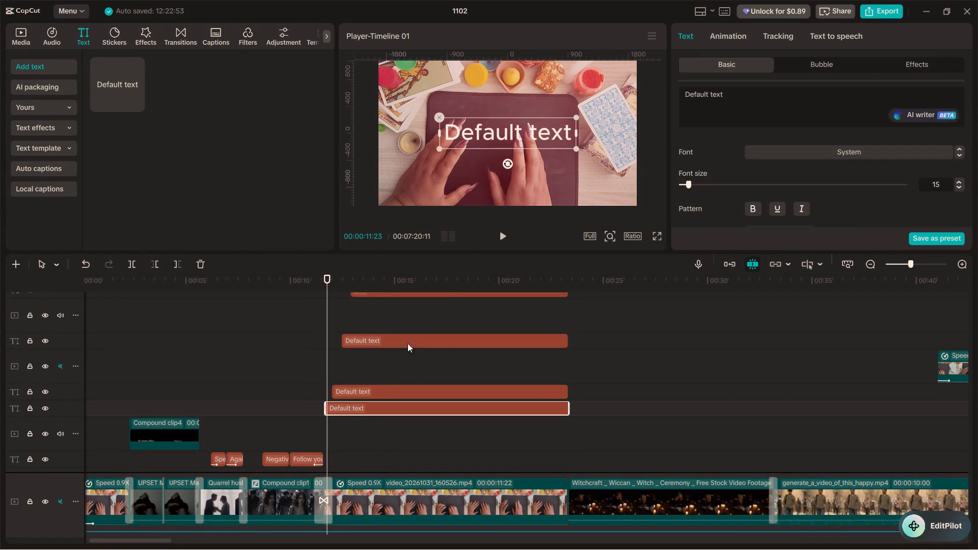
drag(733, 97, 672, 95)
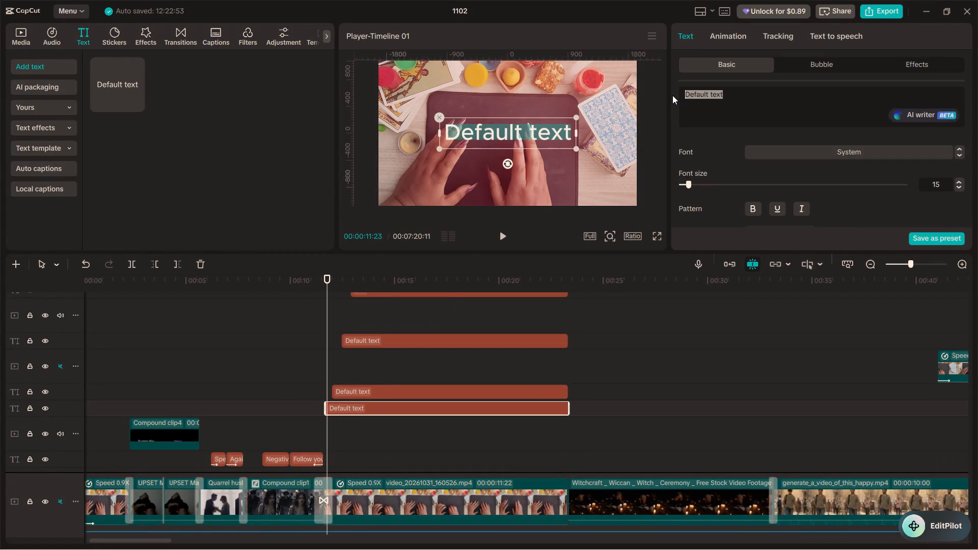
text(Mot)
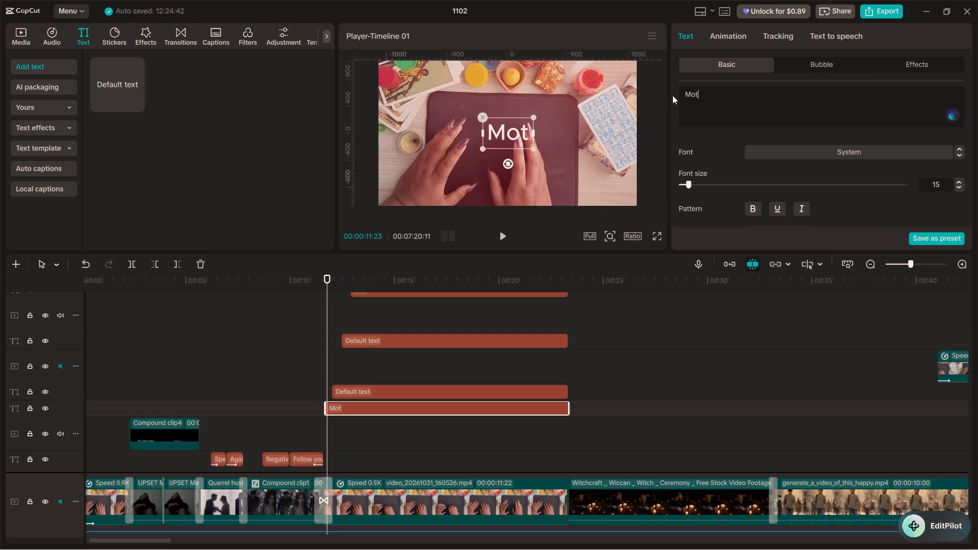
key(BackSpace)
key(BackSpace)
key(BackSpace)
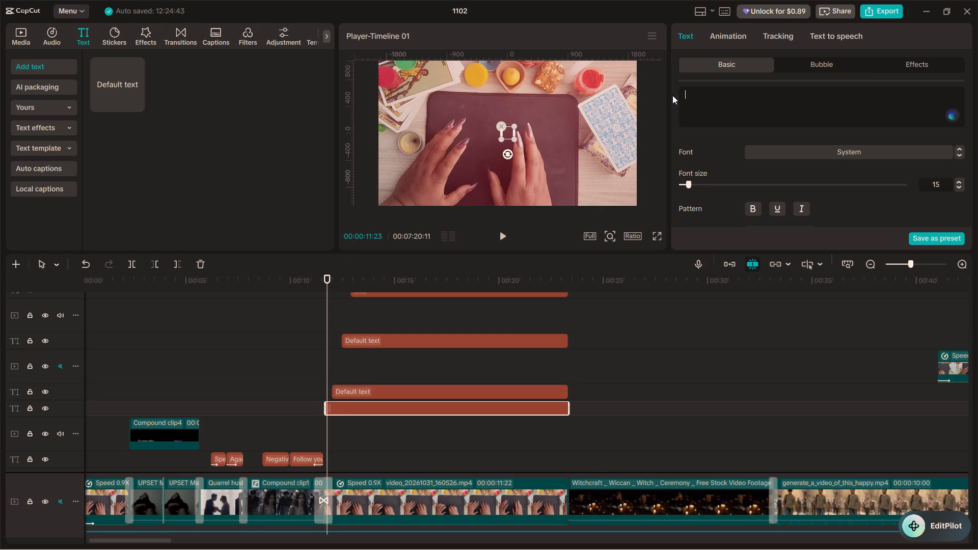
text(no)
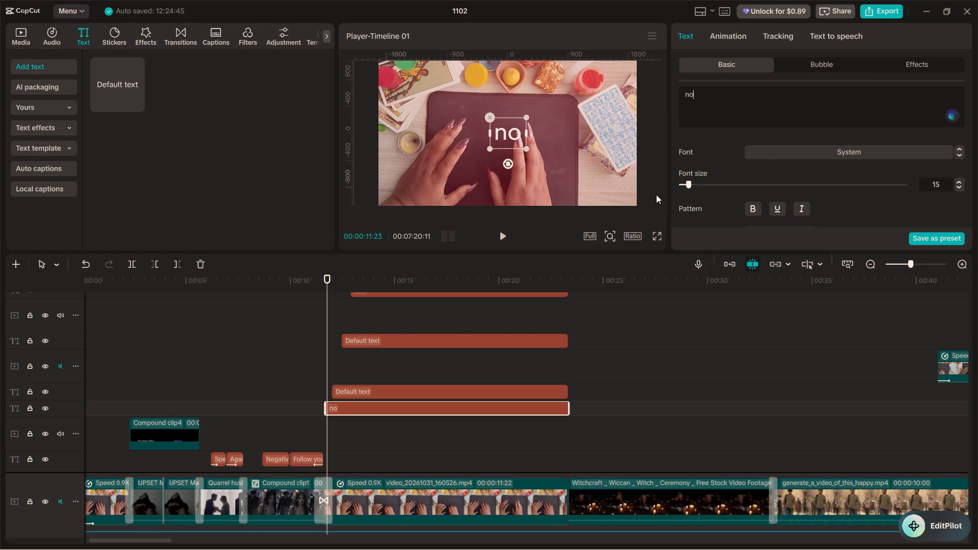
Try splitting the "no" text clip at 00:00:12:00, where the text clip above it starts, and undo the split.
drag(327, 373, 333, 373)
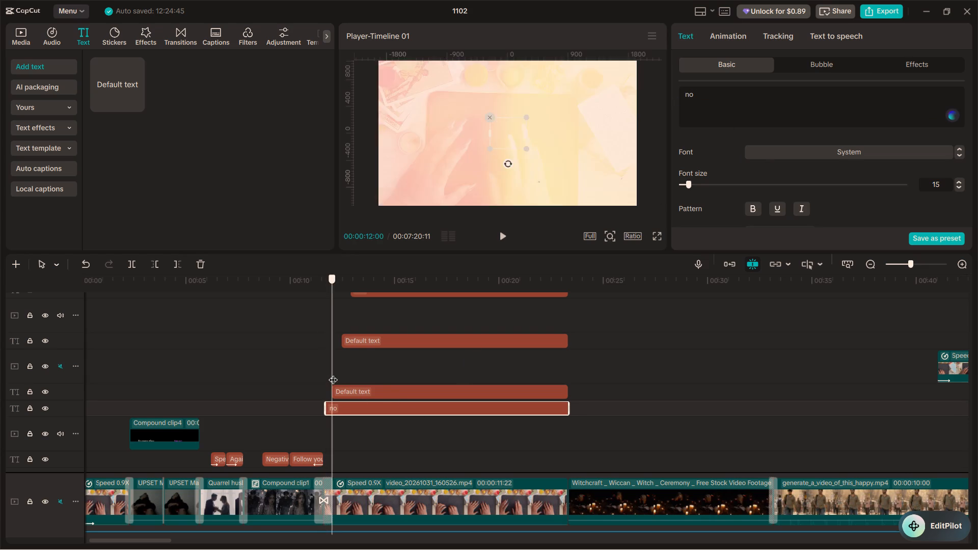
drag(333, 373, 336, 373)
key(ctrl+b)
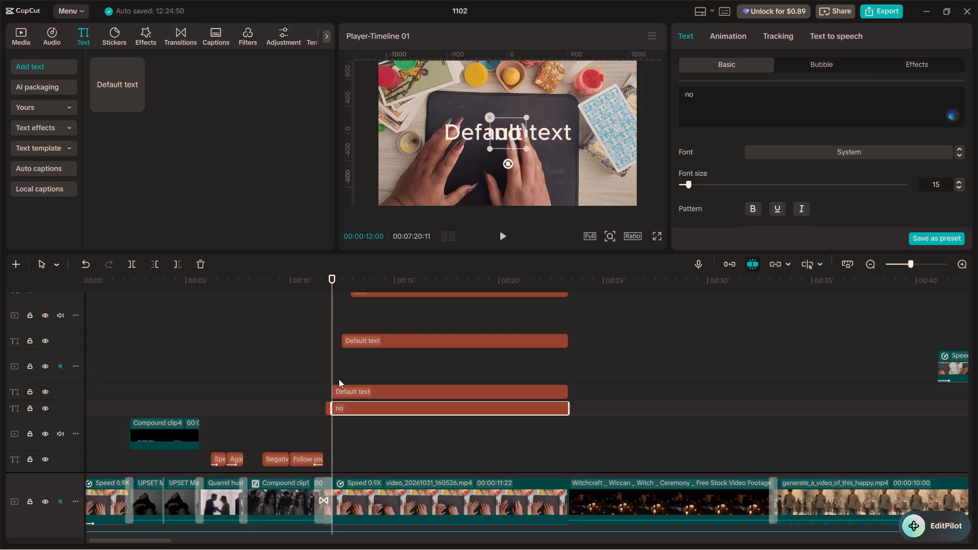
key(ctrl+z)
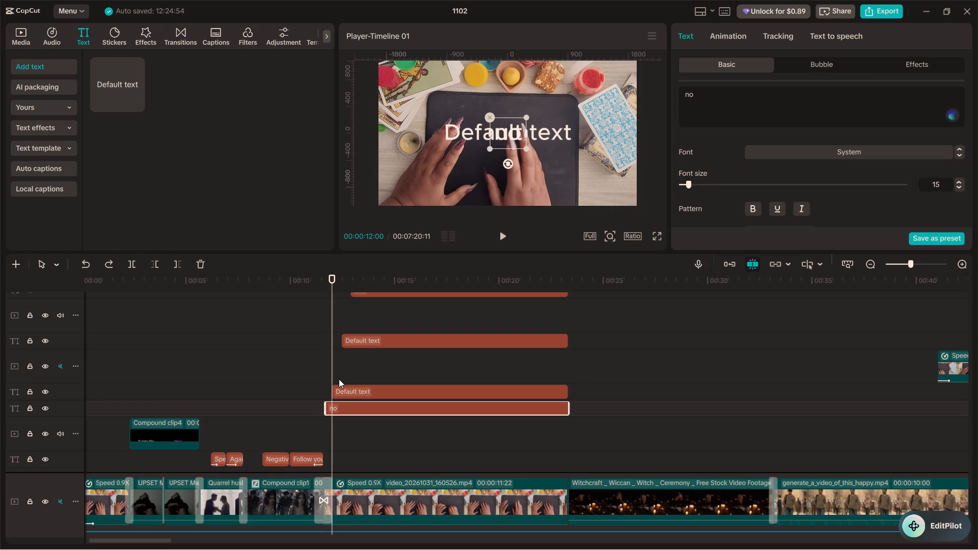
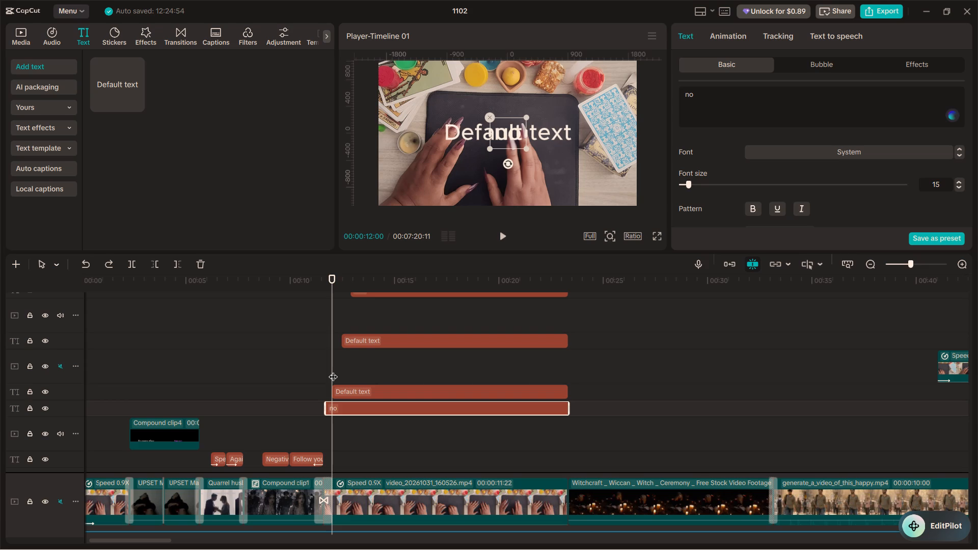
Replay the section from 00:00:10:18 and replace the "no" text clip's wording with "No matter how far".
click(304, 393)
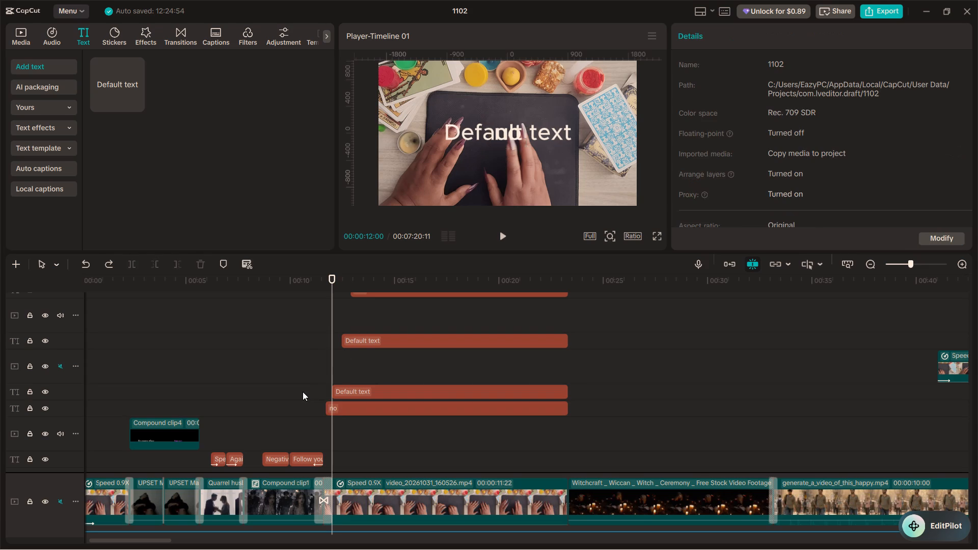
scroll(297, 347, down, 1)
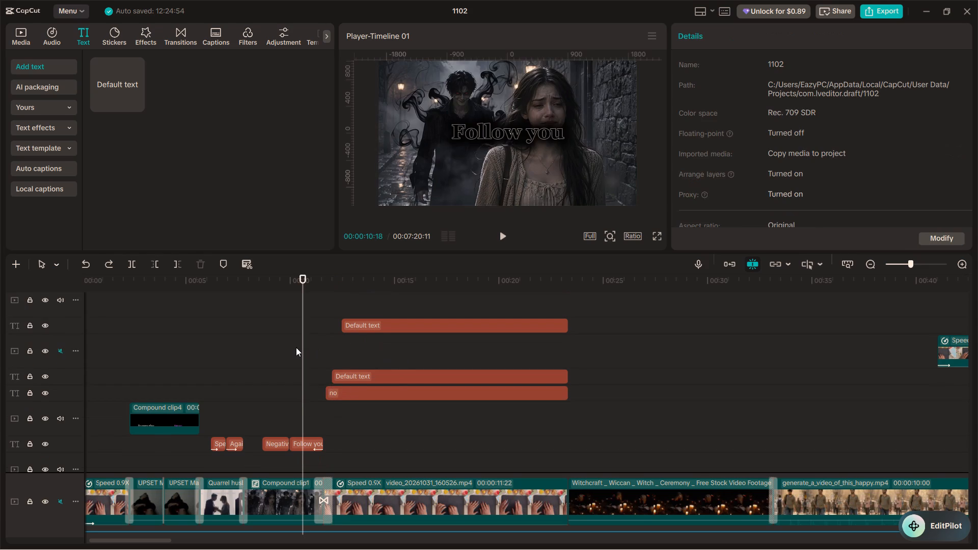
key(space)
scroll(290, 328, up, 7)
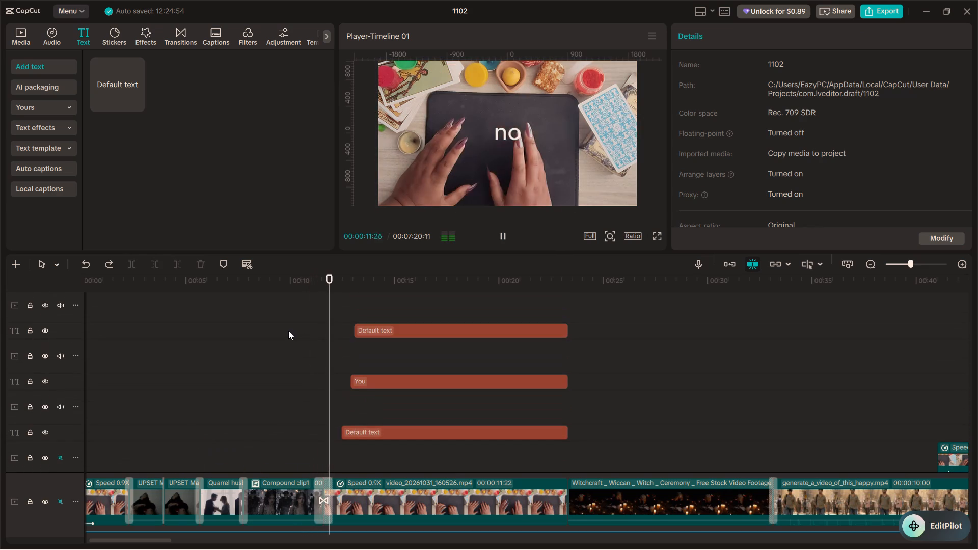
key(space)
scroll(288, 331, down, 8)
click(393, 379)
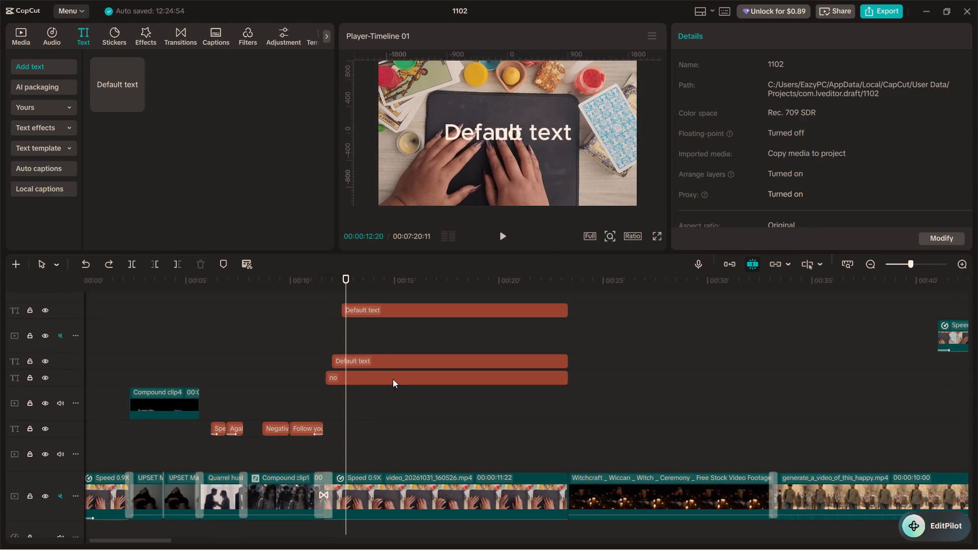
click(712, 101)
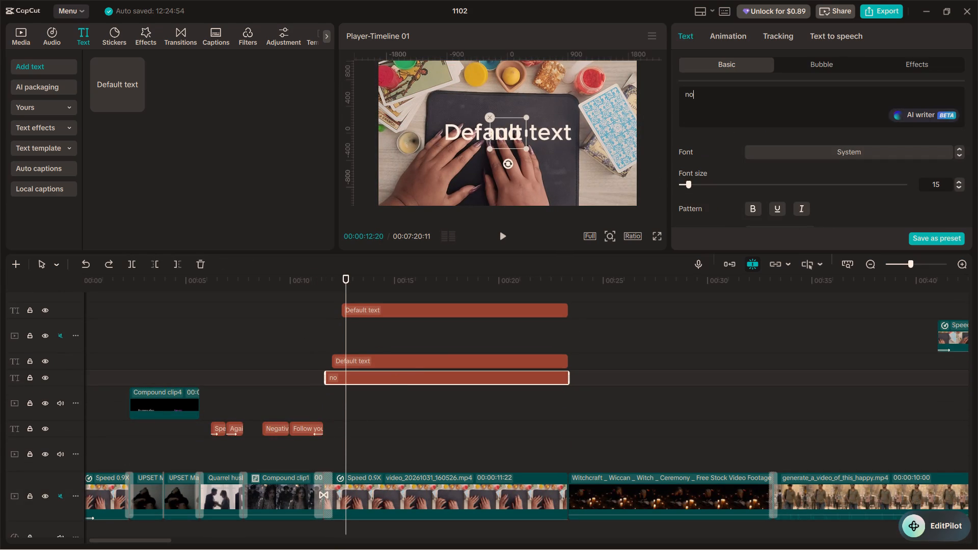
key(BackSpace)
key(BackSpace)
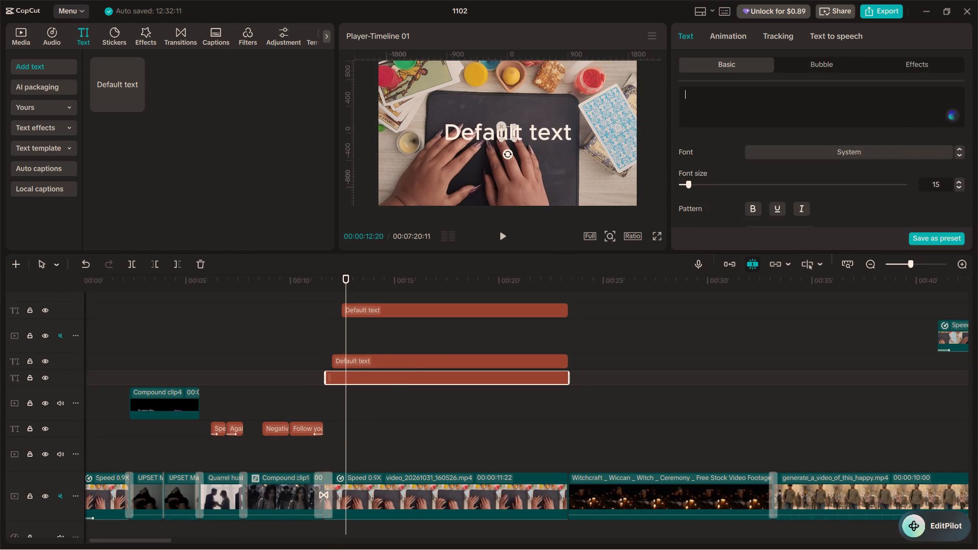
text(No)
key(space)
text(matter)
key(space)
text(how)
key(space)
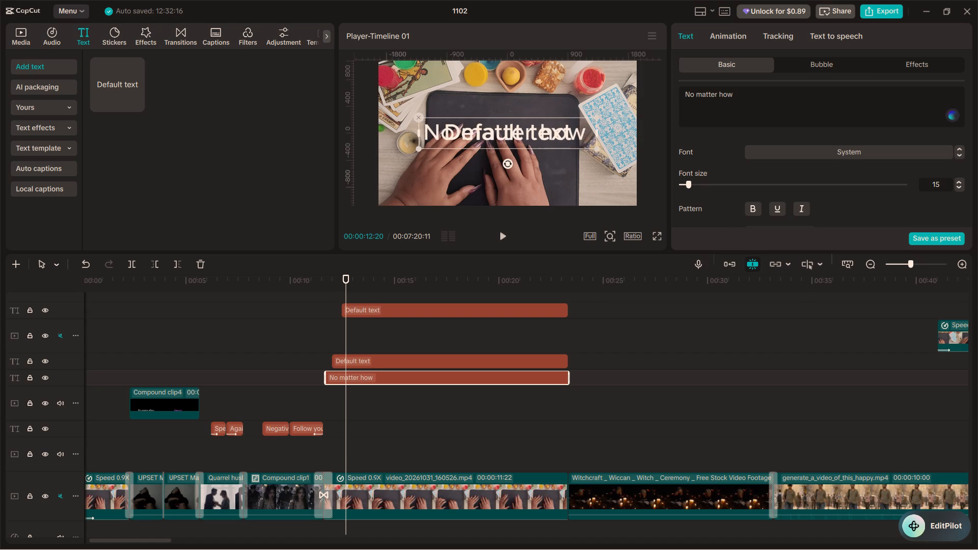
text(far)
key(space)
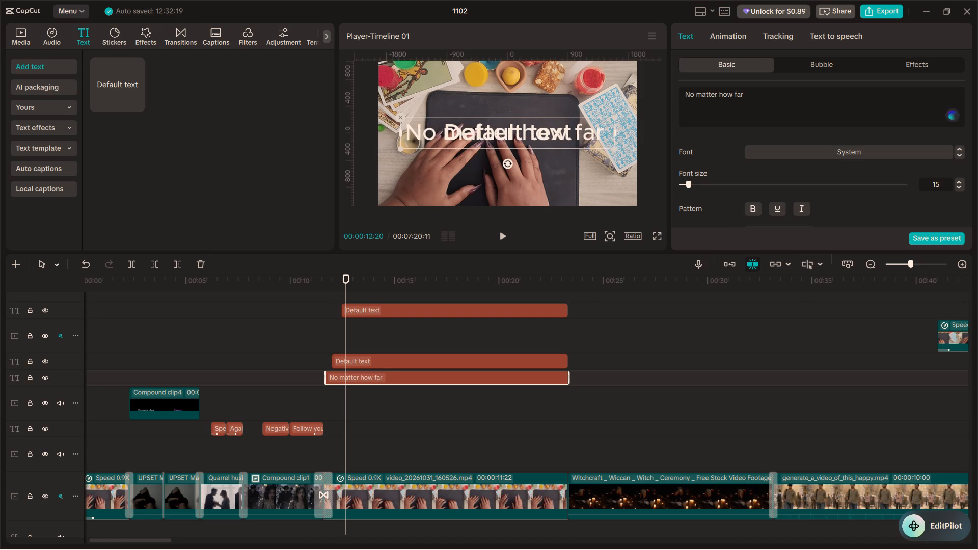
key(space)
key(BackSpace)
Play on past 14 seconds and extend the "No matter how far" text clip's wording with "you try to move away".
scroll(643, 125, up, 1)
click(331, 414)
key(space)
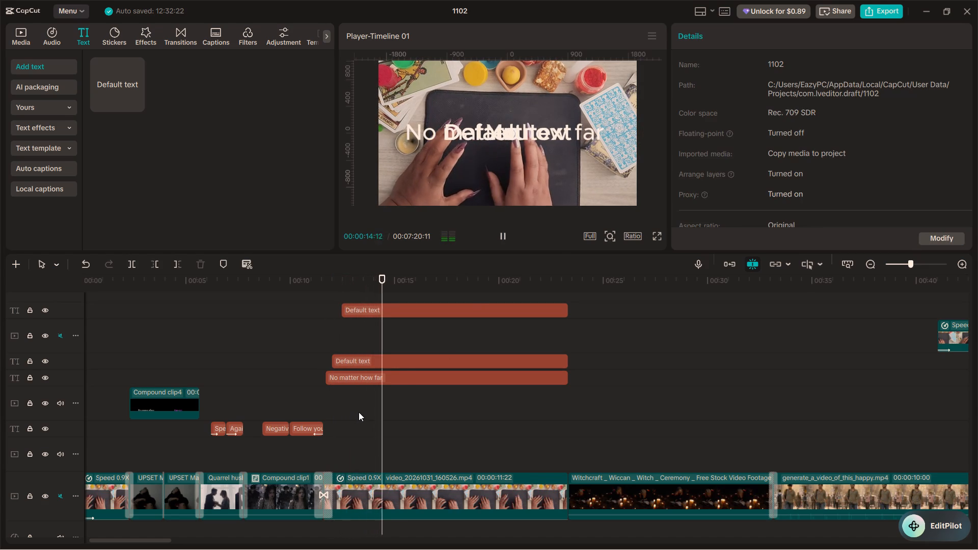
key(space)
click(400, 387)
click(400, 380)
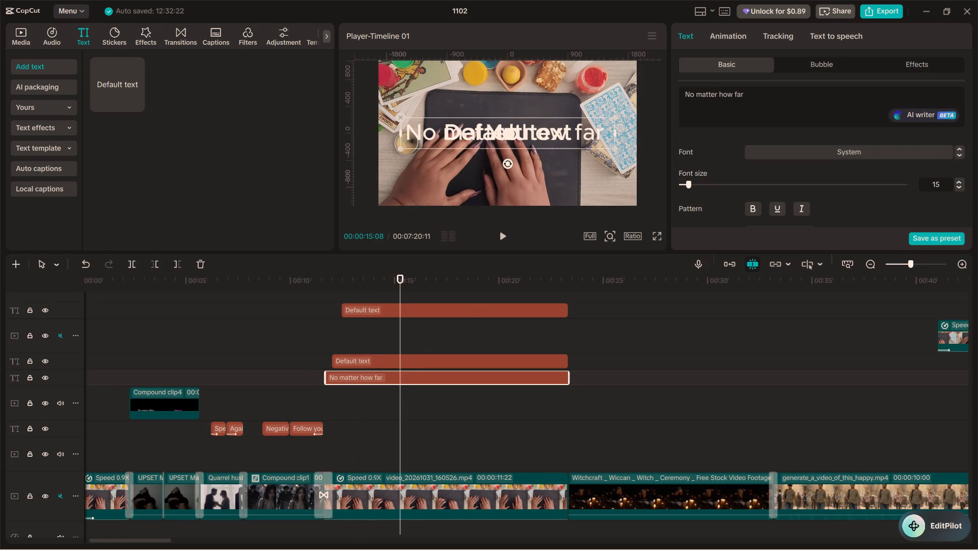
click(758, 96)
text(you try to i)
key(BackSpace)
key(n)
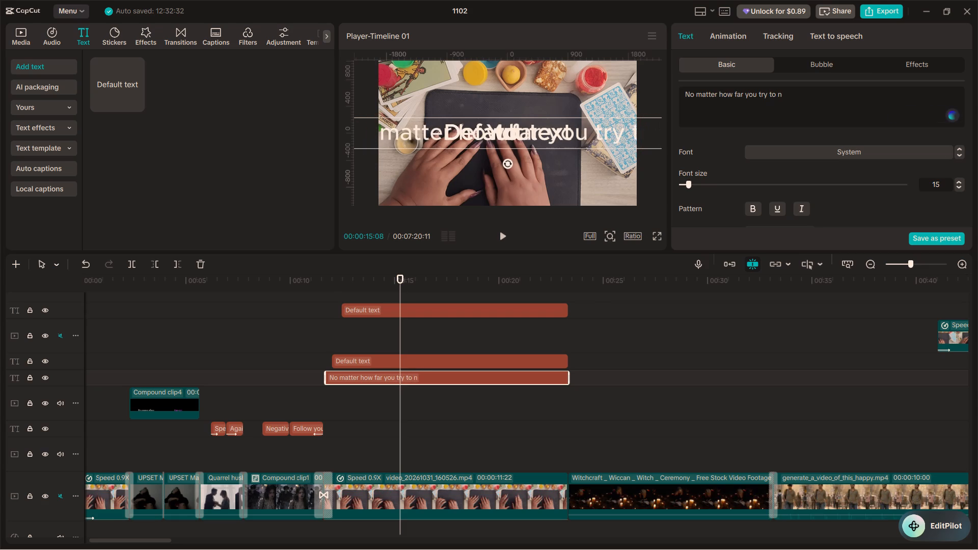
key(BackSpace)
text(move away)
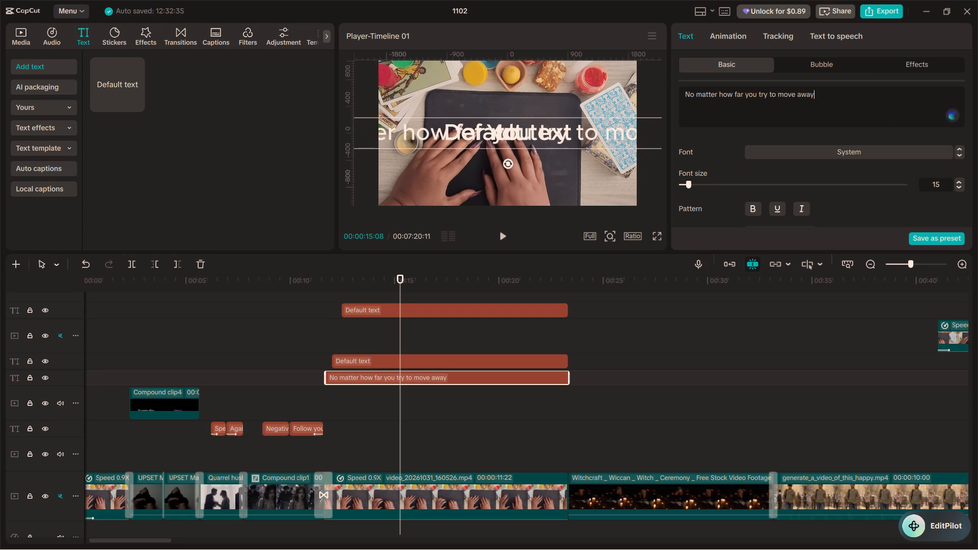
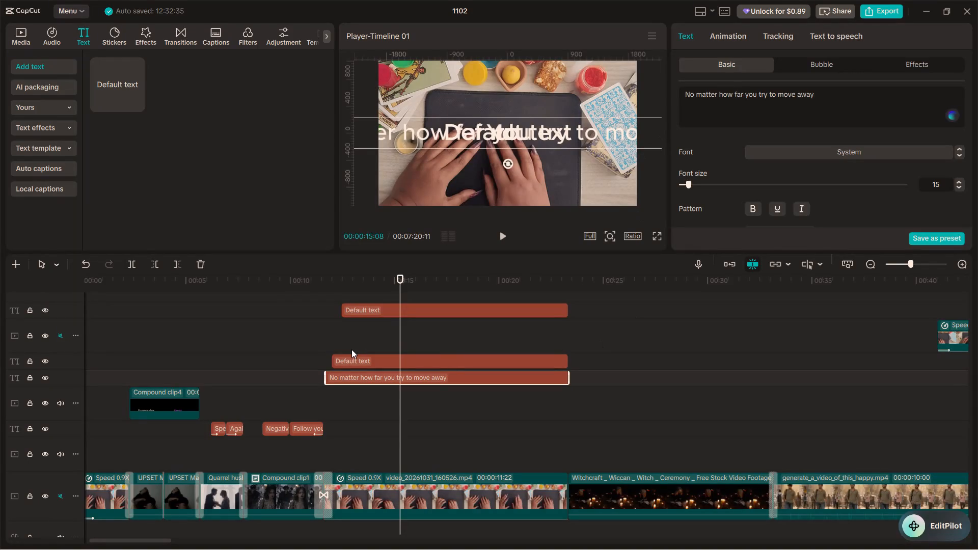
Replay the start of the hands clip and break the caption onto a second line after "No matter how far".
click(321, 345)
key(space)
key(space)
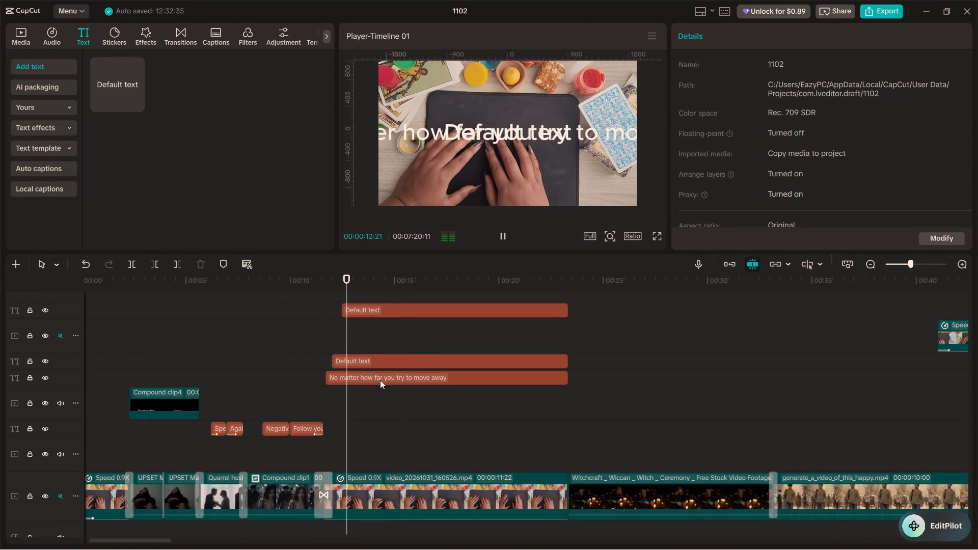
key(space)
key(space)
click(394, 377)
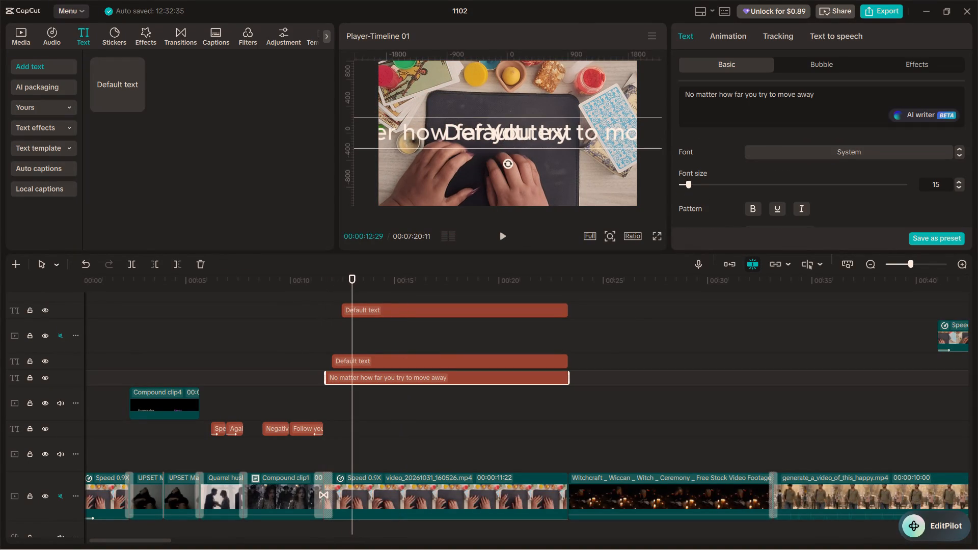
click(743, 96)
key(Return)
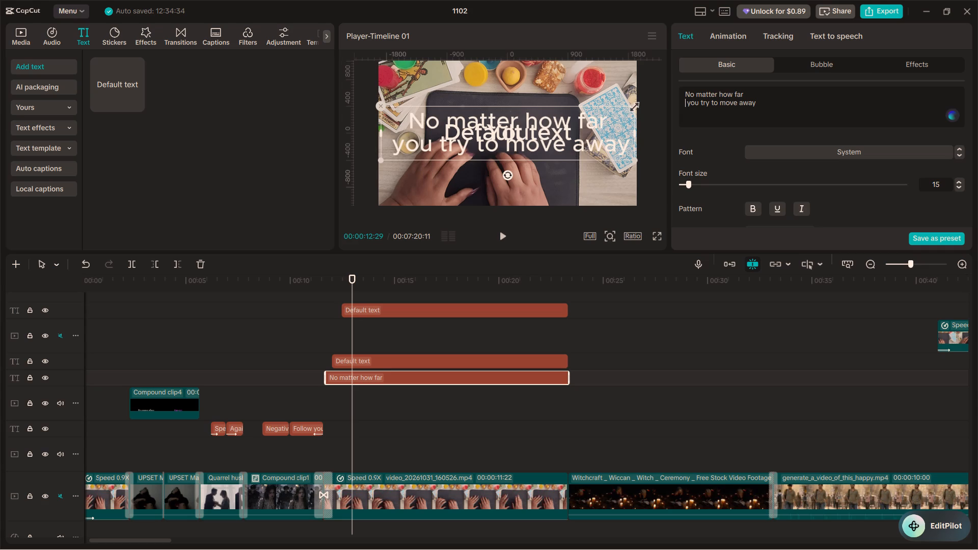
Scale down the two-line "No matter how far you try to move away" caption and place it in the lower part of the frame.
drag(633, 104, 561, 127)
drag(525, 132, 521, 169)
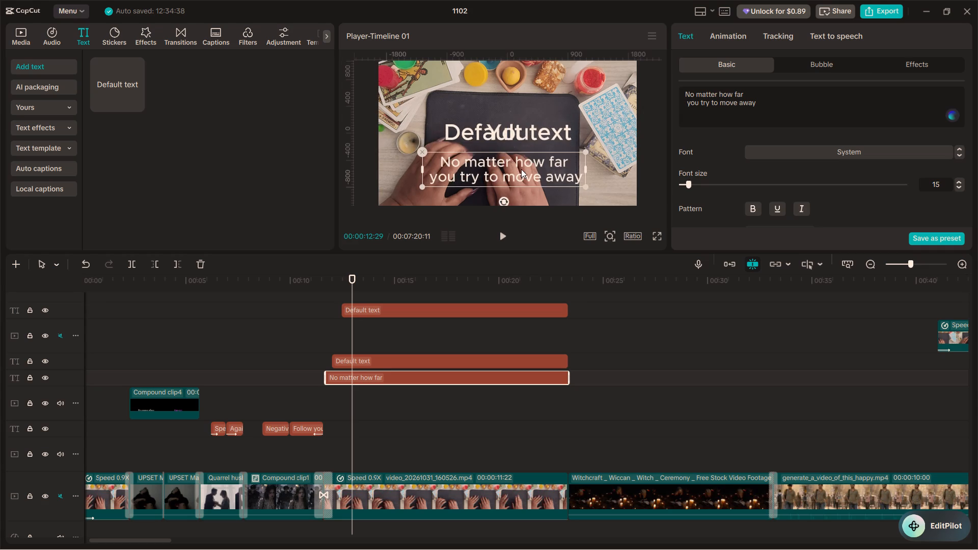
drag(521, 169, 527, 170)
Play from about 00:00:11:18 to 00:00:13:03 to check the caption against the overlapping text clips.
click(321, 345)
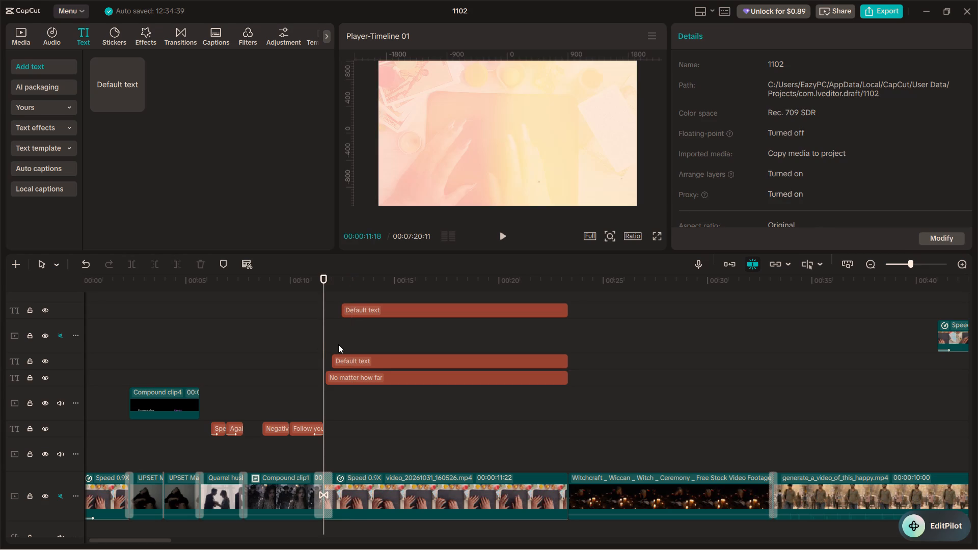
key(space)
scroll(320, 351, up, 6)
scroll(320, 351, down, 1)
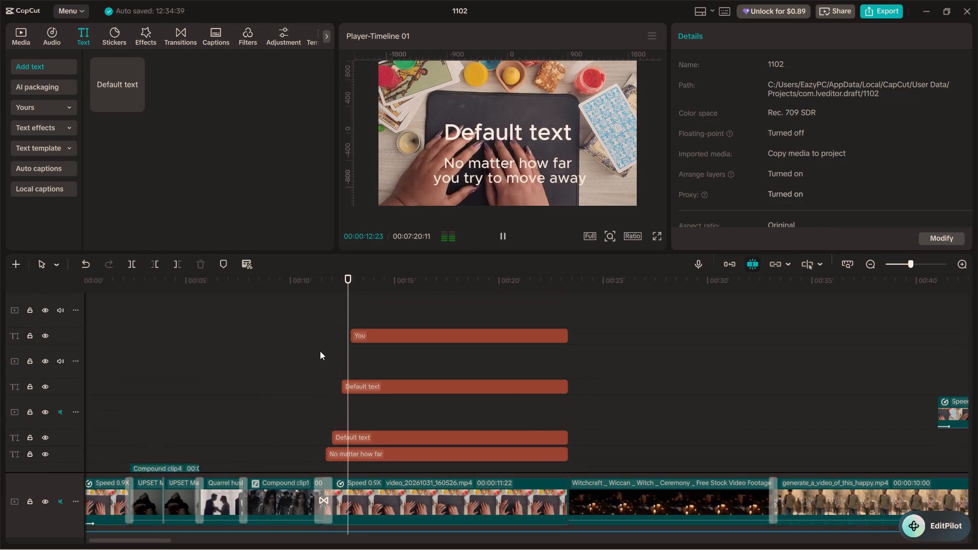
scroll(320, 351, down, 2)
key(space)
scroll(349, 405, up, 2)
scroll(349, 405, down, 2)
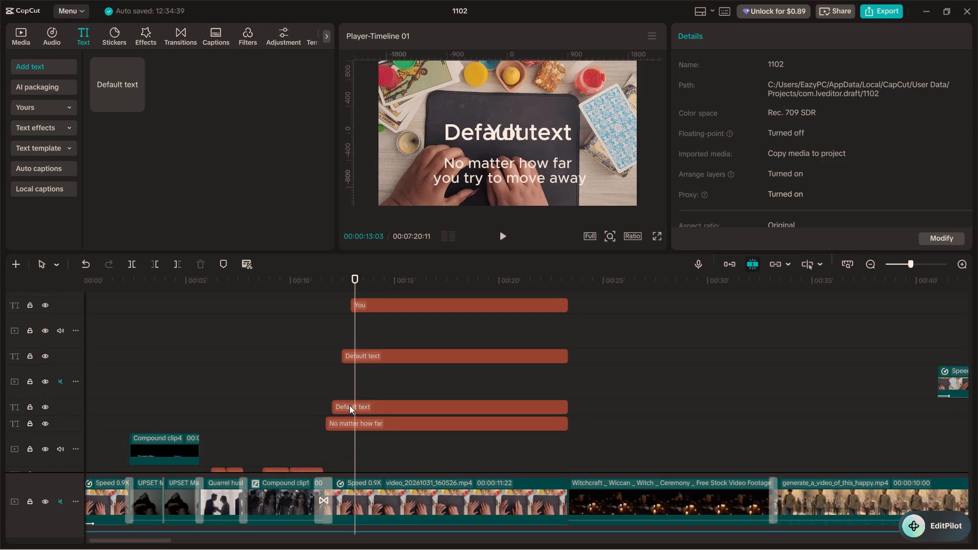
Trim the ends of the two lowest "Default text" clips to 00:00:12:14 and 00:00:12:27, each ending where the next text clip starts.
click(372, 416)
click(373, 429)
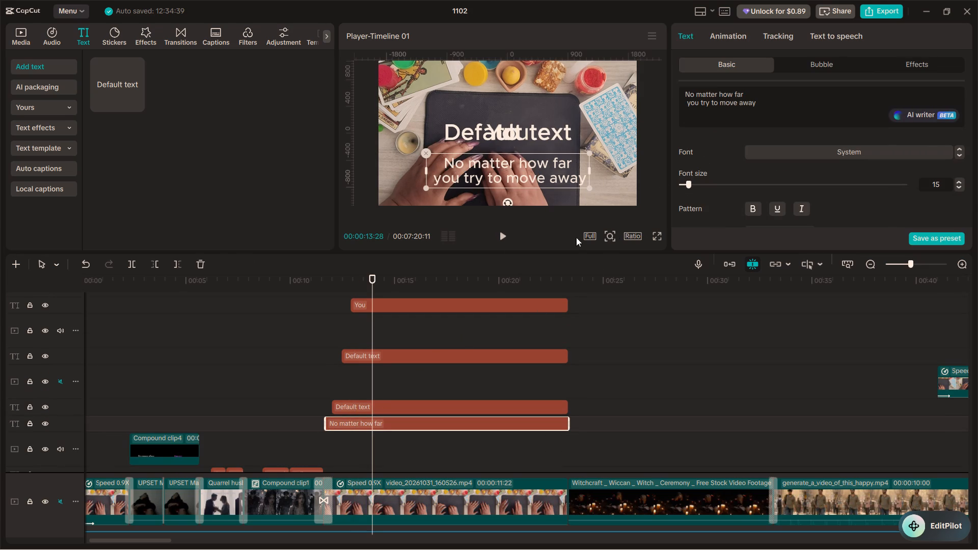
click(332, 381)
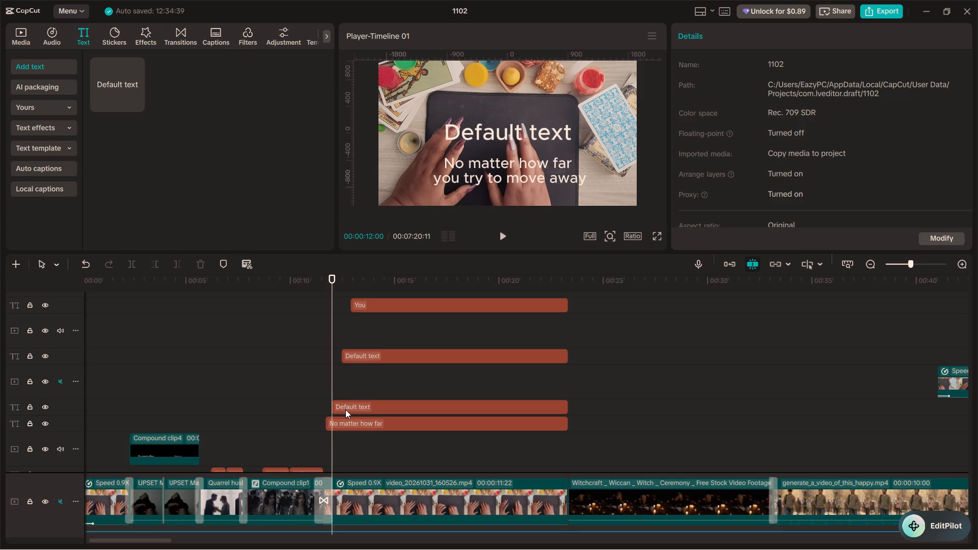
click(345, 409)
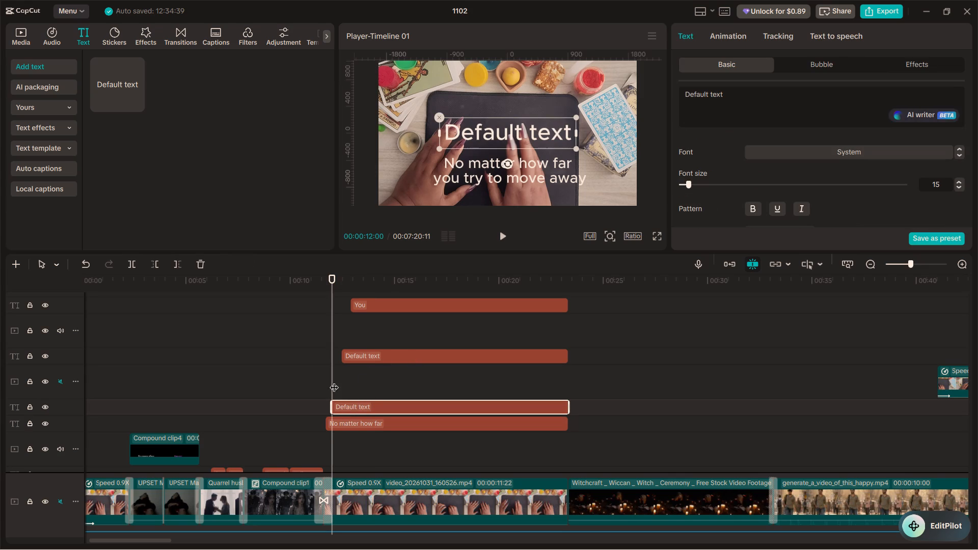
drag(332, 378, 348, 380)
click(348, 380)
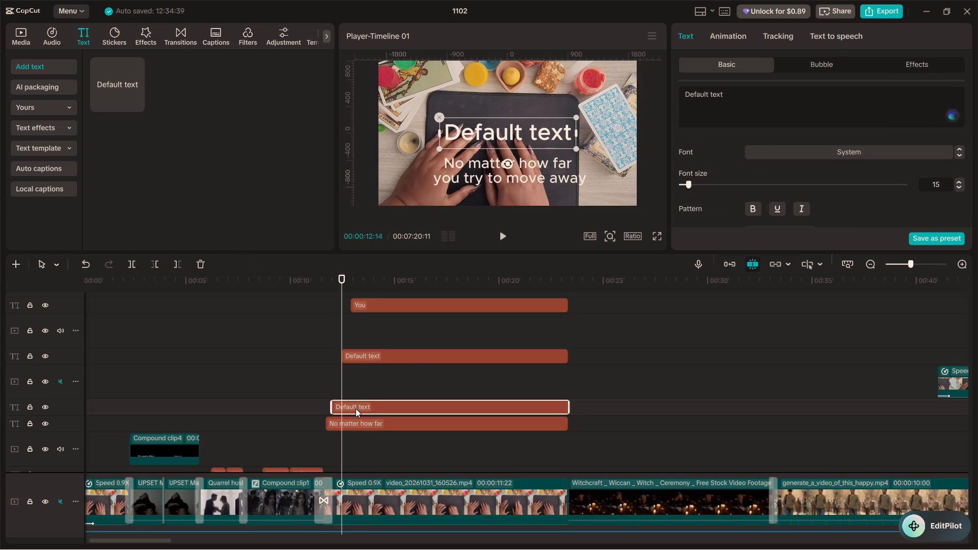
key(w)
drag(343, 327, 351, 328)
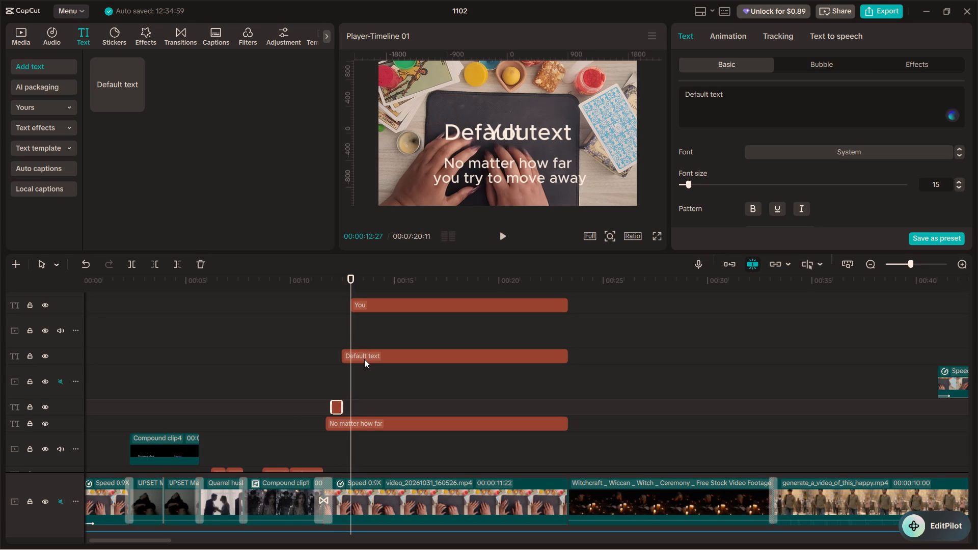
click(367, 360)
key(w)
Trim the "You" text clip to end at 00:00:13:02 and the "Default text" clip above it to end at 00:00:13:12.
scroll(387, 324, up, 1)
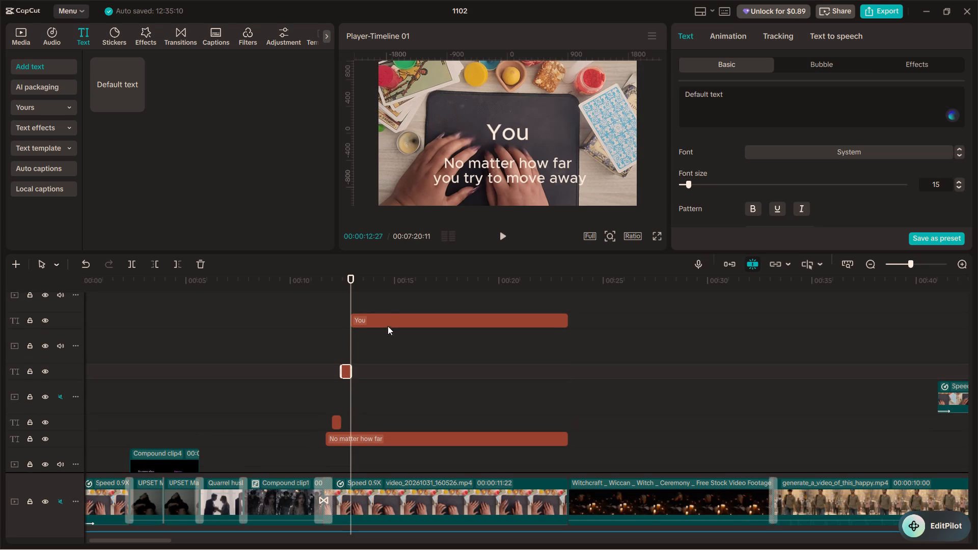
scroll(388, 326, up, 6)
scroll(385, 374, down, 1)
drag(350, 362, 353, 362)
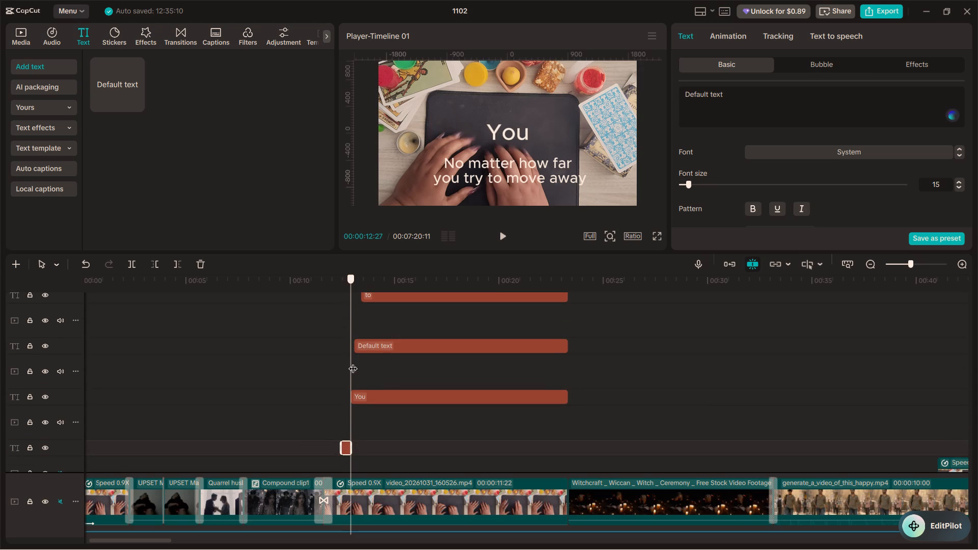
drag(353, 362, 357, 364)
click(369, 394)
key(w)
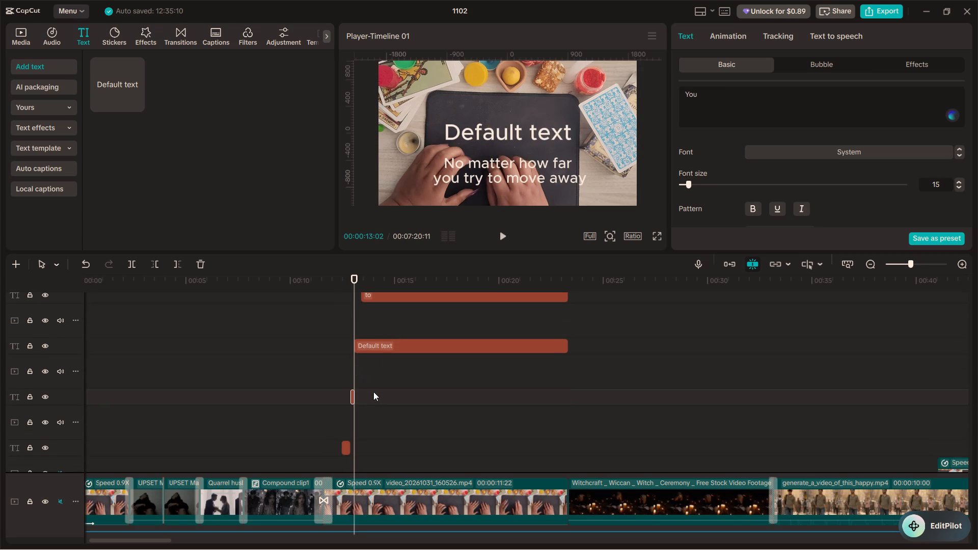
scroll(372, 388, up, 3)
drag(356, 363, 362, 364)
click(370, 393)
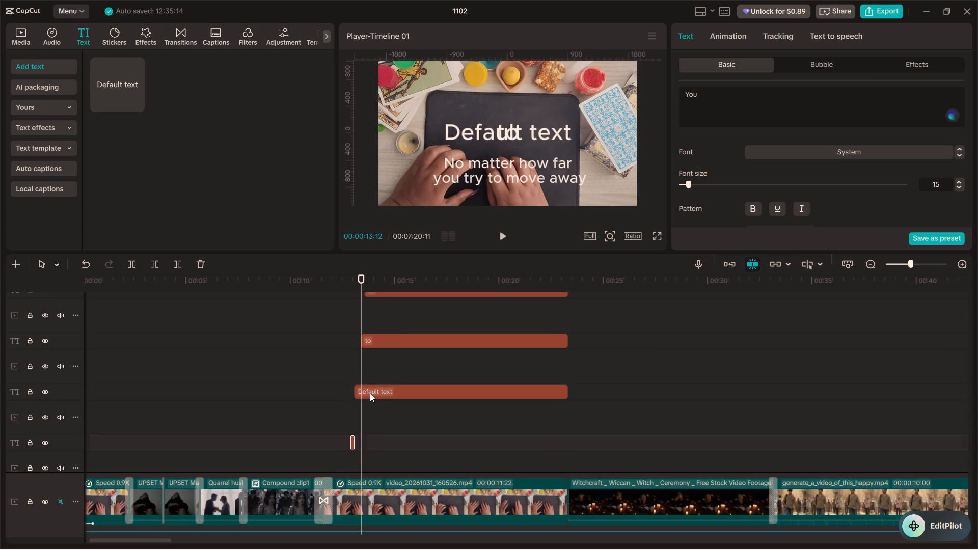
key(w)
Trim the two lowest "to" text clips to end at 00:00:13:17 and 00:00:13:26, each where the next text clip starts.
scroll(369, 382, up, 3)
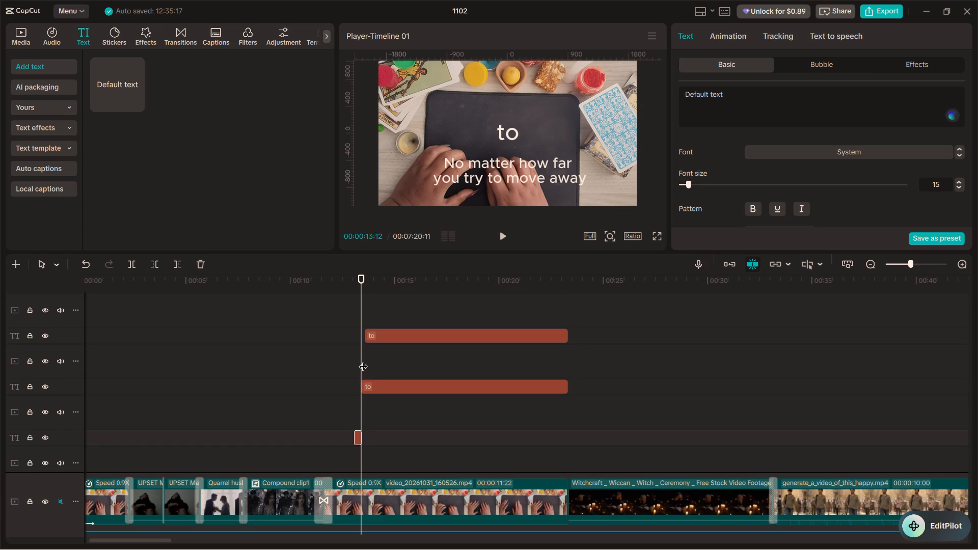
drag(363, 360, 369, 360)
drag(372, 366, 368, 364)
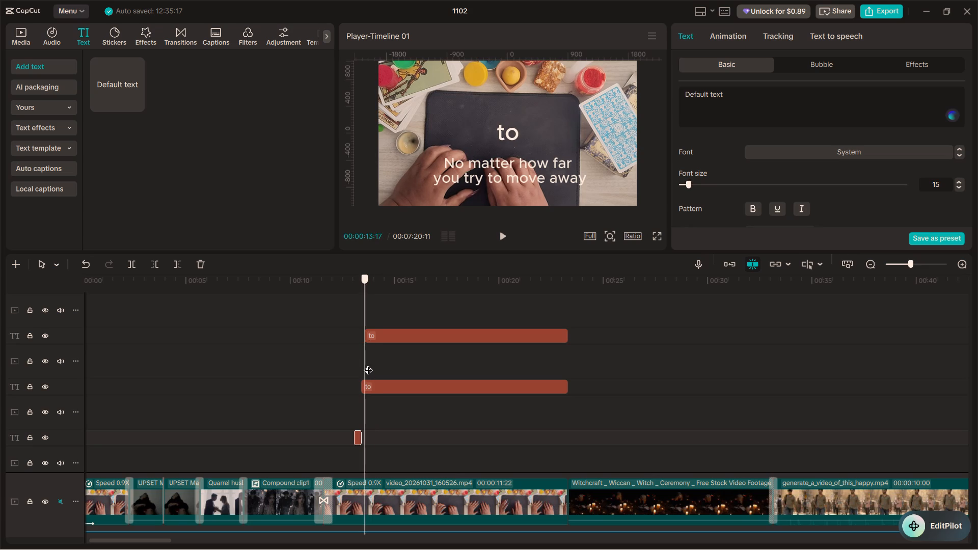
drag(368, 364, 366, 364)
click(370, 387)
key(w)
scroll(369, 361, up, 2)
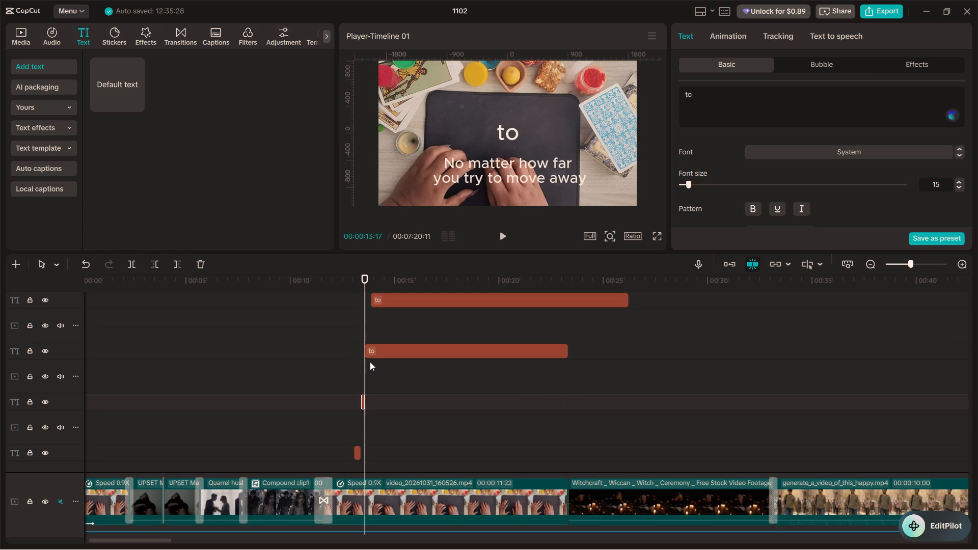
scroll(370, 362, up, 2)
drag(363, 351, 372, 352)
click(377, 374)
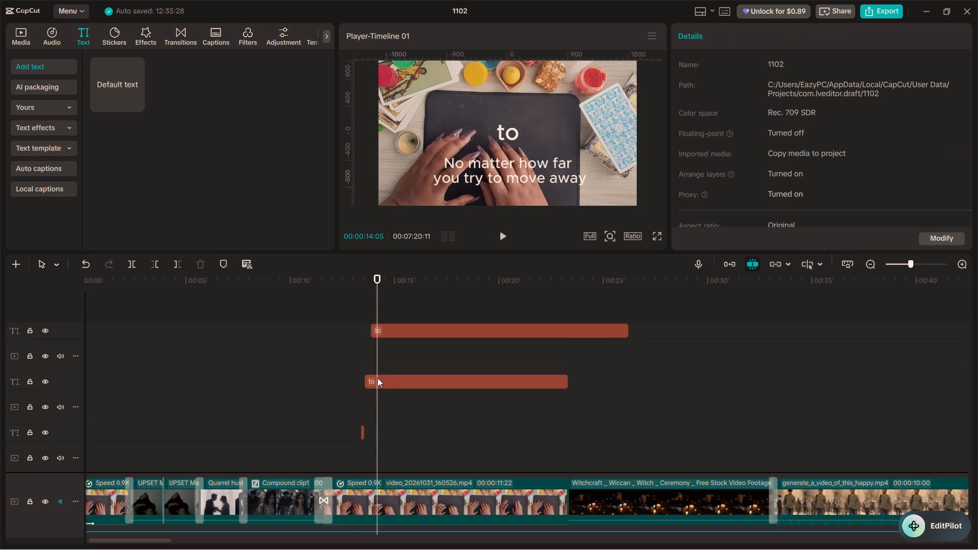
click(376, 362)
click(374, 379)
key(w)
Go back to 00:00:12:00 and set the "No matter how far" caption's font to Montserrat.
scroll(378, 382, up, 9)
scroll(384, 364, down, 3)
scroll(384, 364, up, 4)
scroll(379, 359, down, 4)
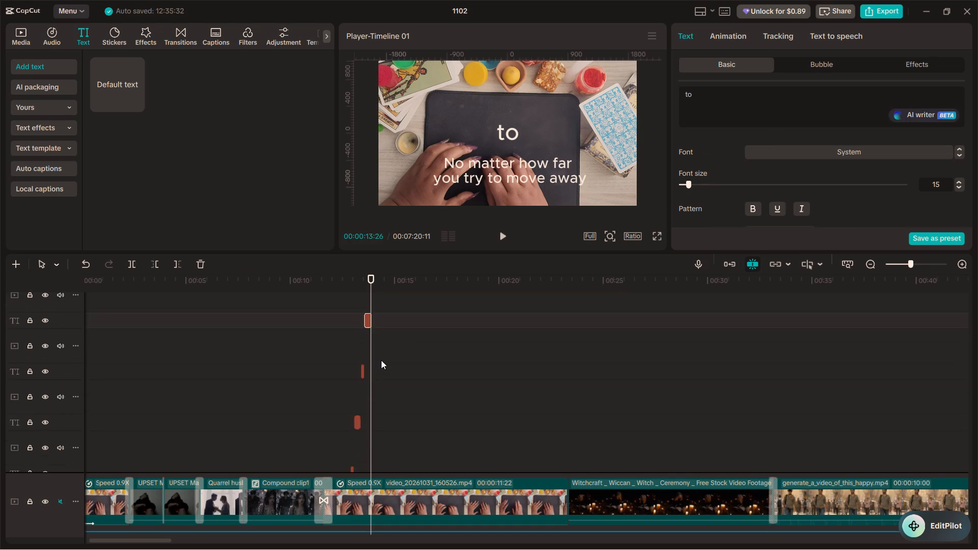
scroll(381, 360, up, 8)
scroll(382, 360, down, 20)
scroll(382, 360, down, 2)
scroll(352, 370, up, 6)
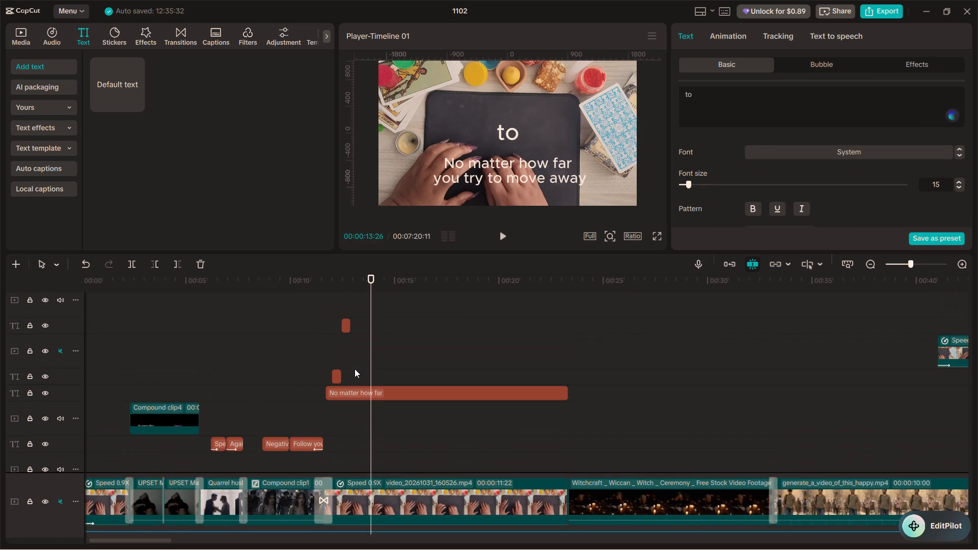
drag(370, 367, 333, 367)
click(333, 367)
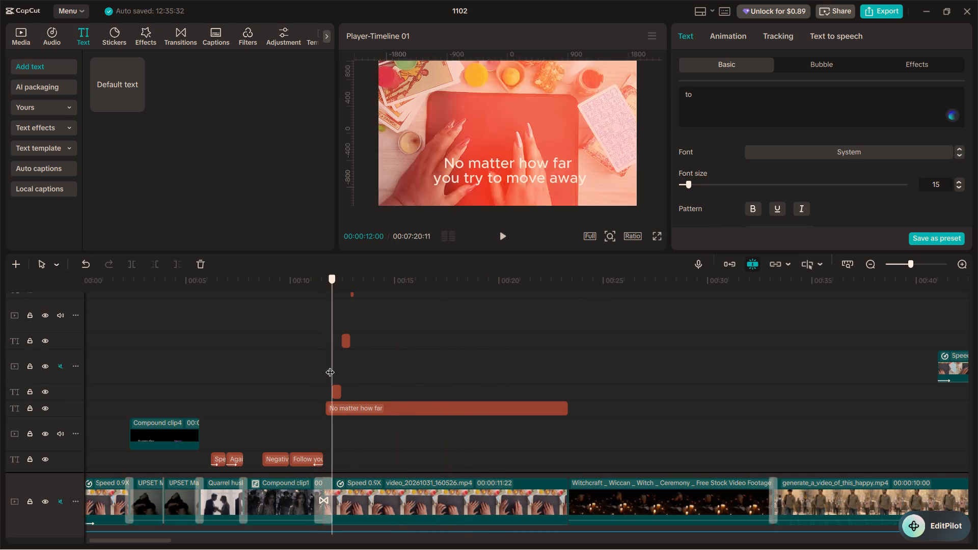
click(348, 411)
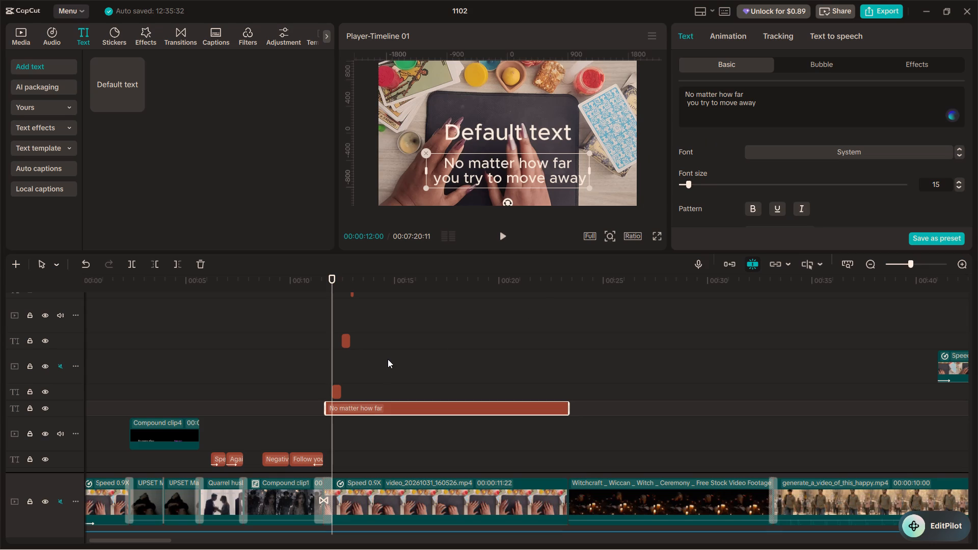
right_click(383, 408)
click(702, 287)
click(960, 155)
click(960, 155)
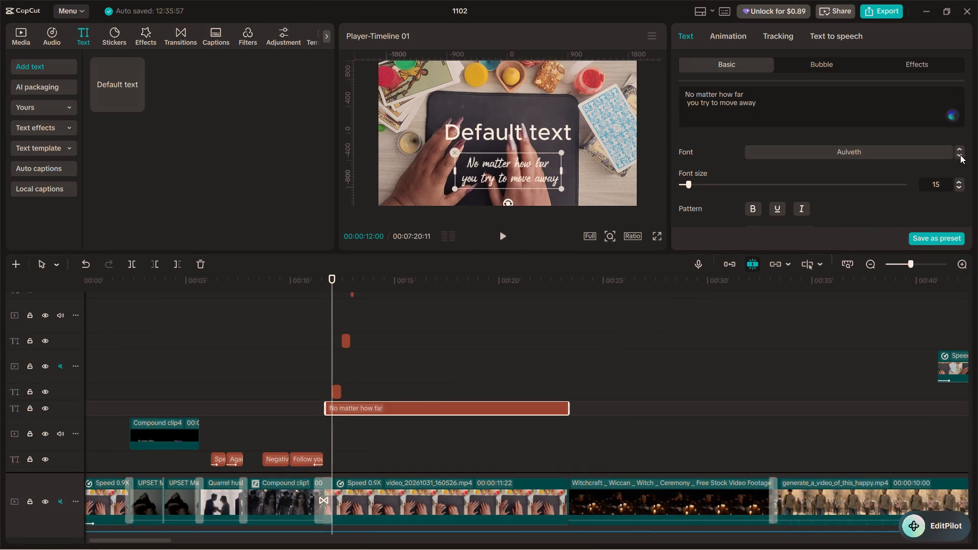
click(960, 155)
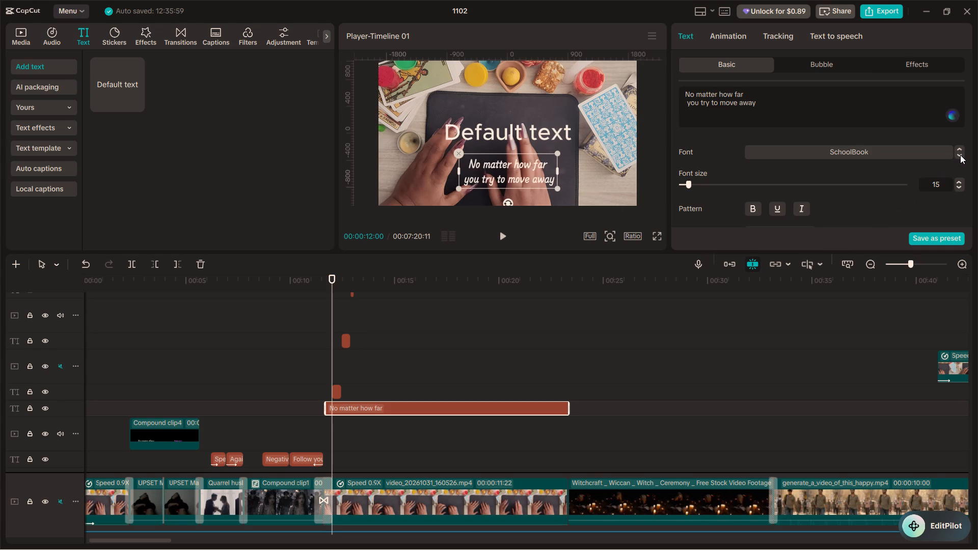
click(960, 155)
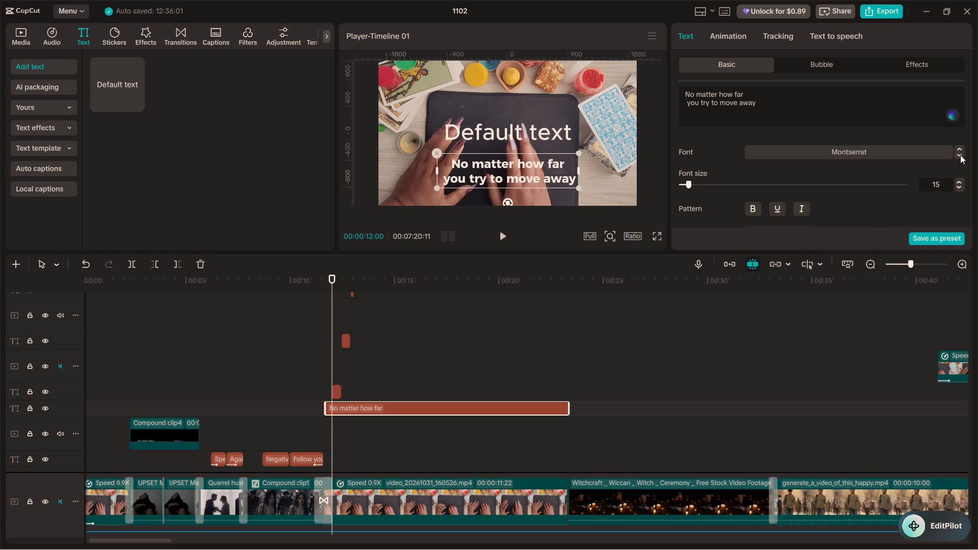
Apply the white text with black outline preset style to the "No matter how far" caption.
scroll(803, 192, down, 2)
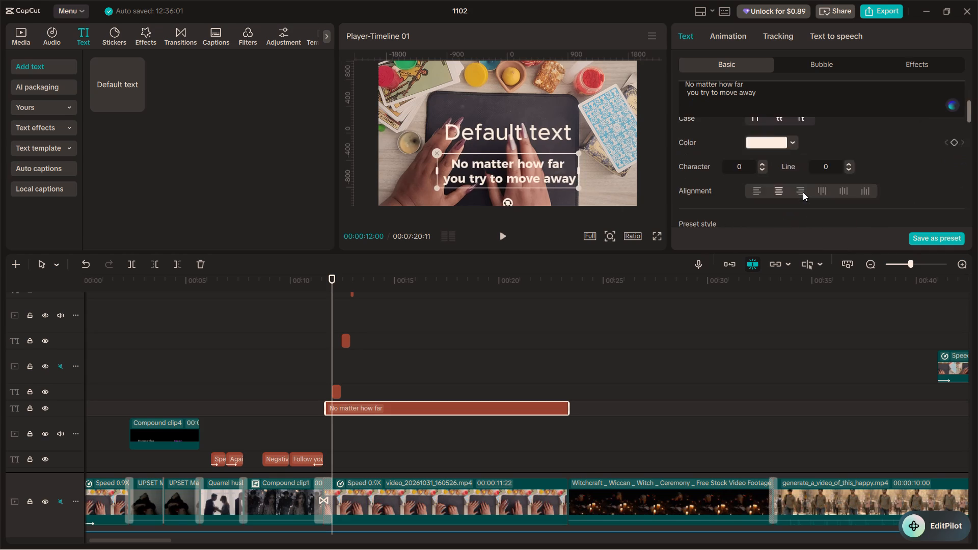
scroll(803, 192, down, 1)
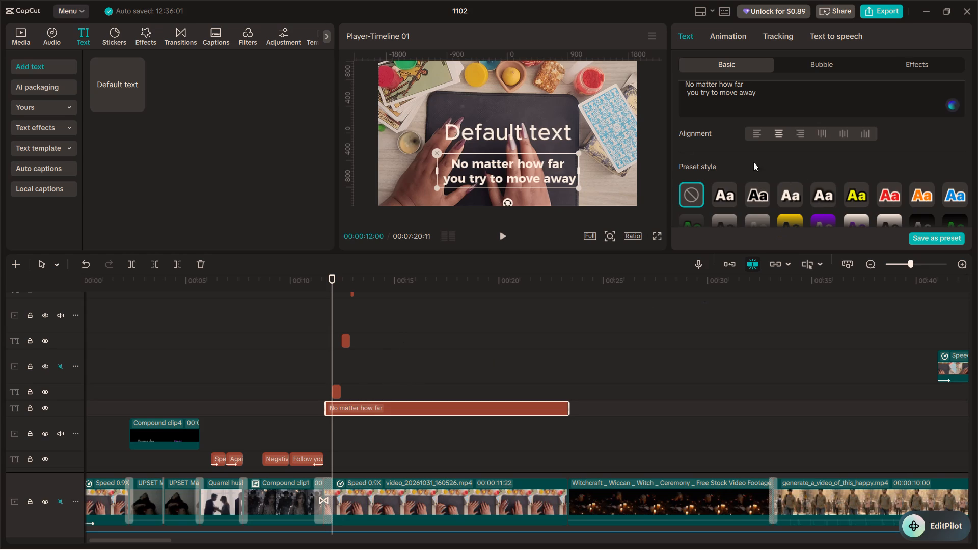
scroll(762, 159, up, 2)
scroll(765, 160, down, 3)
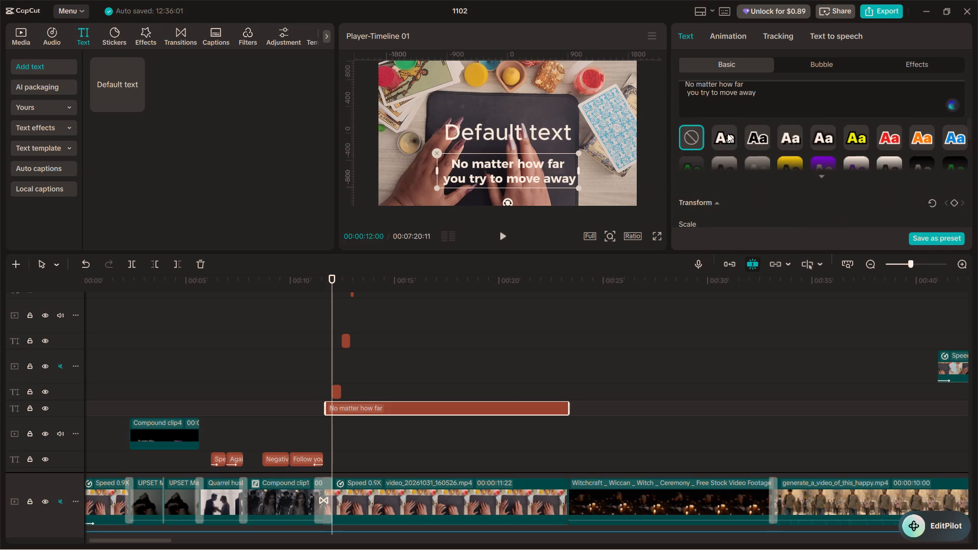
click(727, 133)
Reduce the caption's black stroke thickness to 17.
scroll(739, 141, down, 3)
scroll(701, 183, down, 1)
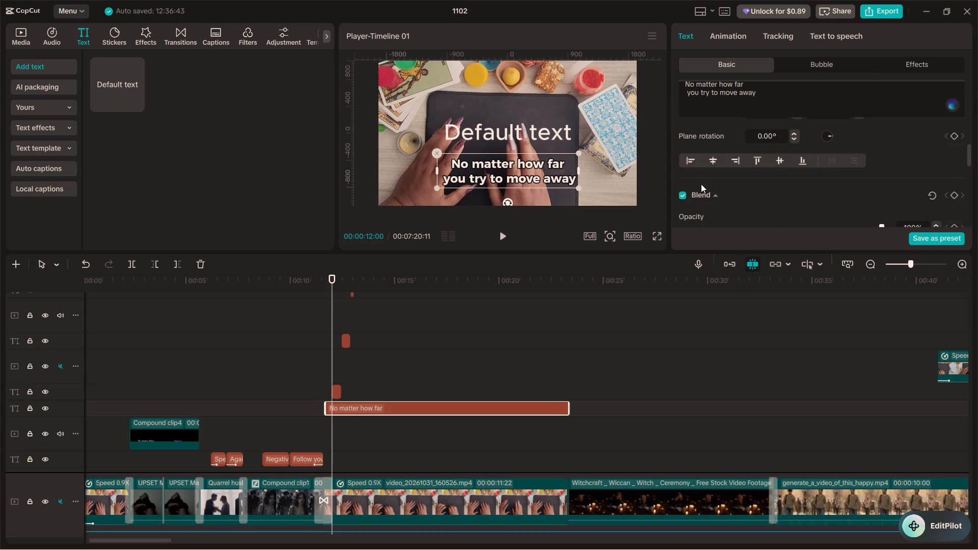
scroll(701, 184, down, 2)
scroll(731, 159, up, 1)
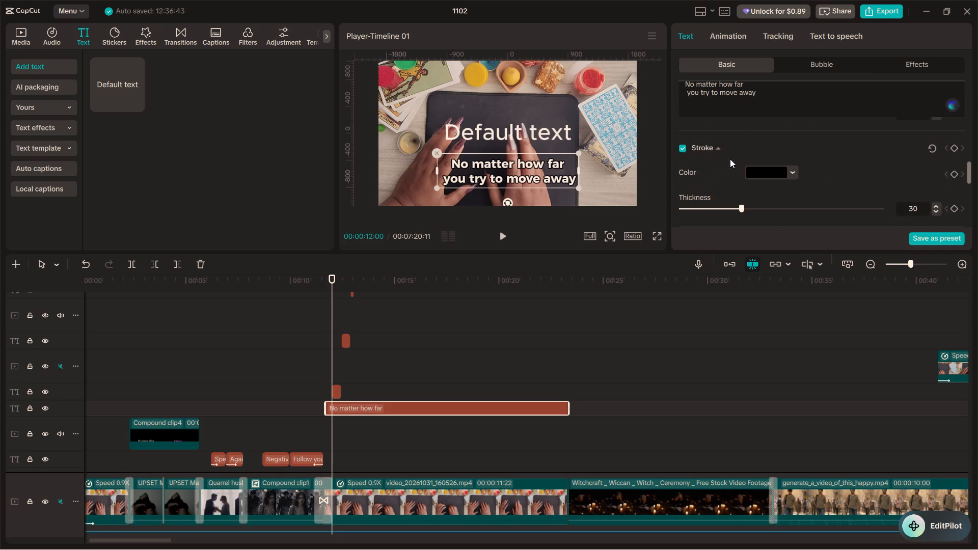
drag(740, 206, 714, 208)
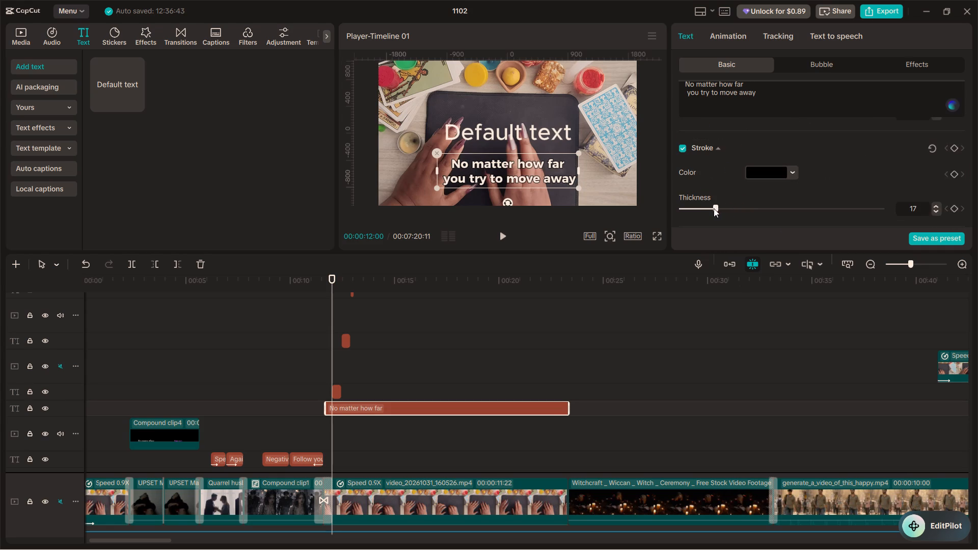
Reduce the black stroke thickness of the "No matter how far" caption to 10.
drag(714, 208, 701, 209)
click(935, 210)
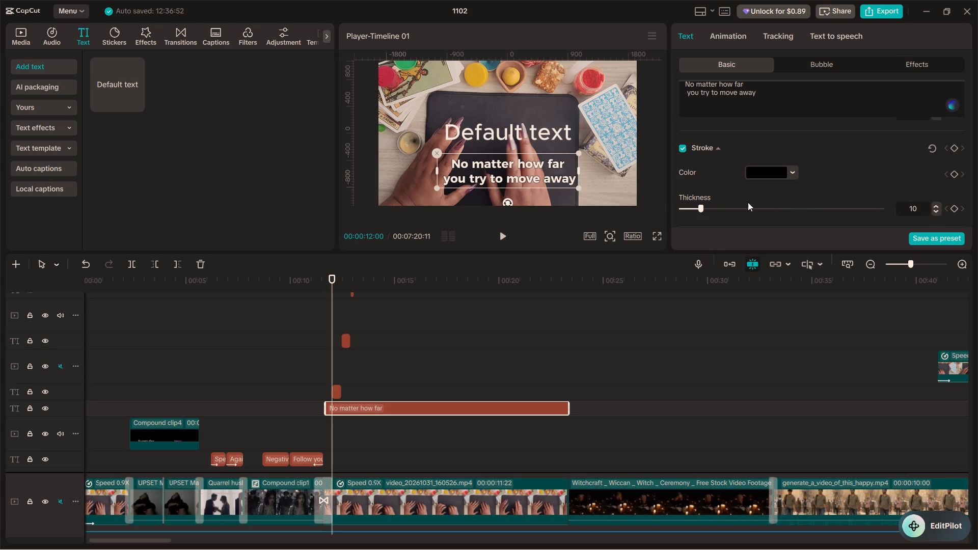
Enable the black shadow on the "No matter how far" caption and play back the transition into the hands clip.
scroll(732, 204, down, 3)
click(684, 143)
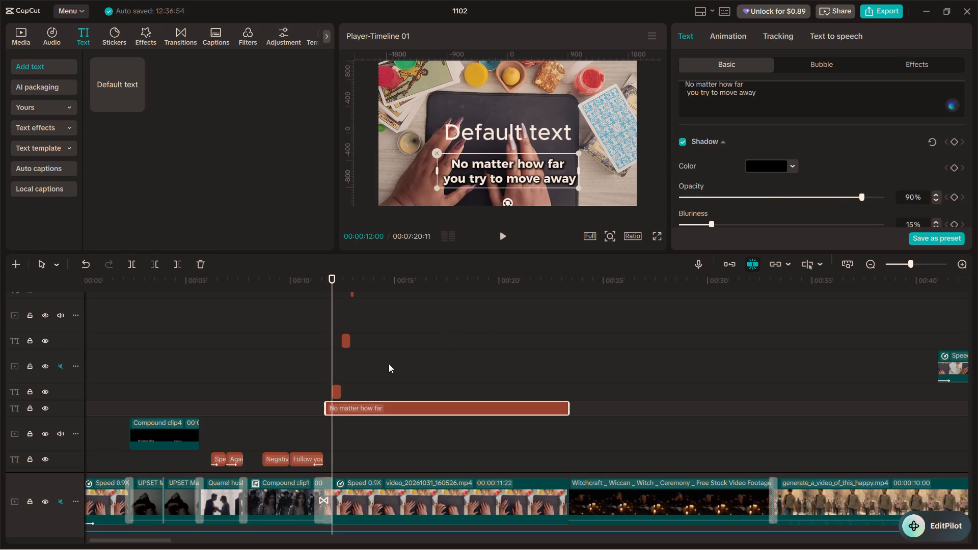
click(296, 373)
key(space)
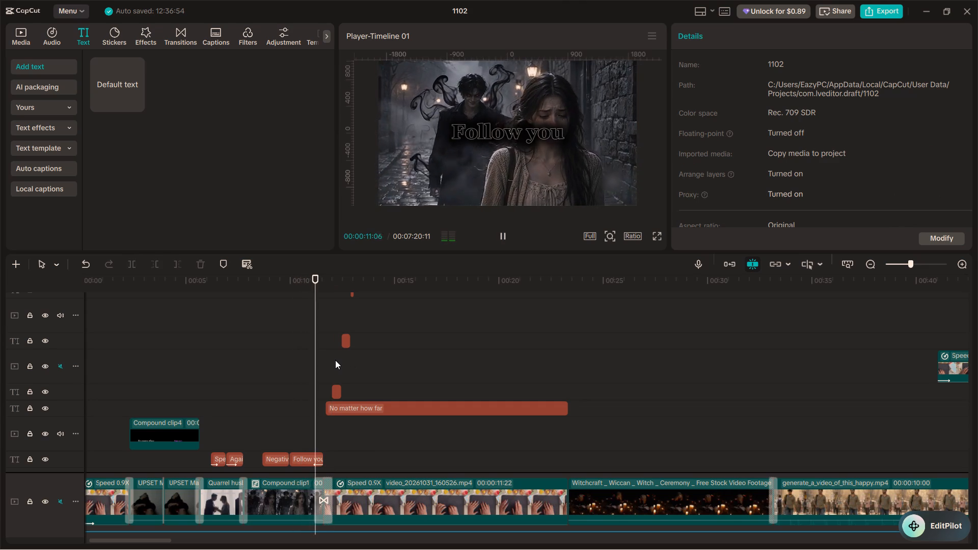
key(space)
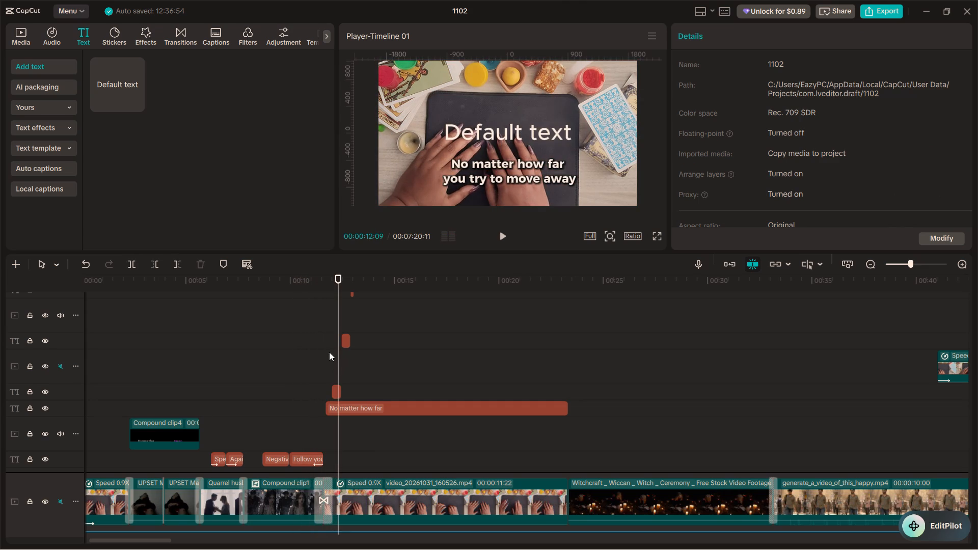
Convert the "No matter how far" caption into a compound clip and split it at 00:00:12:00.
drag(342, 352, 330, 352)
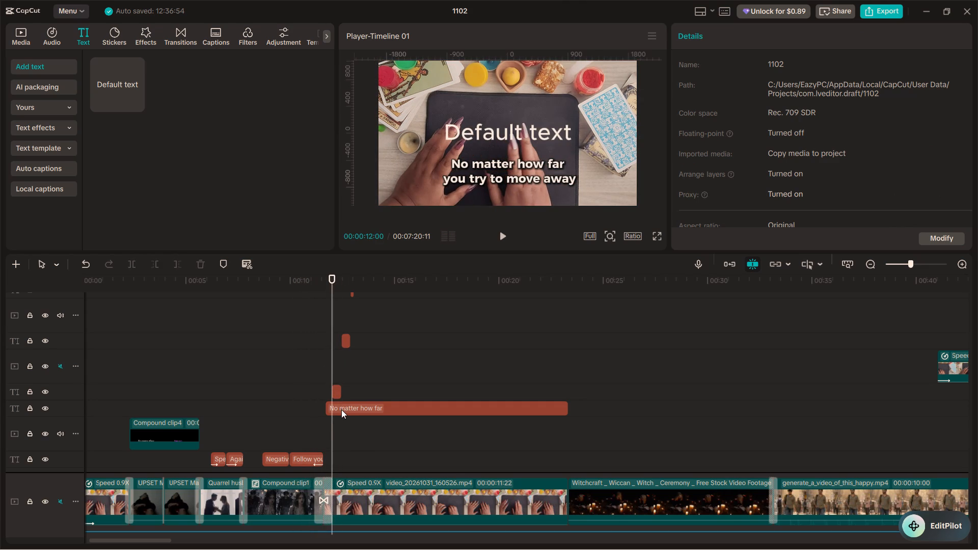
right_click(341, 409)
click(417, 405)
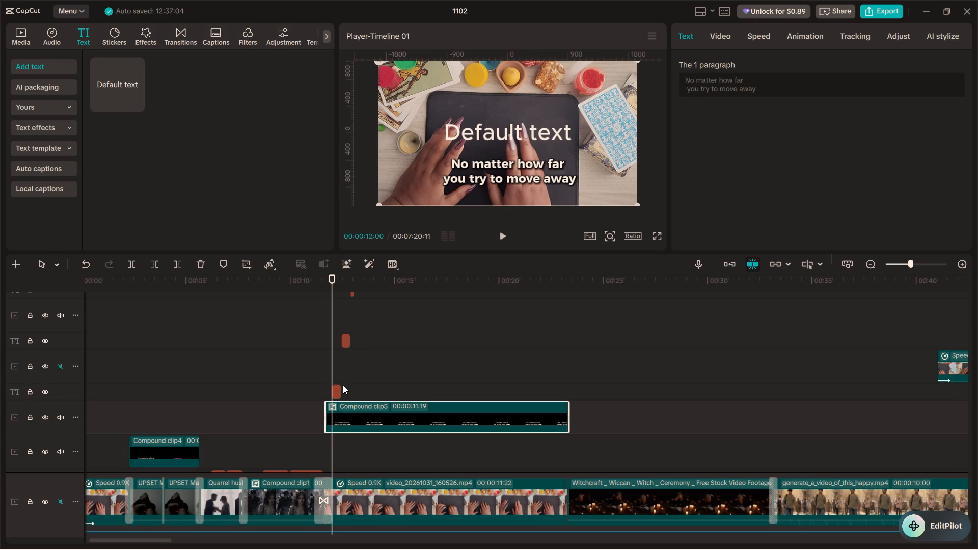
key(ctrl+b)
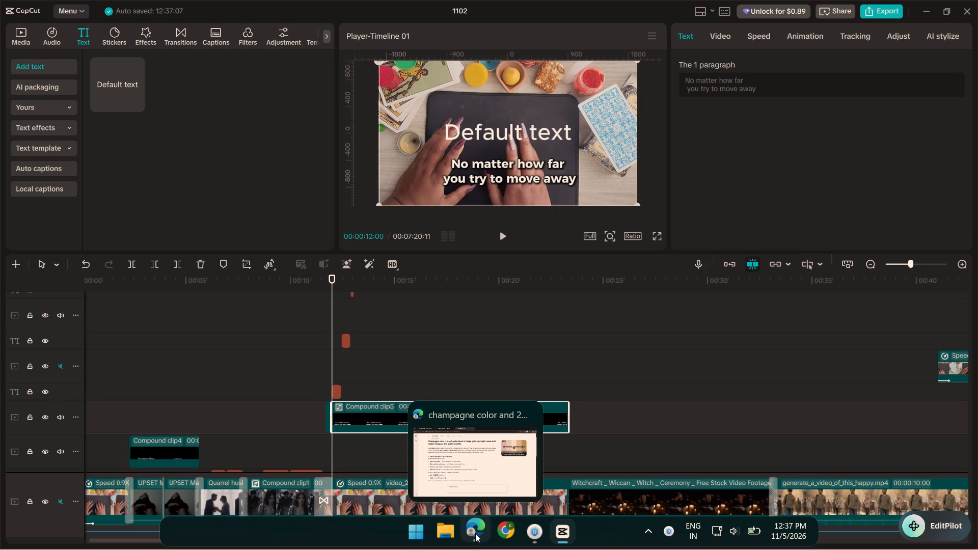
click(502, 528)
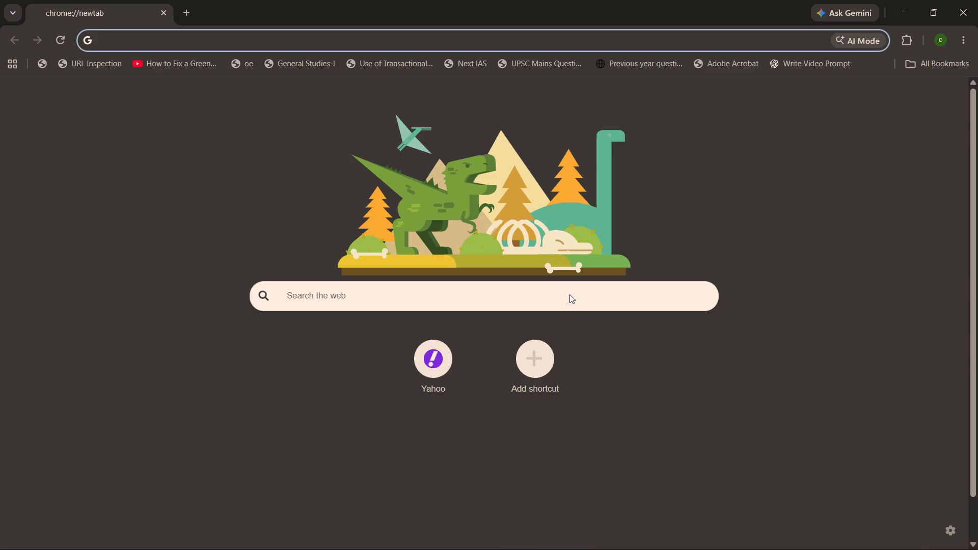
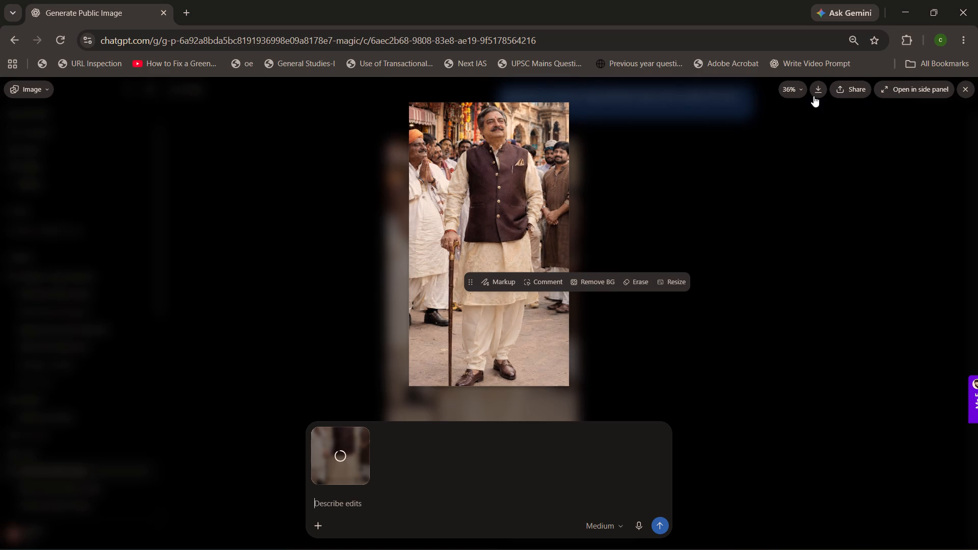
click(818, 92)
Send the downloaded "Dignified Leader in a Bustling Indian Bazaar.png" to the Handsome Grape device through LocalSend, then close LocalSend.
drag(818, 80, 533, 288)
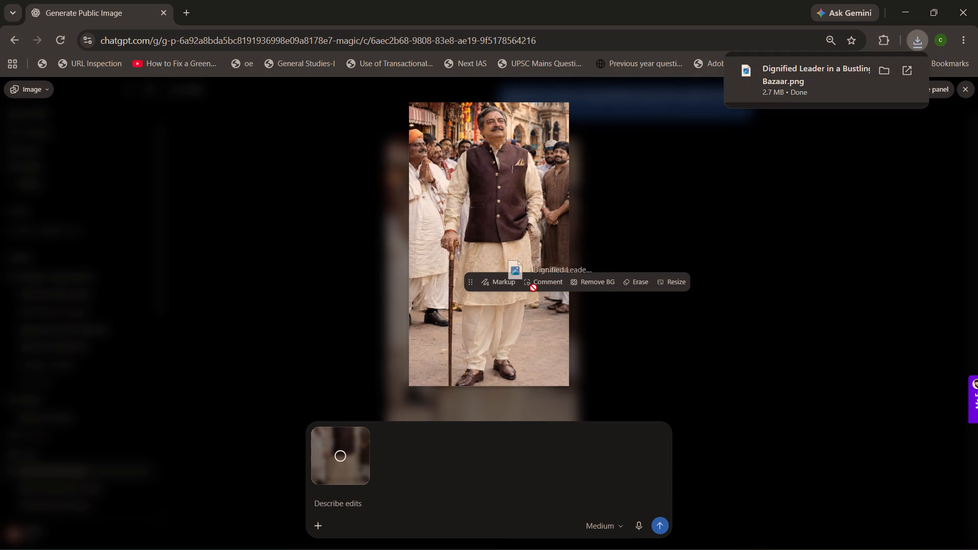
drag(533, 288, 273, 306)
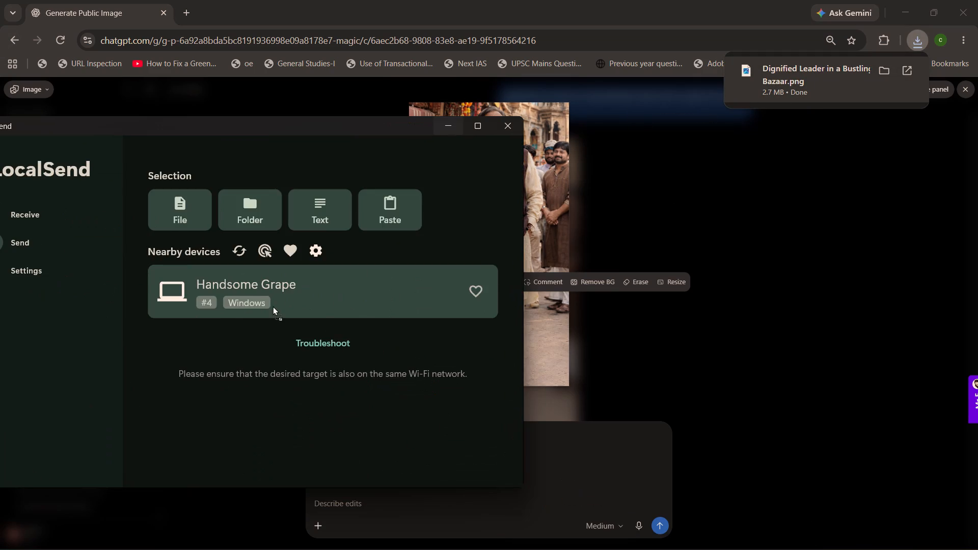
drag(273, 306, 273, 305)
click(304, 370)
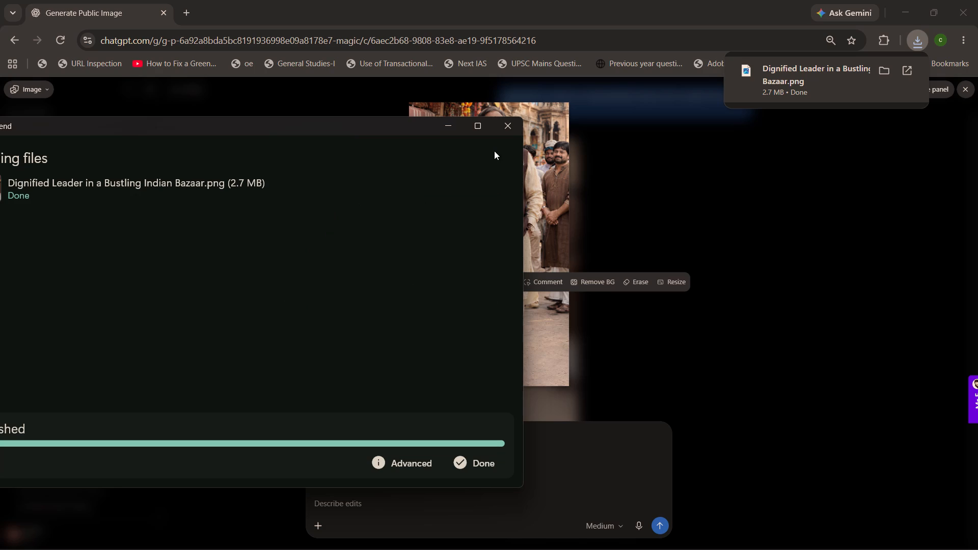
click(506, 132)
Close the enlarged image and the browser to return to the CapCut project 1102.
click(781, 244)
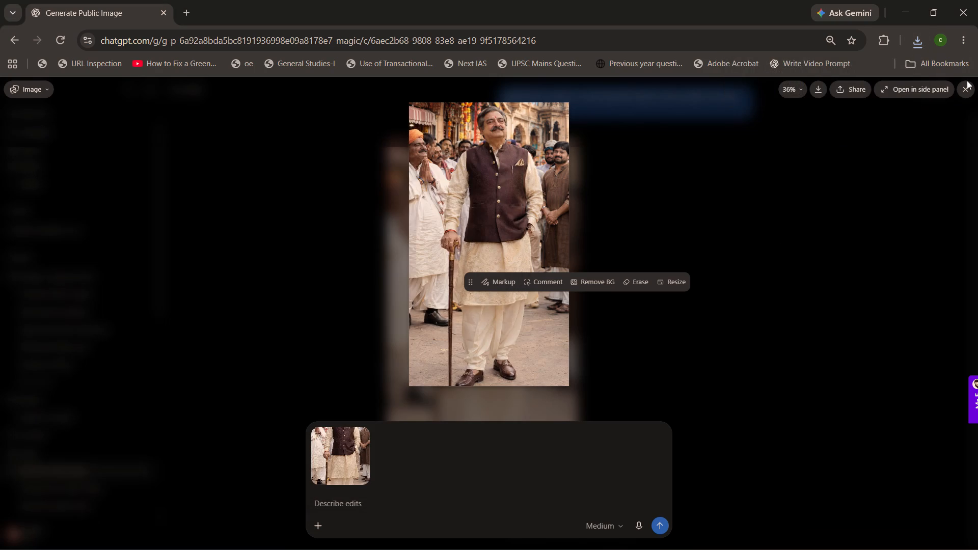
click(967, 93)
click(973, 0)
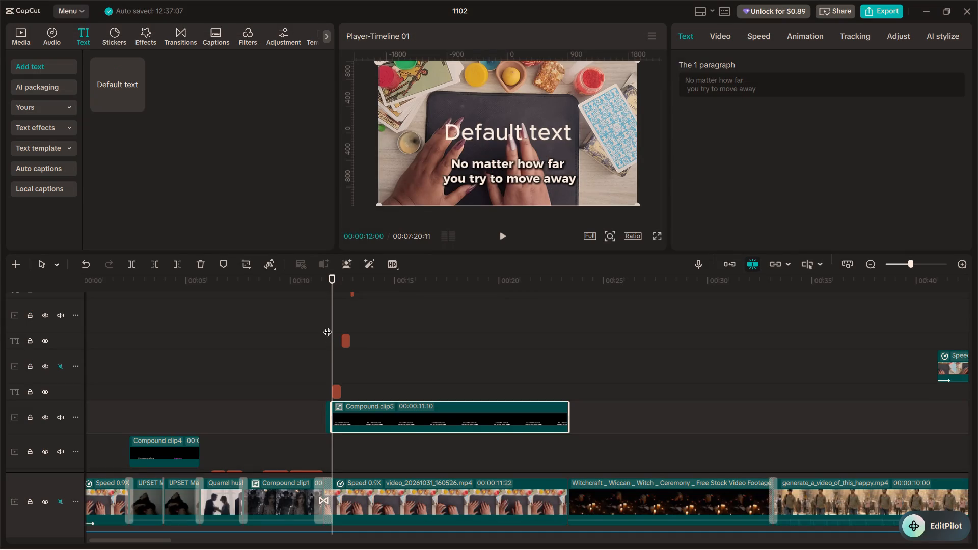
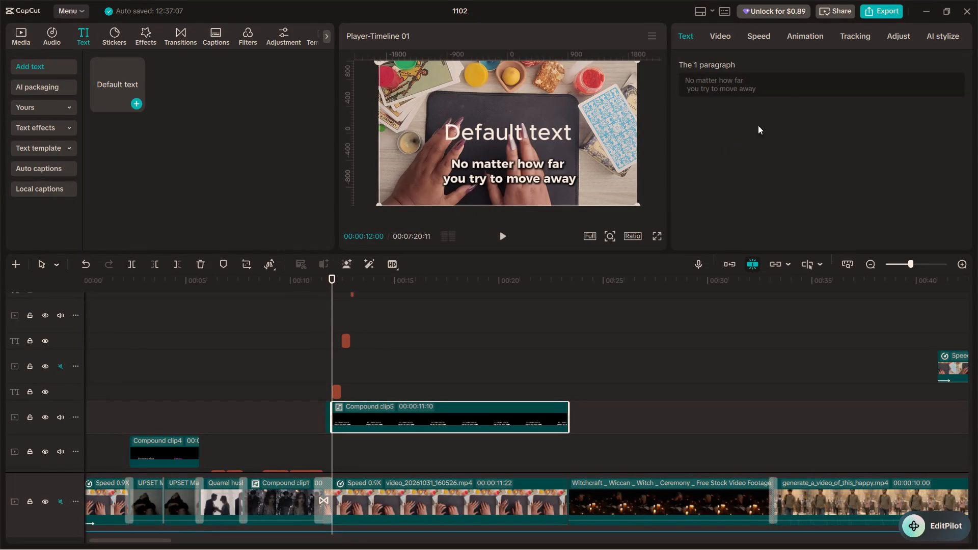
Minimize the CapCut project and the browser window with the champagne color search to reach the desktop.
click(919, 8)
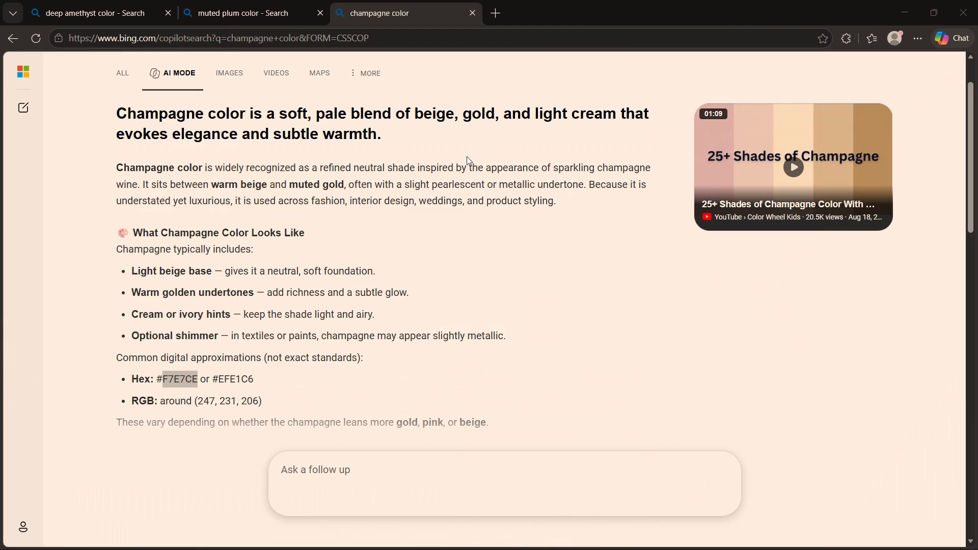
click(894, 10)
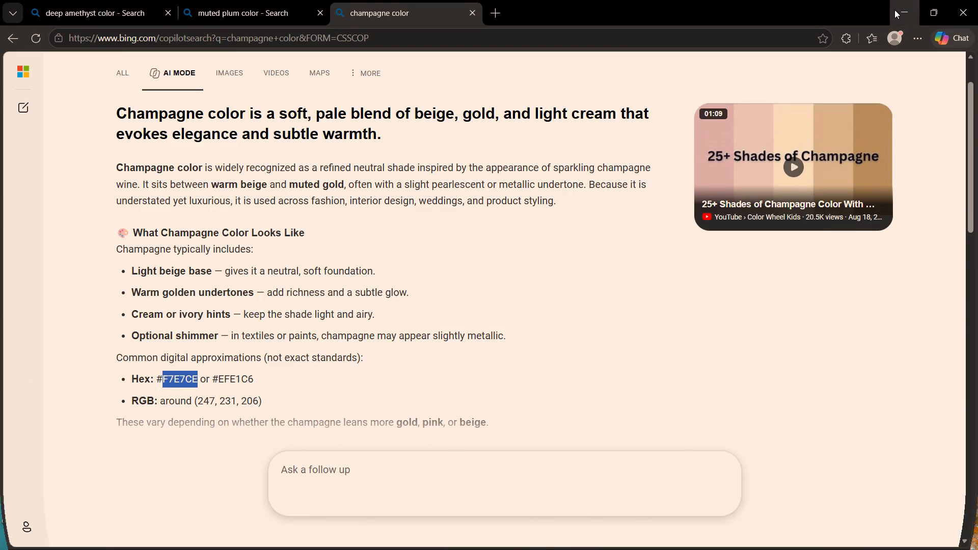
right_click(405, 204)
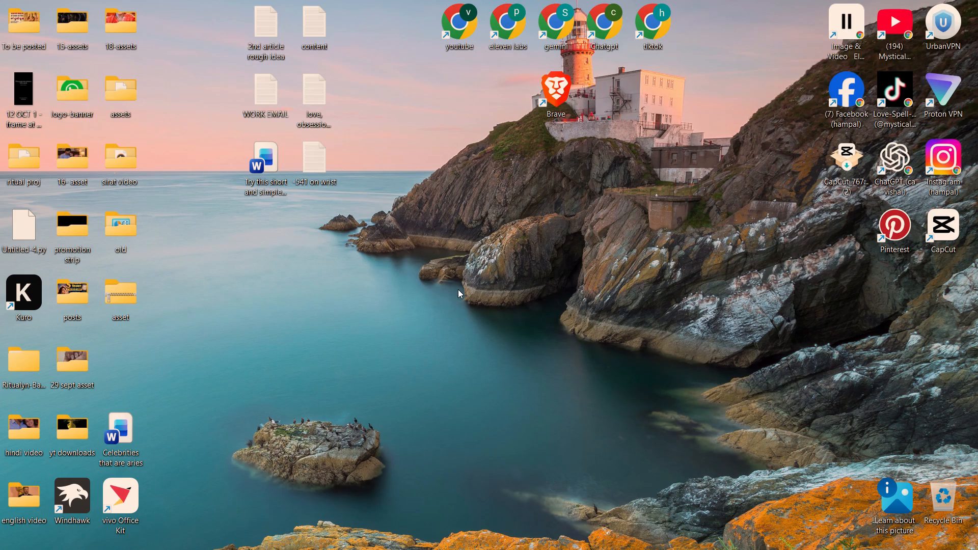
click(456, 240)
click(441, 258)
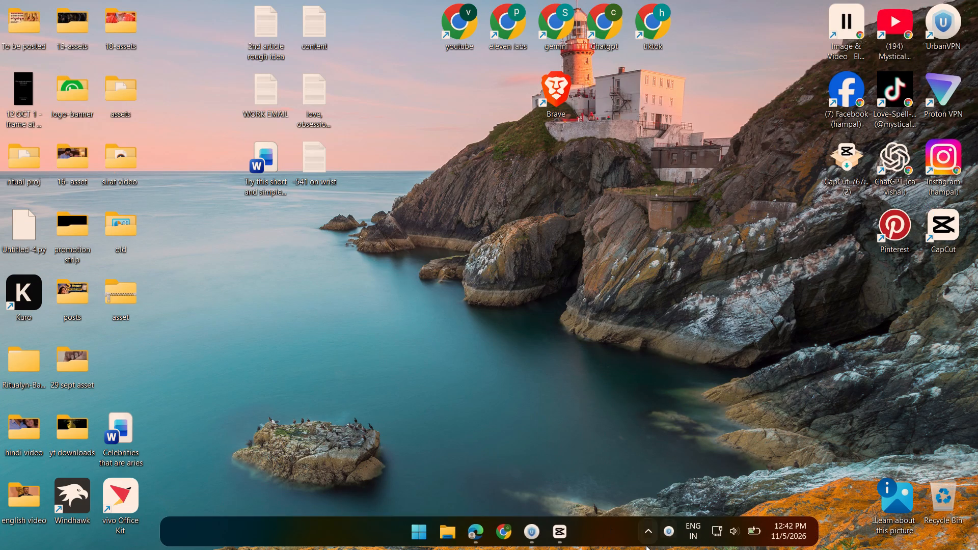
Show the hidden system tray icons.
click(646, 545)
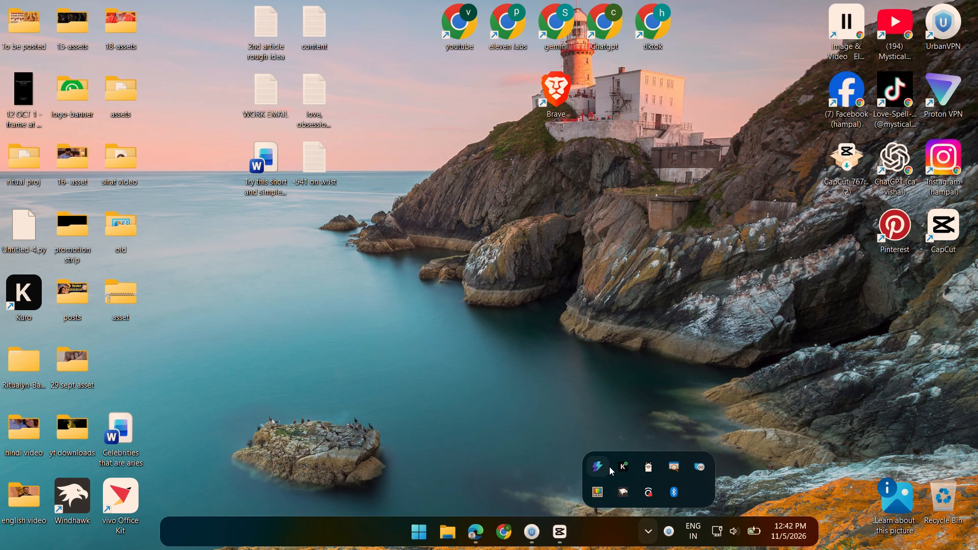
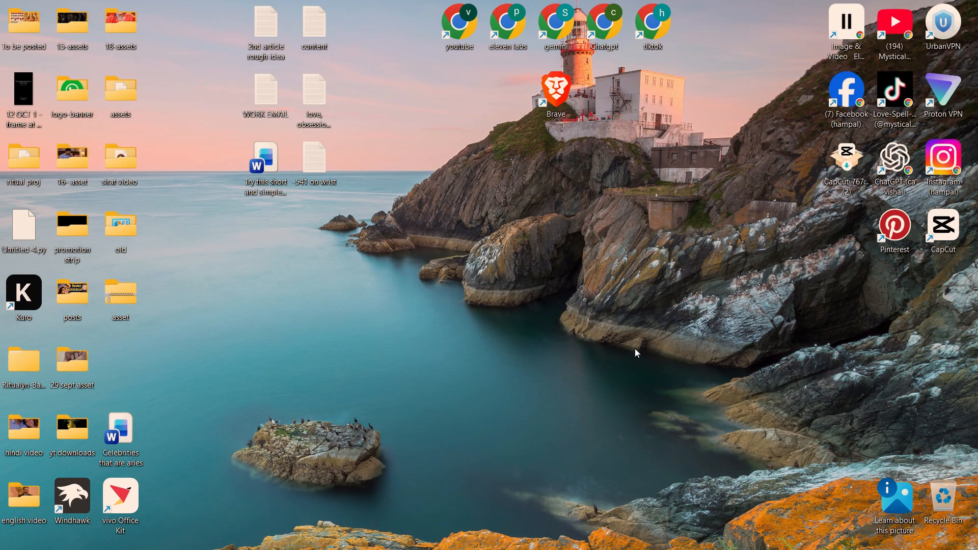
Refresh the desktop and sort its icons by size.
right_click(404, 76)
click(445, 132)
right_click(411, 176)
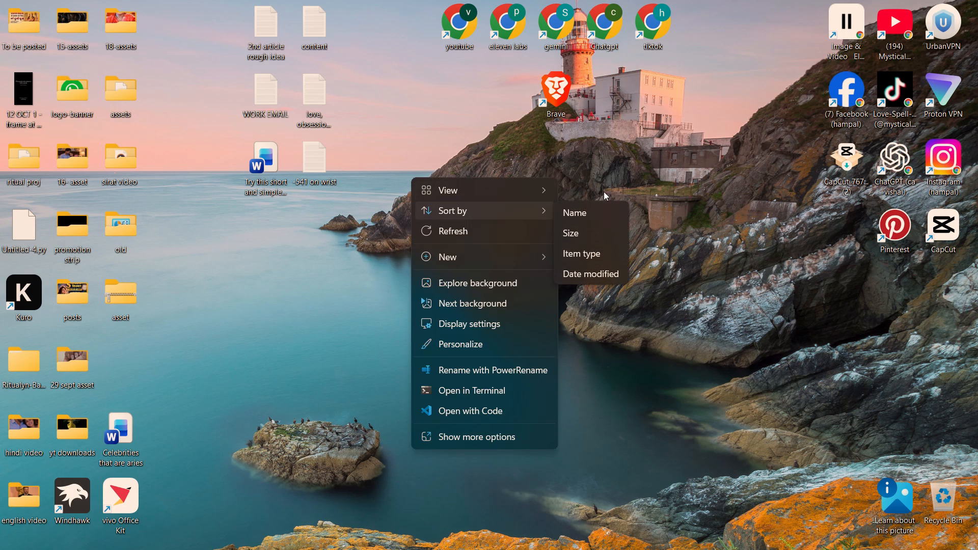
click(593, 236)
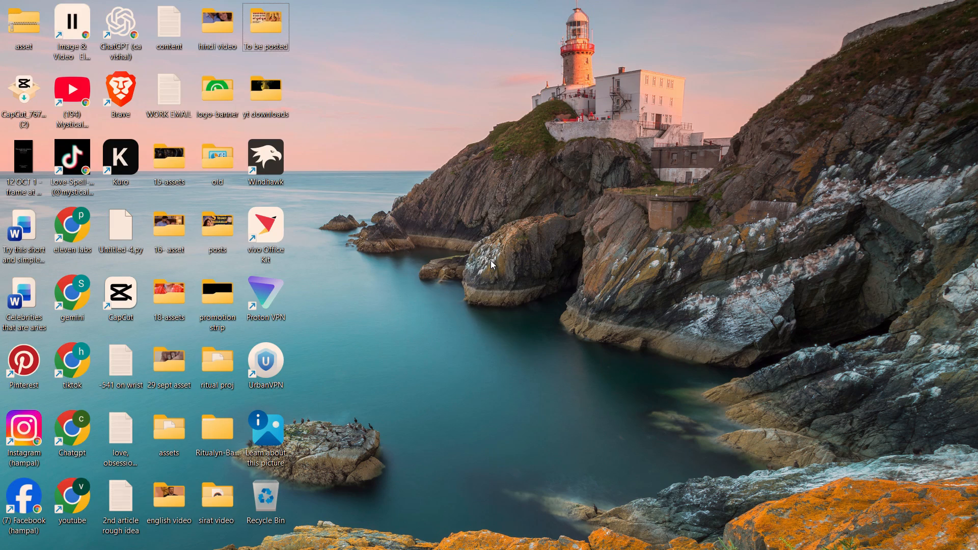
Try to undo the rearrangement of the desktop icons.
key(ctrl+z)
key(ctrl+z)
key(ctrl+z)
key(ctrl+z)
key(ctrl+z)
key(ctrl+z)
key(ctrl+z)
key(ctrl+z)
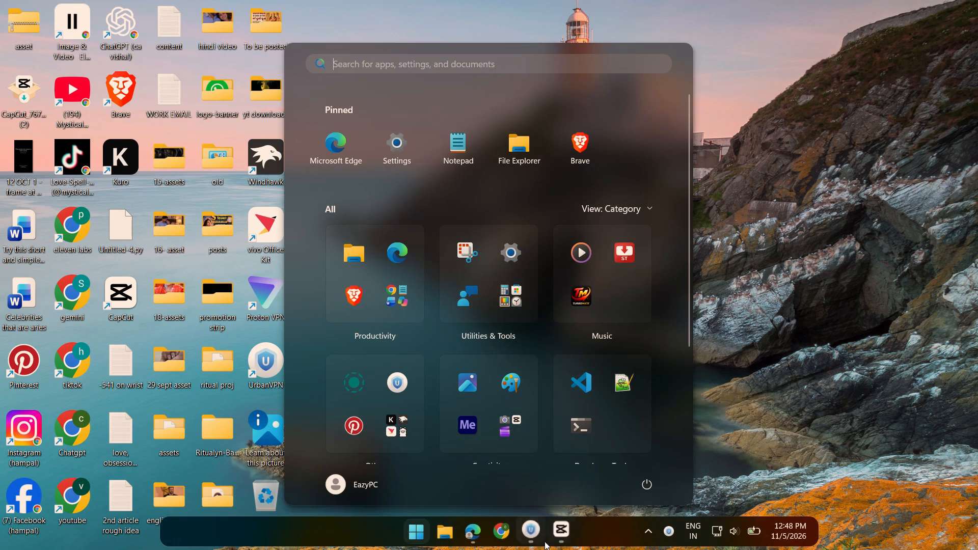
Switch back to the 1102 project in CapCut.
click(555, 532)
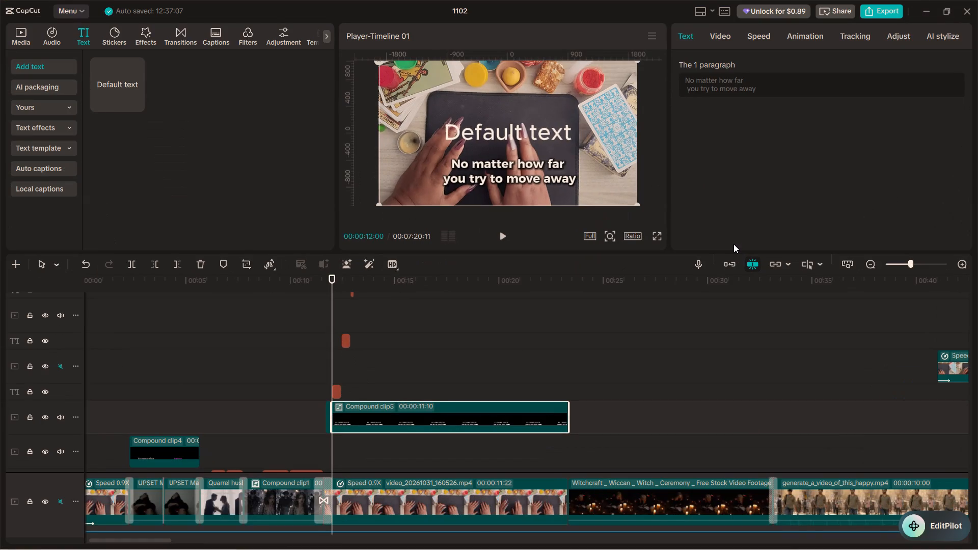
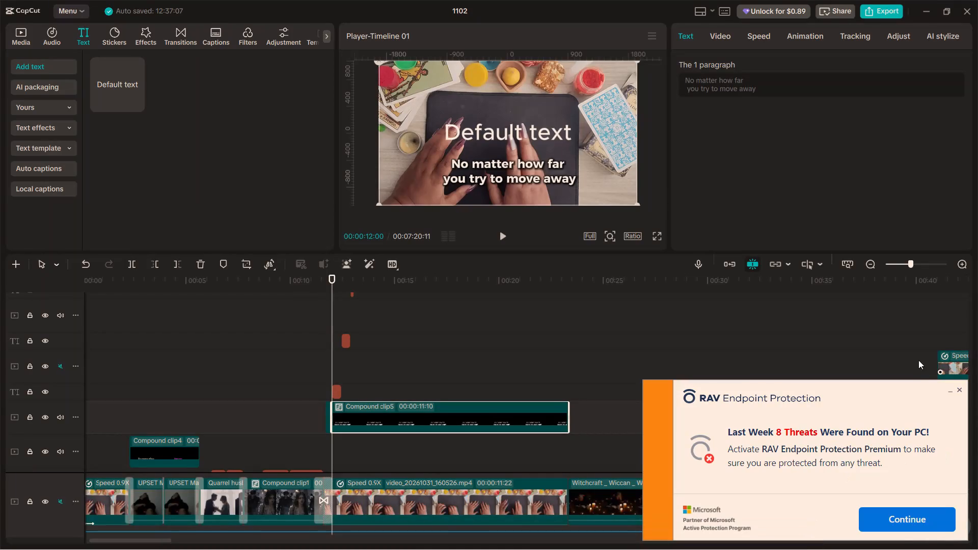
Dismiss the RAV Endpoint Protection notification.
click(960, 388)
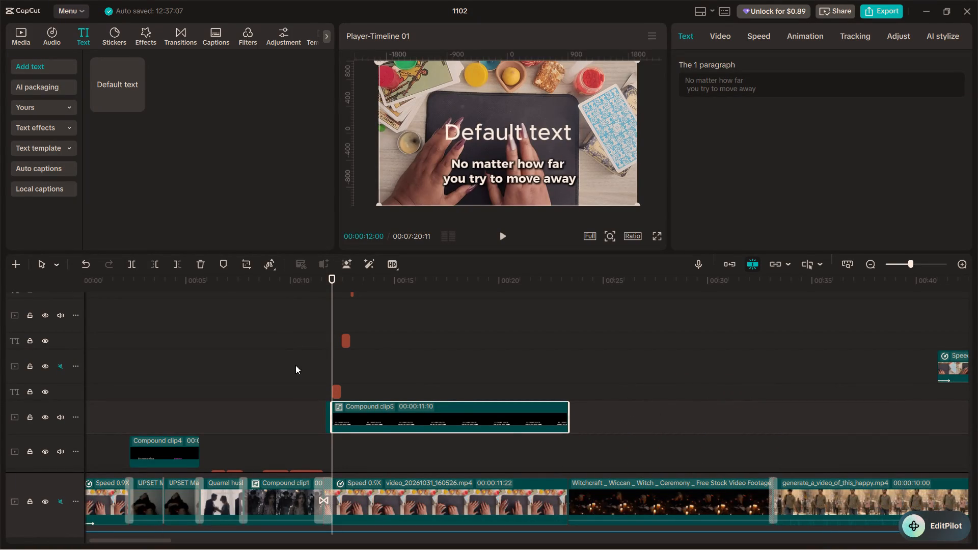
Play back the section around 12 seconds several times to check the caption and placeholder text timing against the voiceover.
click(313, 375)
key(space)
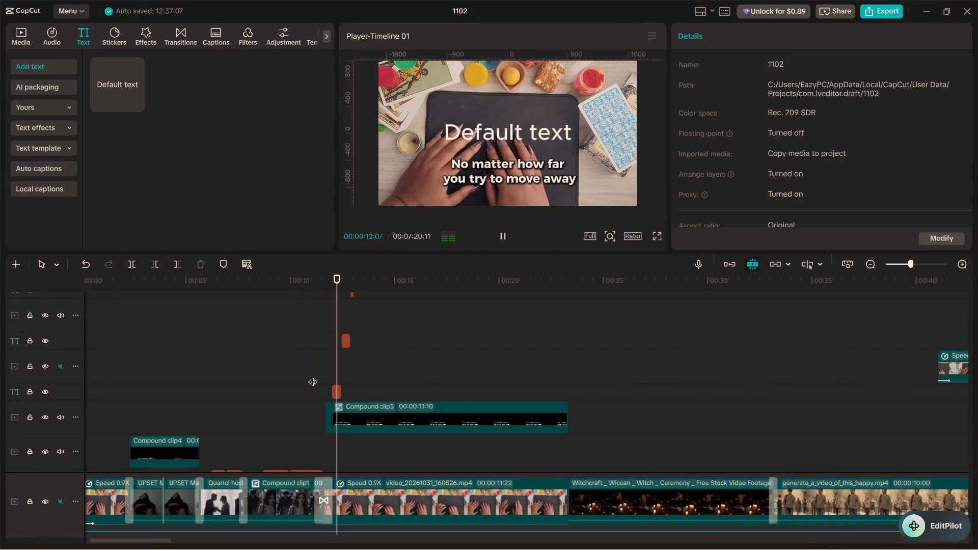
key(space)
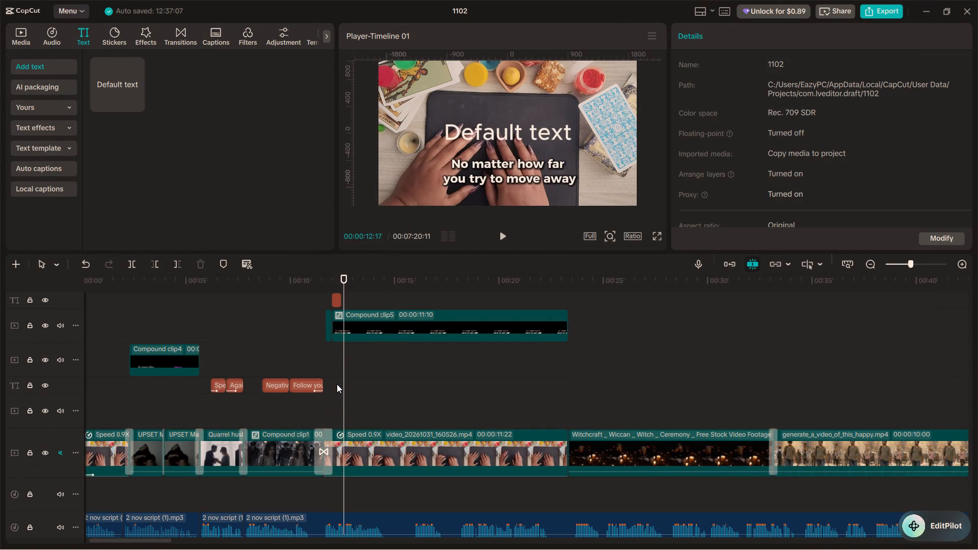
scroll(347, 397, up, 2)
drag(342, 393, 317, 392)
key(space)
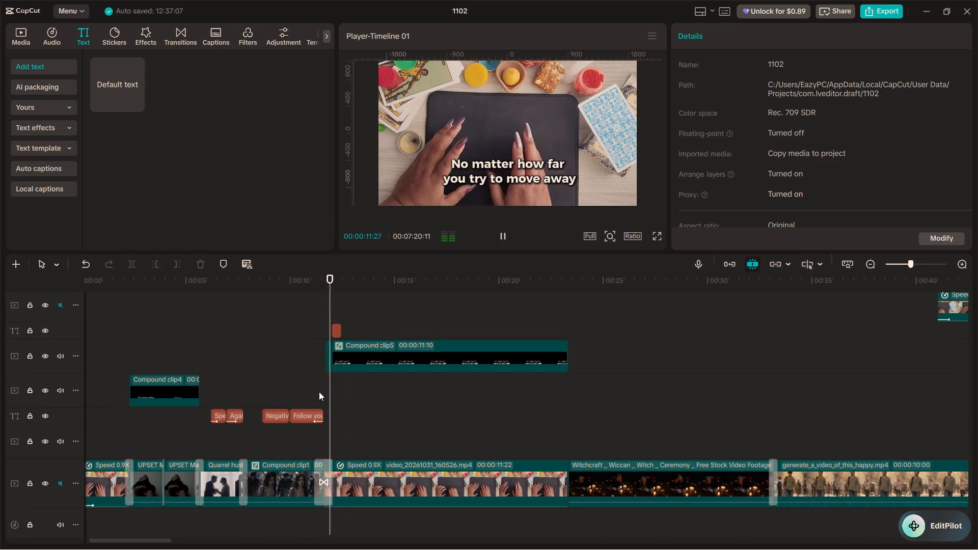
key(space)
drag(332, 386, 323, 386)
key(space)
key(space)
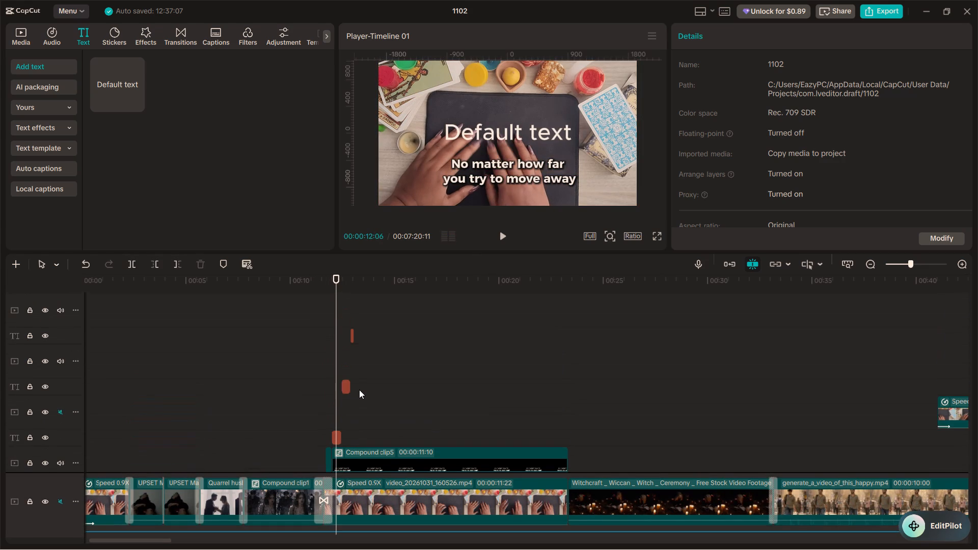
Split the "No matter how far you try to move away" compound clip at 00:00:12:14, where the first placeholder text ends.
ctrl+scroll(359, 390, up, 5)
ctrl+scroll(359, 390, down, 8)
ctrl+scroll(359, 390, up, 14)
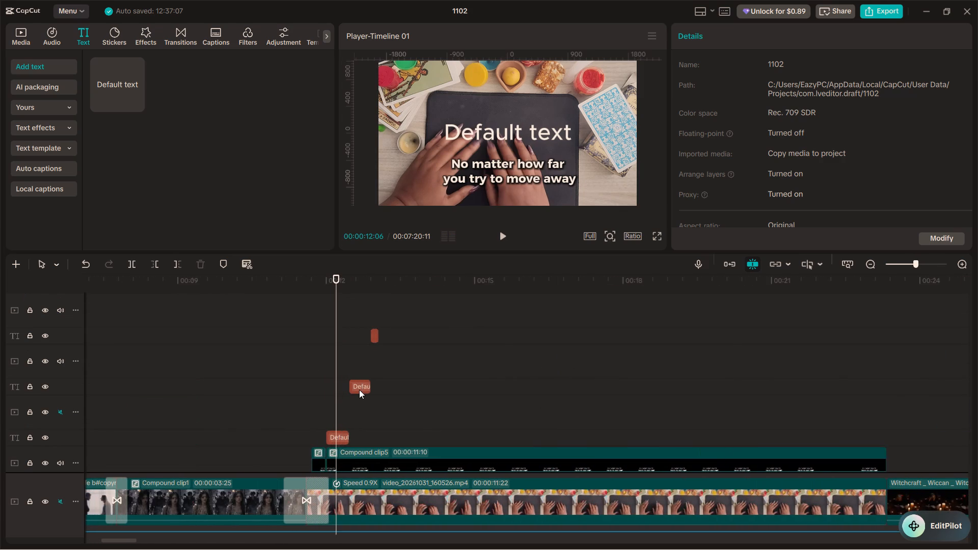
scroll(359, 390, down, 6)
drag(338, 424, 351, 427)
click(369, 366)
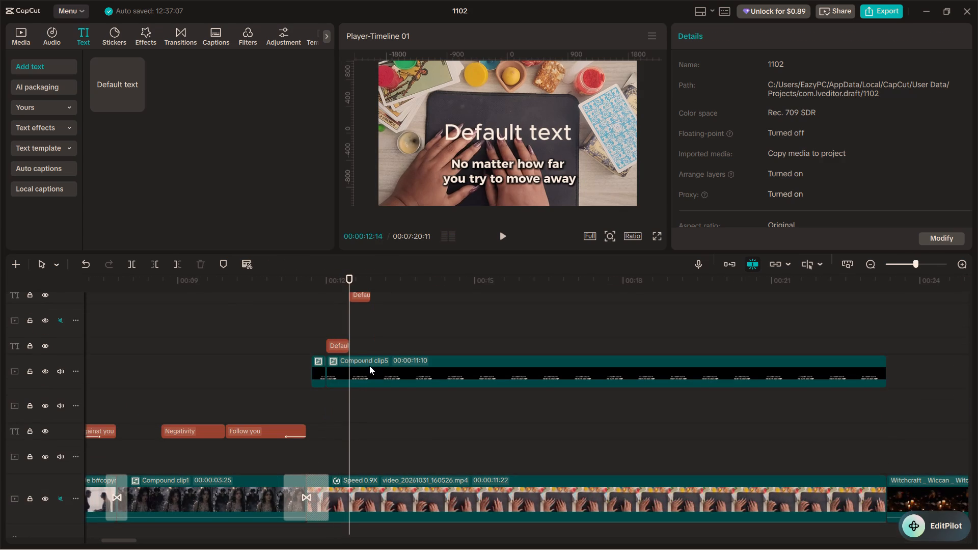
key(ctrl+b)
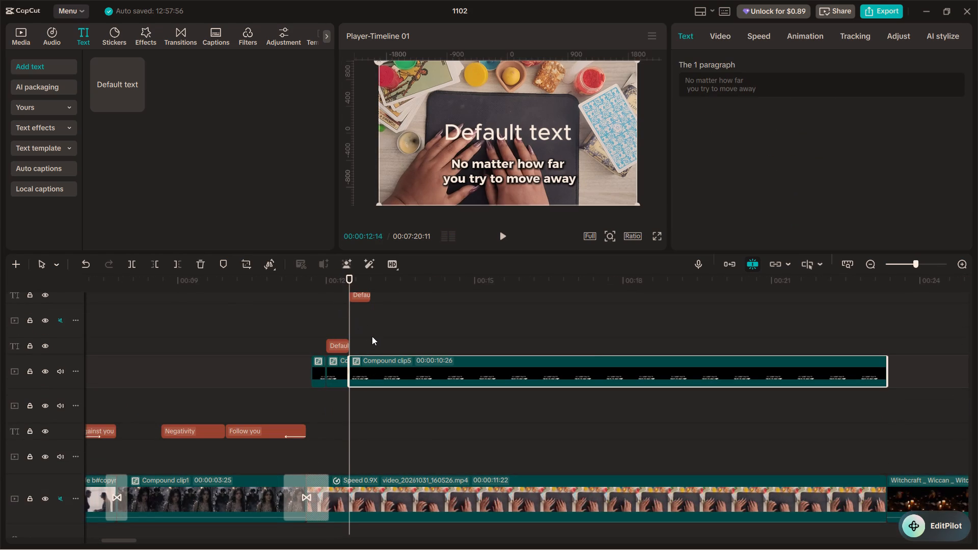
Split the caption compound clip at 00:00:12:27, in line with the end of the second placeholder text.
scroll(374, 340, up, 3)
scroll(374, 340, down, 2)
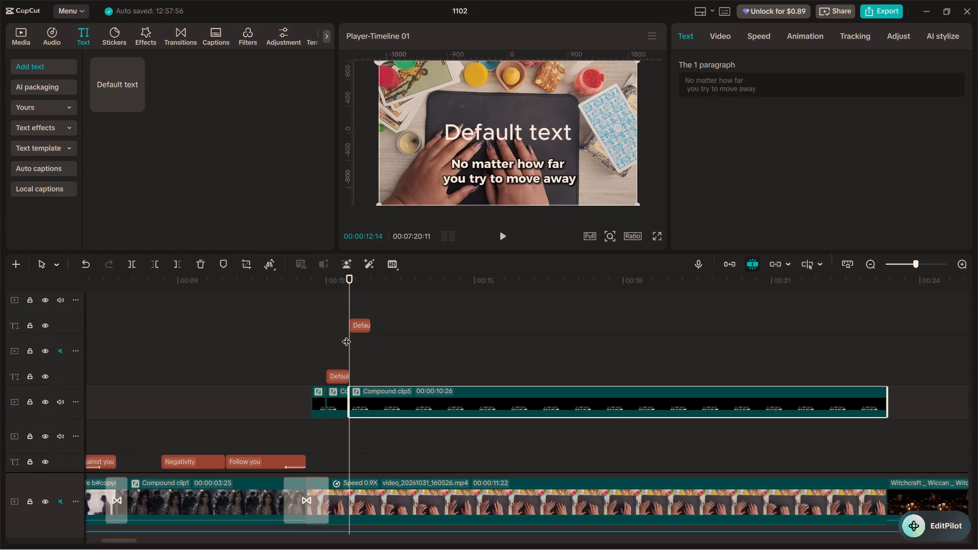
drag(350, 332, 354, 331)
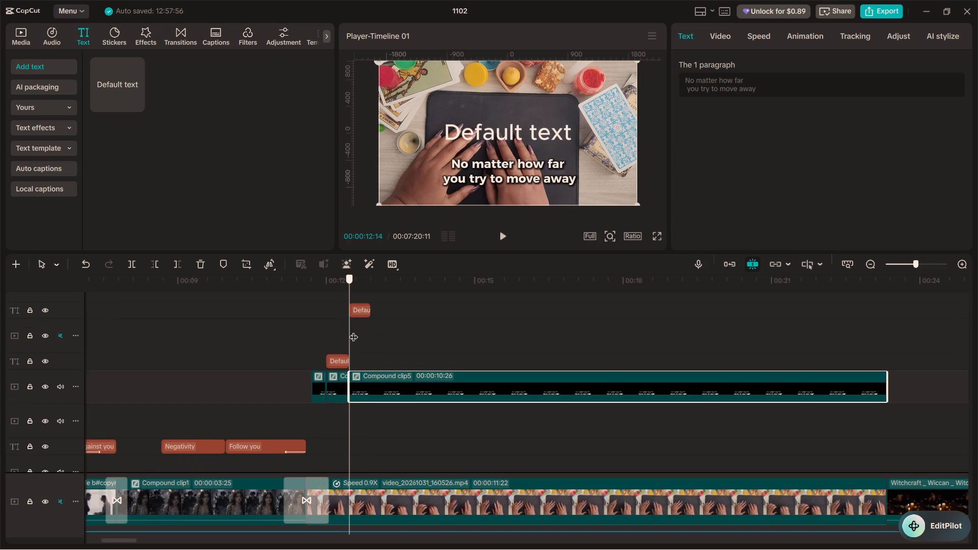
drag(354, 331, 370, 332)
scroll(372, 334, up, 4)
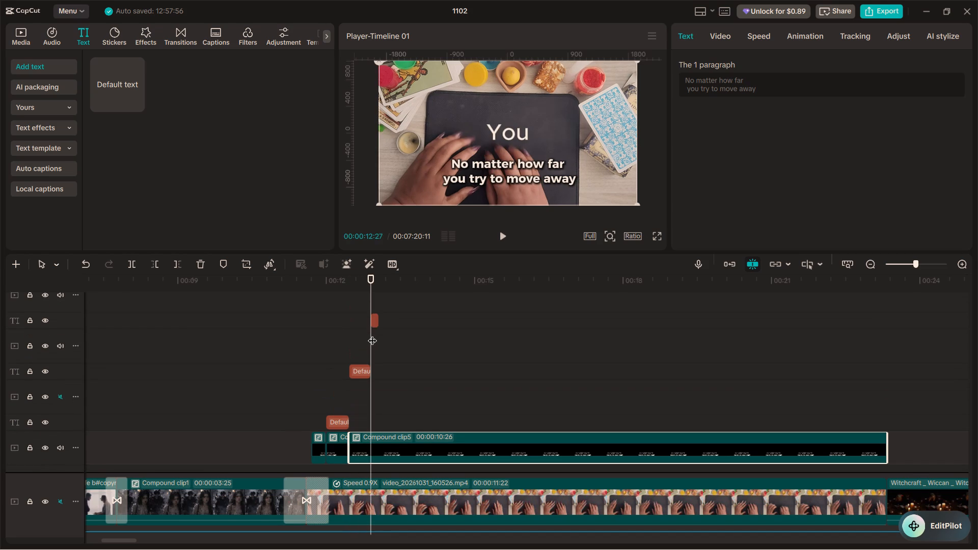
scroll(372, 334, down, 5)
key(ctrl+b)
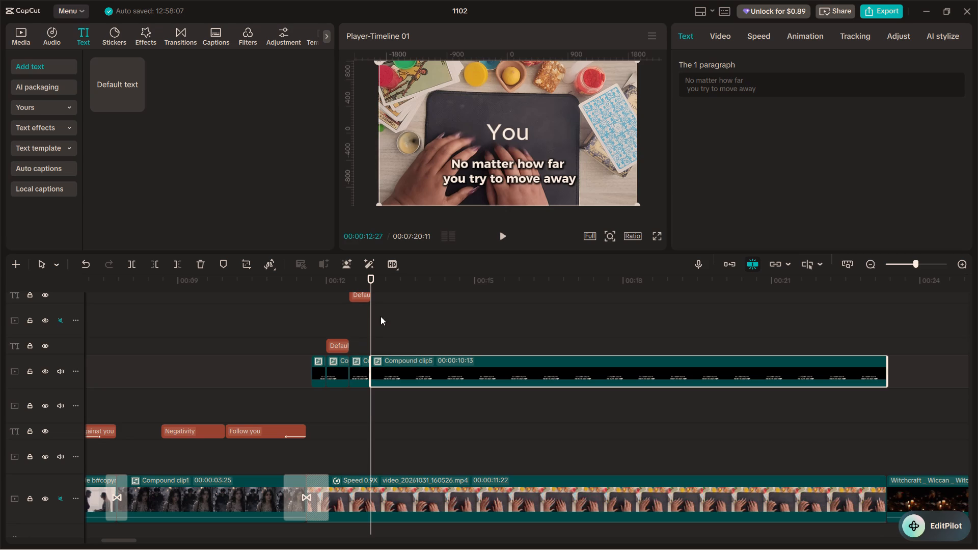
Split the caption compound clip at 00:00:13:02 and 00:00:13:12, matching the edges of the next placeholder texts.
scroll(367, 320, up, 5)
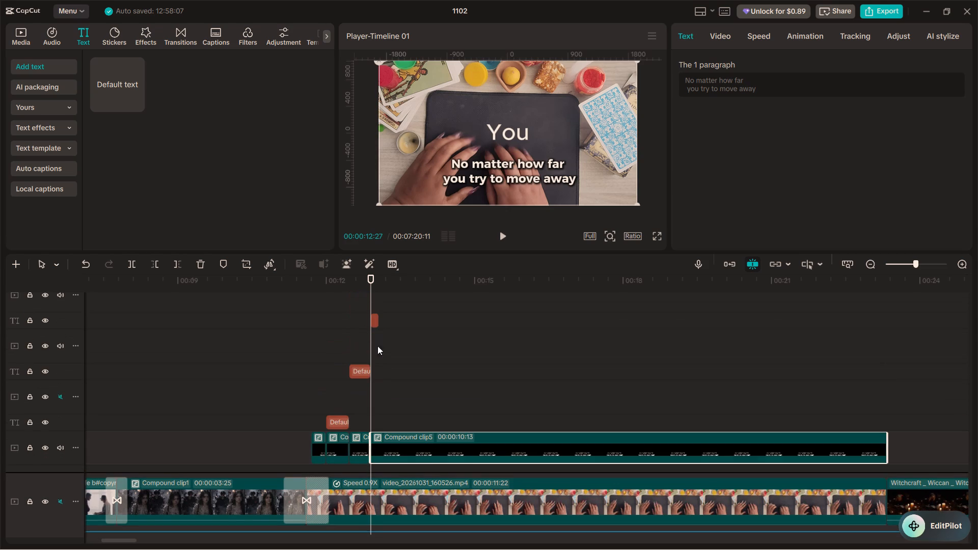
drag(372, 332, 378, 336)
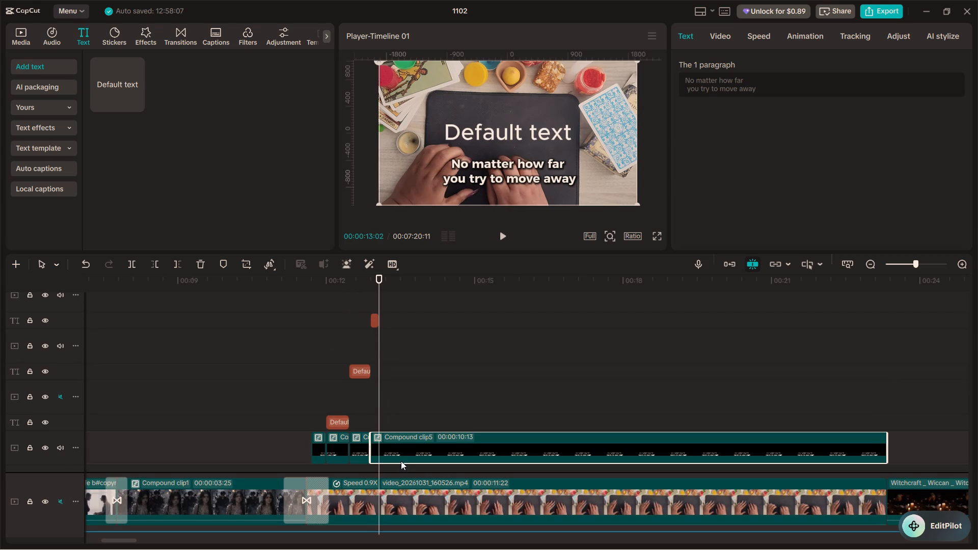
key(ctrl+b)
scroll(402, 390, up, 5)
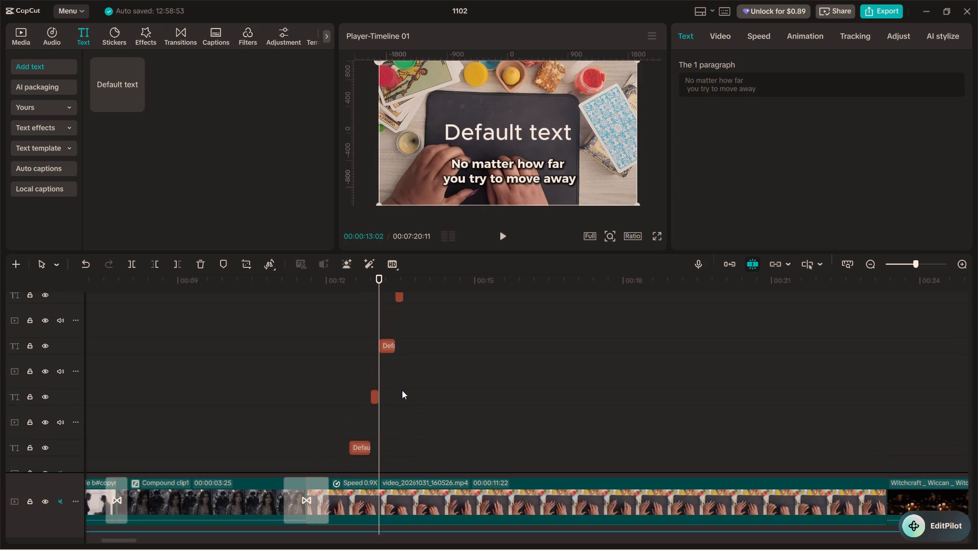
drag(377, 364, 397, 373)
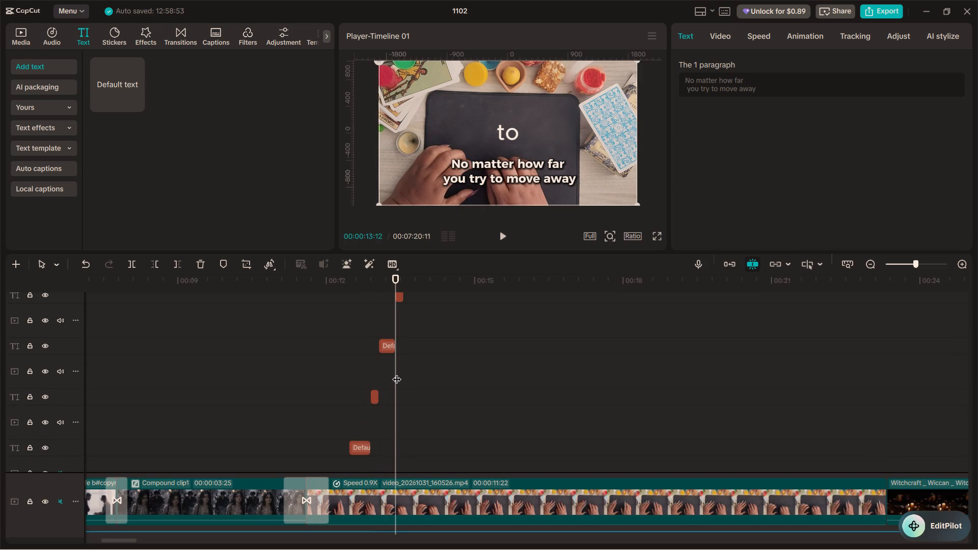
key(ctrl+v)
scroll(410, 406, down, 5)
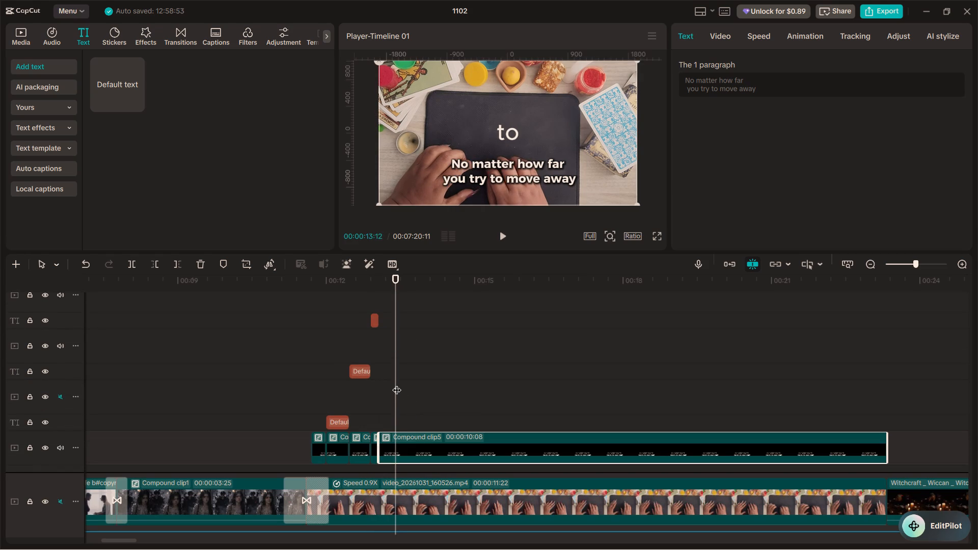
key(ctrl+v)
key(ctrl+b)
Split the caption compound clip at 00:00:13:17 and 00:00:13:26, matching the last short placeholder texts.
scroll(397, 378, up, 6)
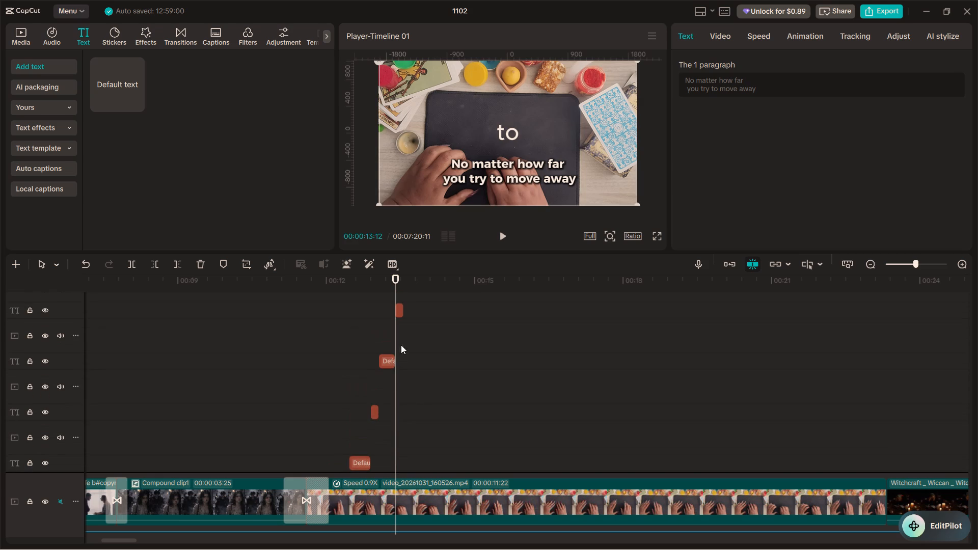
drag(394, 334, 402, 336)
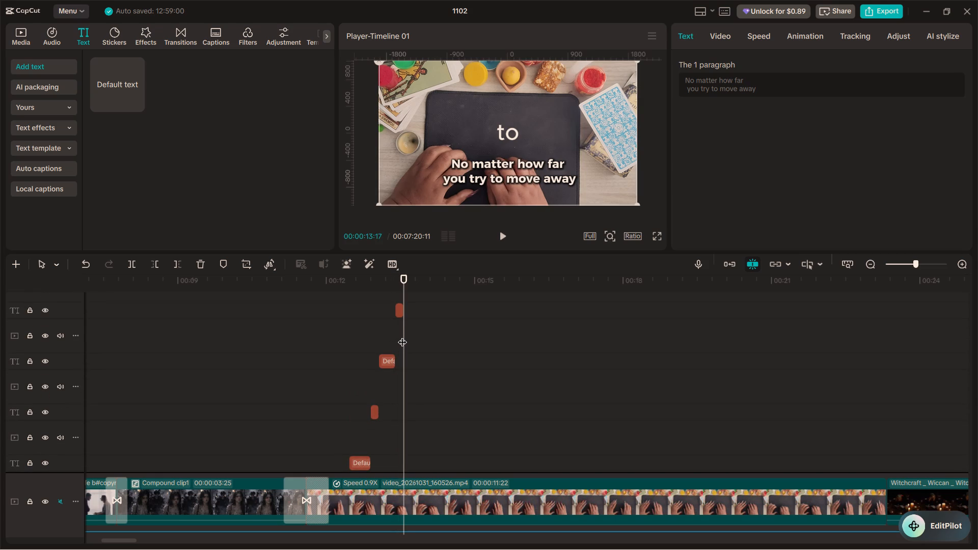
key(ctrl+b)
scroll(402, 337, up, 12)
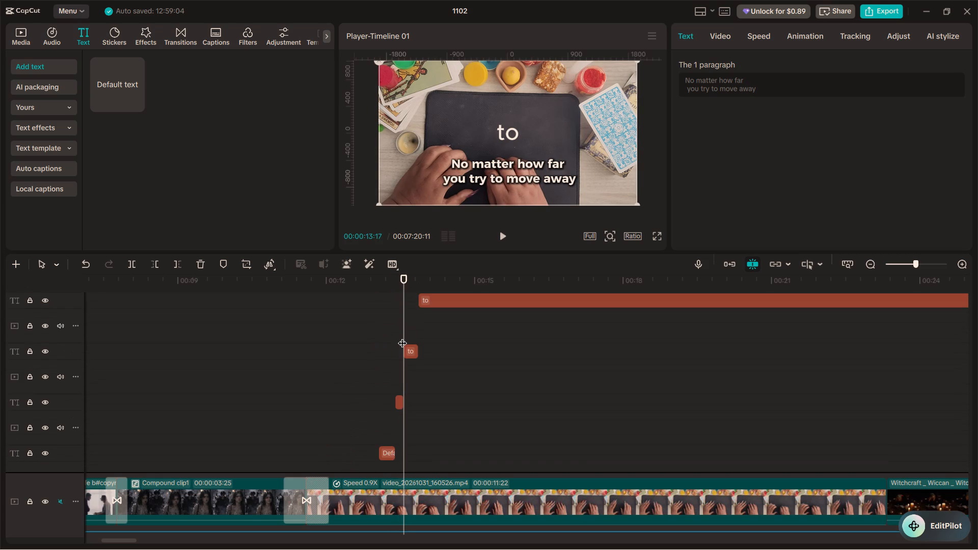
drag(402, 337, 418, 337)
key(ctrl+b)
Delete the first placeholder text, the one at about 12 seconds just above the caption compound clip.
scroll(418, 337, up, 8)
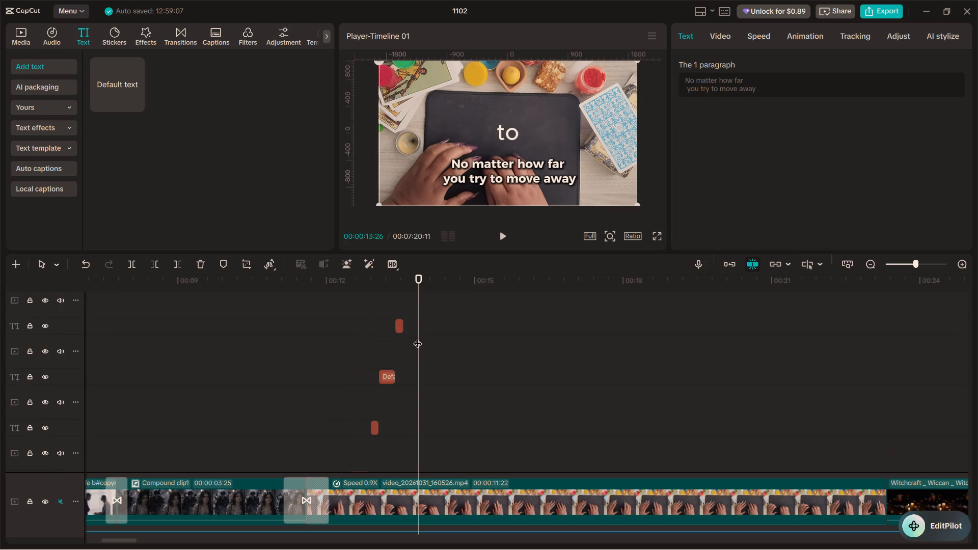
scroll(418, 337, up, 5)
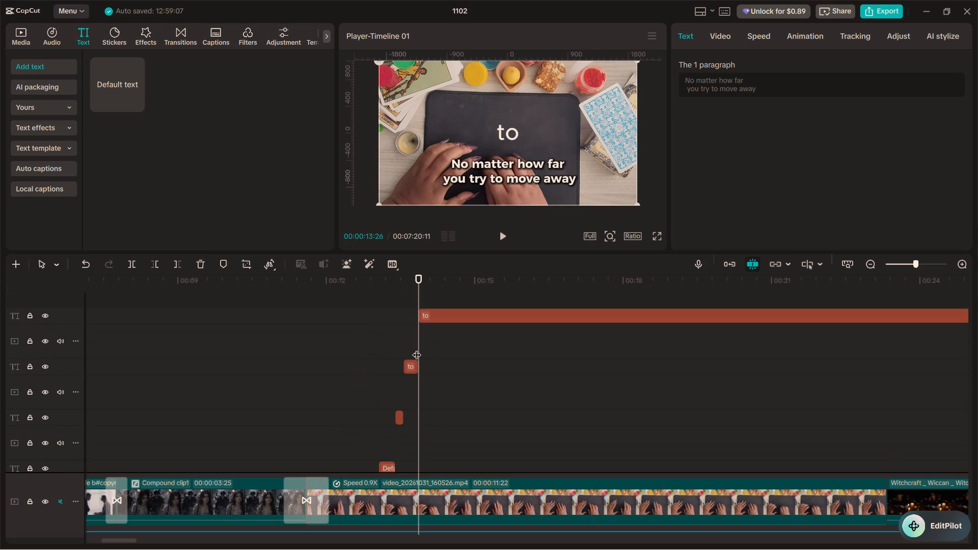
scroll(417, 348, down, 17)
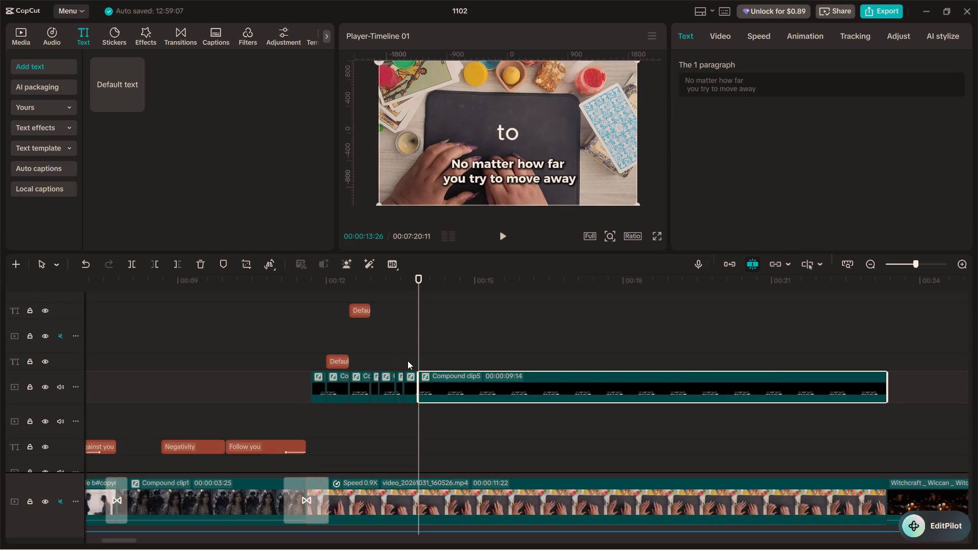
scroll(418, 390, up, 9)
scroll(418, 390, down, 7)
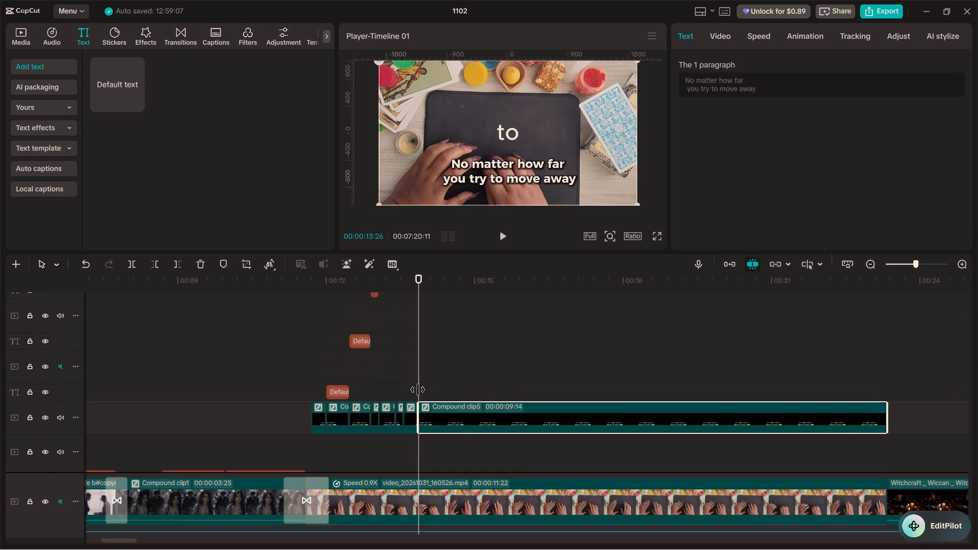
drag(409, 383, 302, 353)
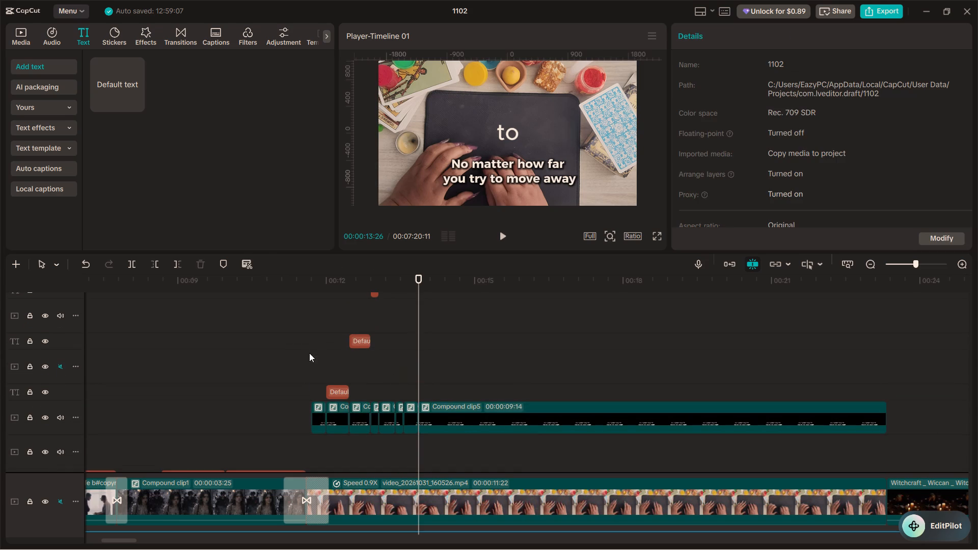
drag(365, 397, 397, 272)
drag(397, 272, 414, 335)
scroll(414, 335, up, 6)
scroll(414, 335, down, 5)
click(375, 395)
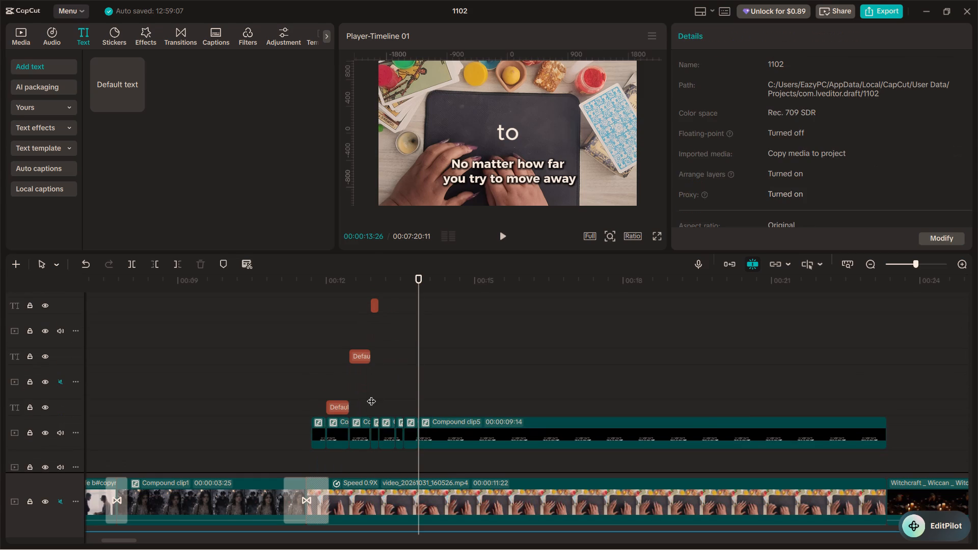
drag(354, 386, 338, 410)
key(BackSpace)
Delete the short placeholder texts starting at about 00:00:12:14, 00:00:12:27 and 00:00:13:12.
scroll(397, 378, up, 2)
drag(383, 367, 372, 372)
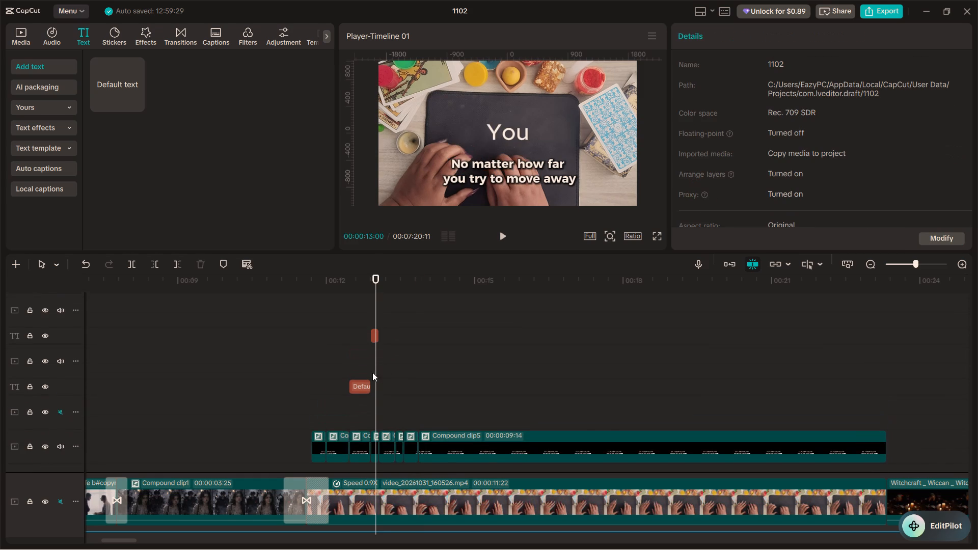
drag(372, 372, 352, 388)
key(BackSpace)
scroll(430, 363, up, 3)
drag(424, 362, 335, 393)
key(BackSpace)
scroll(412, 363, up, 3)
drag(413, 358, 348, 387)
key(BackSpace)
scroll(426, 358, up, 3)
drag(426, 358, 382, 381)
key(BackSpace)
Delete the placeholder texts at about 00:00:13:02 and 00:00:13:17, plus the long "to" text starting at 00:00:13:26.
drag(453, 385, 338, 408)
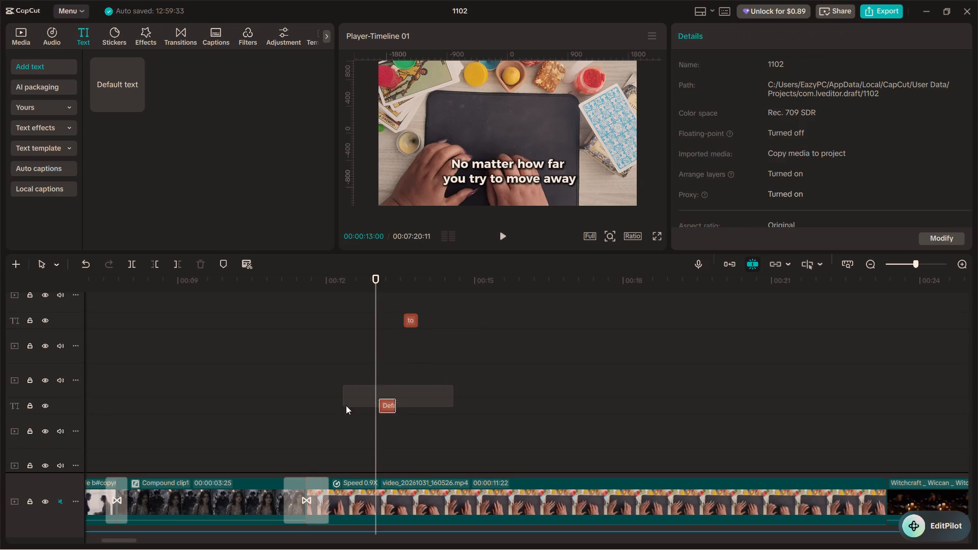
key(BackSpace)
drag(442, 310, 363, 351)
key(BackSpace)
scroll(413, 341, up, 6)
click(487, 322)
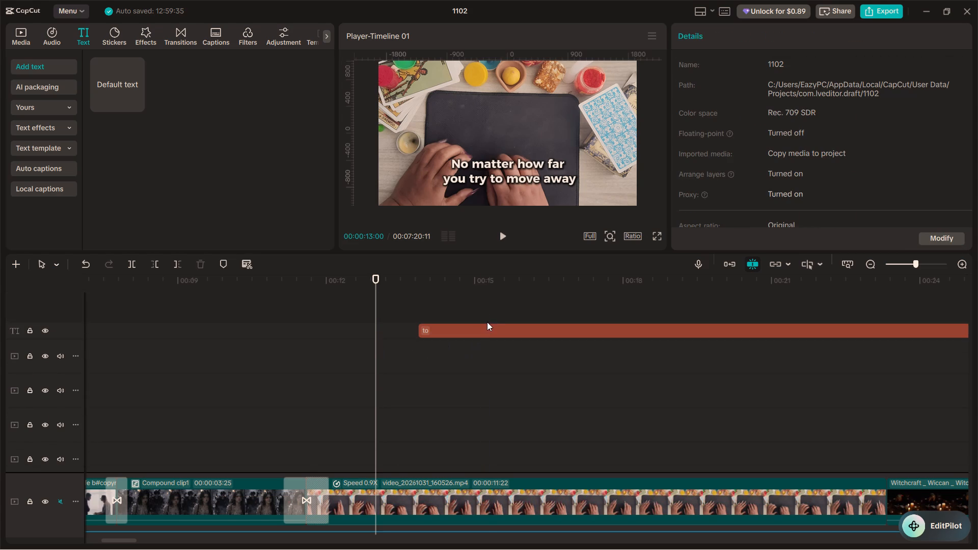
key(BackSpace)
click(473, 333)
key(BackSpace)
Add a rectangle mask to the first piece of the split caption compound clip, at about 00:00:11:21.
scroll(414, 352, down, 12)
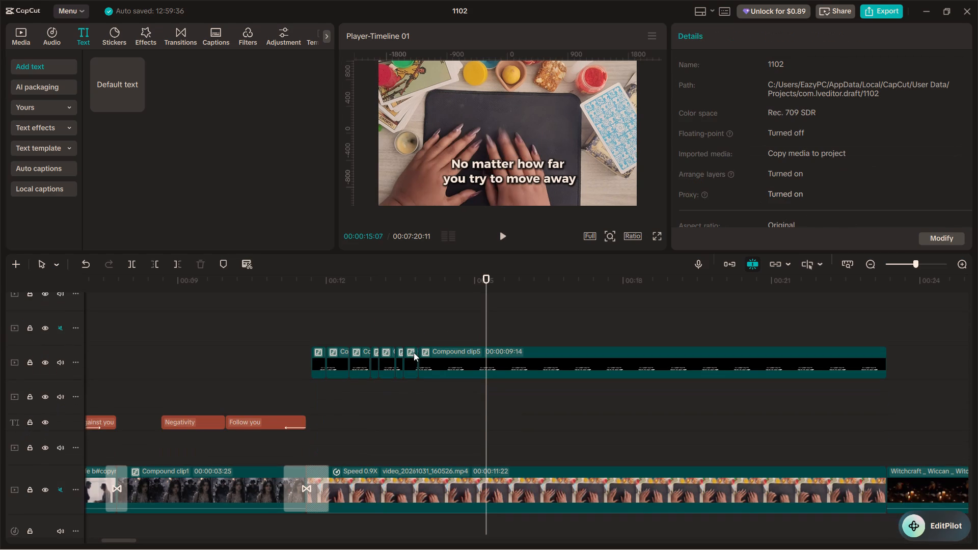
click(261, 327)
key(space)
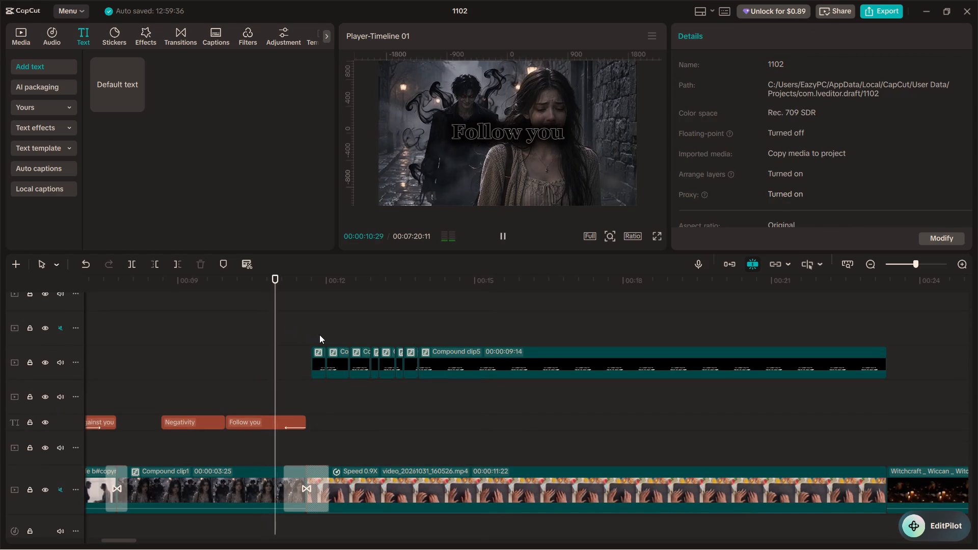
key(space)
click(319, 364)
drag(305, 309, 305, 309)
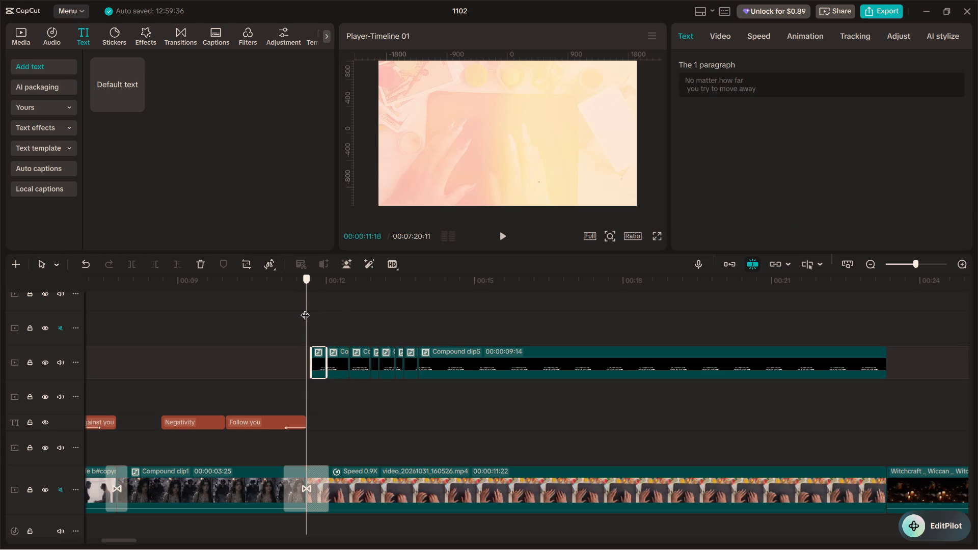
drag(305, 309, 313, 312)
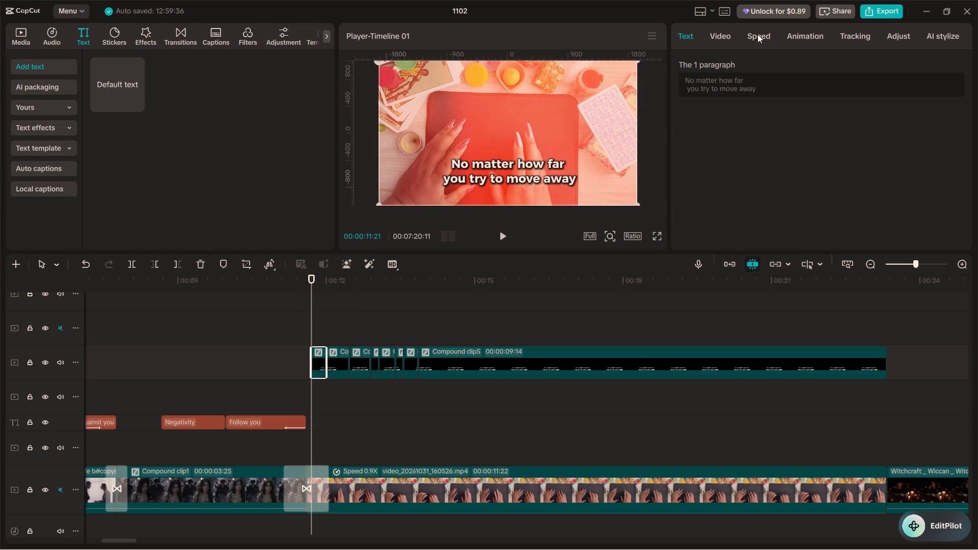
click(707, 41)
click(863, 67)
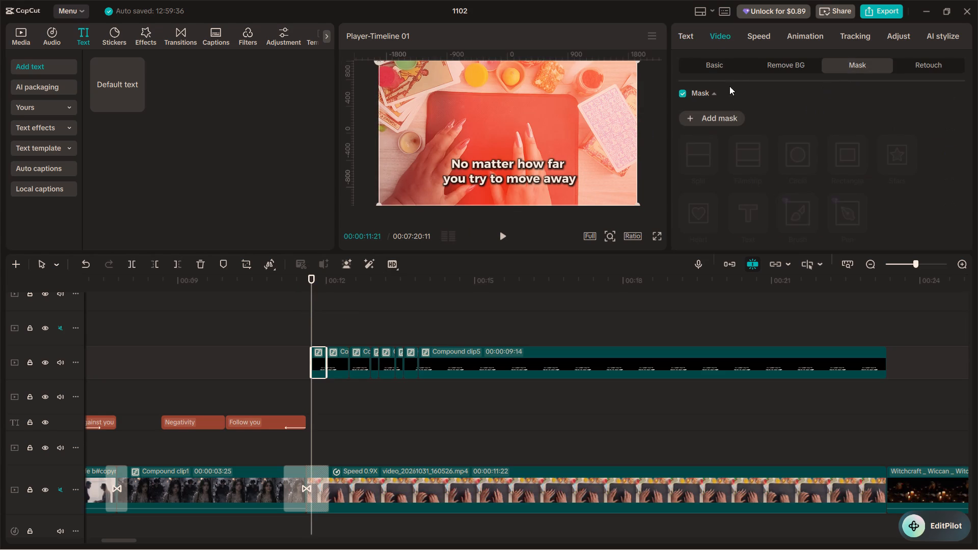
click(714, 119)
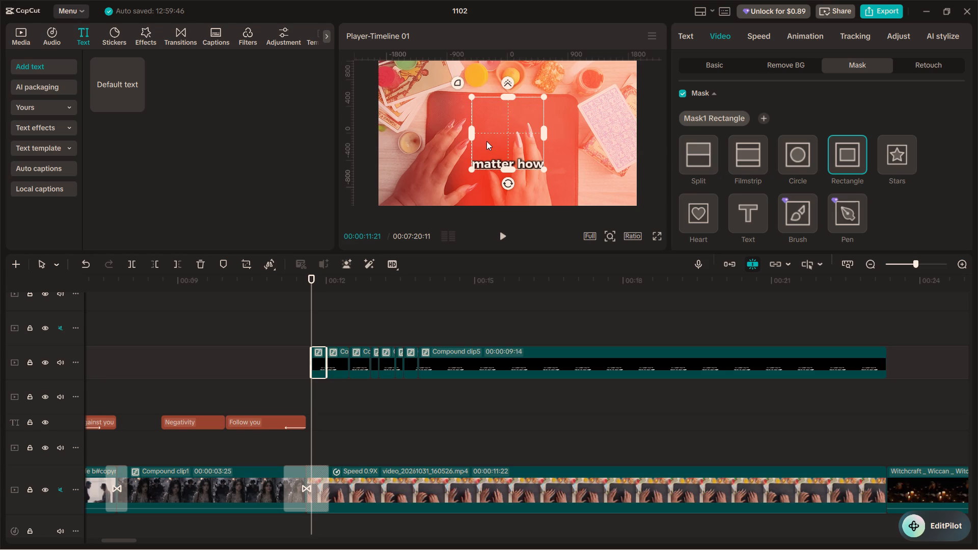
Shrink the first piece's rectangle mask and position it around the word "No" so the rest of the caption is hidden.
click(489, 141)
drag(489, 141, 441, 159)
drag(493, 115, 487, 115)
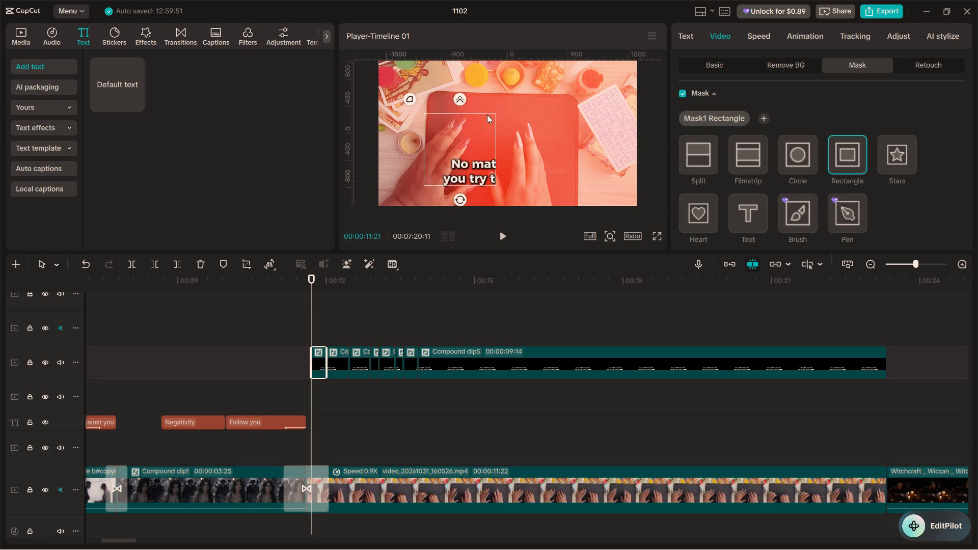
drag(487, 115, 478, 122)
click(483, 122)
drag(485, 118, 456, 149)
drag(444, 162, 452, 168)
ctrl+scroll(471, 170, up, 9)
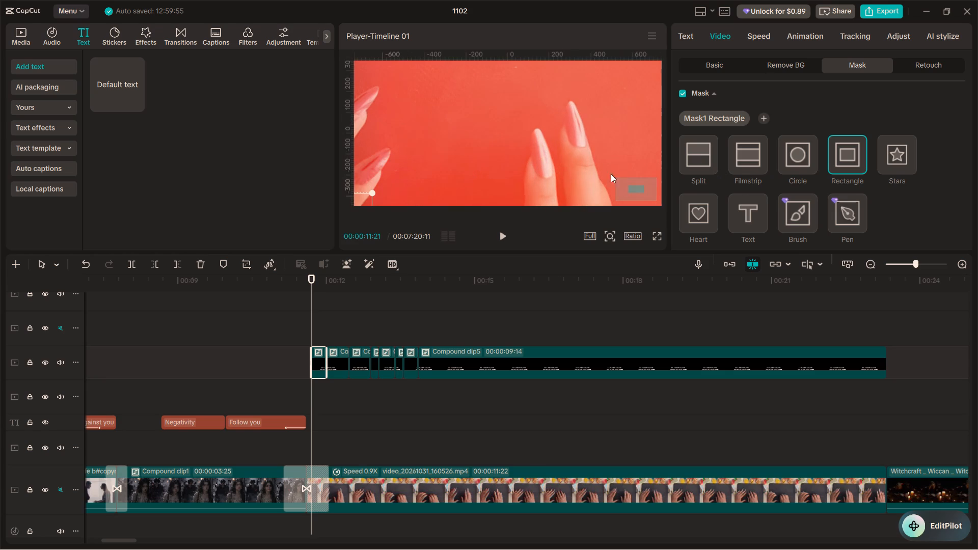
drag(634, 195, 623, 198)
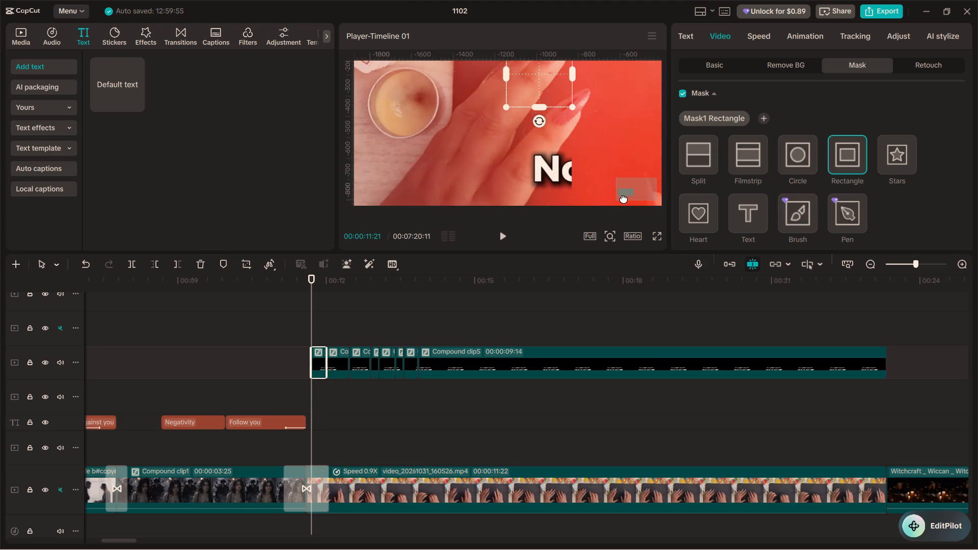
drag(623, 198, 624, 198)
drag(529, 169, 546, 170)
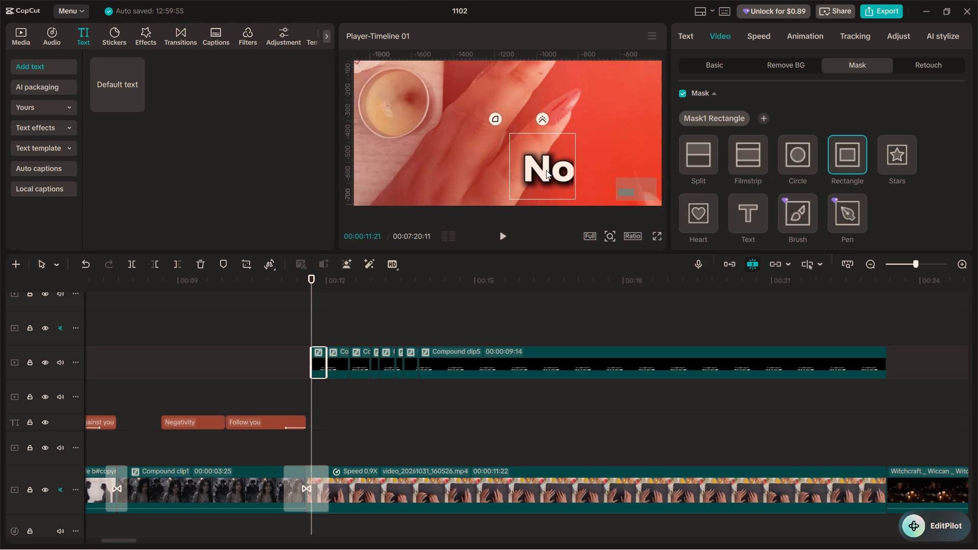
drag(546, 170, 551, 168)
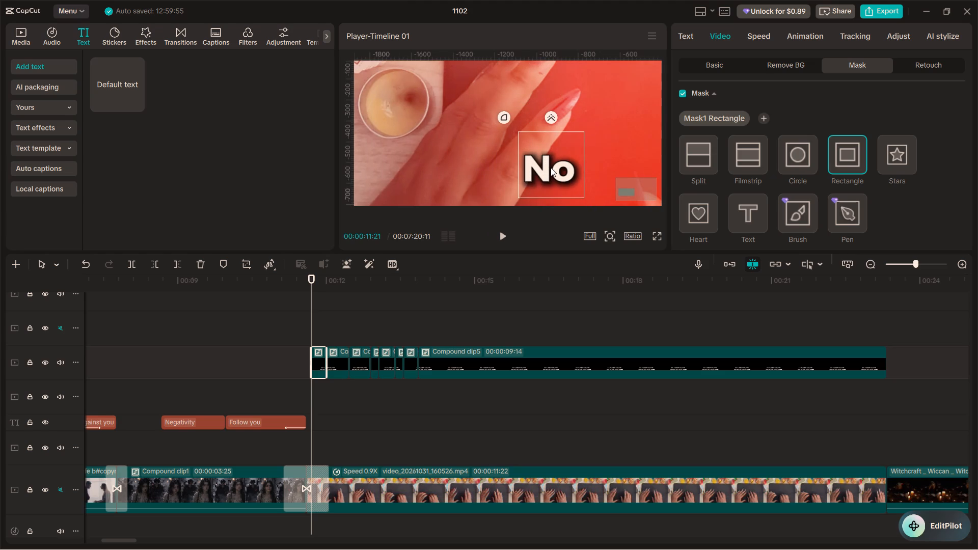
drag(551, 168, 550, 165)
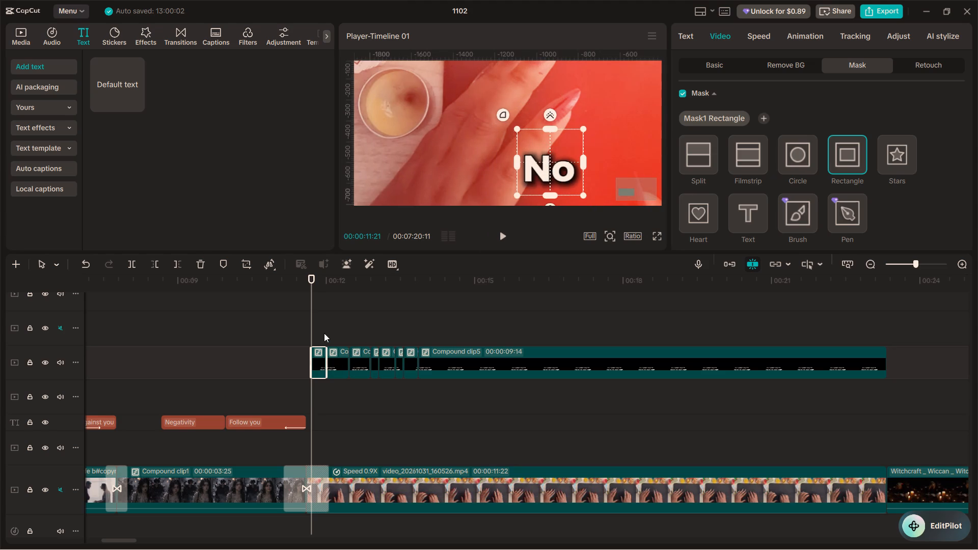
Add a rectangle mask to the second caption piece, at about 00:00:12:08.
click(339, 324)
click(347, 358)
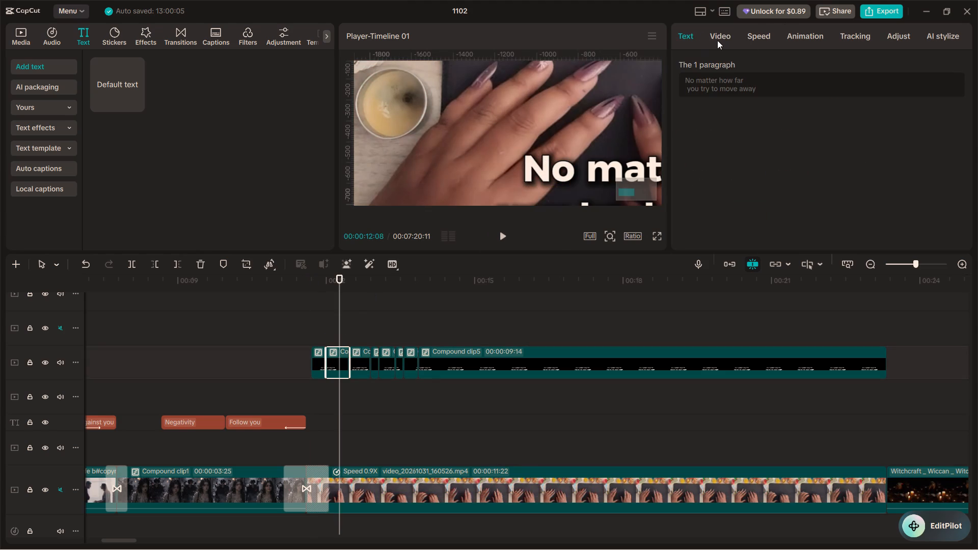
click(717, 37)
click(704, 122)
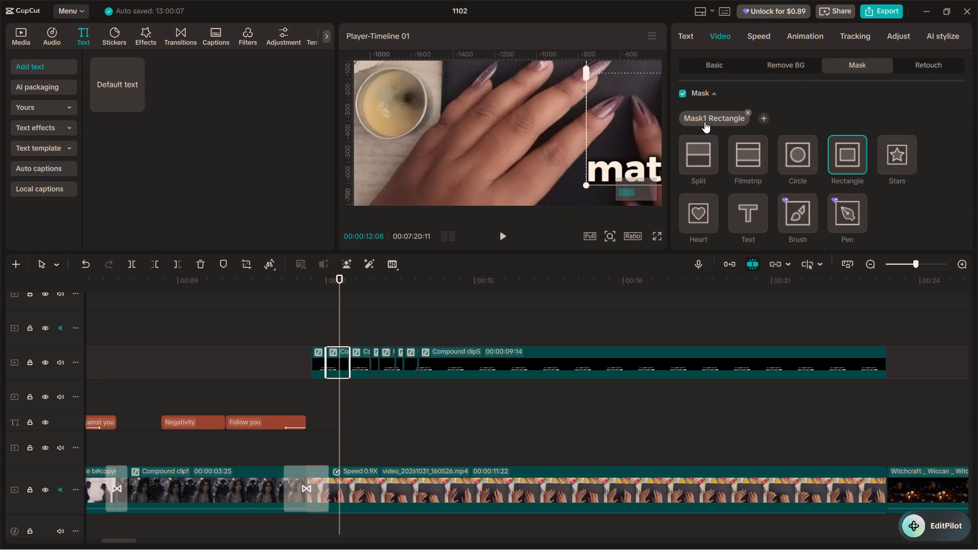
Resize and move the second piece's rectangle mask so it frames only the word "matter".
drag(628, 157, 498, 167)
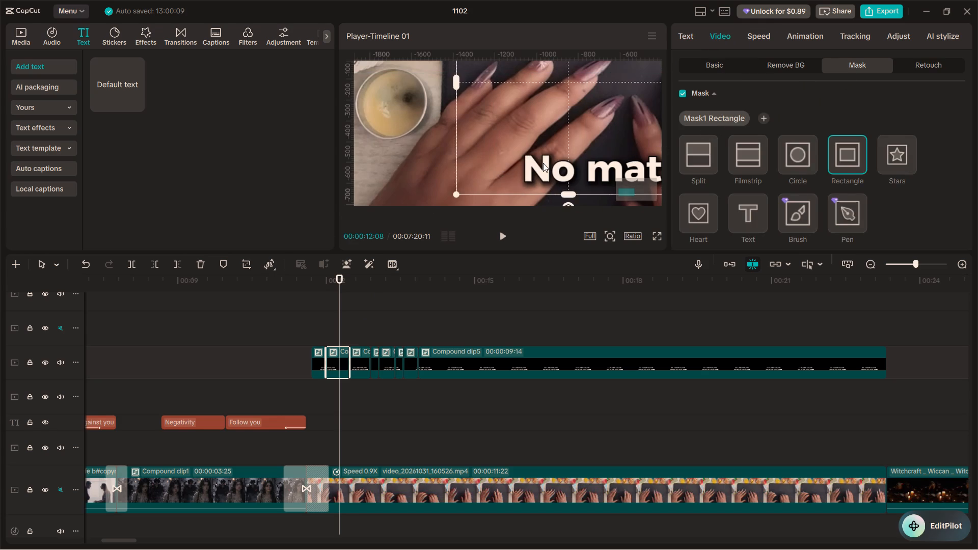
ctrl+scroll(543, 163, down, 10)
drag(495, 123, 498, 162)
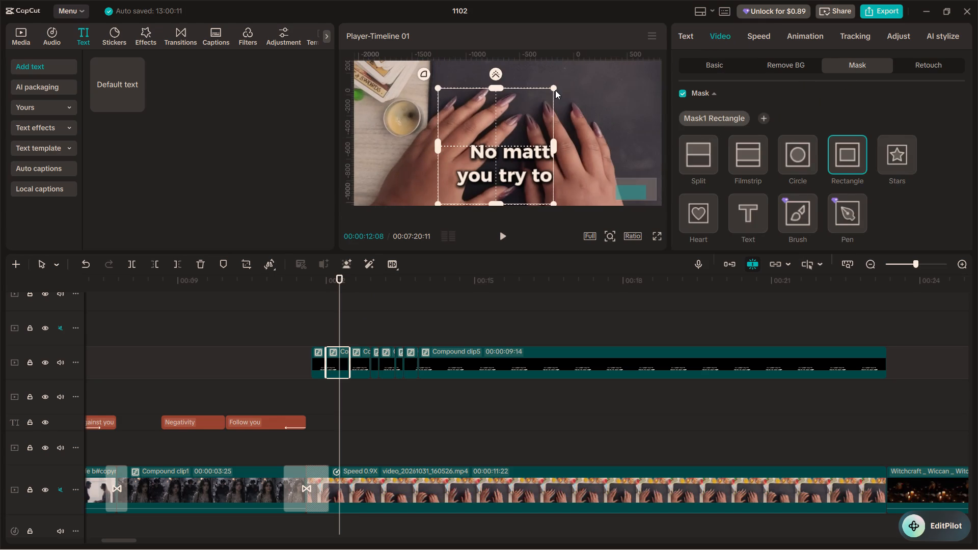
drag(554, 86, 516, 141)
drag(496, 155, 519, 156)
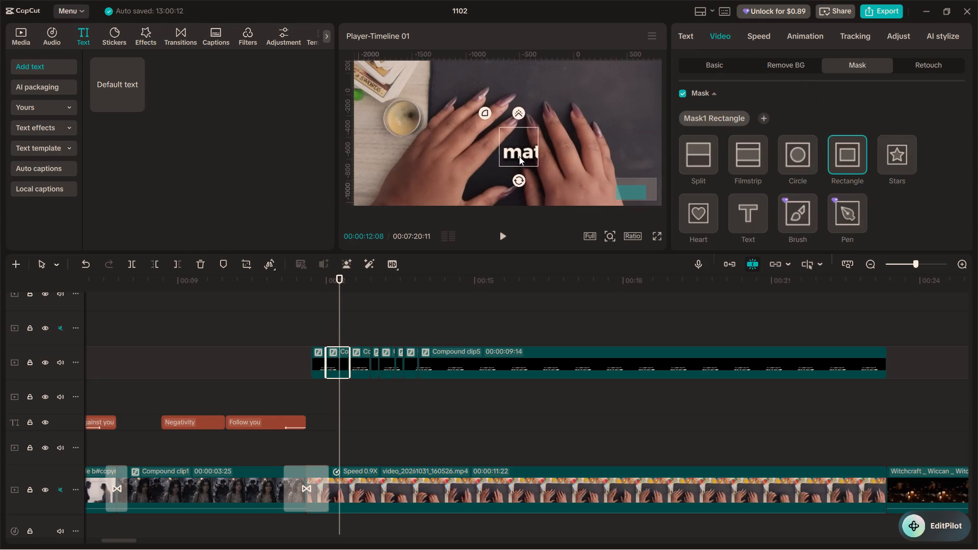
drag(519, 156, 523, 156)
drag(541, 150, 553, 150)
drag(533, 149, 550, 151)
drag(571, 147, 575, 151)
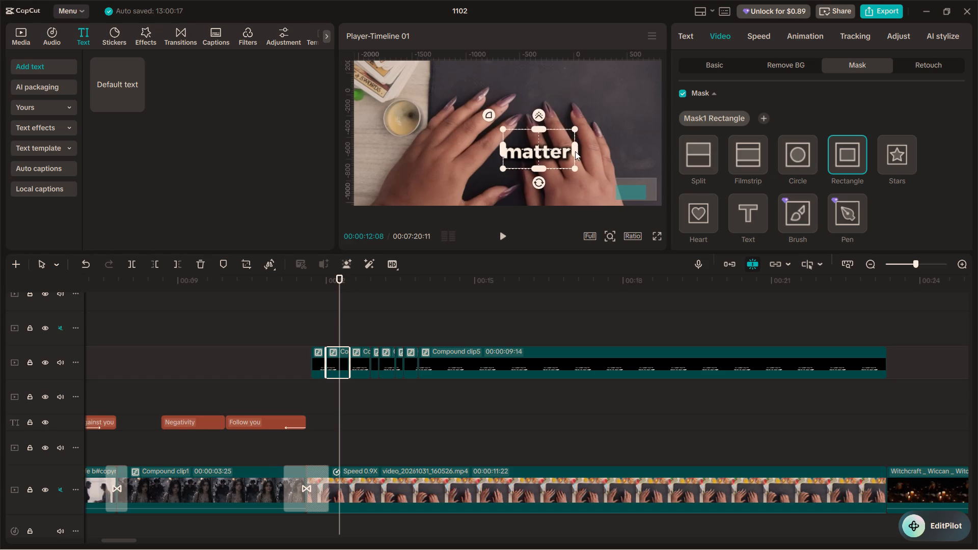
drag(575, 151, 580, 153)
click(548, 159)
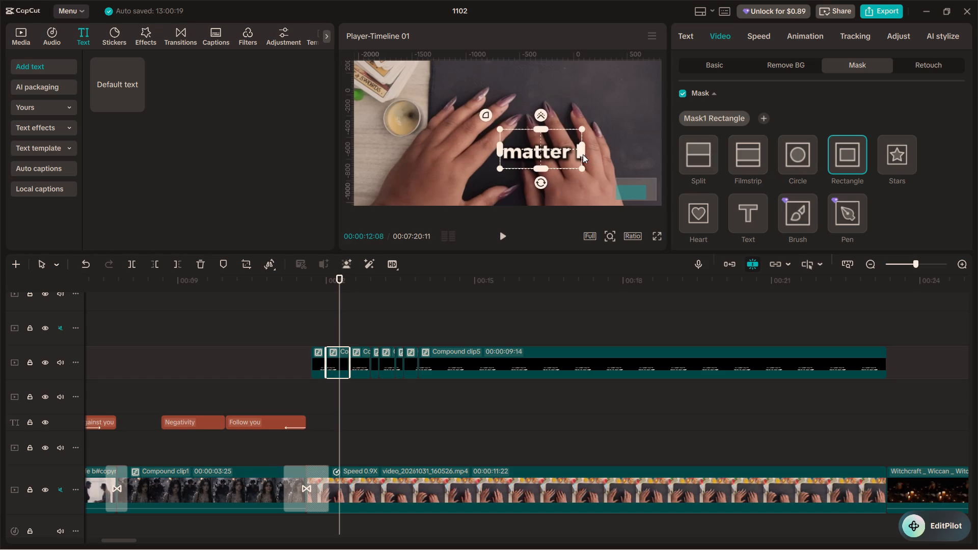
drag(581, 152, 576, 152)
click(556, 153)
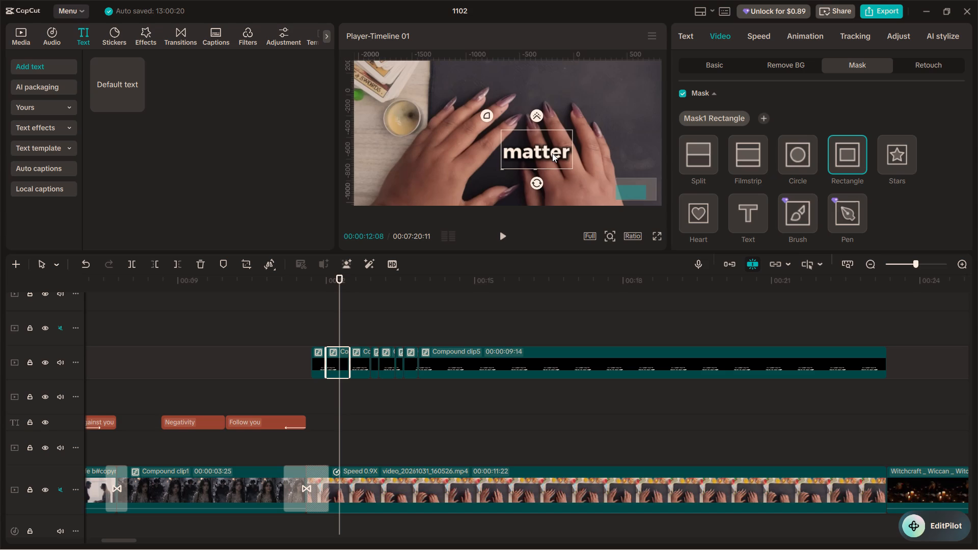
click(572, 148)
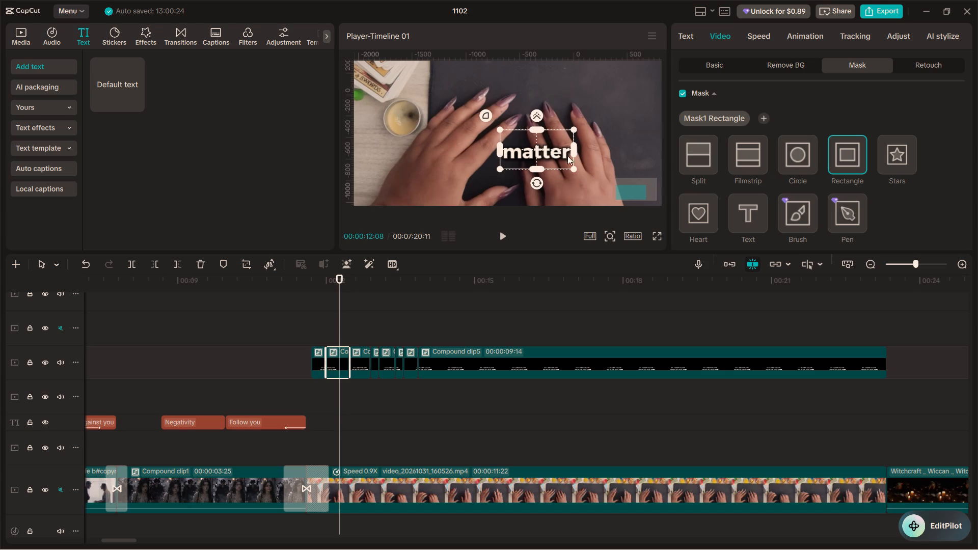
Play the first masked caption piece briefly, and add a rectangle mask to the third piece at about 00:00:12:18.
click(311, 324)
key(space)
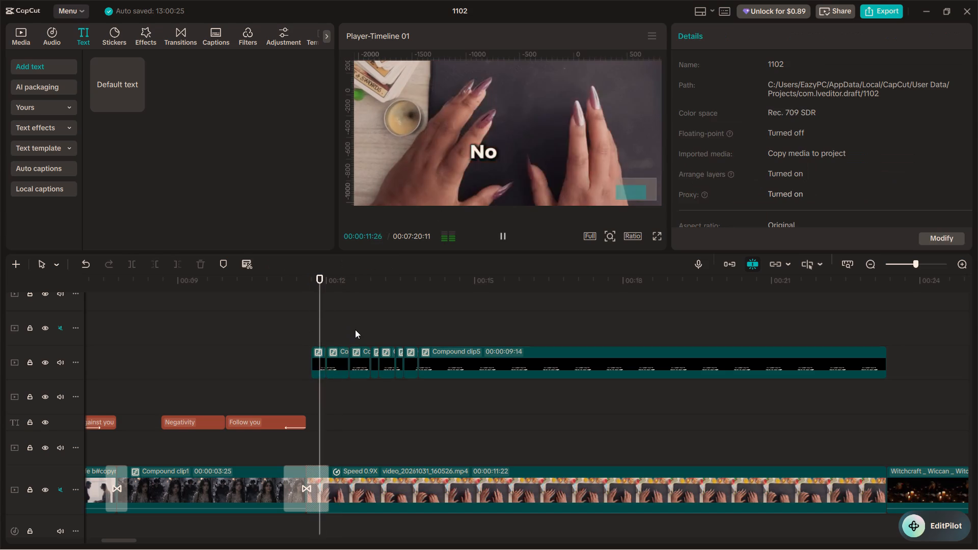
key(space)
click(357, 331)
click(366, 367)
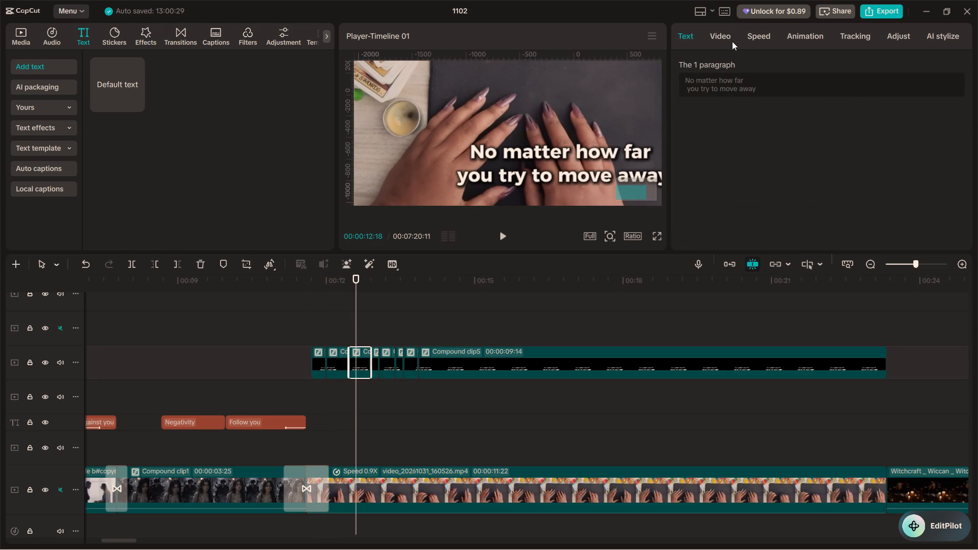
click(725, 37)
click(724, 114)
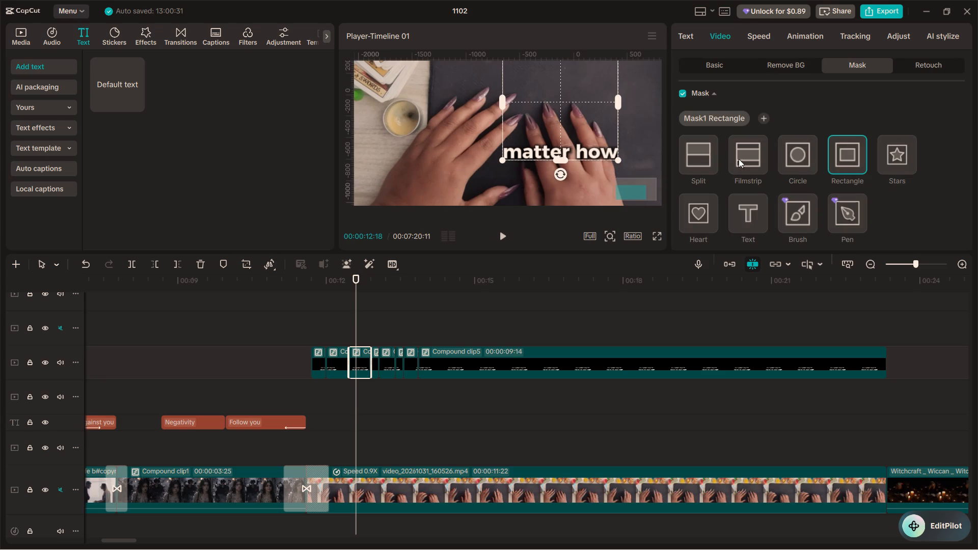
Shrink, widen and reposition the third piece's rectangle mask so it frames only the word "how".
drag(551, 118, 545, 166)
drag(612, 88, 584, 107)
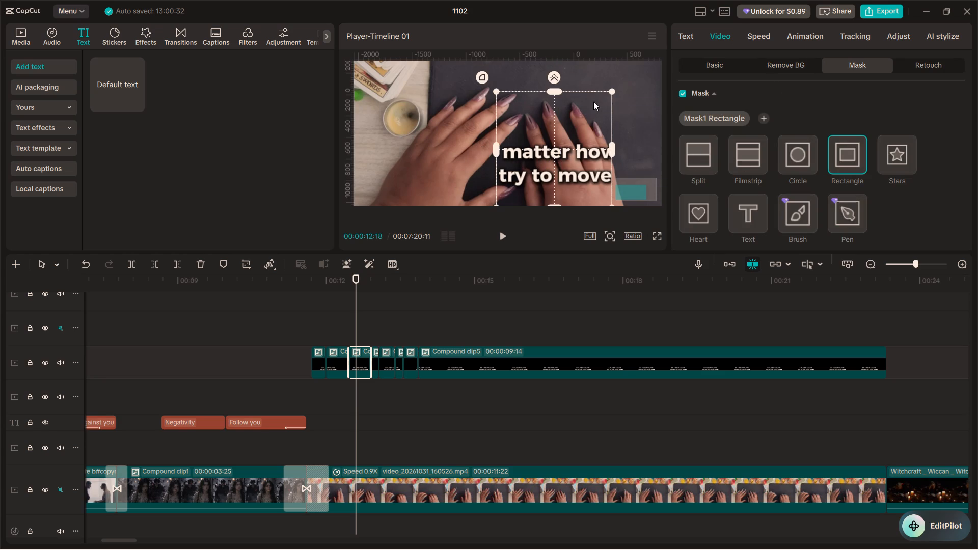
click(614, 87)
drag(610, 89, 574, 137)
drag(561, 149, 583, 153)
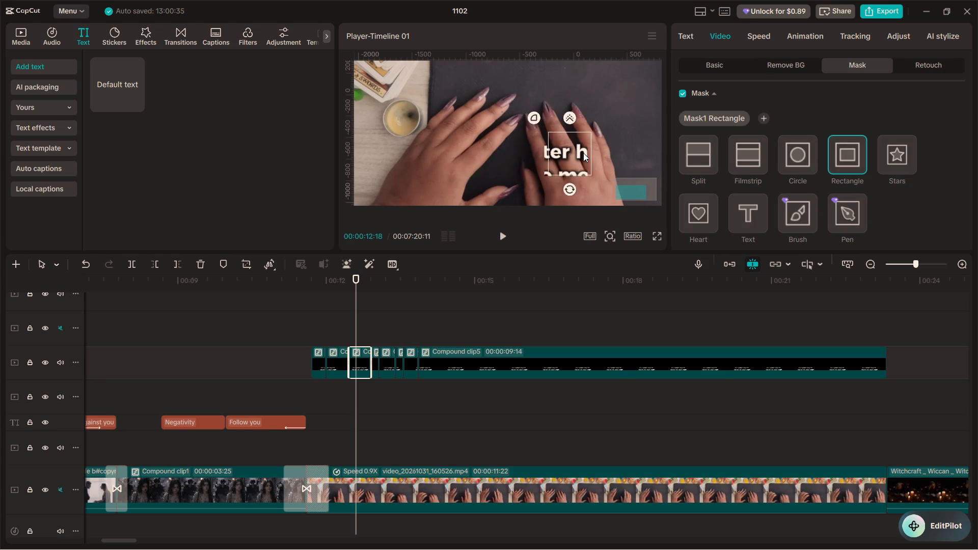
drag(583, 153, 599, 146)
drag(614, 148, 625, 150)
drag(591, 124, 593, 130)
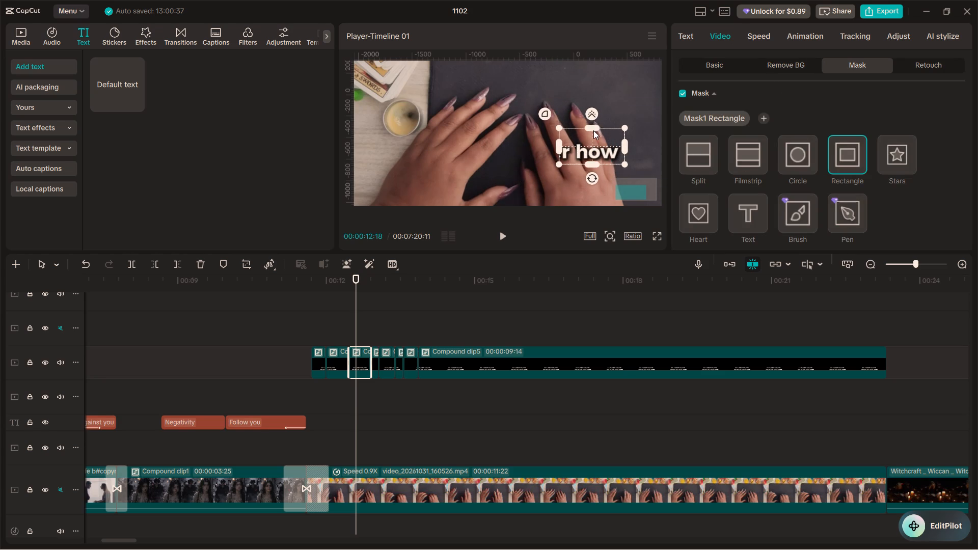
drag(593, 130, 596, 133)
drag(595, 152, 602, 158)
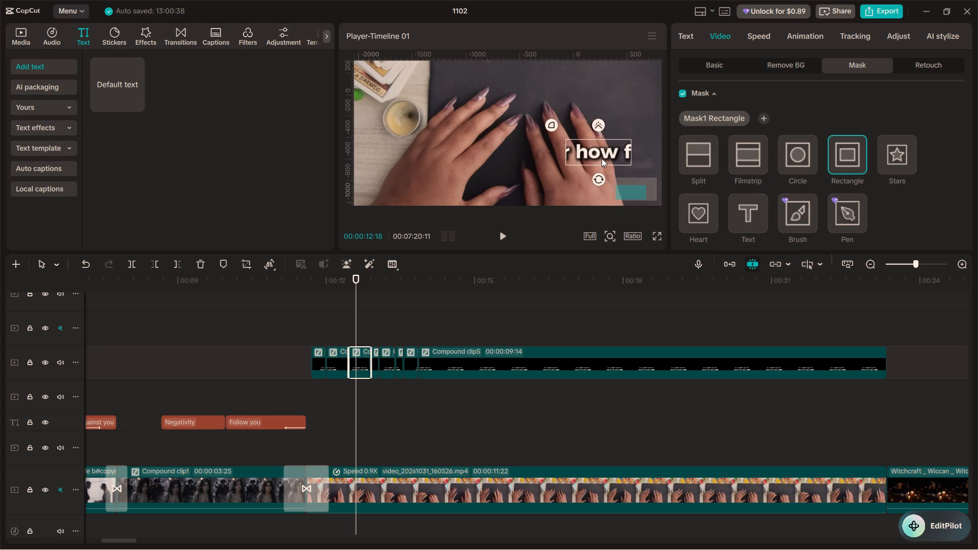
drag(602, 158, 600, 157)
drag(631, 152, 623, 151)
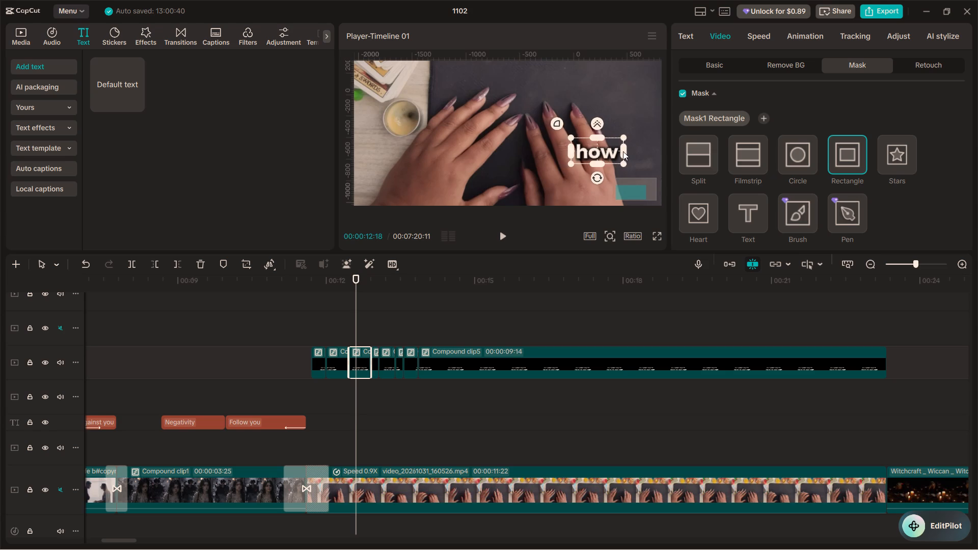
drag(623, 151, 622, 151)
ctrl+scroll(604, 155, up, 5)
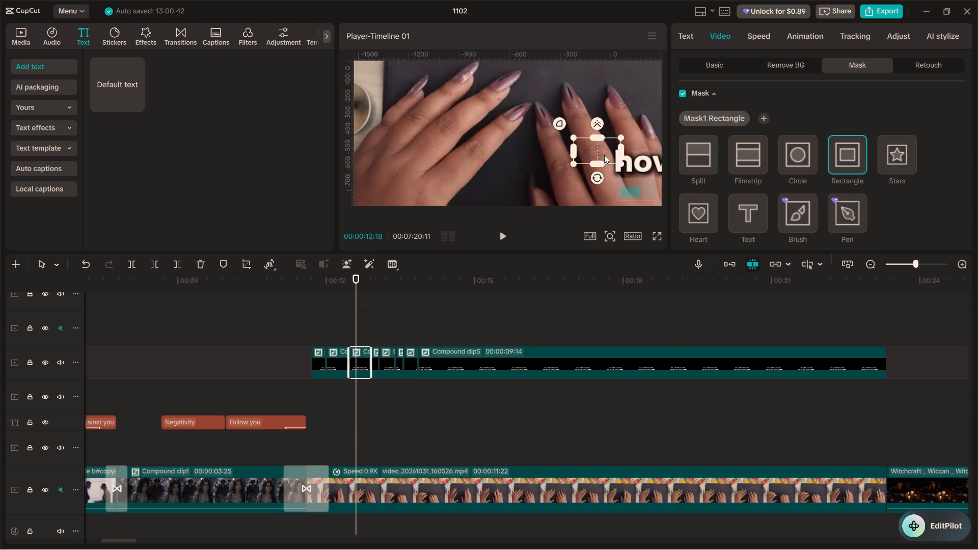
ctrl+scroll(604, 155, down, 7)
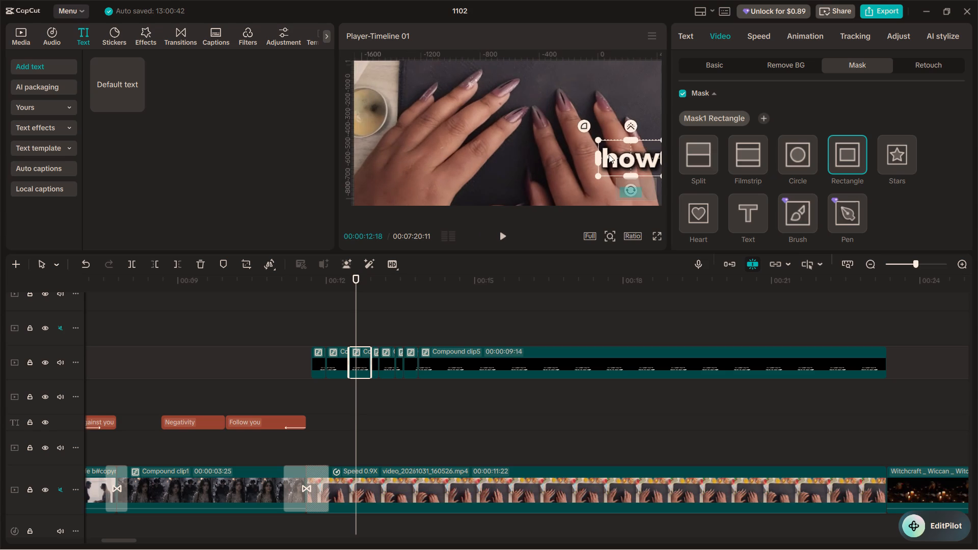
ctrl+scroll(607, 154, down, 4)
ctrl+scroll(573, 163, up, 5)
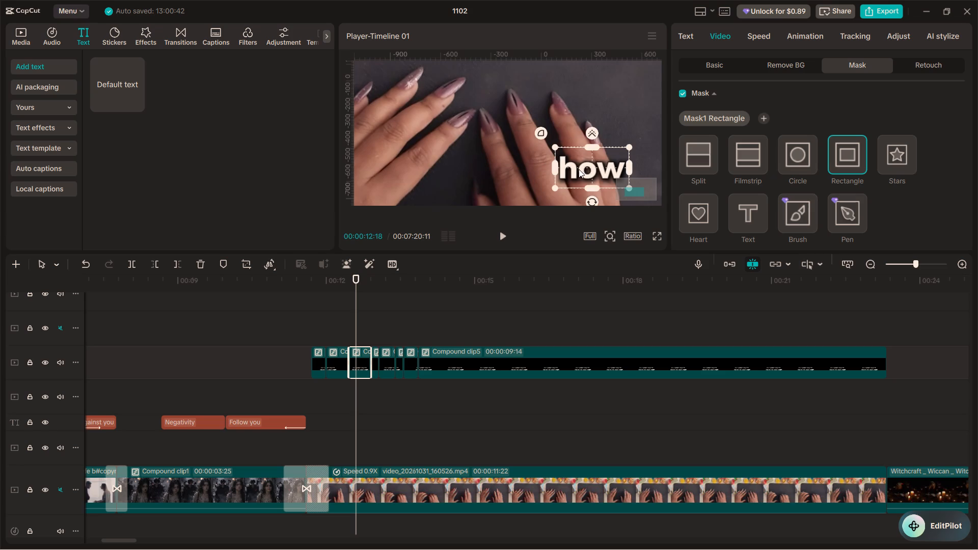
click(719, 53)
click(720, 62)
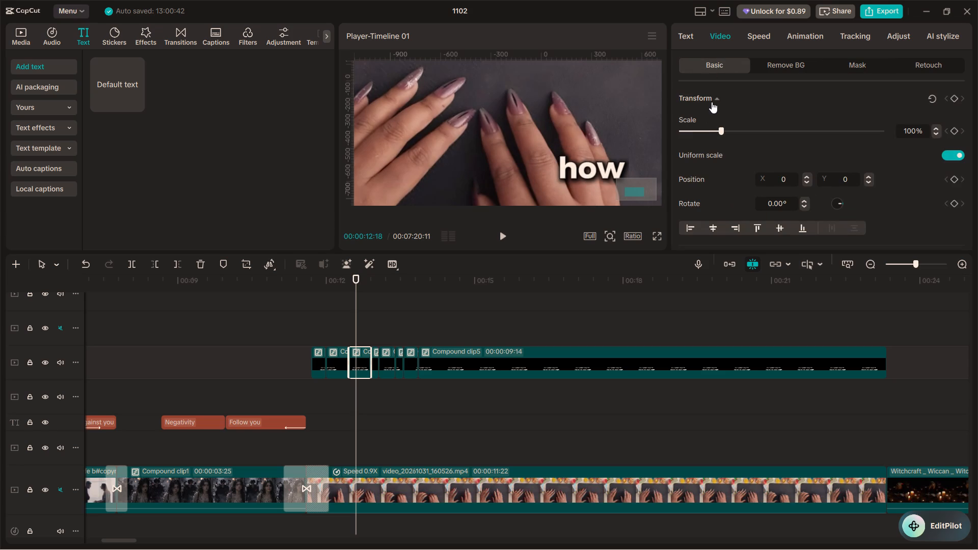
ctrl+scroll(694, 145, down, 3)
Add a rectangle mask to the fourth caption piece, at about 00:00:13:00.
click(366, 319)
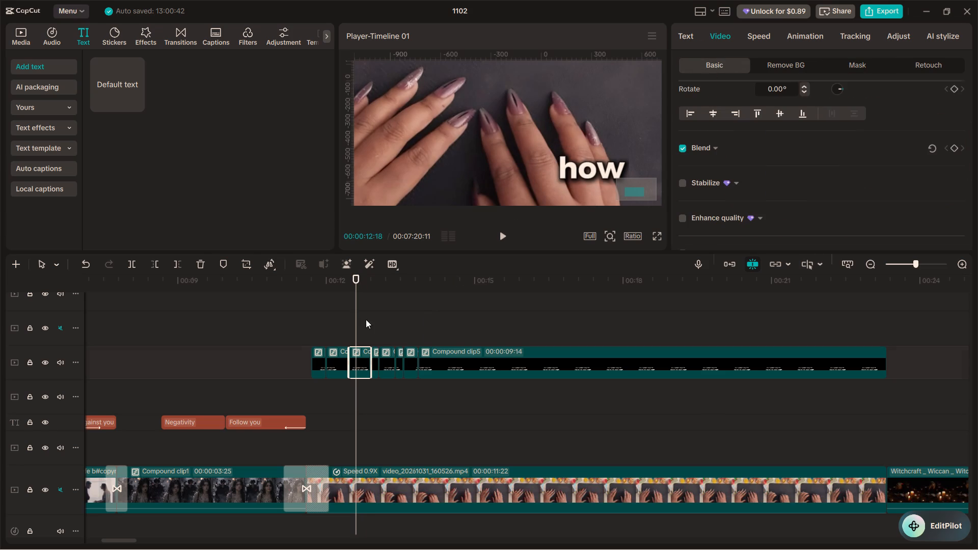
click(376, 357)
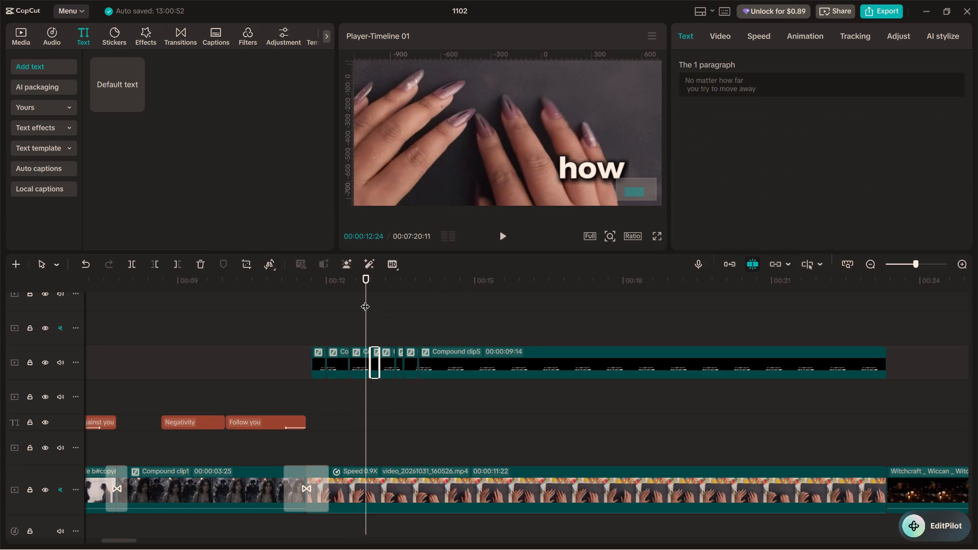
drag(365, 300, 375, 300)
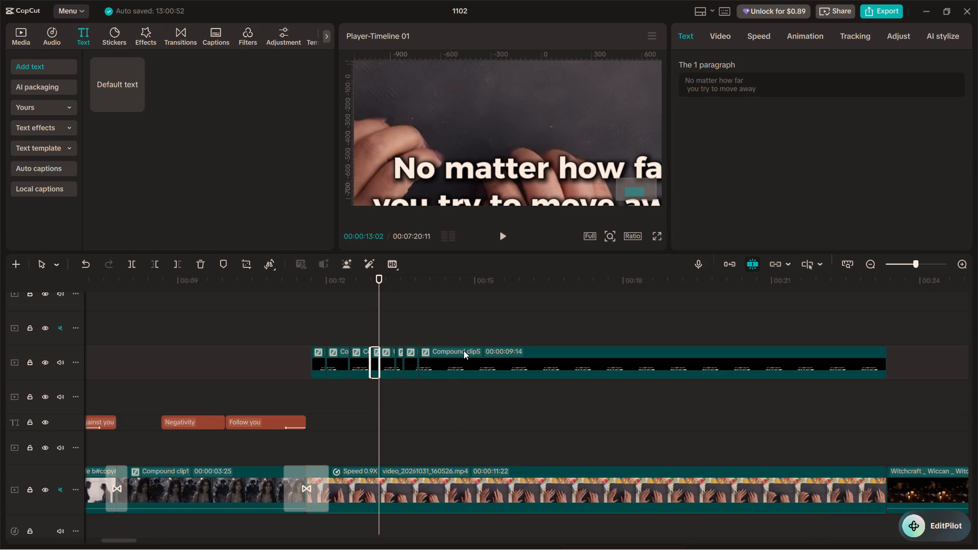
alt+scroll(409, 346, down, 4)
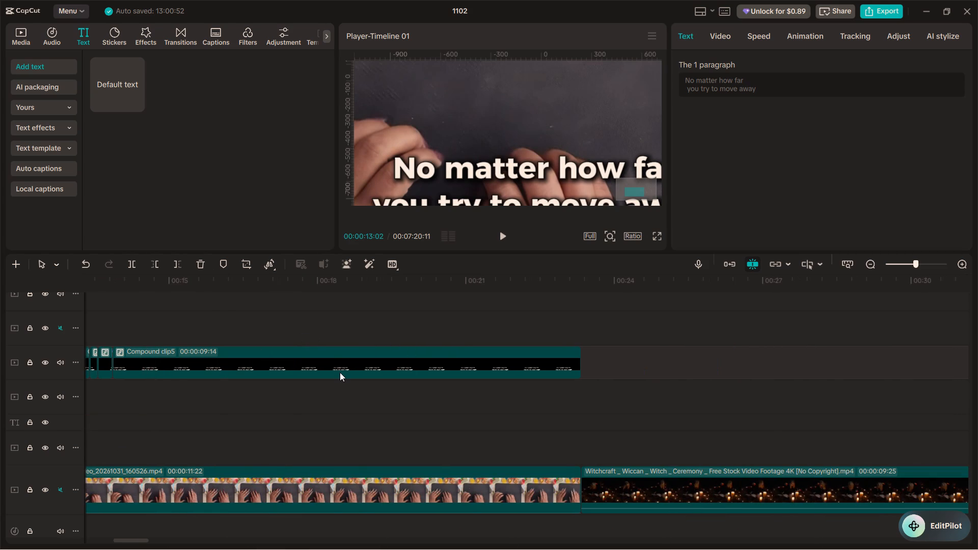
ctrl+scroll(246, 377, up, 7)
alt+scroll(233, 373, up, 2)
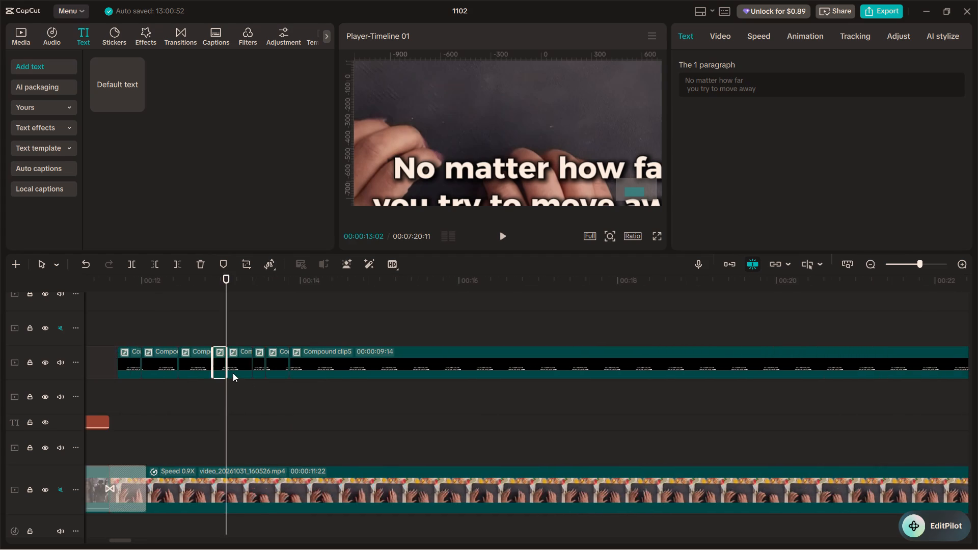
alt+scroll(233, 373, up, 1)
scroll(294, 309, up, 5)
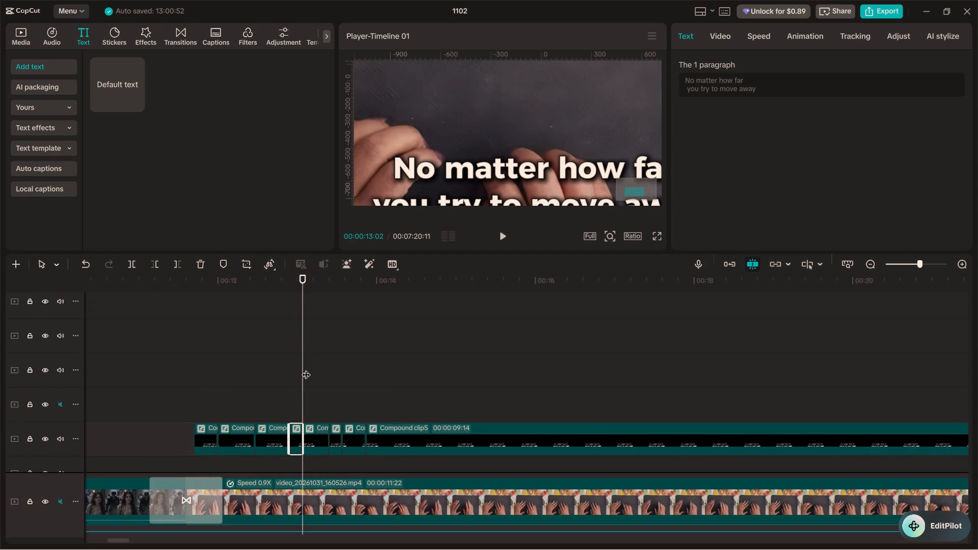
drag(302, 366, 296, 365)
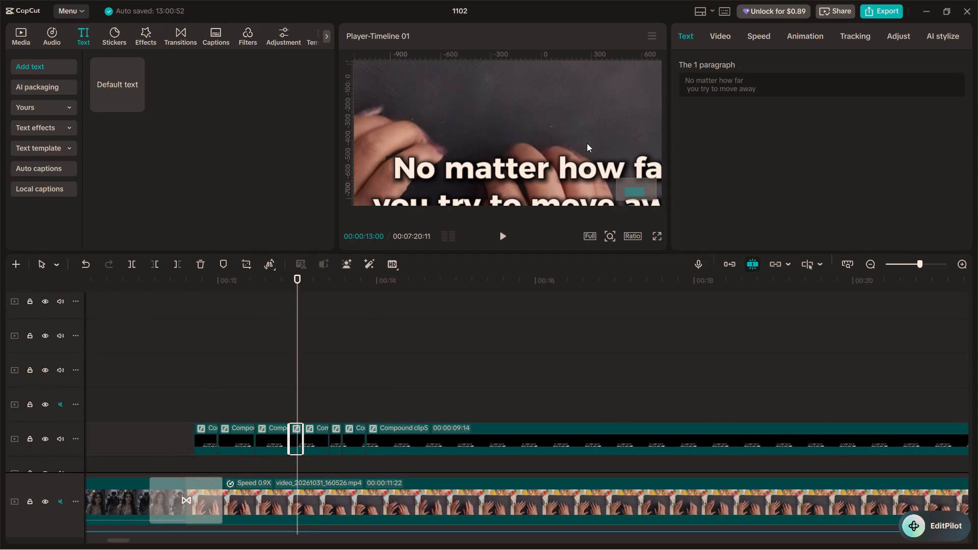
drag(638, 196, 642, 201)
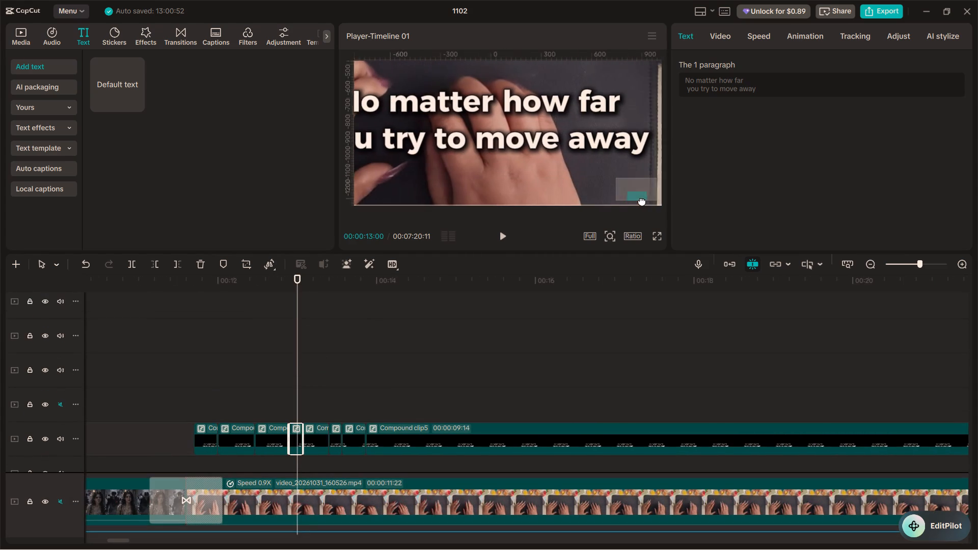
drag(642, 201, 643, 201)
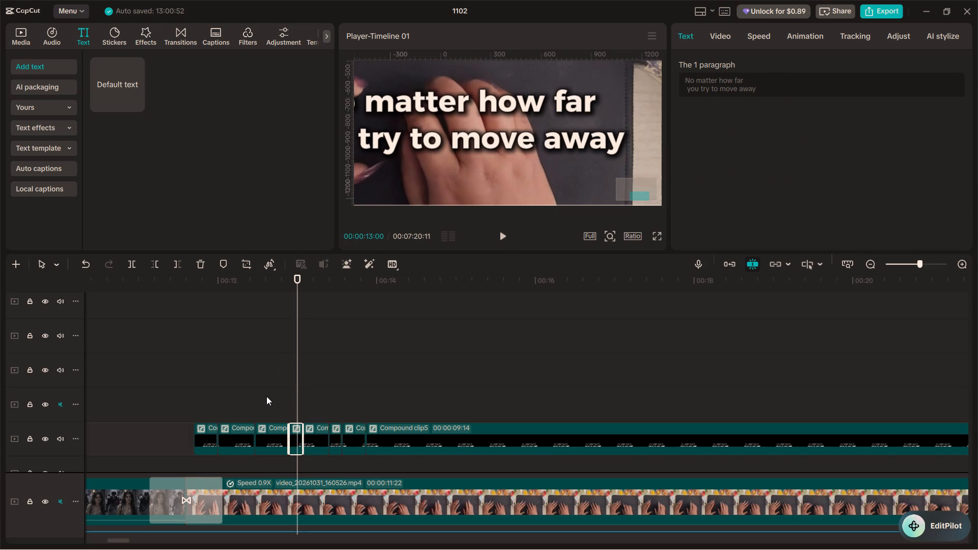
click(266, 396)
key(space)
key(space)
click(300, 438)
click(723, 34)
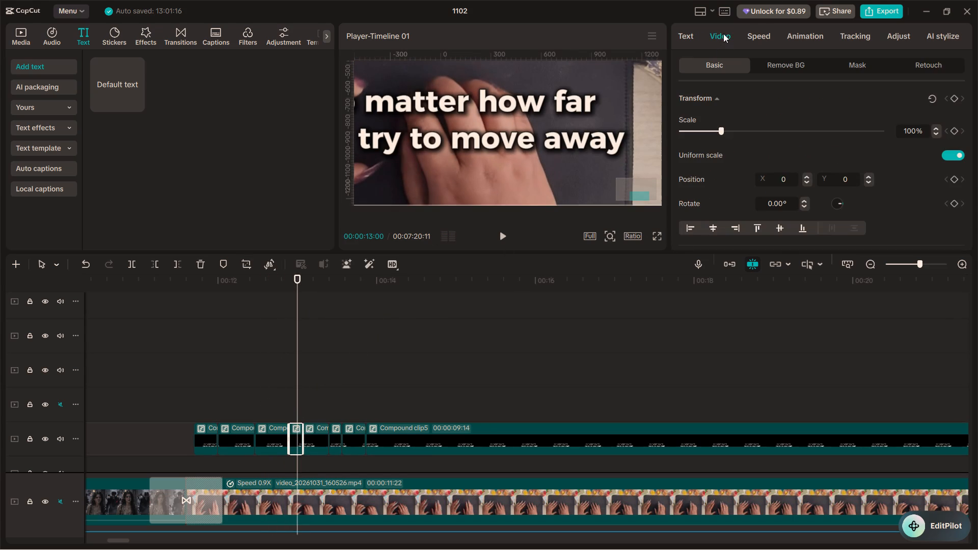
click(860, 62)
click(718, 117)
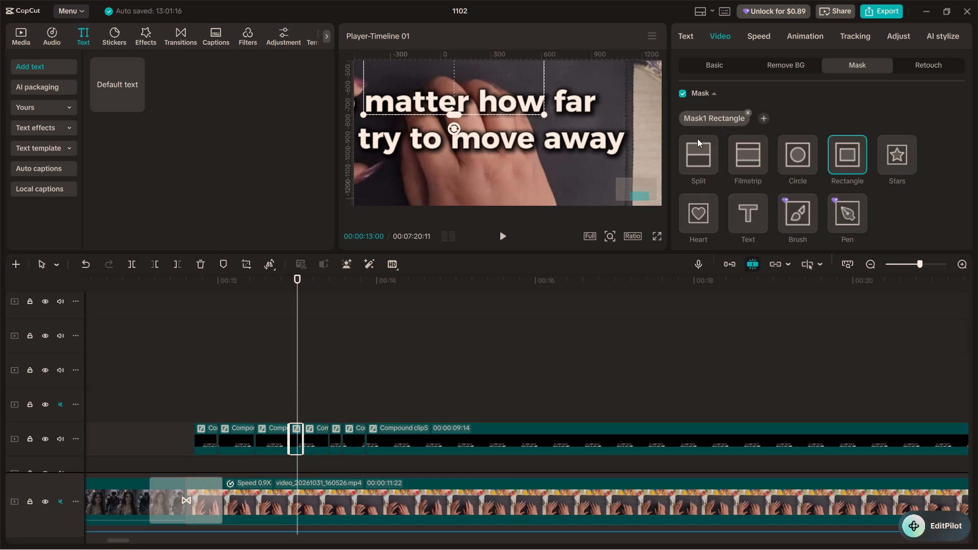
Move and shrink the fourth piece's rectangle mask so it frames only the word "far".
drag(503, 80, 612, 127)
drag(602, 113, 592, 125)
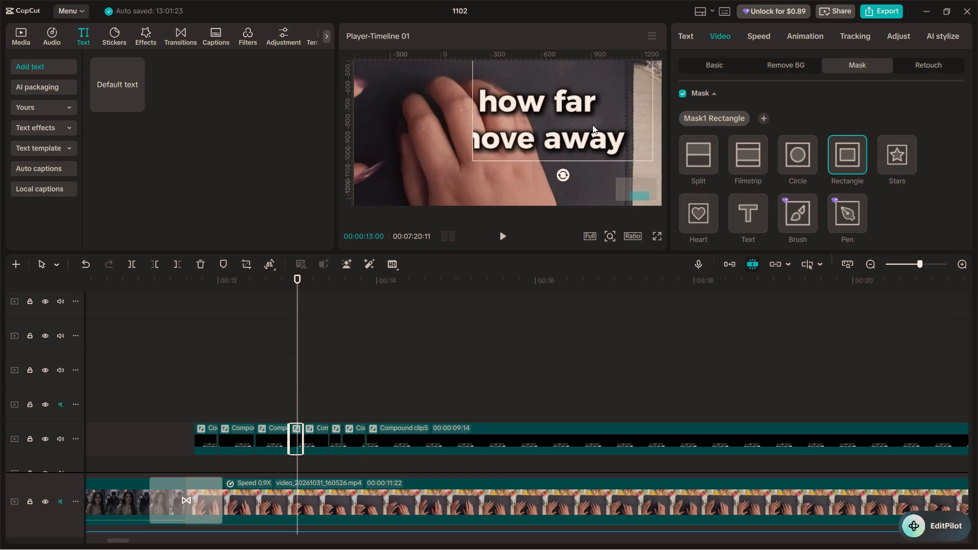
drag(592, 125, 613, 143)
click(612, 142)
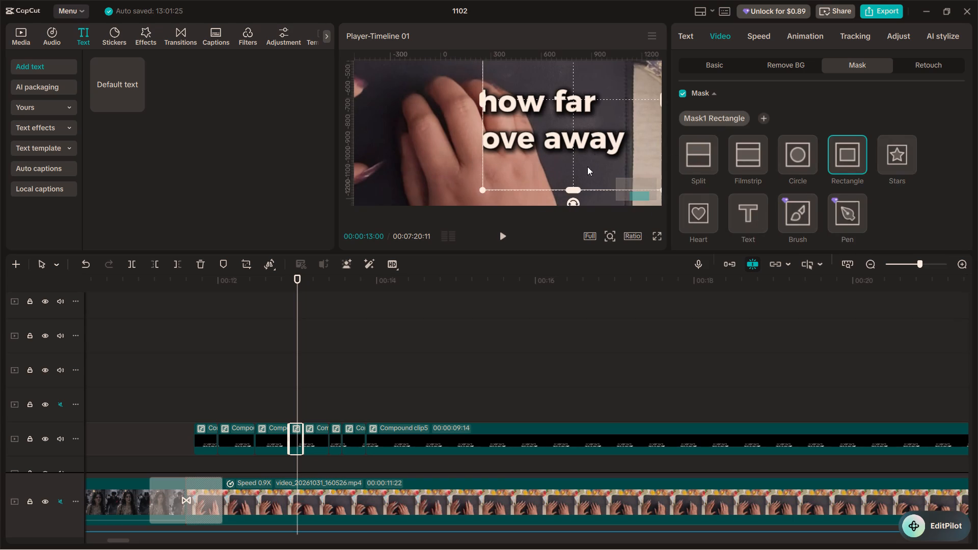
drag(575, 190, 574, 119)
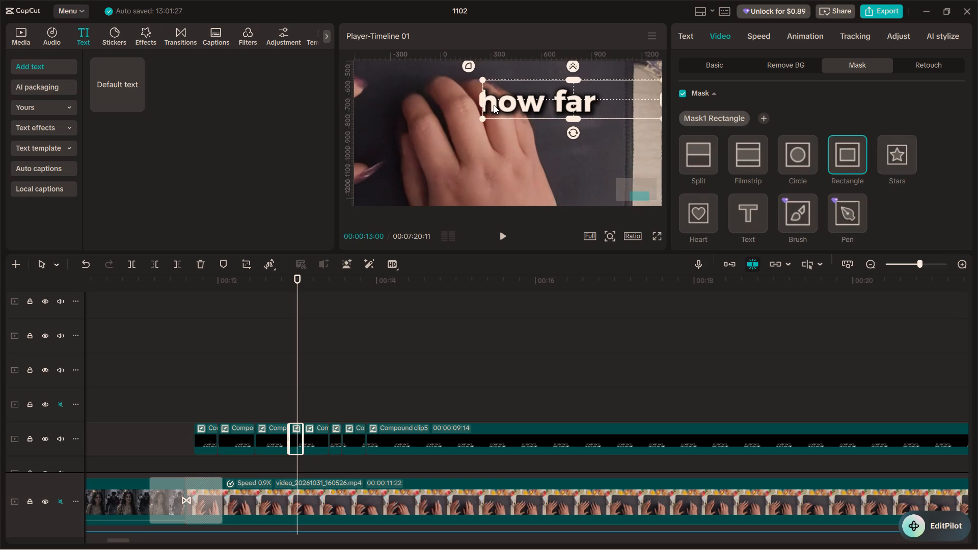
drag(482, 99, 535, 103)
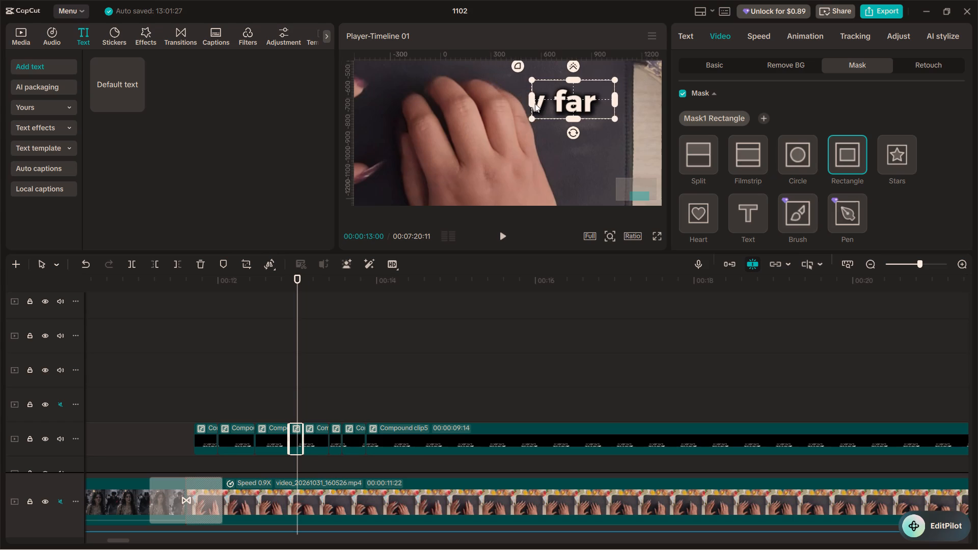
drag(535, 103, 546, 107)
click(579, 106)
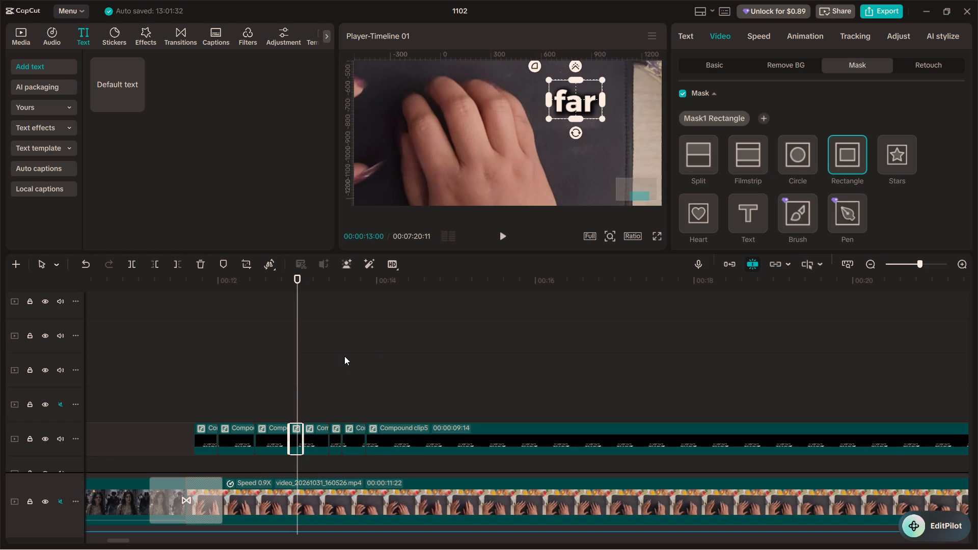
Play the fourth caption piece briefly, and add a rectangle mask to the fifth piece at about 00:00:13:06.
click(287, 389)
key(space)
key(space)
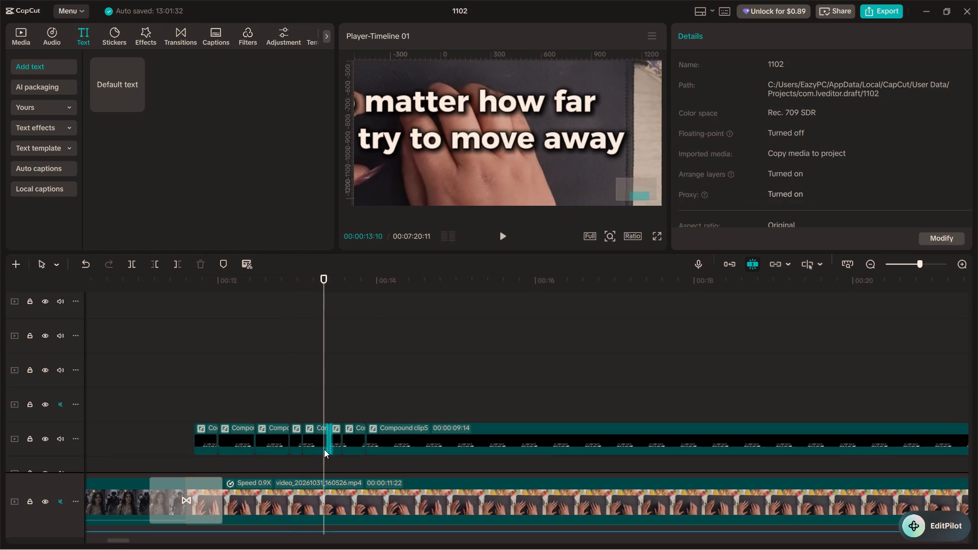
click(314, 437)
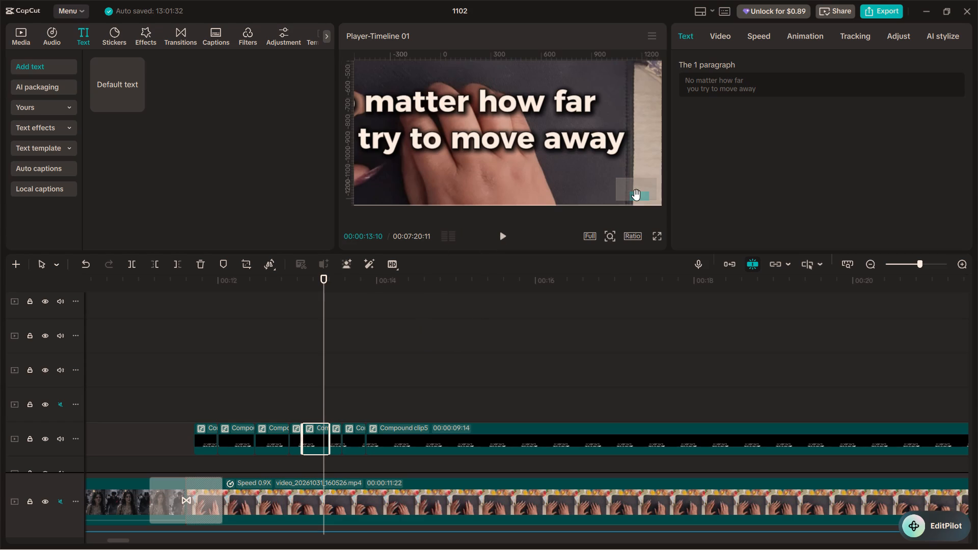
drag(636, 195, 627, 198)
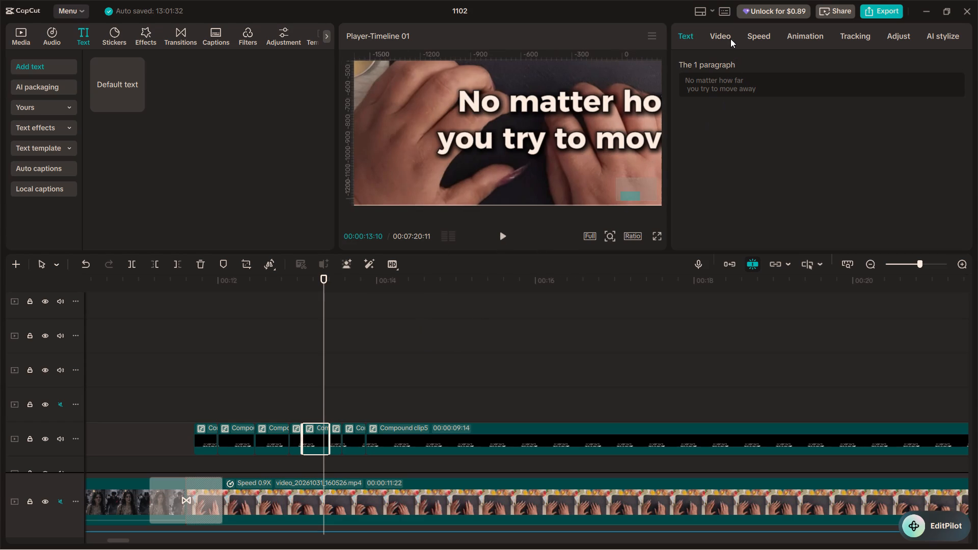
click(728, 35)
click(276, 395)
key(space)
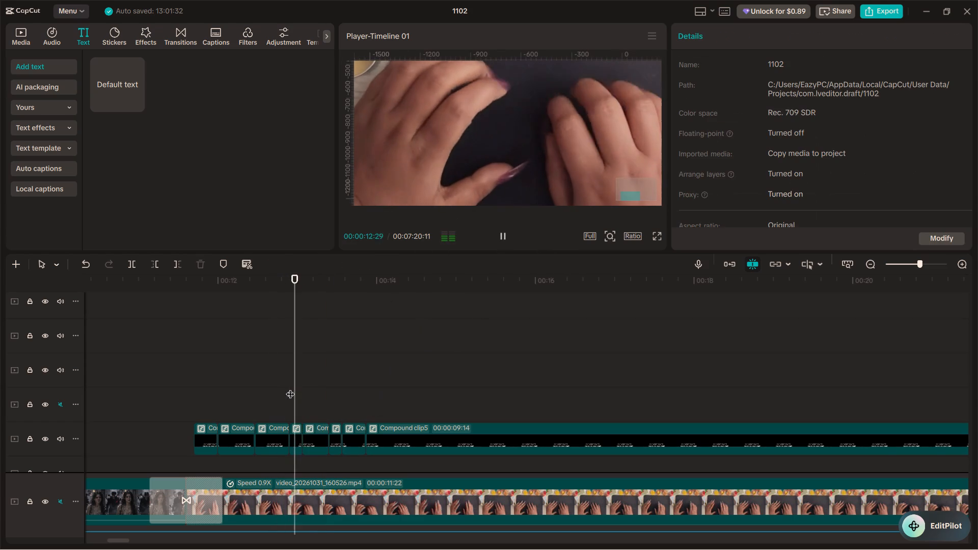
key(space)
click(319, 435)
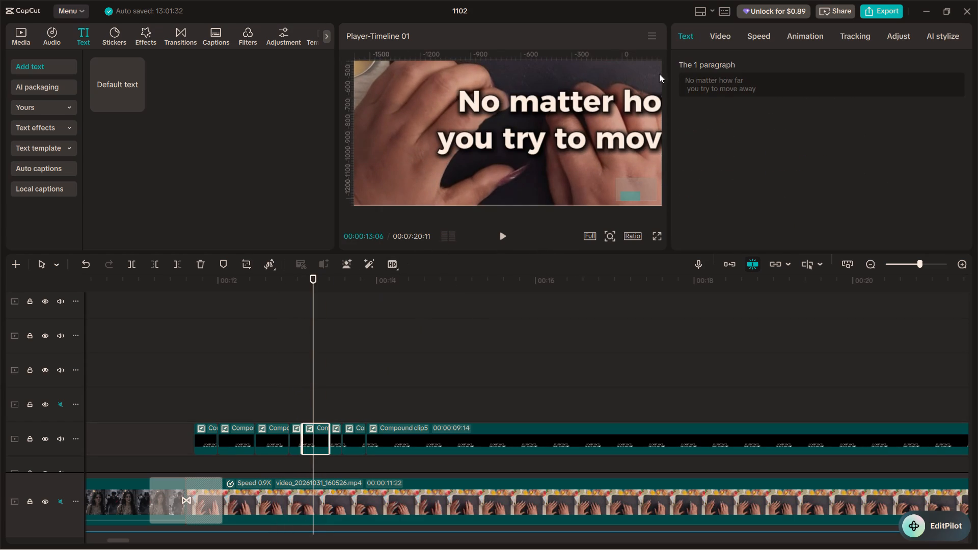
click(726, 35)
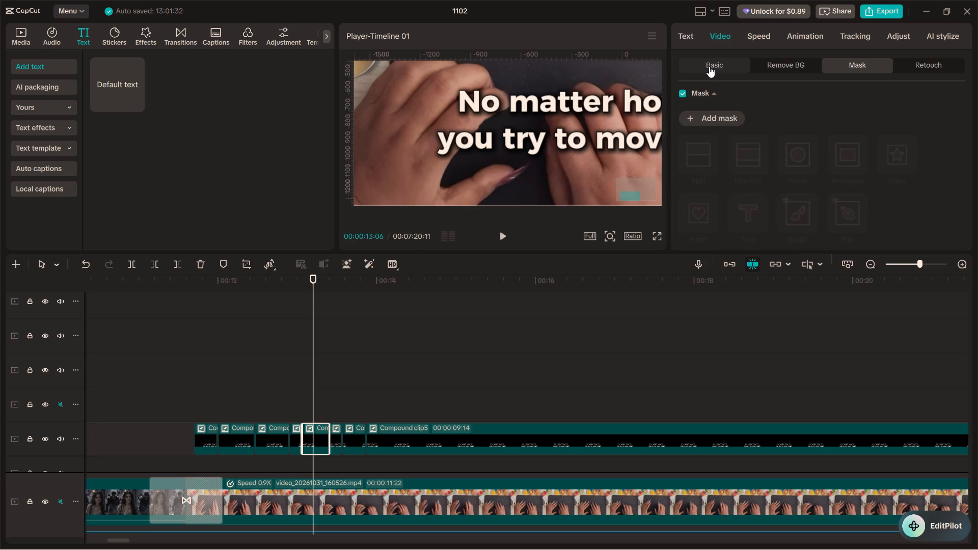
click(704, 119)
Move and narrow the fifth piece's rectangle mask so its sides closely enclose the words "you try".
drag(567, 82, 485, 141)
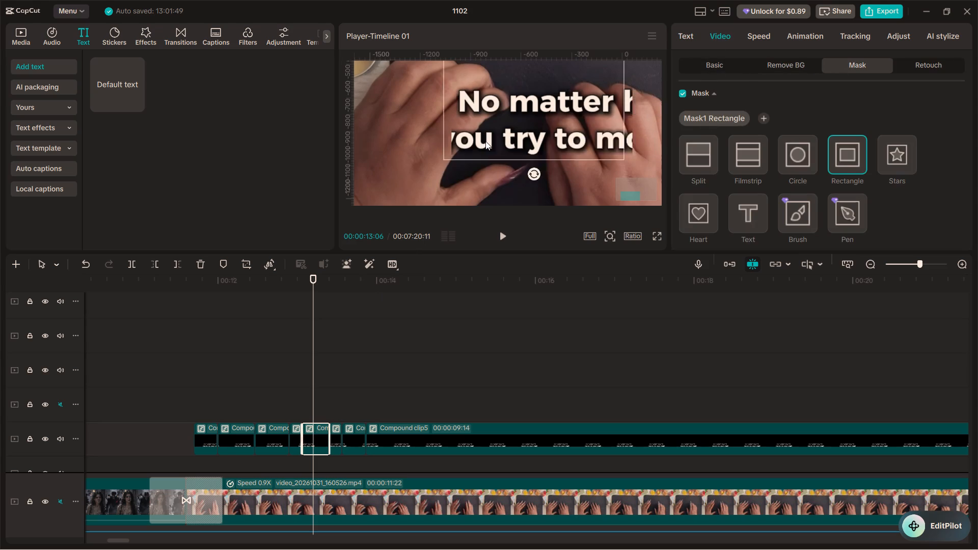
drag(485, 141, 451, 162)
drag(540, 138, 533, 177)
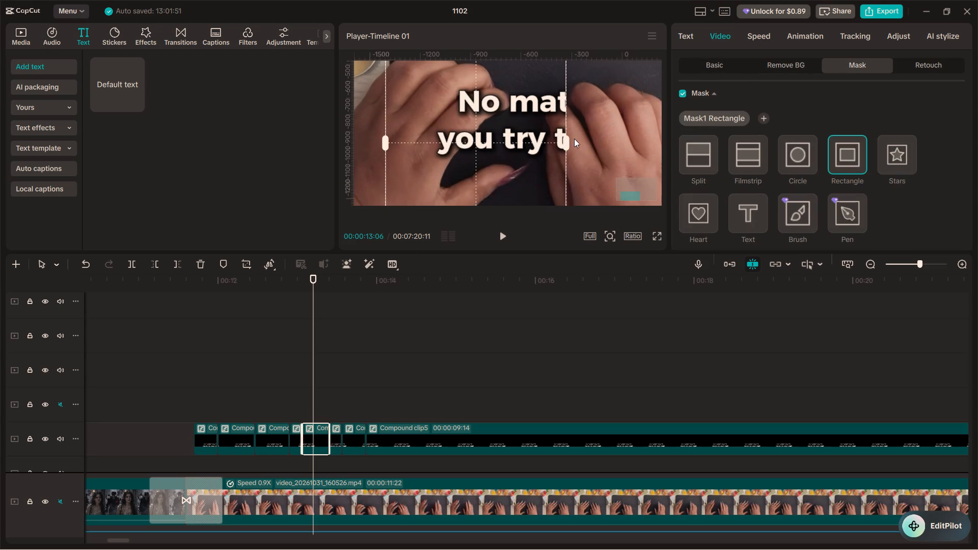
drag(533, 157, 538, 158)
drag(569, 146, 552, 146)
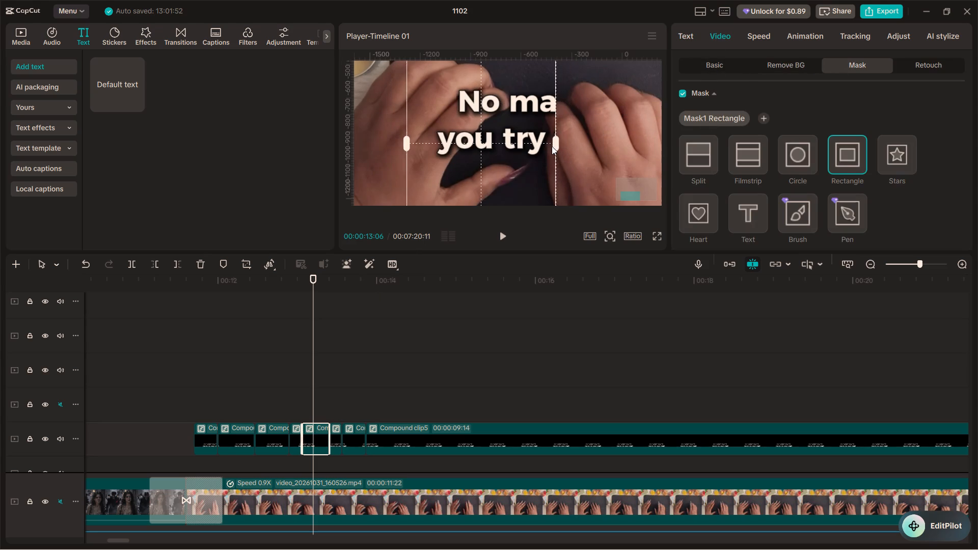
drag(552, 146, 547, 146)
click(547, 146)
drag(513, 155, 519, 155)
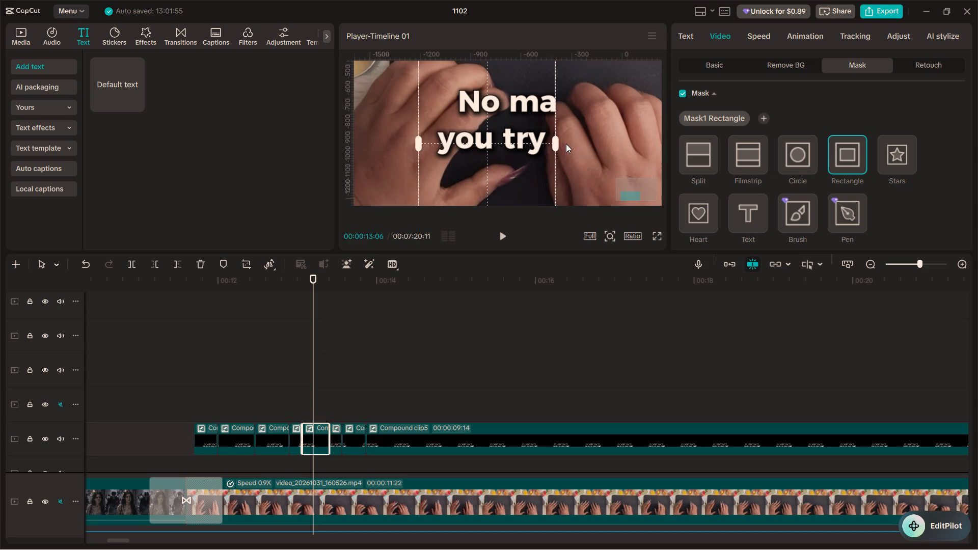
drag(555, 144, 549, 144)
drag(512, 169, 514, 170)
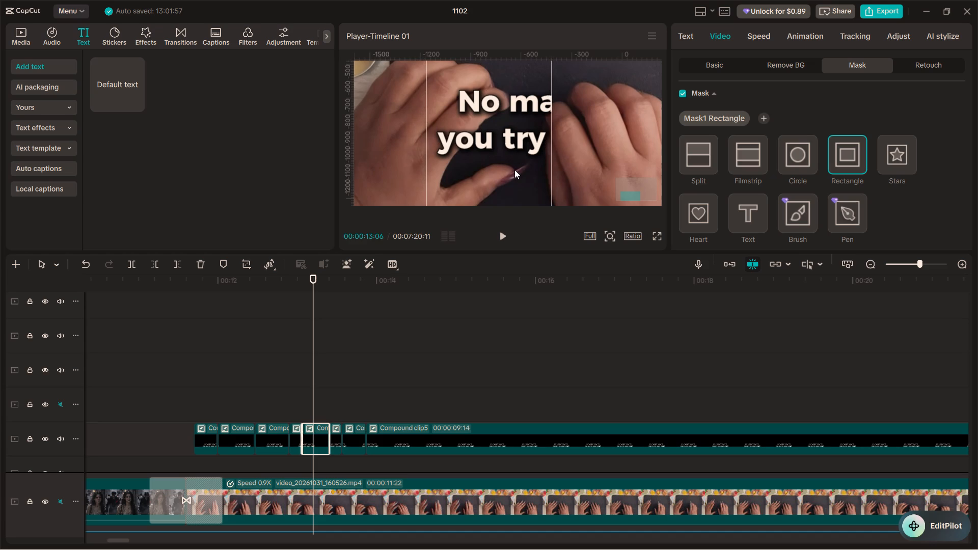
drag(514, 170, 518, 170)
click(518, 170)
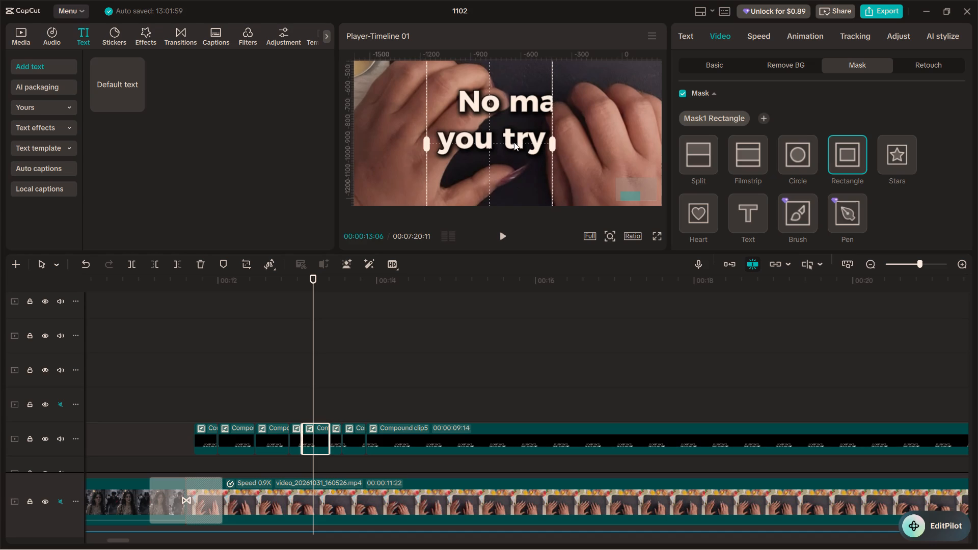
Lower the top edge of the fifth piece's mask to just above "you try", excluding the caption's first line.
scroll(514, 136, up, 5)
drag(493, 163, 495, 181)
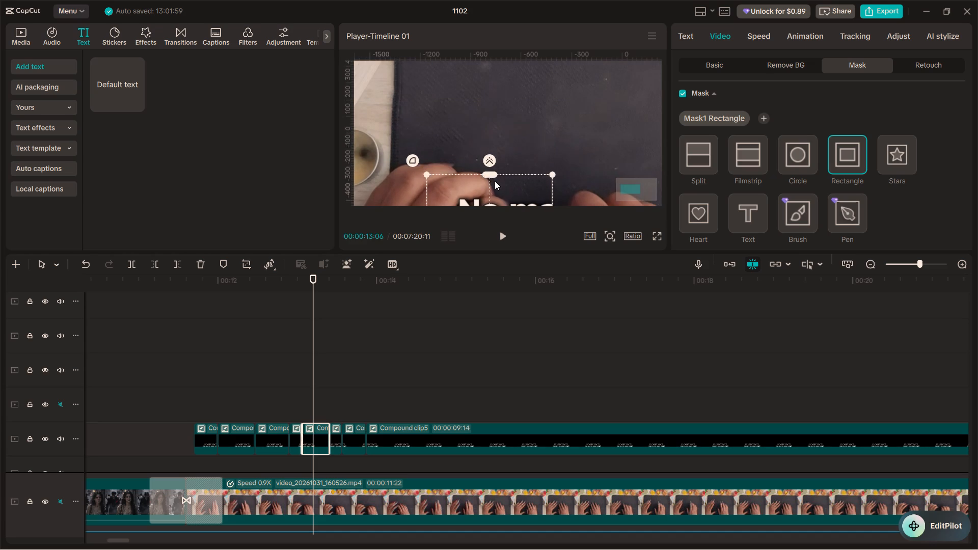
drag(495, 181, 496, 202)
scroll(521, 146, down, 4)
drag(488, 129, 492, 157)
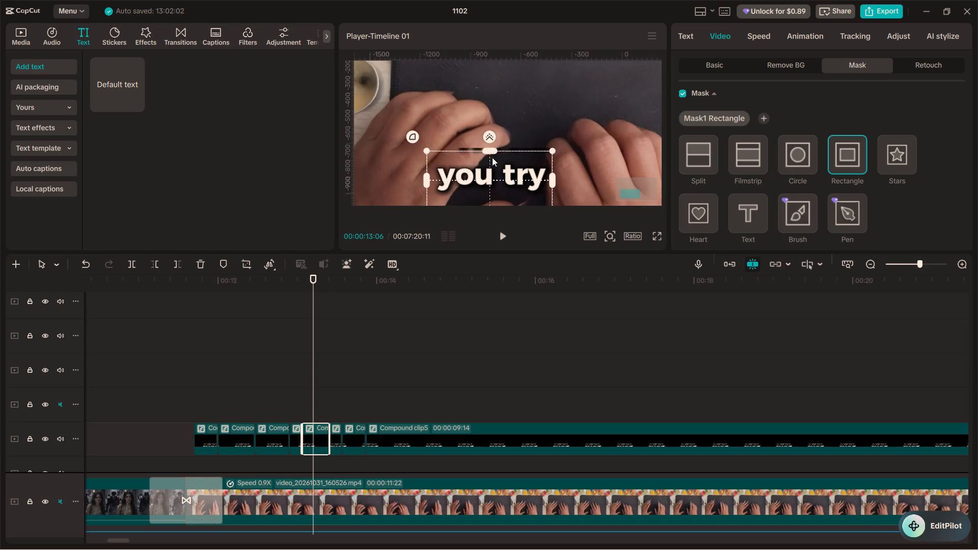
drag(492, 157, 491, 162)
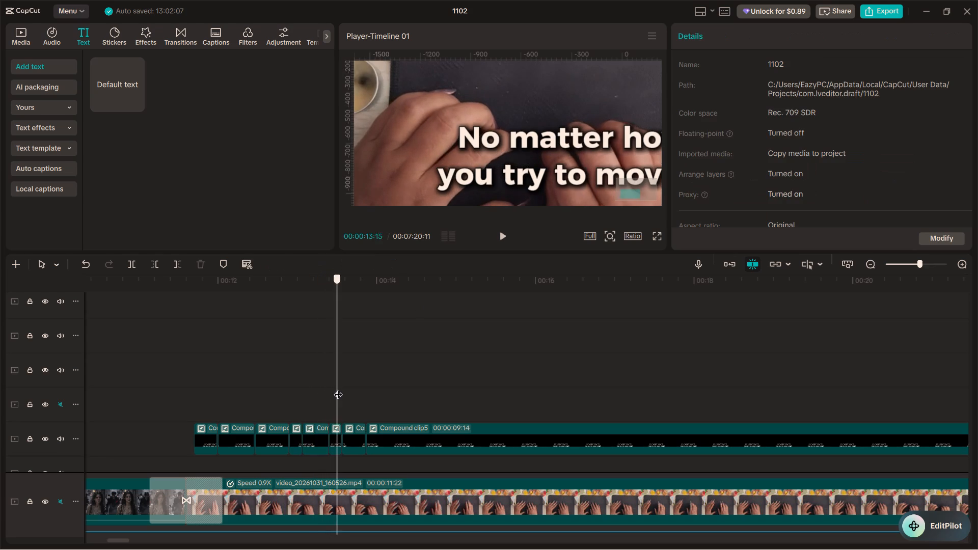
Add a rectangle mask to the sixth caption piece, at about 00:00:13:14.
click(338, 443)
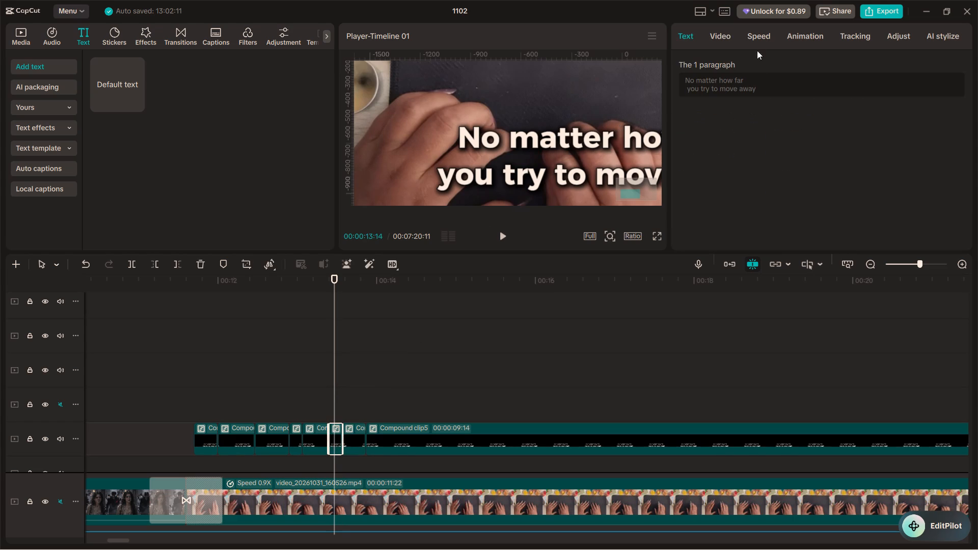
click(727, 31)
click(712, 114)
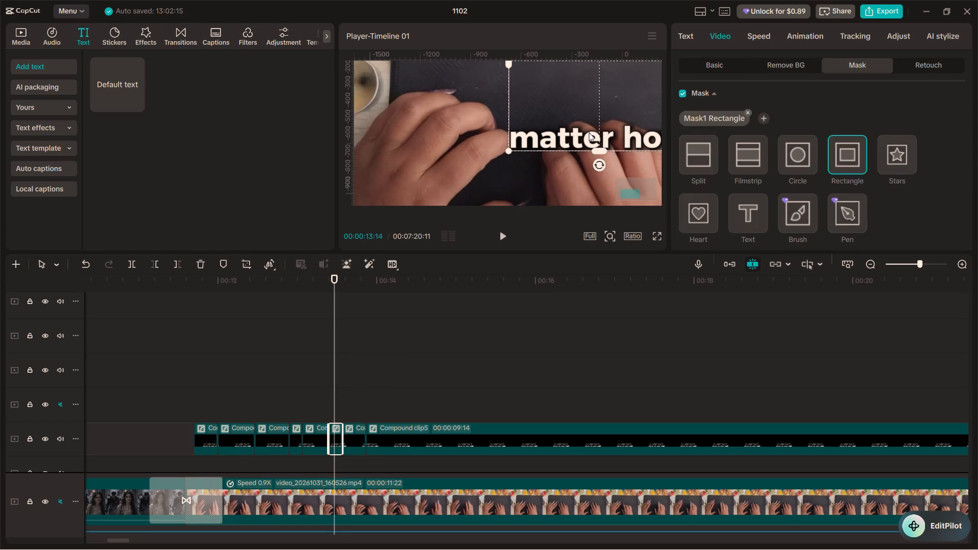
Move and narrow the sixth piece's rectangle mask so its sides closely enclose the word "to" on the second line.
alt+scroll(583, 181, down, 1)
drag(633, 191, 641, 197)
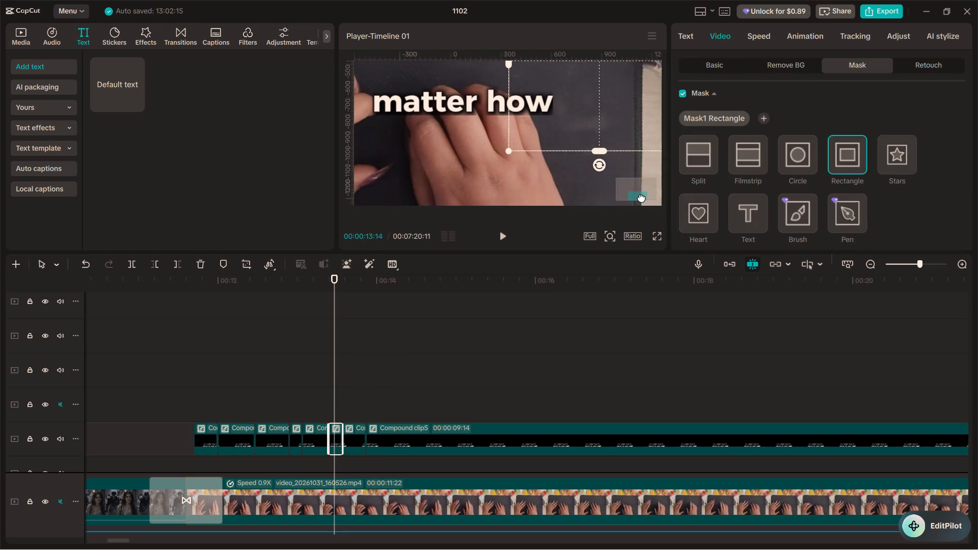
drag(641, 197, 639, 189)
drag(638, 188, 635, 193)
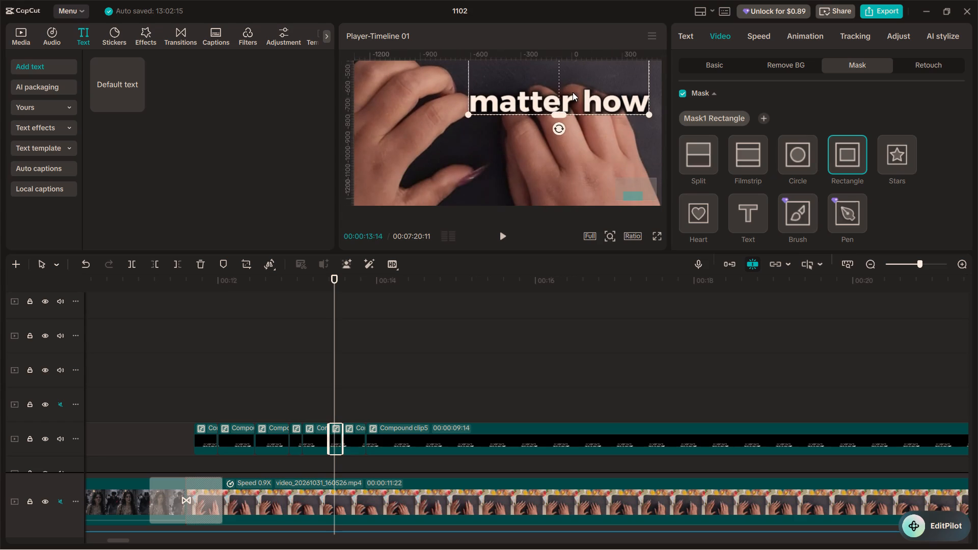
drag(573, 92, 507, 174)
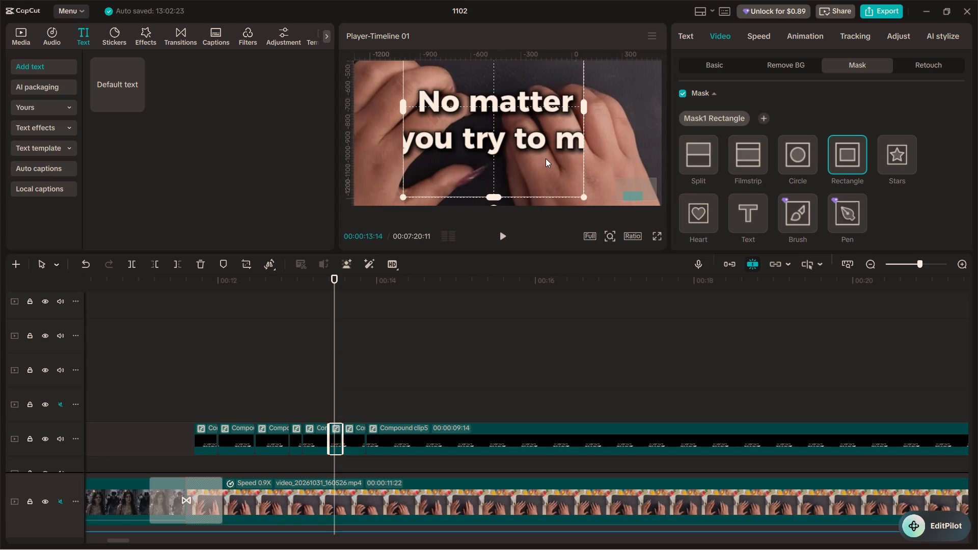
drag(546, 158, 579, 200)
click(583, 173)
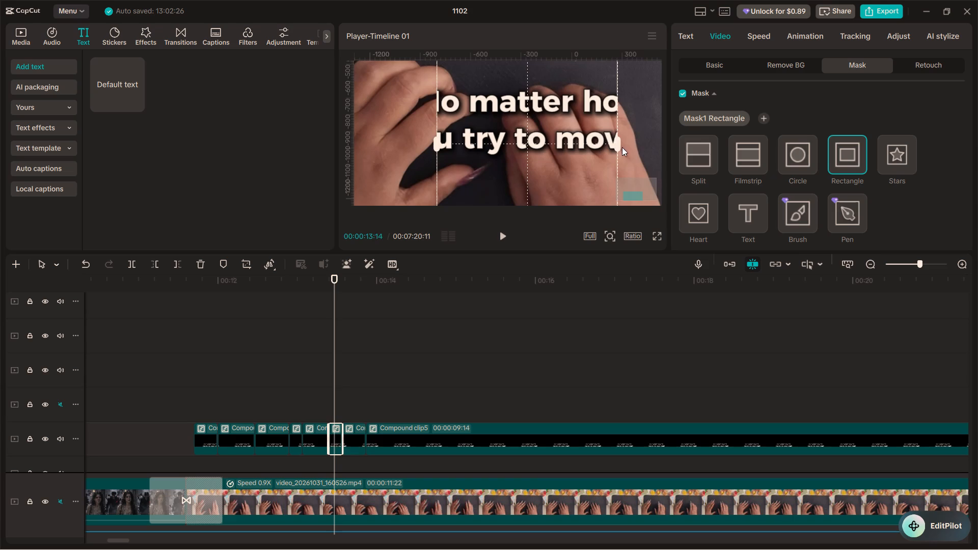
drag(615, 147, 550, 156)
drag(533, 160, 538, 161)
click(551, 145)
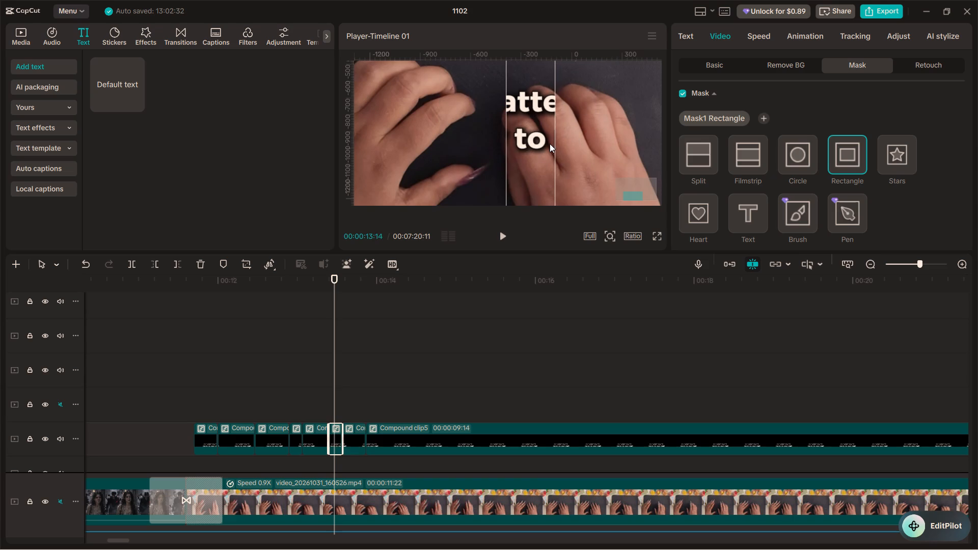
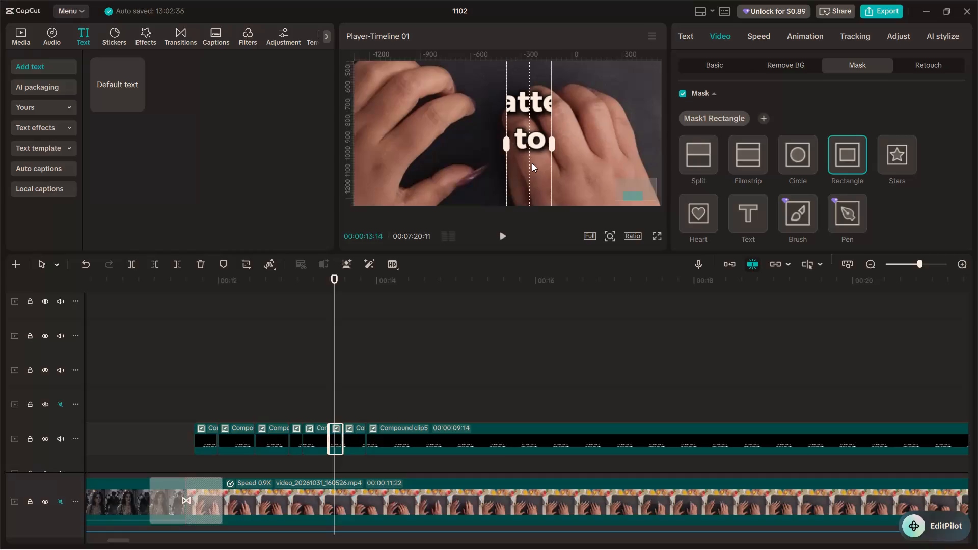
Shorten the sixth piece's mask to just around "to", excluding the caption's first line, and centre it on the word.
drag(640, 194, 639, 175)
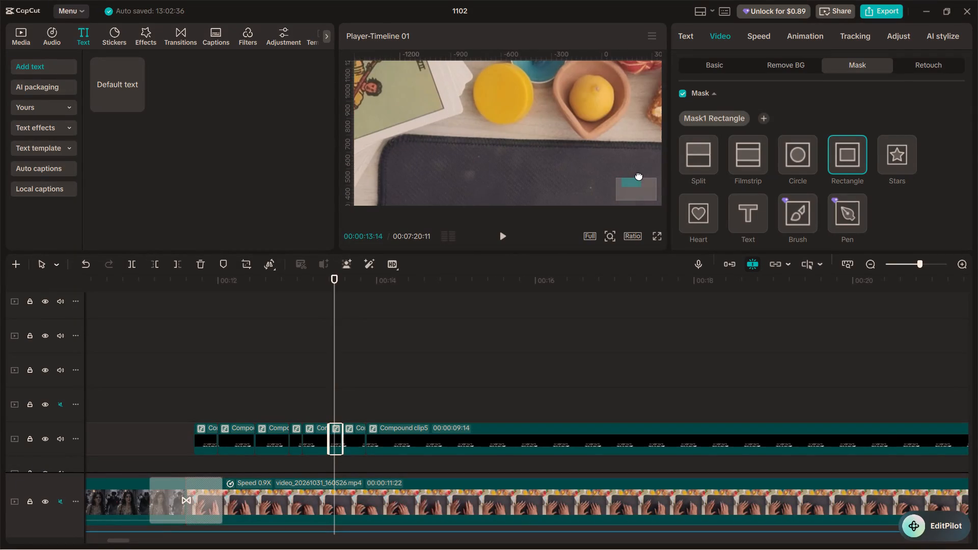
drag(639, 175, 640, 187)
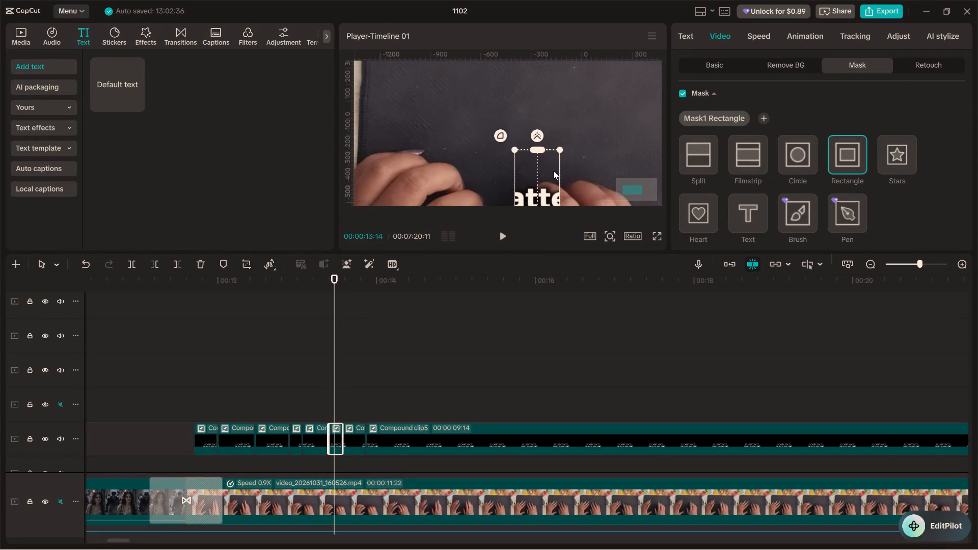
drag(538, 148, 542, 213)
scroll(576, 180, down, 4)
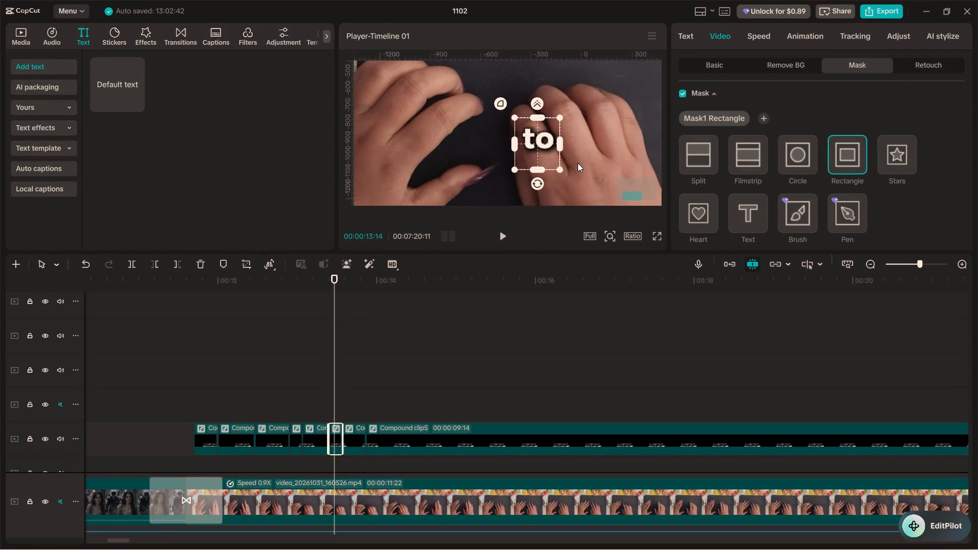
drag(537, 168, 538, 159)
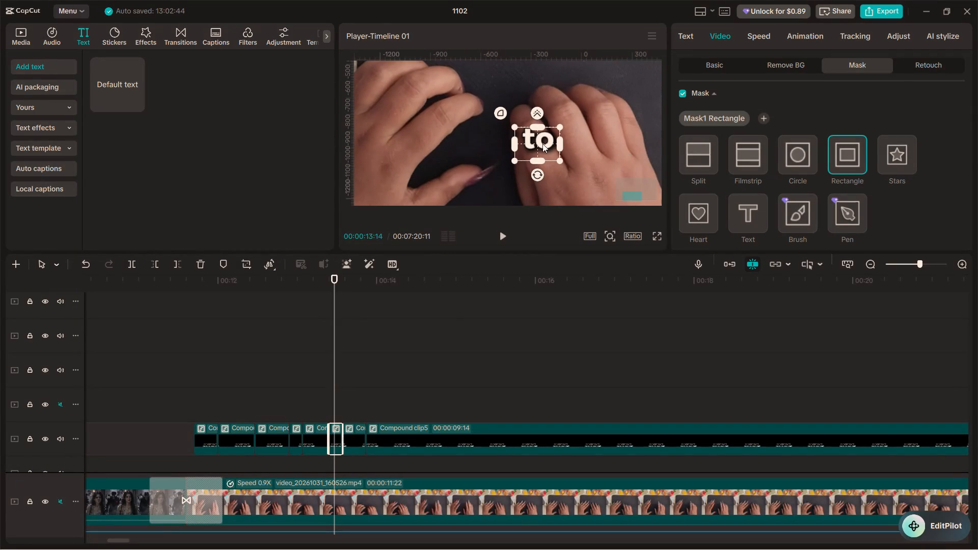
drag(544, 142, 544, 137)
scroll(544, 145, up, 3)
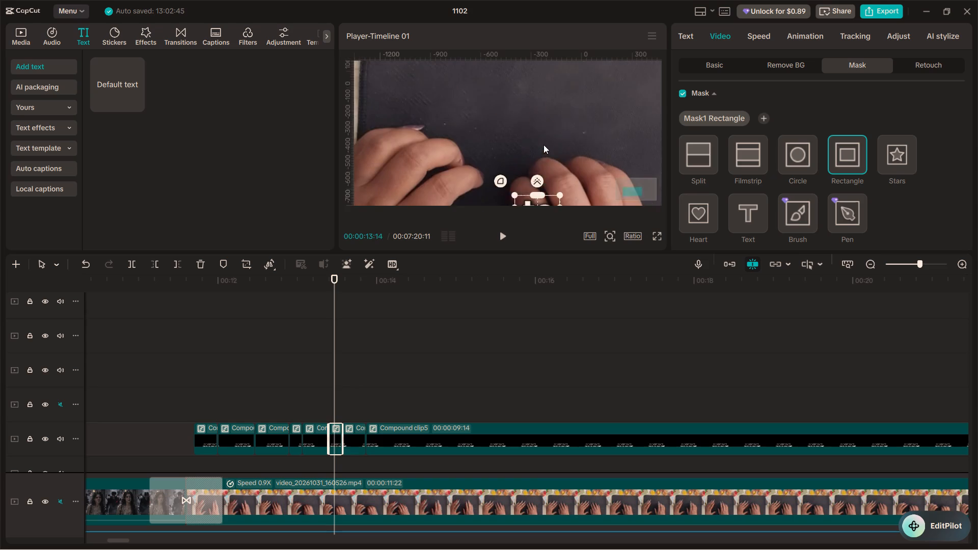
scroll(544, 145, down, 4)
click(541, 150)
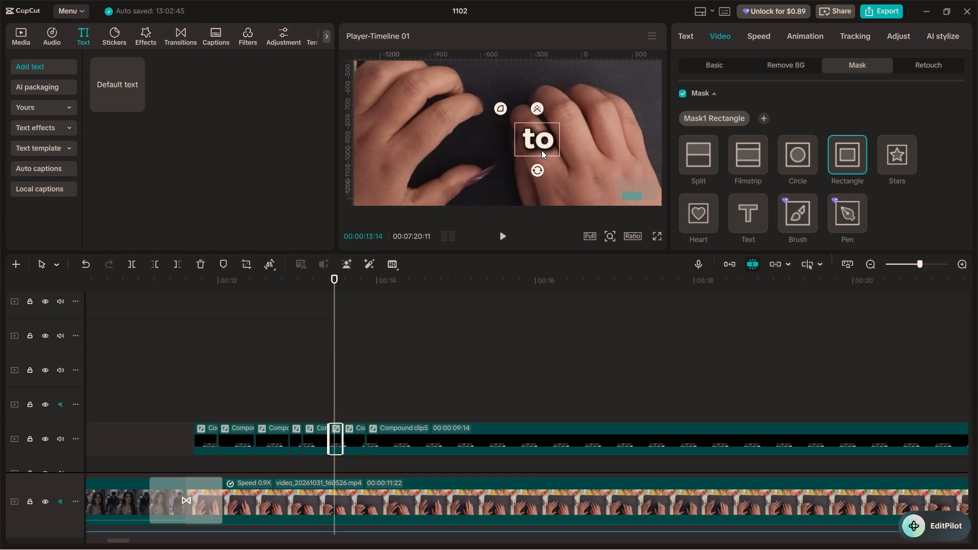
Add a rectangle mask to the seventh caption piece, at about 00:00:13:22.
click(344, 395)
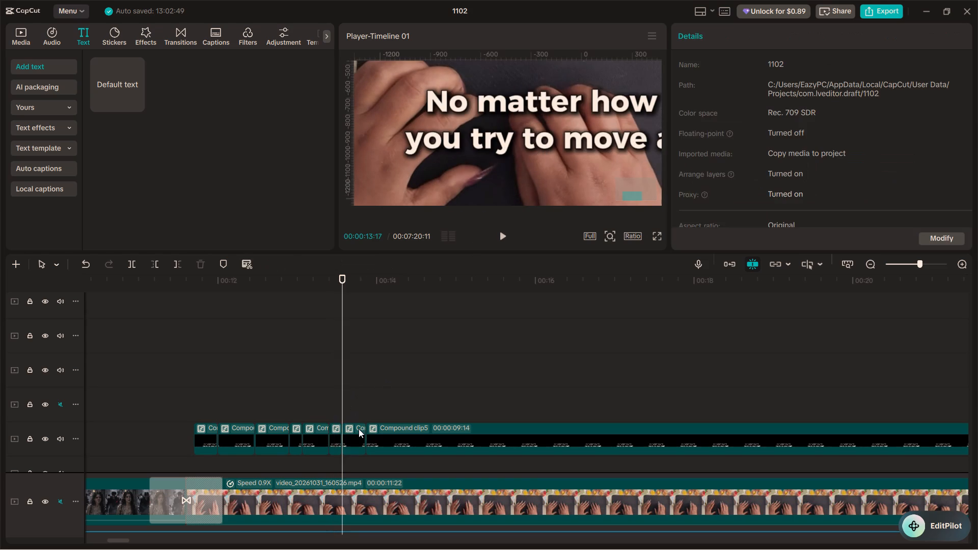
click(356, 434)
key(space)
key(space)
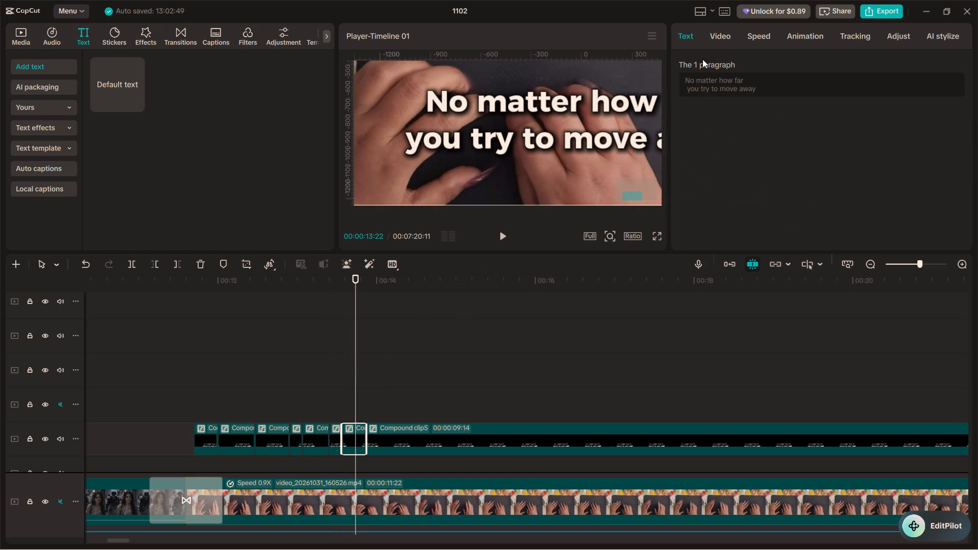
click(727, 35)
click(701, 115)
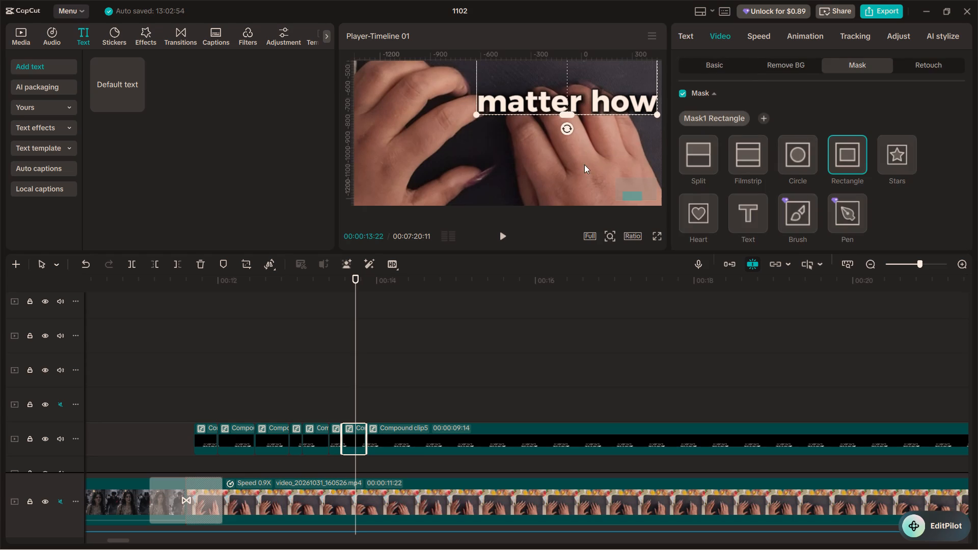
Move the seventh piece's rectangle mask over the word "move" on the caption's second line.
alt+scroll(574, 147, down, 2)
scroll(572, 146, down, 9)
scroll(551, 153, up, 4)
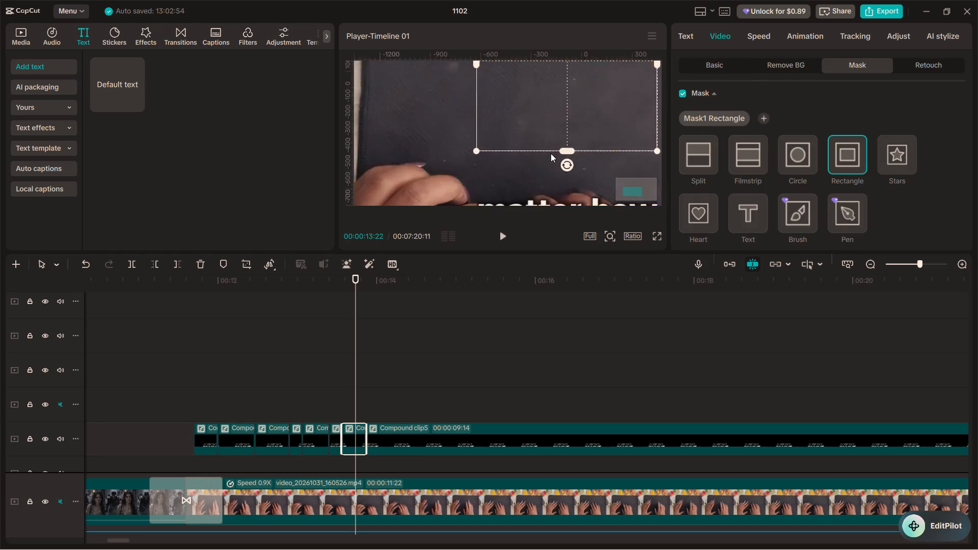
scroll(551, 153, up, 2)
scroll(551, 153, down, 4)
click(634, 194)
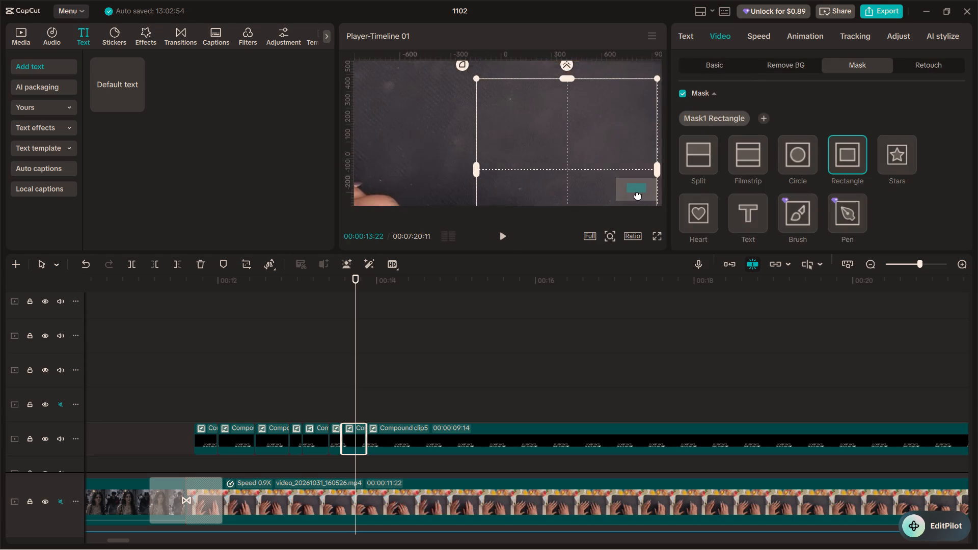
drag(638, 195, 633, 195)
scroll(595, 167, down, 5)
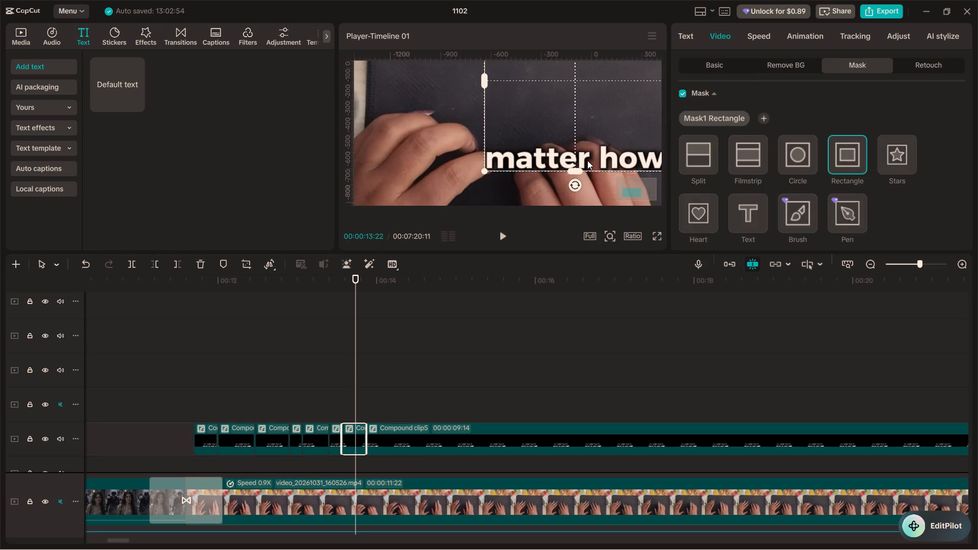
click(642, 190)
scroll(532, 183, down, 1)
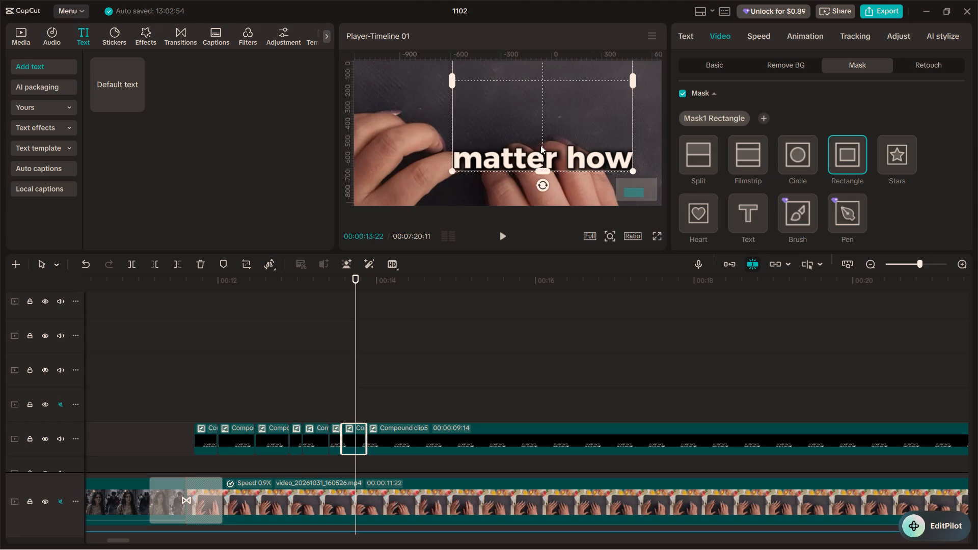
drag(555, 112, 560, 187)
drag(564, 178, 611, 188)
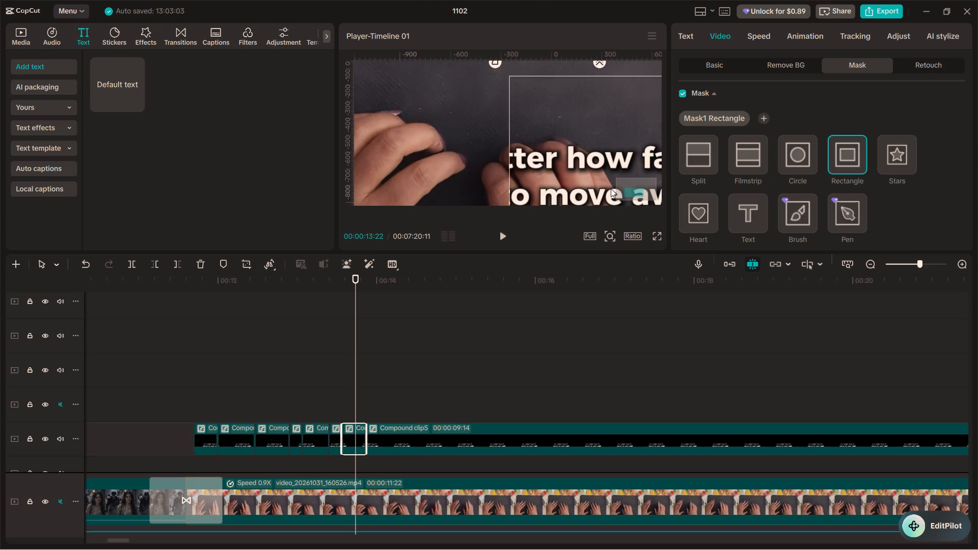
drag(611, 188, 600, 188)
scroll(638, 169, down, 2)
drag(620, 137, 621, 152)
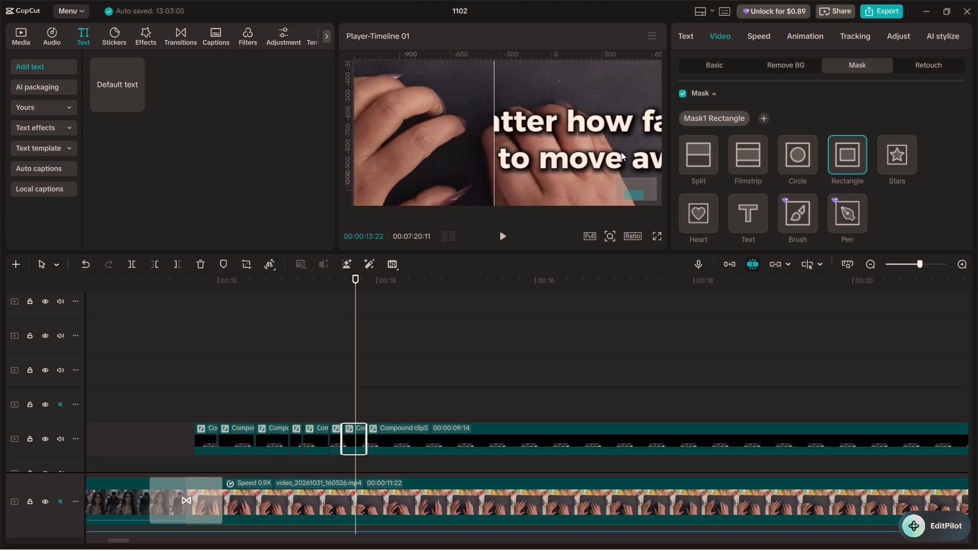
drag(621, 152, 618, 162)
Narrow and shorten the seventh piece's mask so it closely encloses only the word "move".
drag(493, 156, 523, 163)
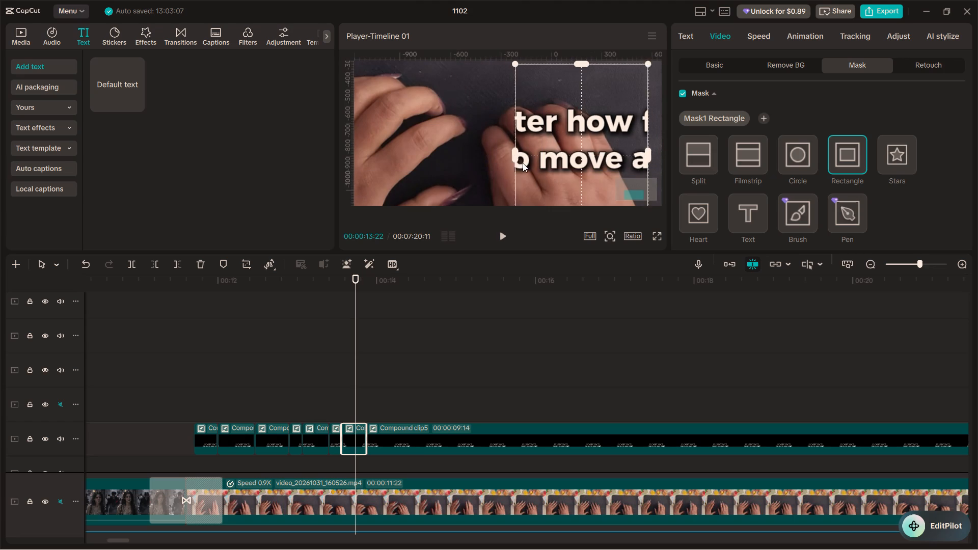
drag(523, 163, 529, 164)
drag(584, 63, 583, 132)
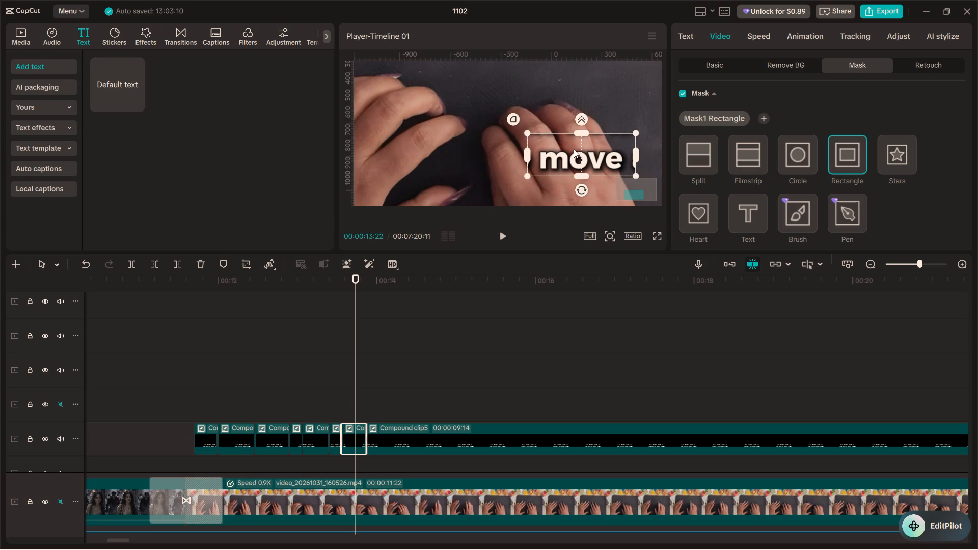
drag(575, 157, 578, 163)
click(575, 162)
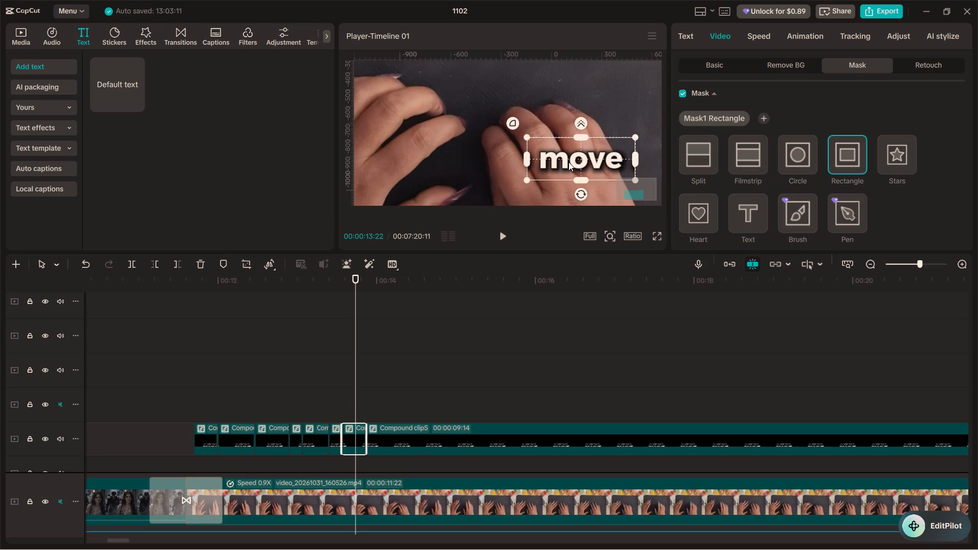
drag(526, 164, 534, 164)
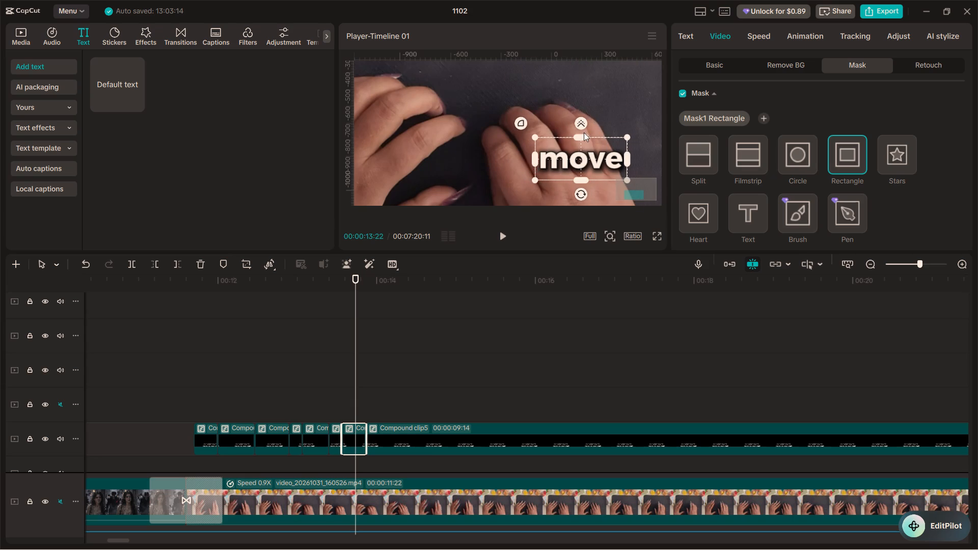
click(584, 132)
drag(584, 139, 584, 144)
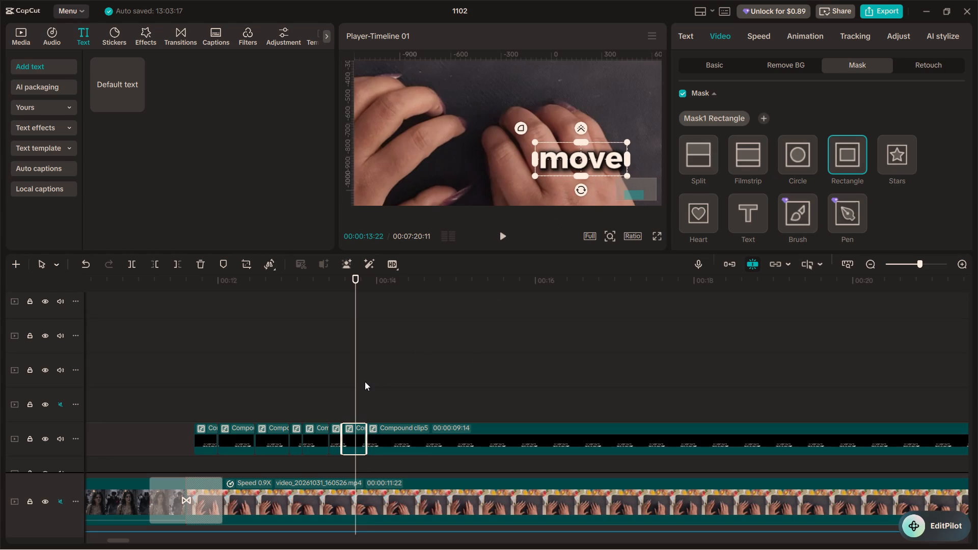
Add a rectangle mask to the eighth and last caption piece, at about 00:00:14:09.
click(365, 384)
key(space)
key(space)
scroll(401, 421, down, 2)
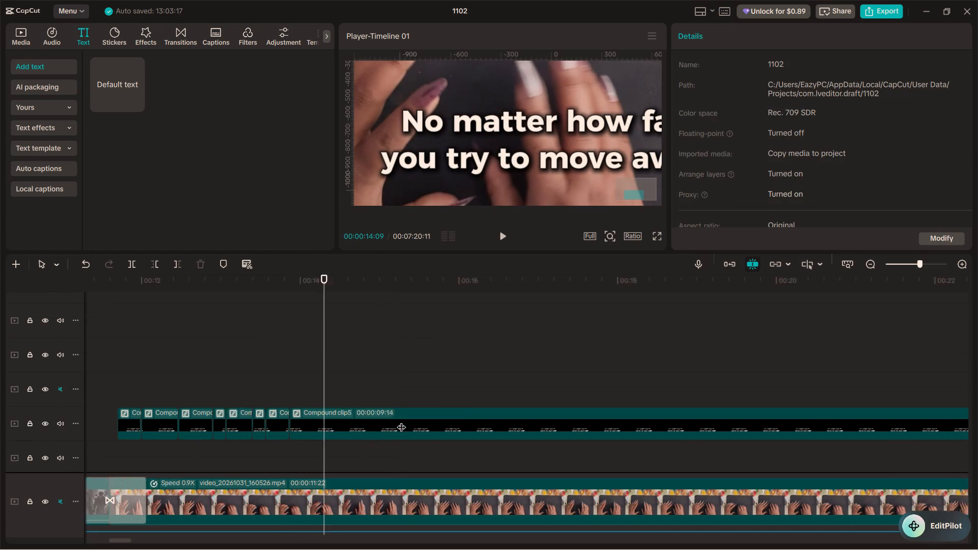
scroll(401, 421, down, 1)
click(327, 433)
drag(631, 193, 639, 196)
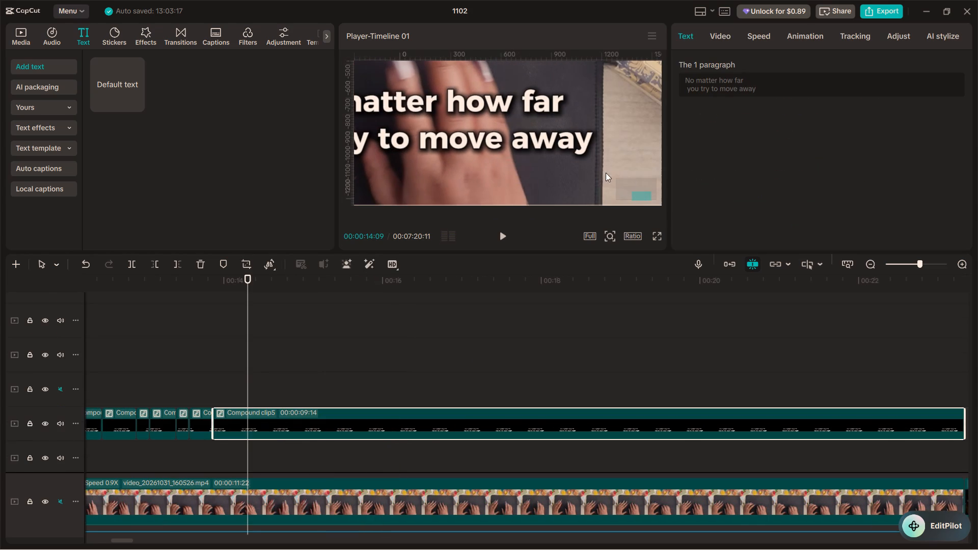
click(727, 26)
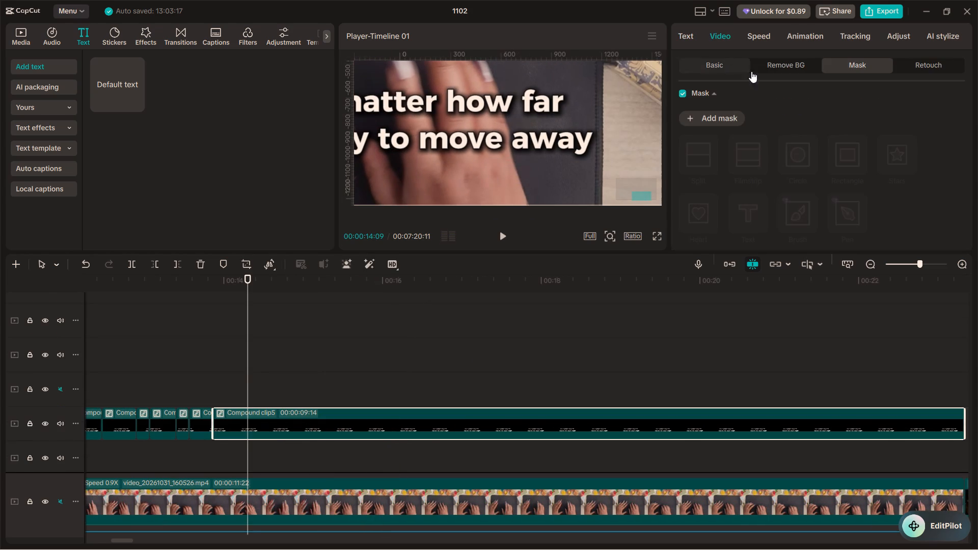
click(696, 127)
click(695, 118)
Move and narrow the last piece's rectangle mask so its sides closely enclose the word "away" on the second line.
drag(470, 84, 584, 173)
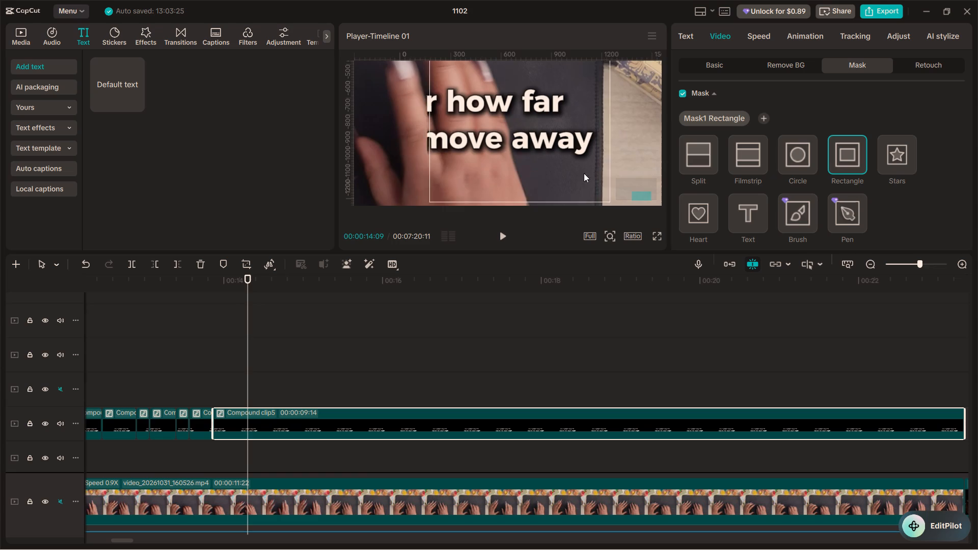
drag(584, 173, 599, 211)
drag(461, 148, 495, 154)
drag(560, 159, 557, 154)
drag(493, 143, 502, 143)
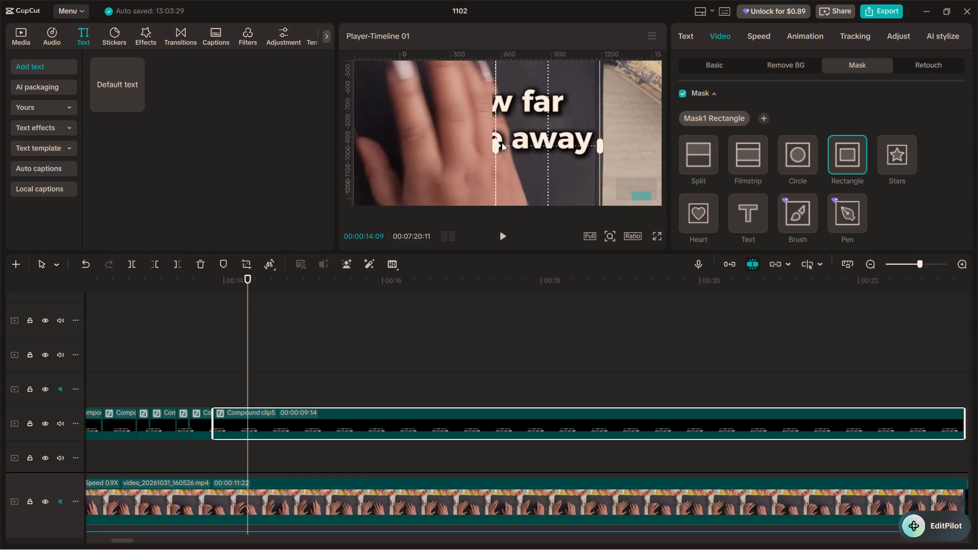
drag(502, 143, 504, 143)
drag(546, 170, 550, 160)
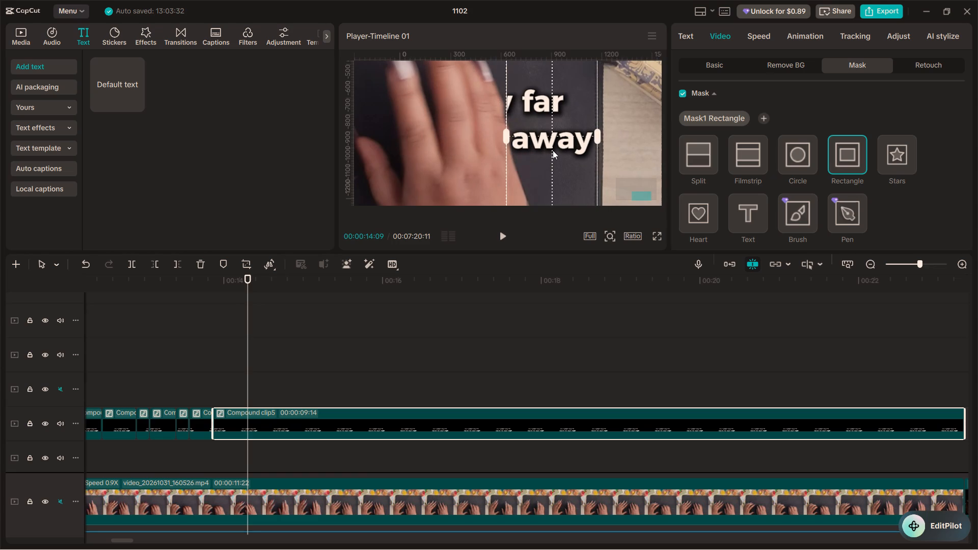
Shorten the last piece's mask to just around "away", excluding the caption's first line, and centre it on the word.
scroll(576, 160, down, 5)
scroll(621, 140, up, 4)
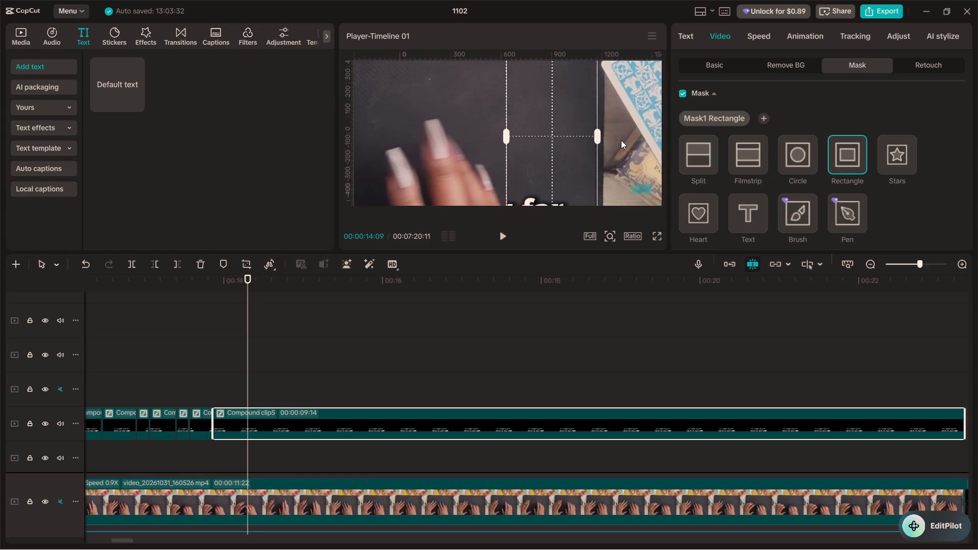
drag(550, 155, 553, 196)
scroll(586, 155, down, 3)
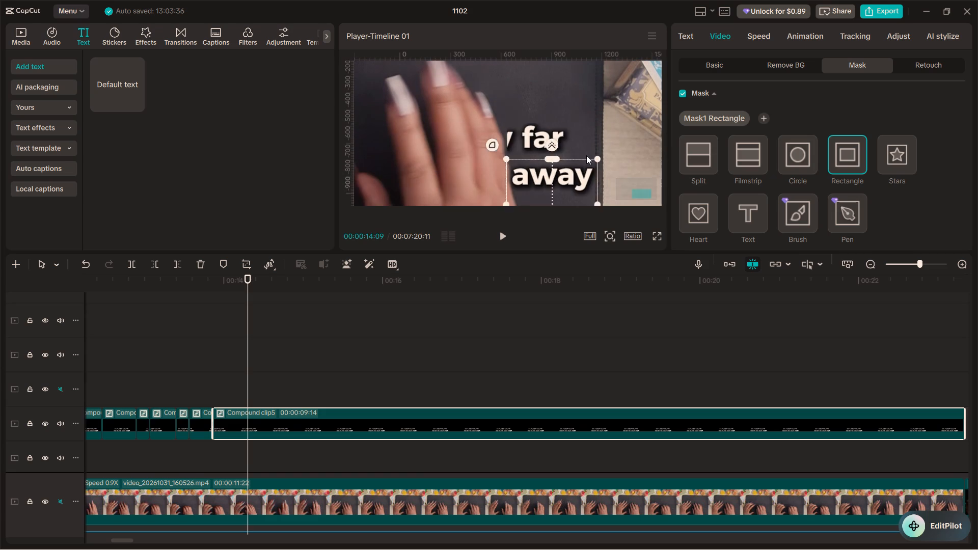
drag(554, 126, 556, 186)
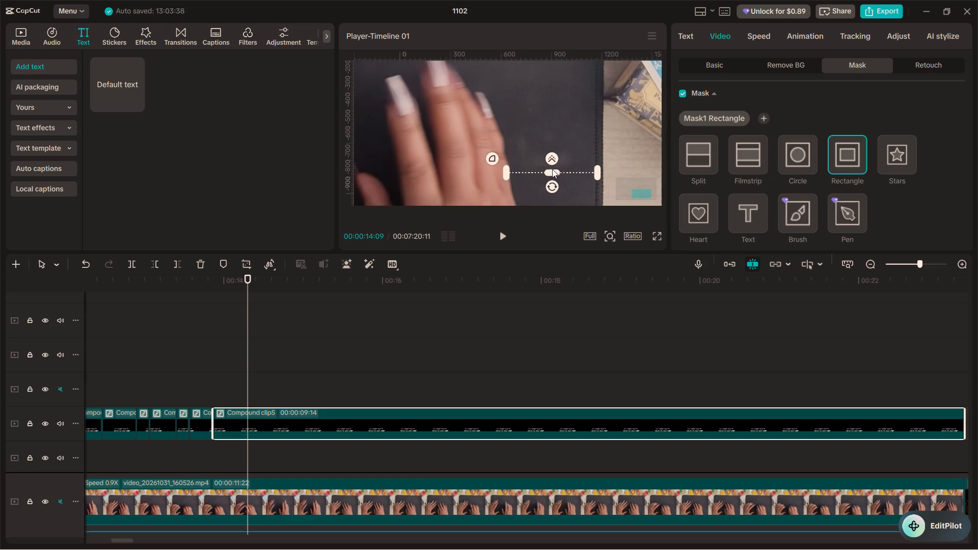
drag(555, 172, 555, 189)
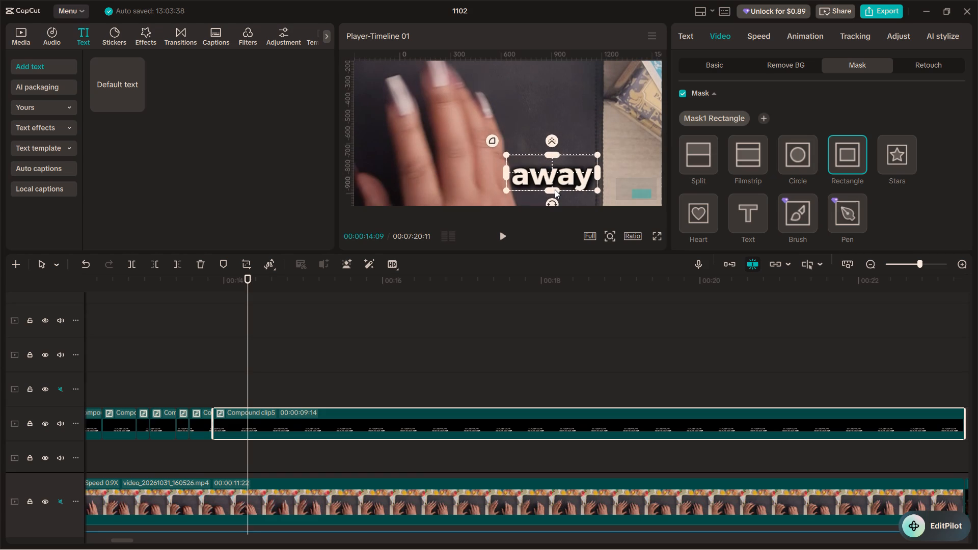
click(552, 171)
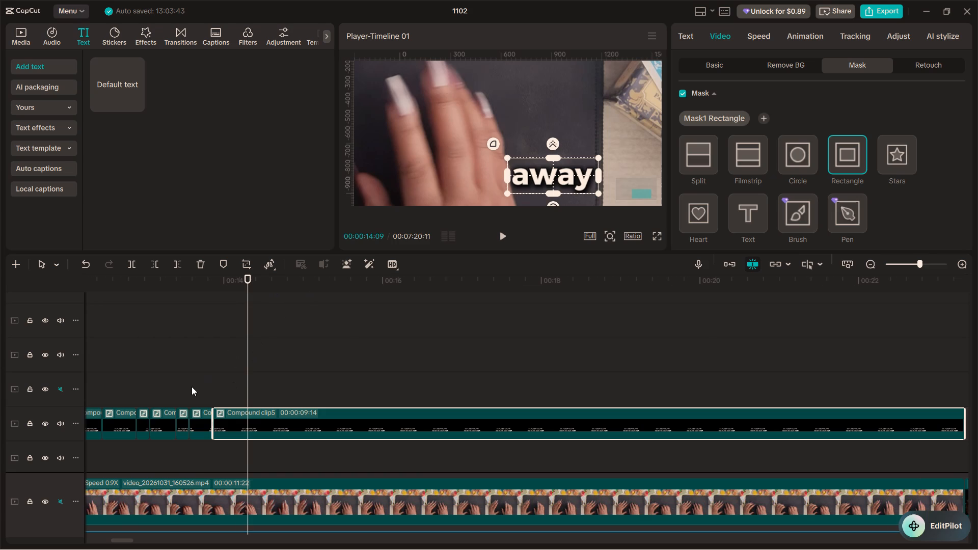
Play back the start of the caption at about 00:00:11 to check the masked word reveal.
ctrl+scroll(192, 387, down, 11)
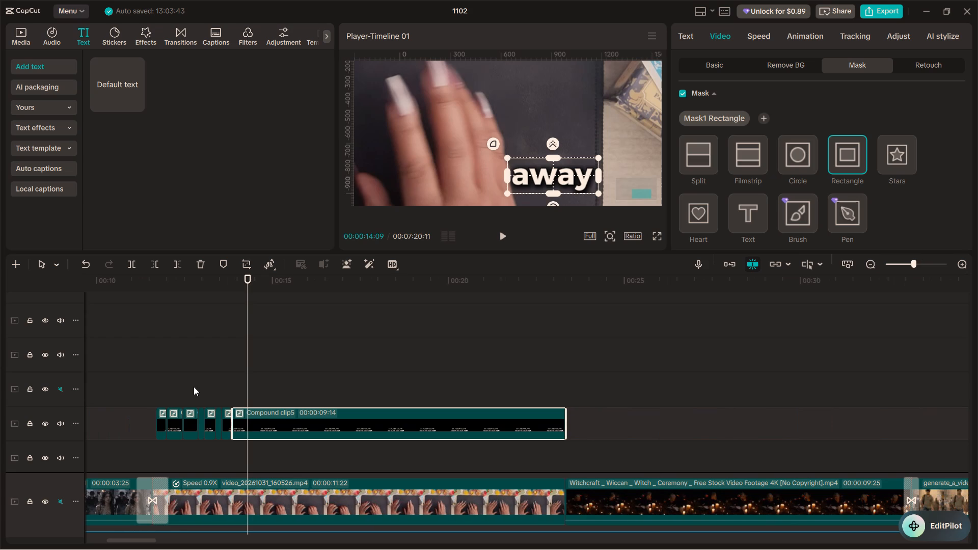
click(154, 384)
key(space)
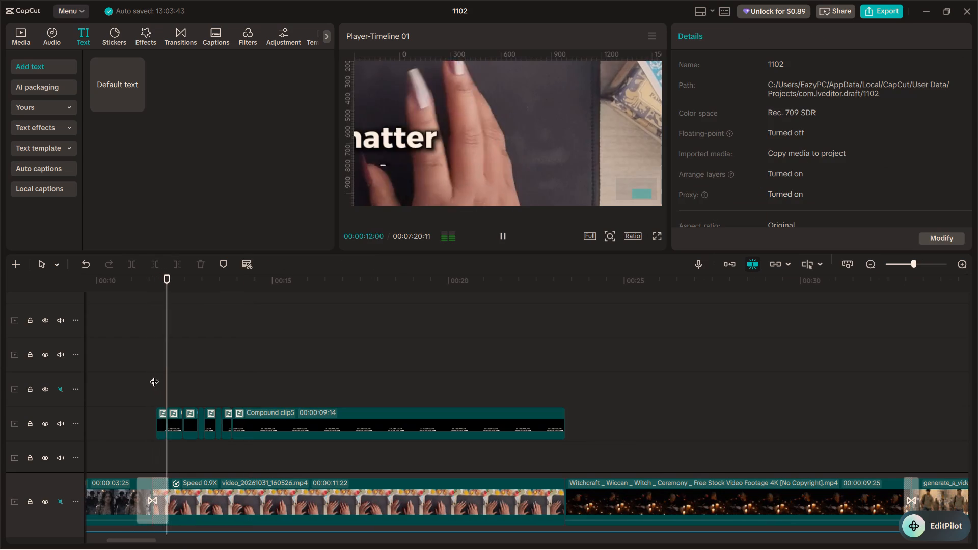
key(space)
ctrl+scroll(201, 336, down, 1)
click(143, 379)
key(space)
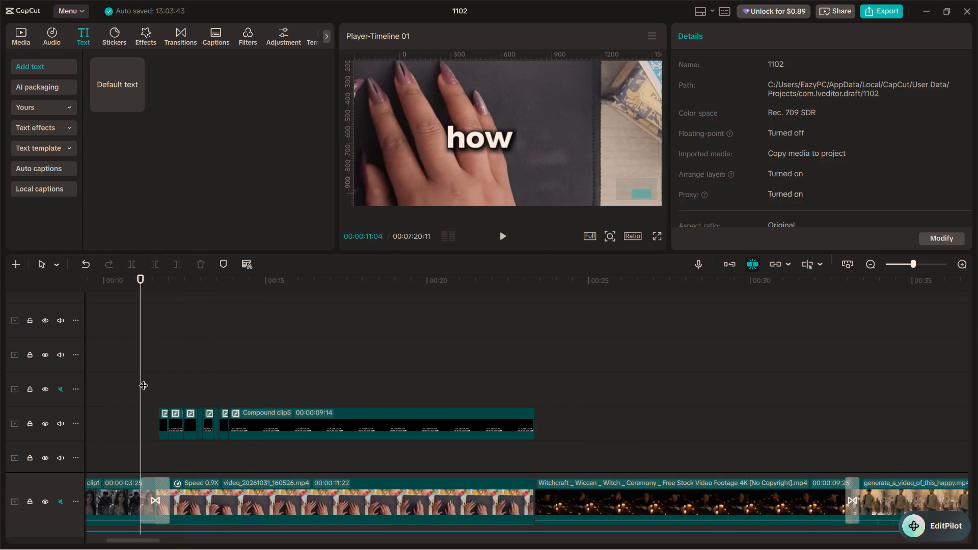
key(space)
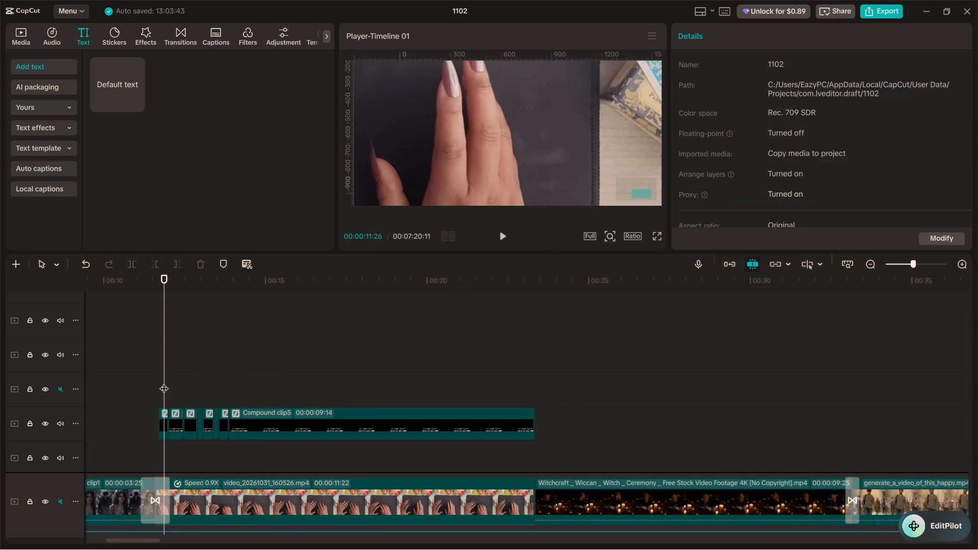
Play the caption's opening with the whole frame in view, up to the word "matter" at about 00:00:12:08.
ctrl+scroll(164, 382, up, 19)
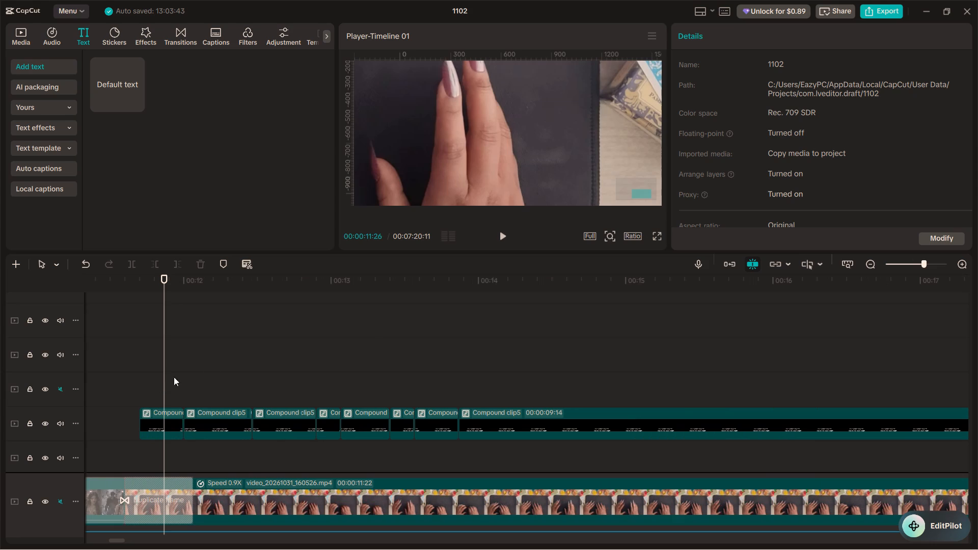
ctrl+scroll(527, 148, down, 5)
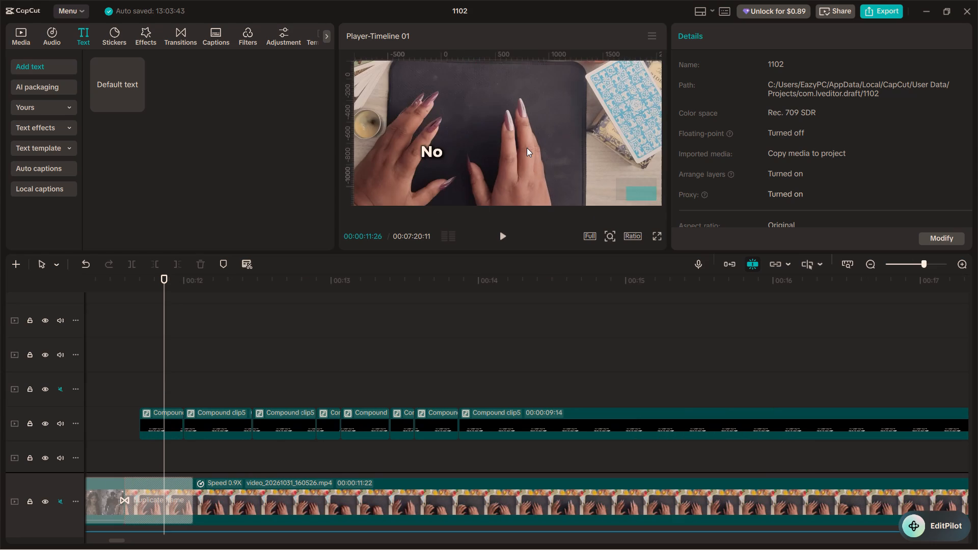
ctrl+scroll(527, 148, down, 3)
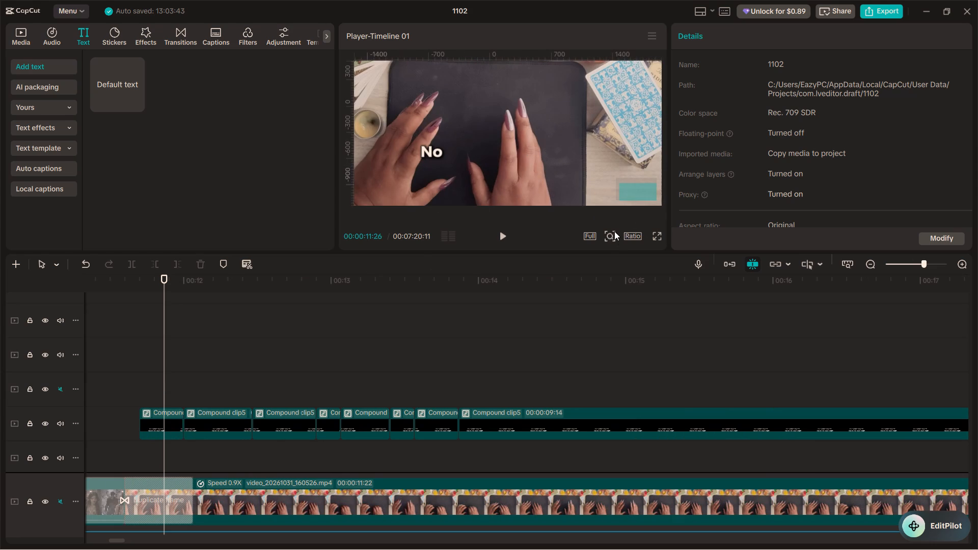
click(611, 238)
click(589, 253)
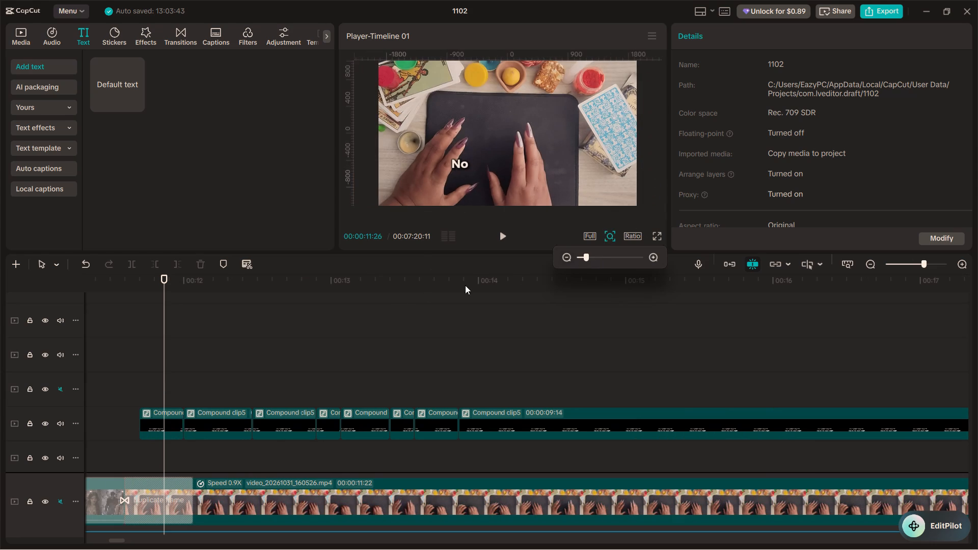
key(space)
key(space)
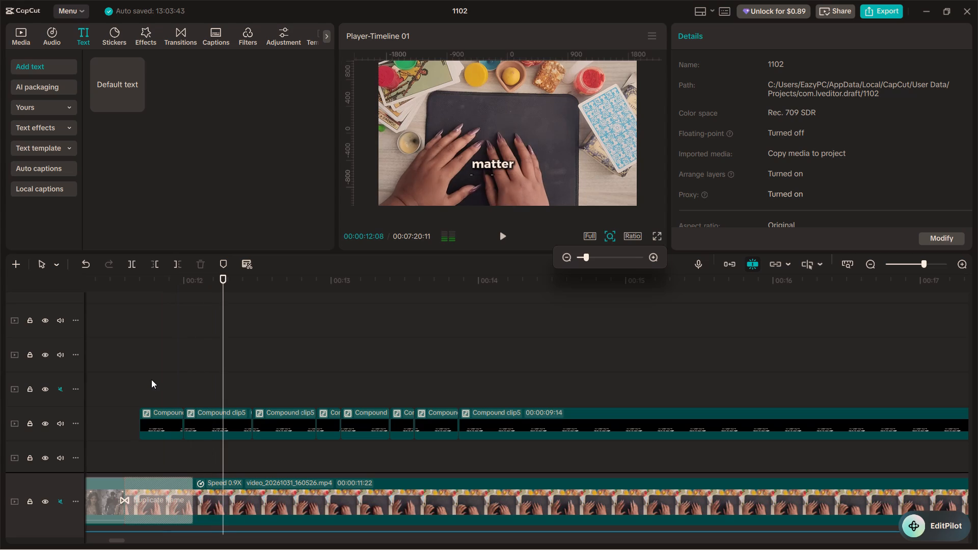
Shorten and reposition the second caption piece's rectangle mask so it closely encloses only the word "matter".
click(220, 425)
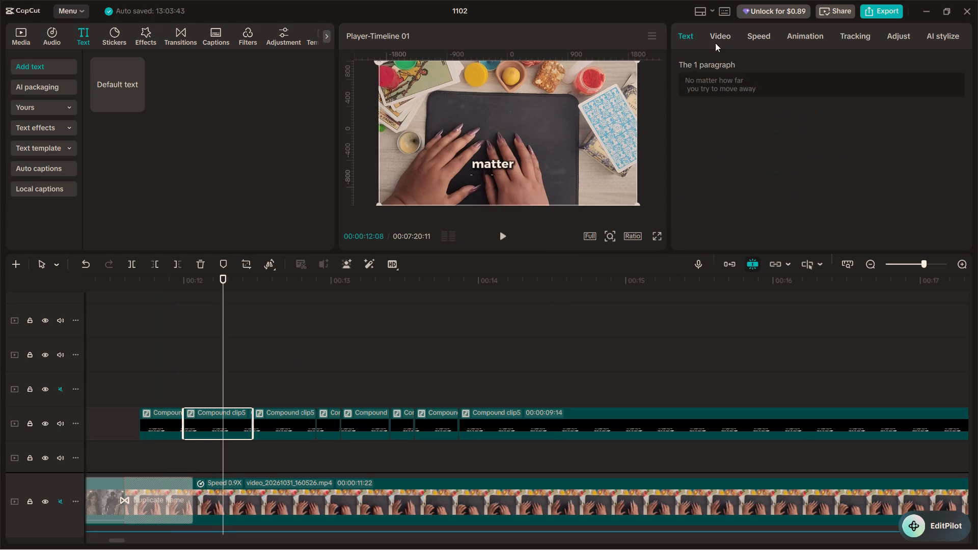
click(728, 38)
ctrl+scroll(497, 195, up, 5)
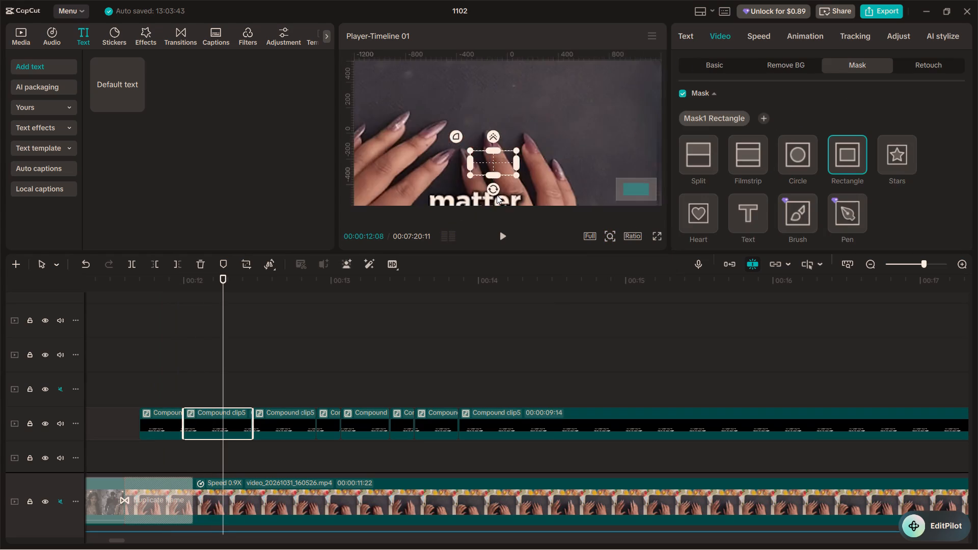
ctrl+scroll(497, 195, up, 6)
drag(641, 190, 638, 197)
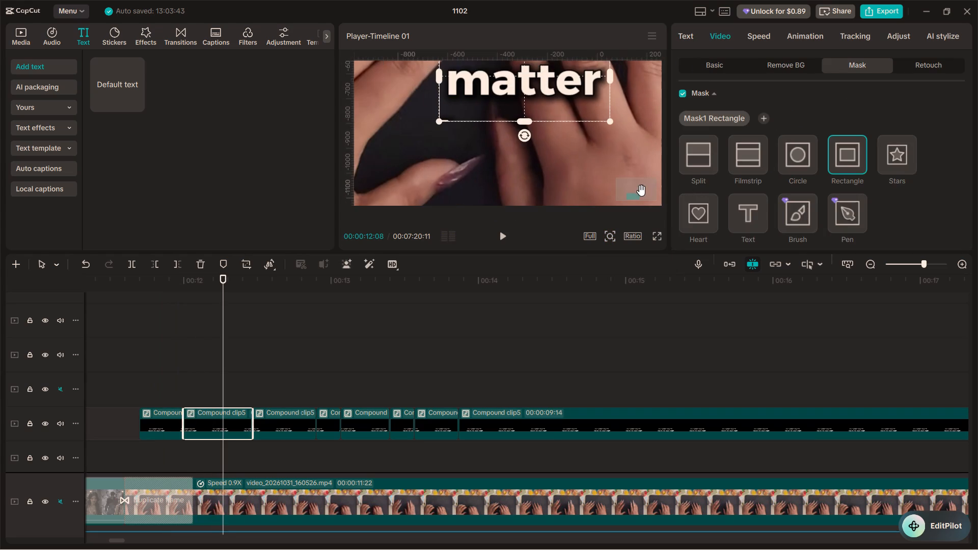
drag(529, 86, 529, 74)
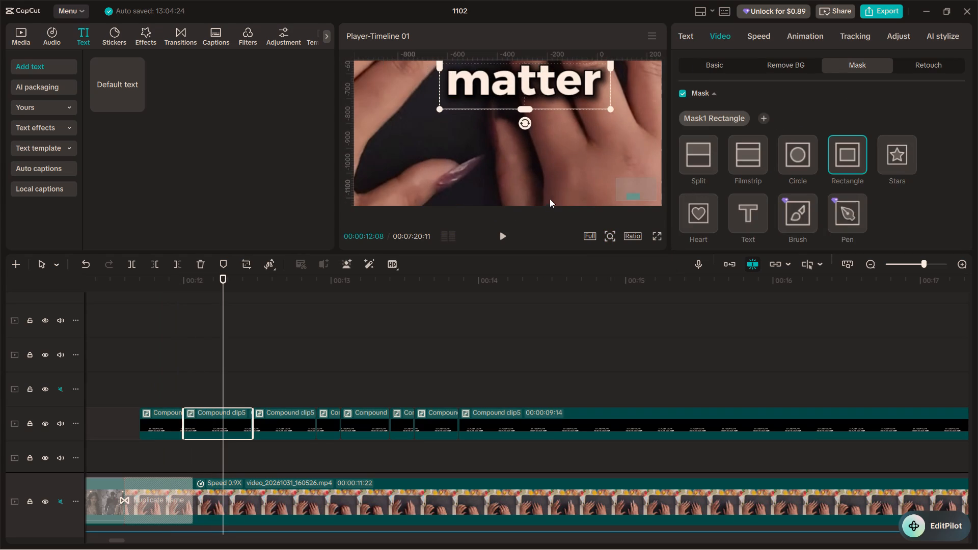
ctrl+scroll(544, 203, down, 8)
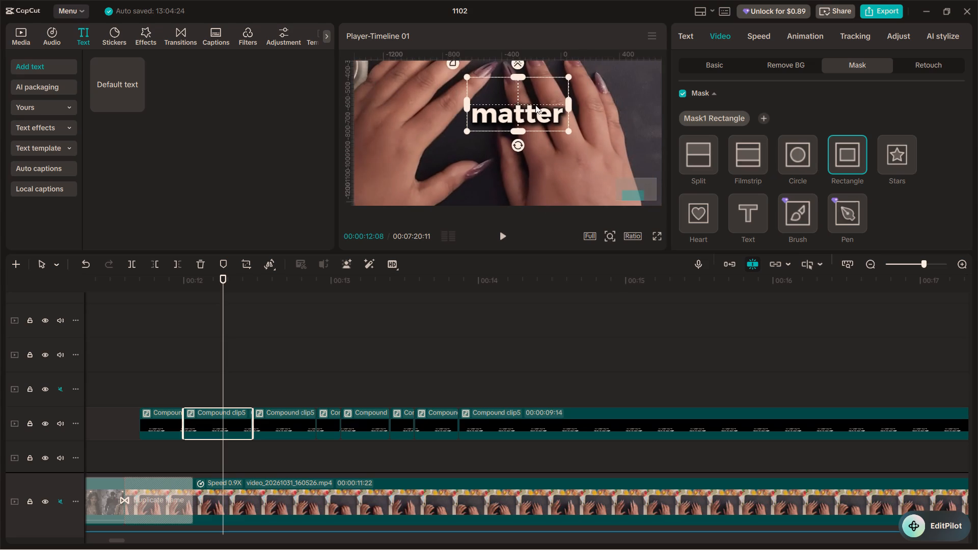
drag(523, 80, 523, 90)
drag(519, 109, 518, 119)
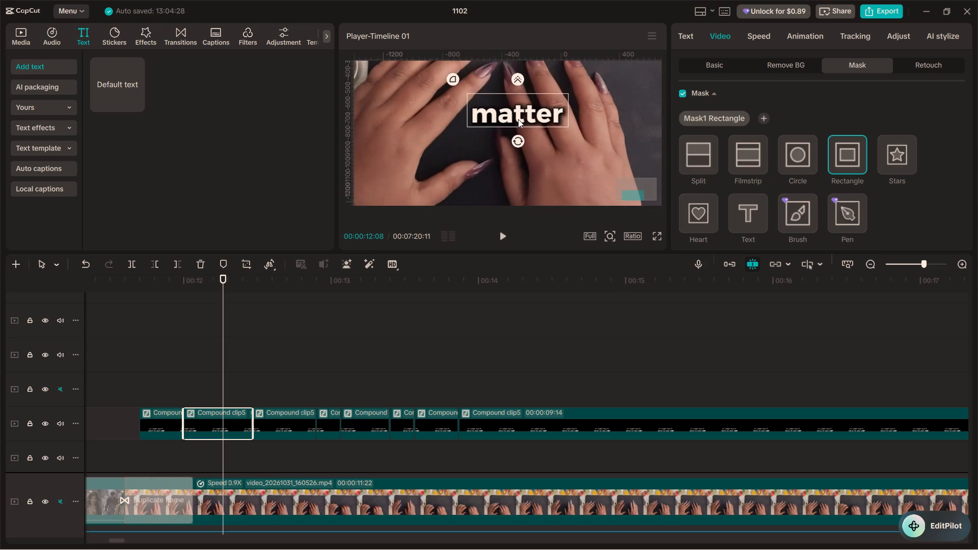
drag(518, 119, 520, 120)
Play the caption from "matter" through "away" to check the remaining masked words.
click(172, 371)
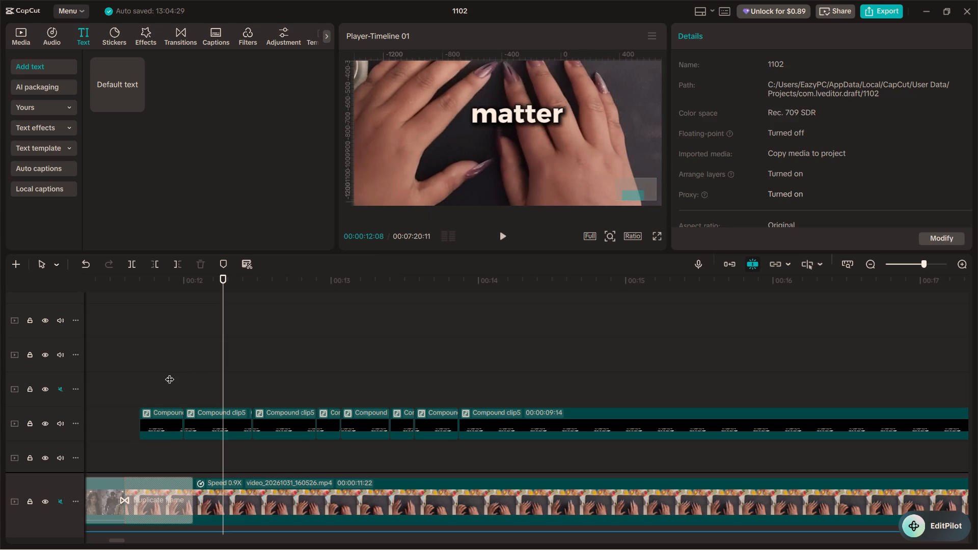
key(space)
key(space)
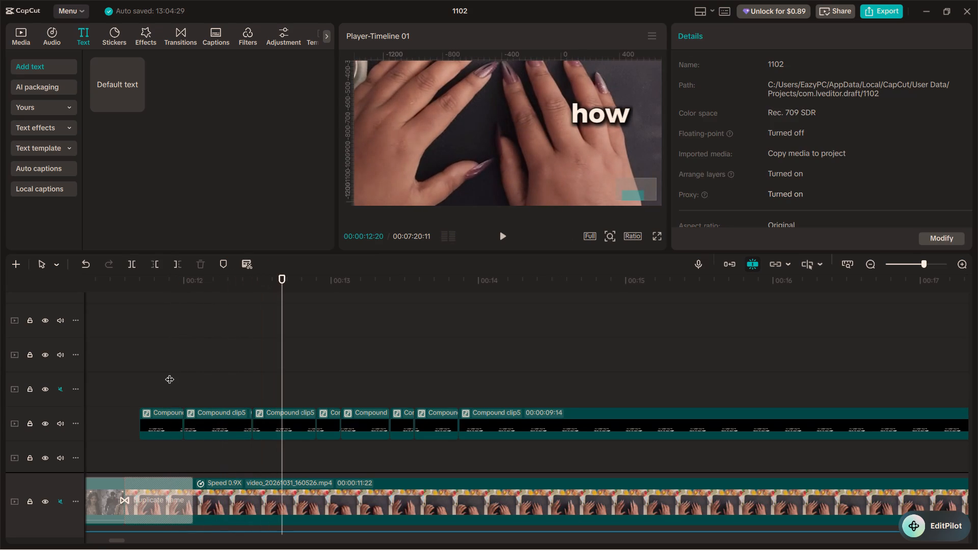
ctrl+scroll(170, 373, down, 9)
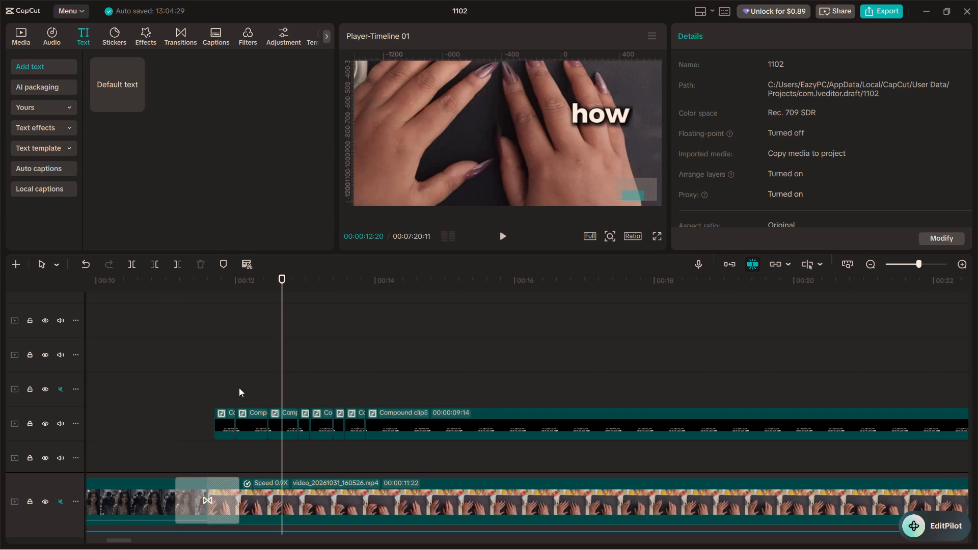
ctrl+scroll(239, 388, down, 2)
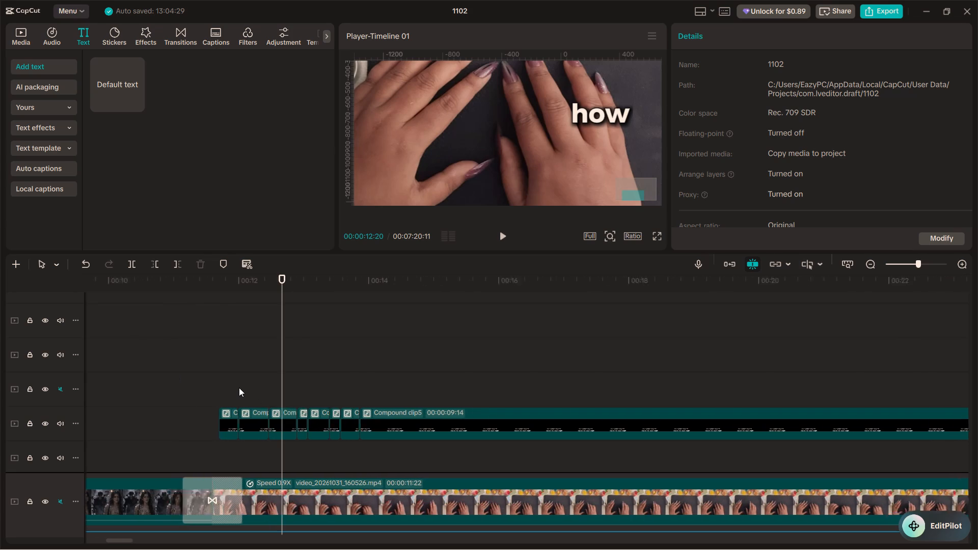
ctrl+scroll(239, 388, down, 12)
ctrl+scroll(239, 388, up, 20)
ctrl+scroll(239, 388, up, 2)
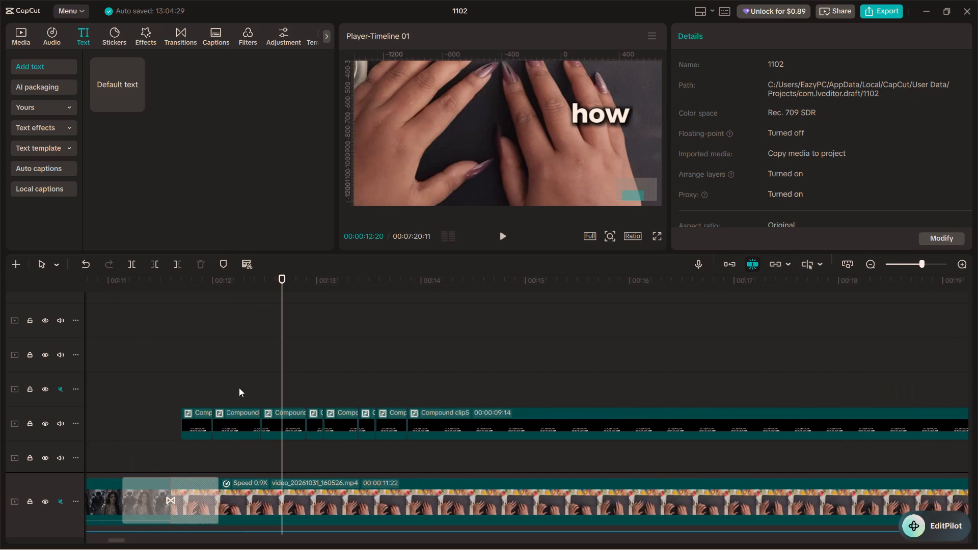
ctrl+scroll(239, 388, down, 13)
drag(244, 367, 540, 436)
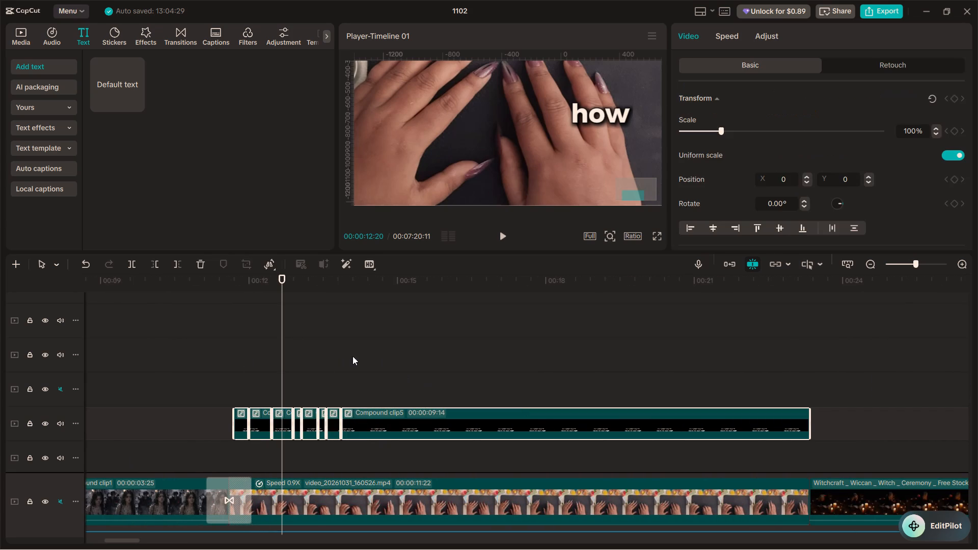
click(228, 353)
key(space)
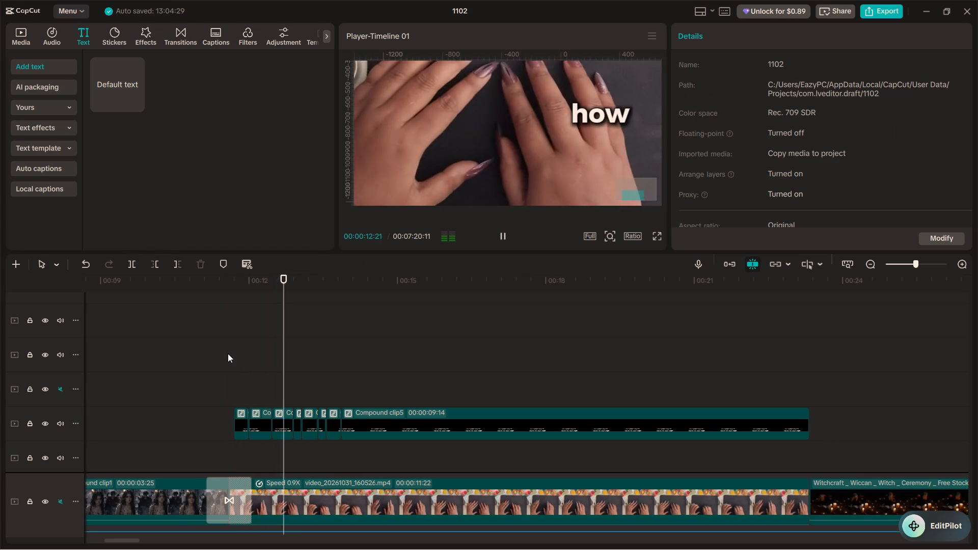
key(space)
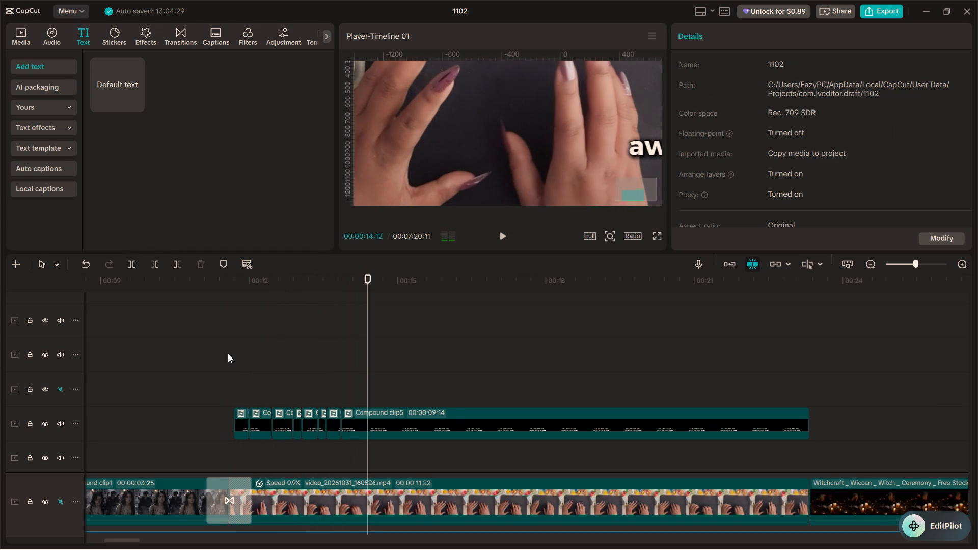
Replay the caption's opening words several times to check how "No" changes to "matter" and "how".
ctrl+scroll(251, 373, down, 15)
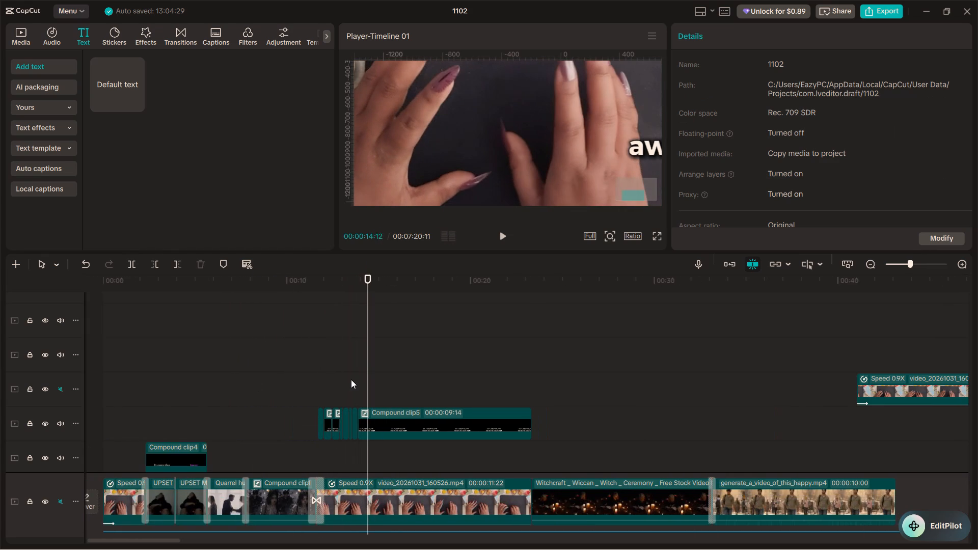
alt+scroll(353, 390, down, 6)
alt+scroll(353, 389, up, 6)
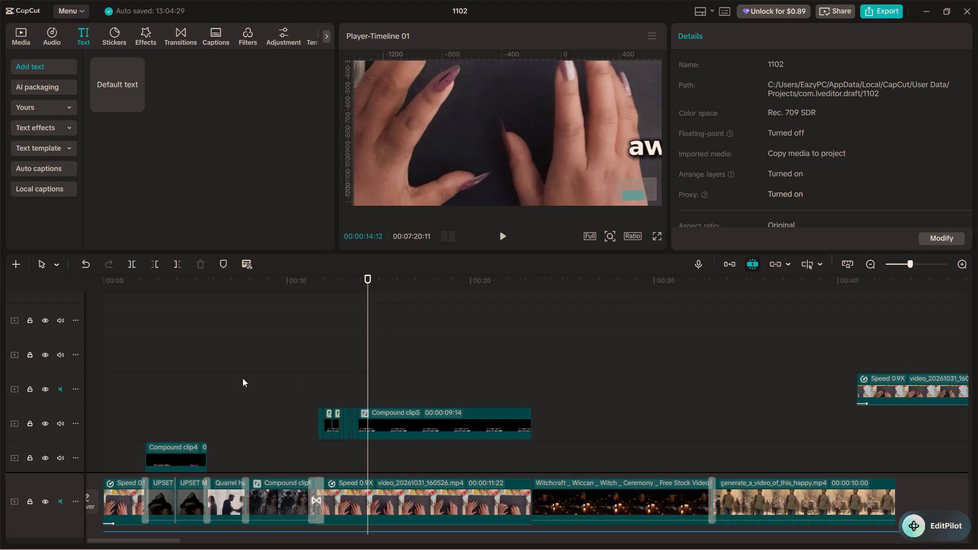
click(308, 388)
key(space)
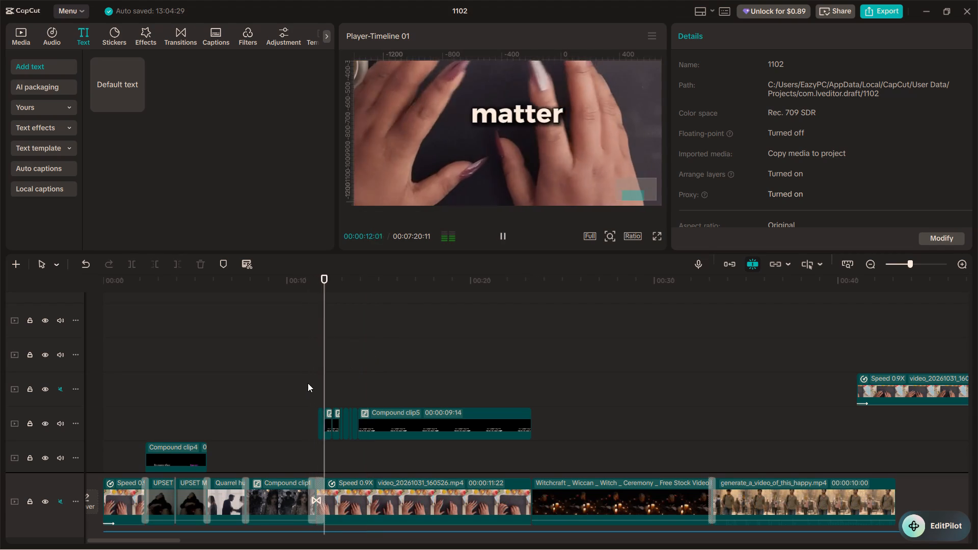
key(space)
ctrl+scroll(365, 386, up, 20)
ctrl+scroll(365, 386, up, 5)
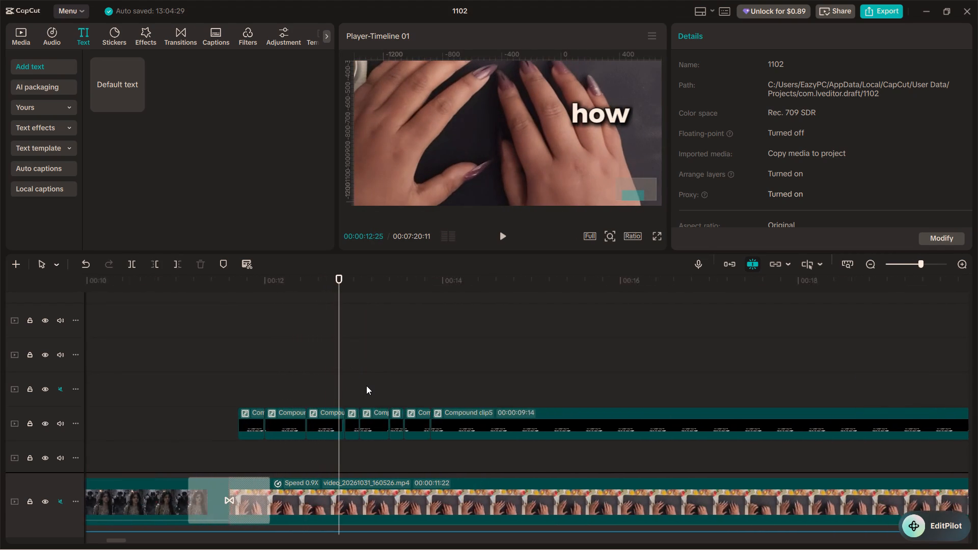
ctrl+scroll(366, 386, up, 6)
ctrl+scroll(366, 385, down, 9)
click(253, 384)
key(space)
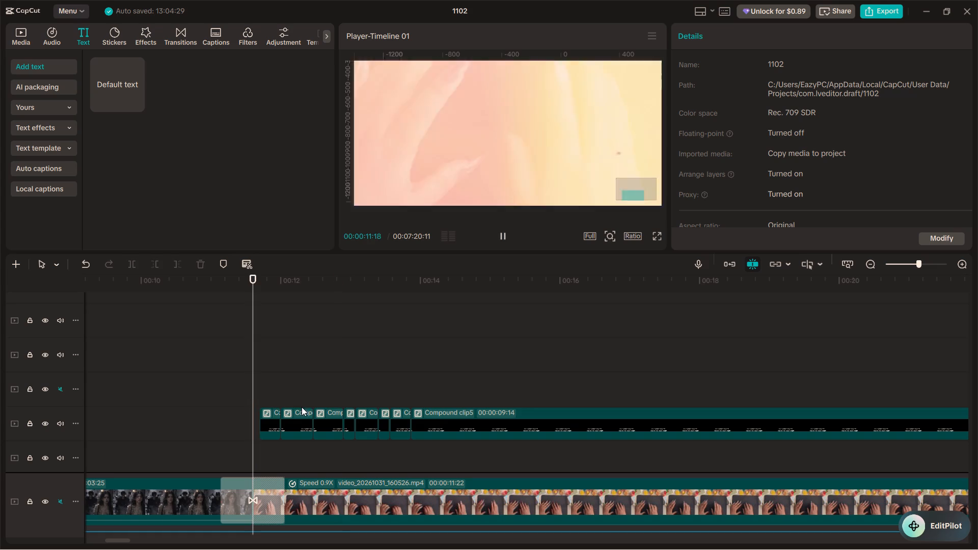
key(space)
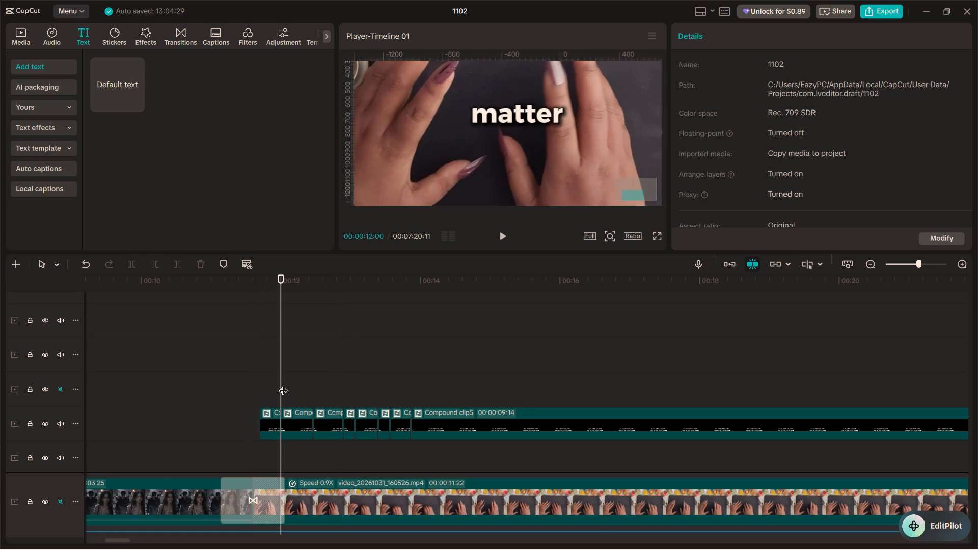
drag(283, 384, 271, 388)
key(space)
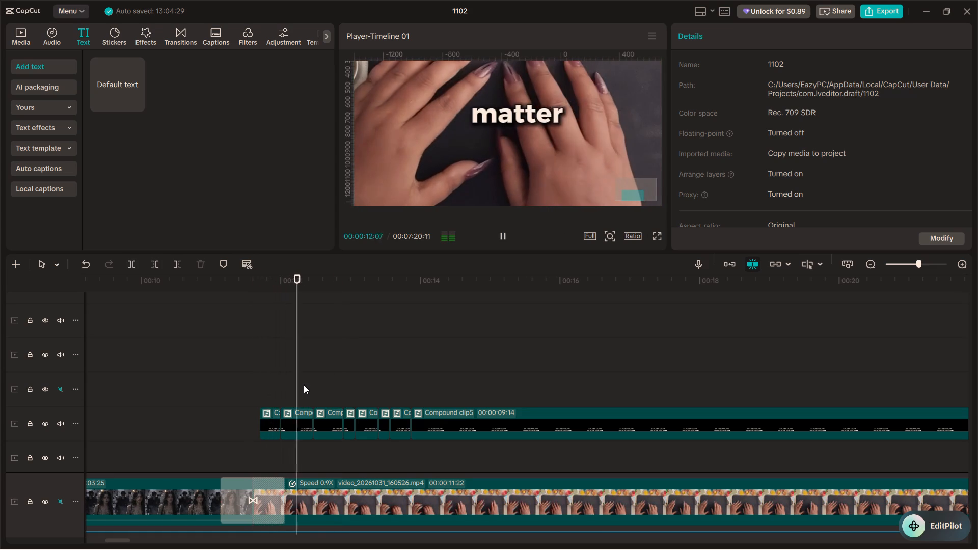
key(space)
Move all caption pieces after the first one up a track, leaving the "No" piece on the track below.
double_click(268, 380)
drag(297, 383, 315, 420)
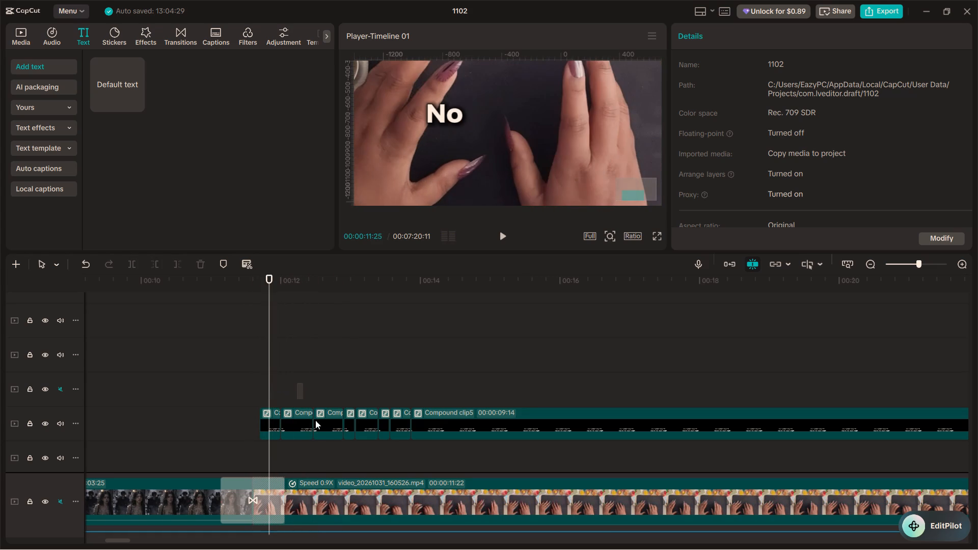
drag(315, 420, 434, 428)
drag(434, 428, 430, 405)
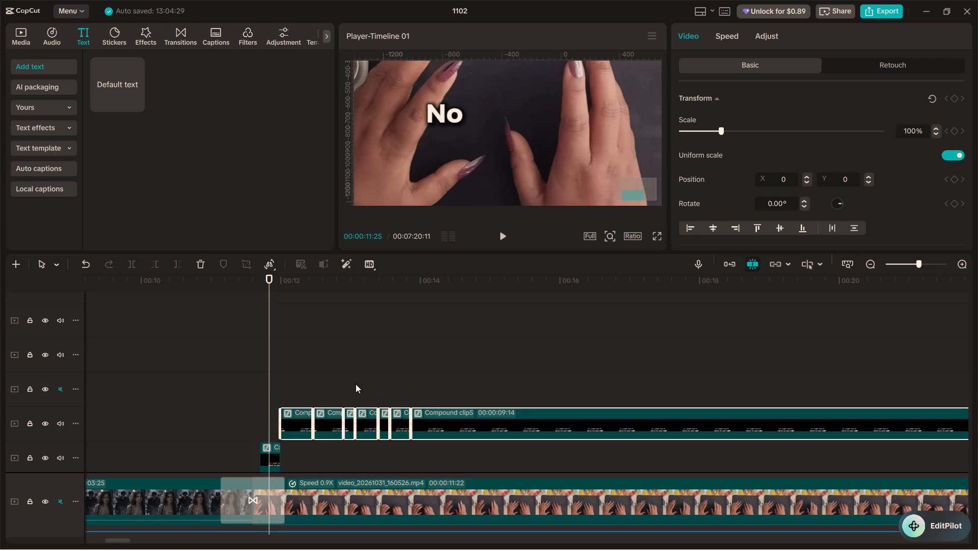
Move the third through eighth caption pieces one track above the "matter" piece, keeping their original timing.
drag(321, 386, 423, 433)
drag(430, 423, 426, 400)
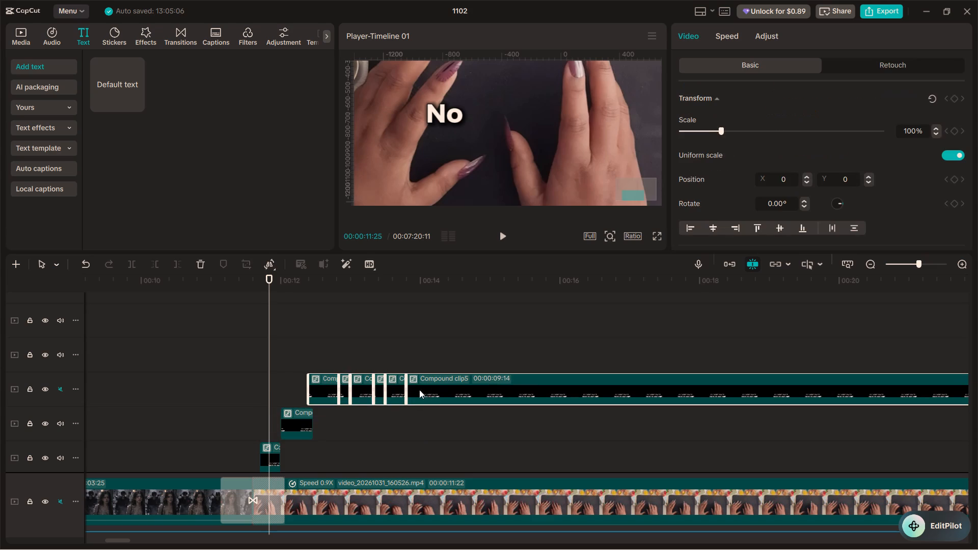
key(ctrl+z)
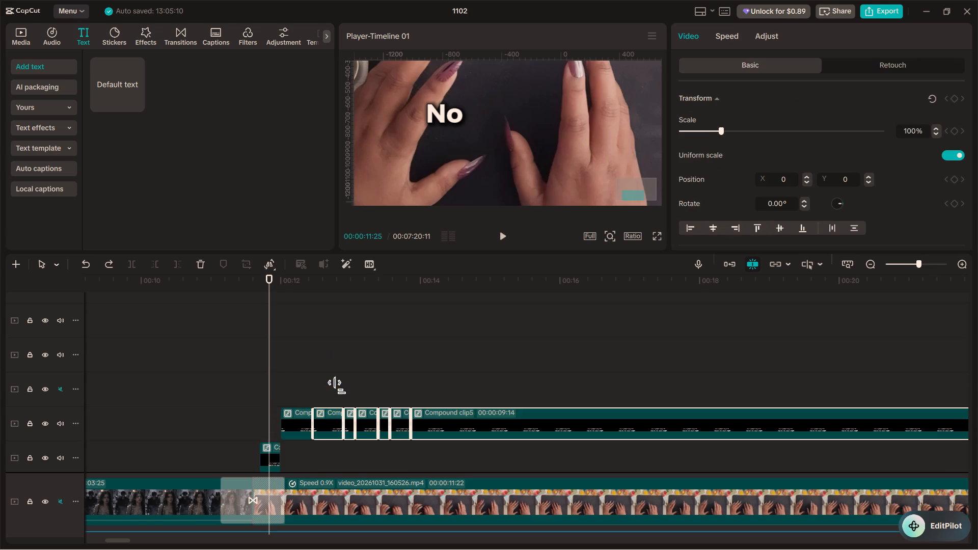
drag(328, 418, 328, 388)
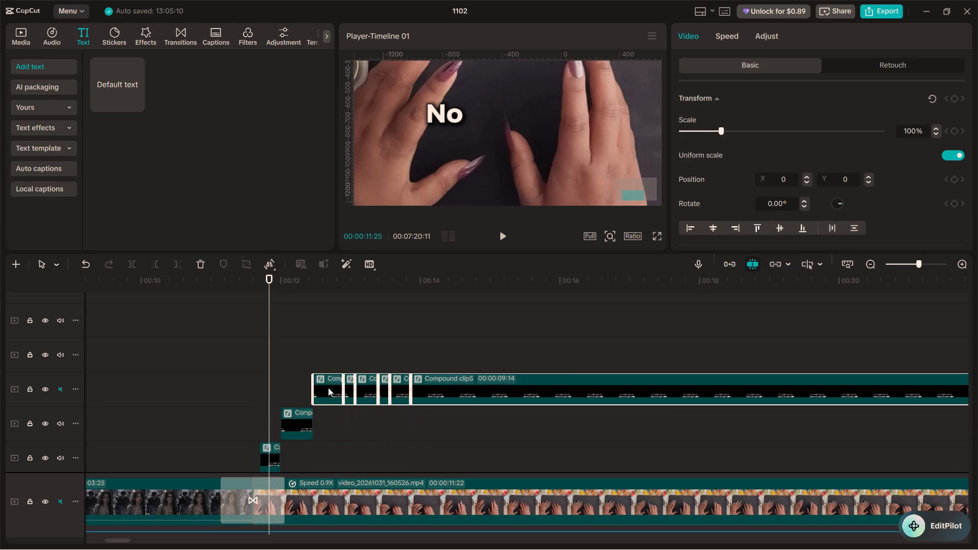
Stagger the fourth, fifth and sixth caption pieces onto successively higher tracks, carrying the remaining pieces up with them and keeping their timing.
drag(346, 356, 419, 419)
drag(439, 397, 439, 361)
scroll(409, 401, up, 2)
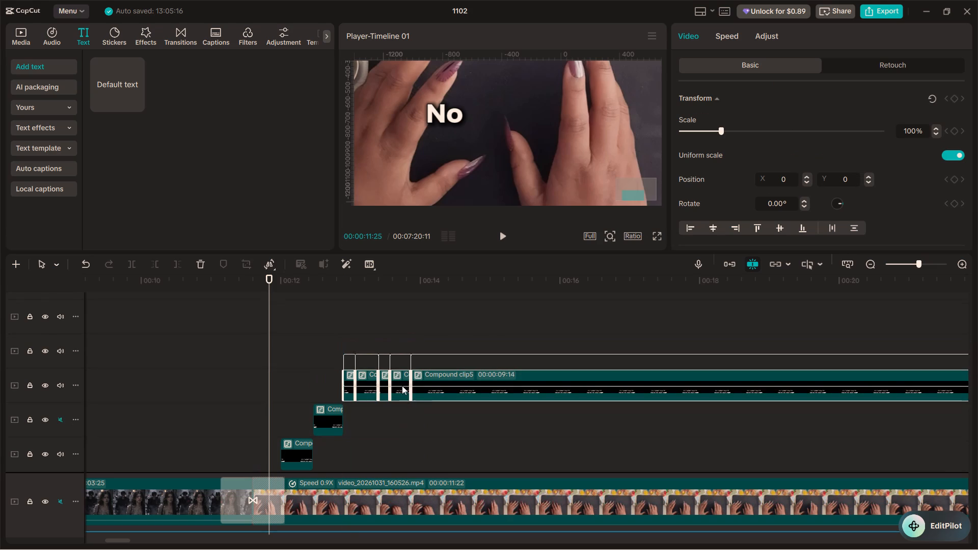
drag(366, 346, 446, 392)
drag(444, 386, 443, 354)
scroll(424, 364, up, 3)
drag(386, 366, 452, 404)
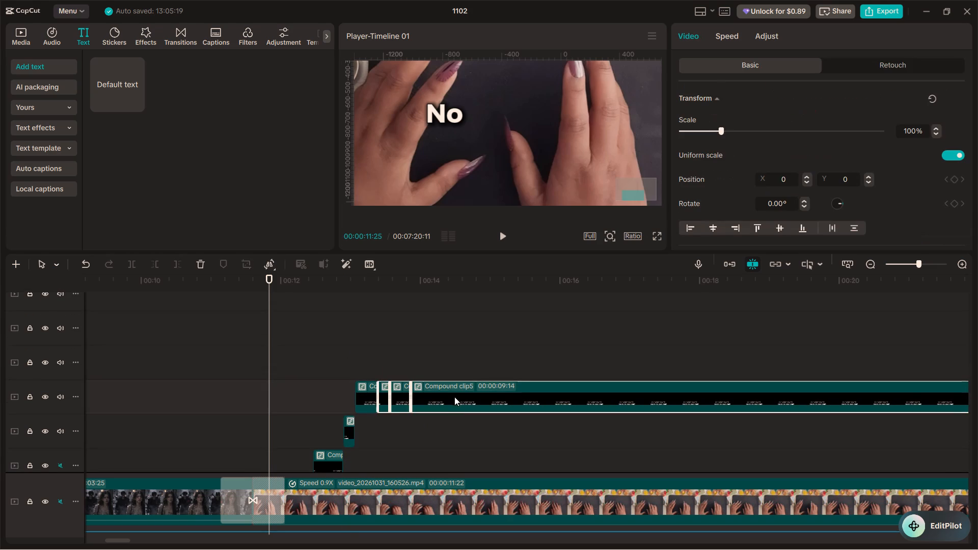
drag(453, 393, 452, 359)
Place the seventh and eighth caption pieces, "move" and "away", each on its own higher track, keeping their timing.
scroll(419, 382, up, 3)
drag(404, 368, 441, 414)
drag(445, 411, 448, 376)
scroll(406, 393, up, 2)
scroll(399, 407, down, 6)
scroll(398, 411, up, 3)
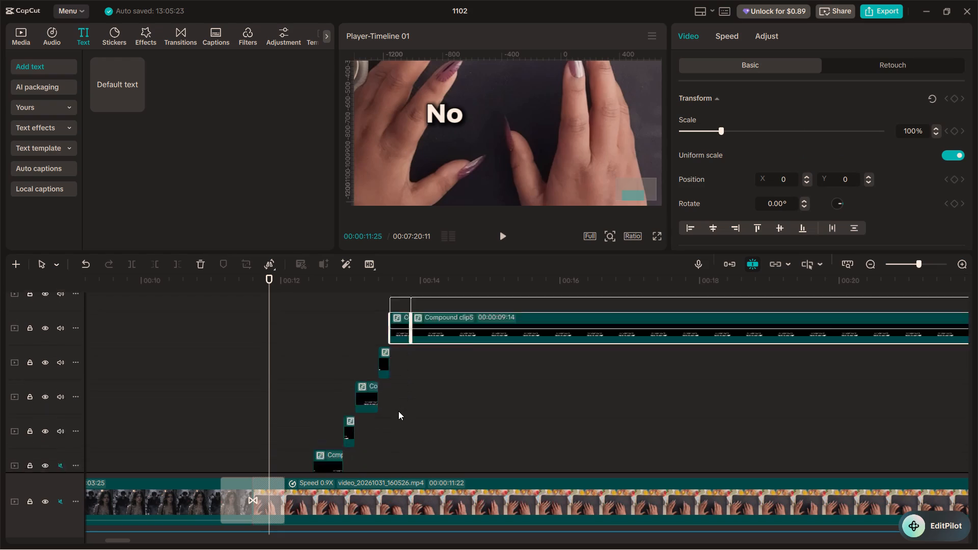
scroll(398, 411, up, 3)
click(444, 378)
drag(444, 378, 448, 362)
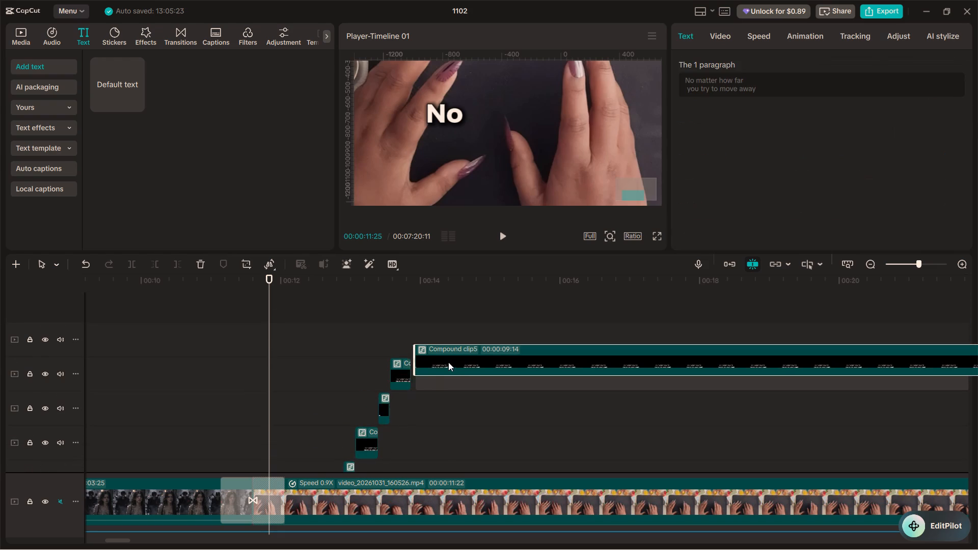
drag(448, 362, 443, 346)
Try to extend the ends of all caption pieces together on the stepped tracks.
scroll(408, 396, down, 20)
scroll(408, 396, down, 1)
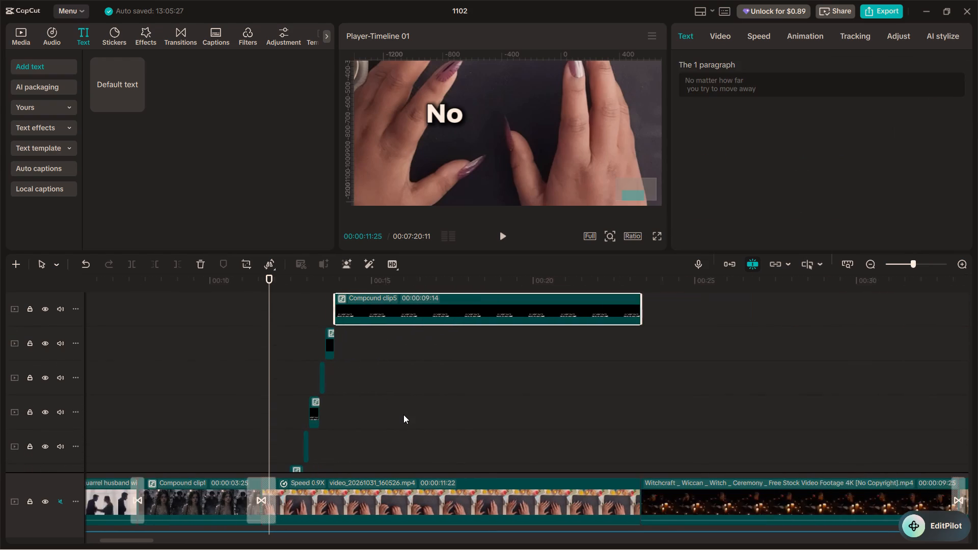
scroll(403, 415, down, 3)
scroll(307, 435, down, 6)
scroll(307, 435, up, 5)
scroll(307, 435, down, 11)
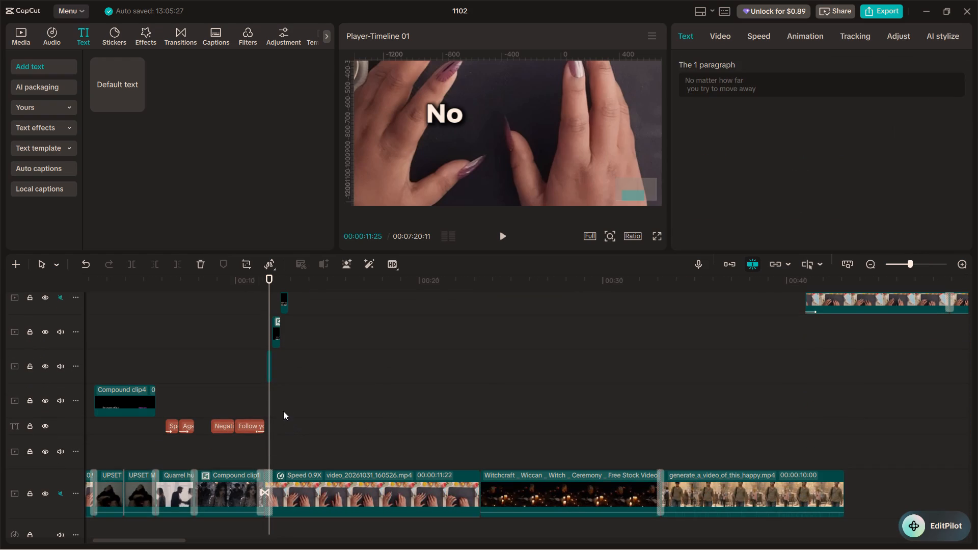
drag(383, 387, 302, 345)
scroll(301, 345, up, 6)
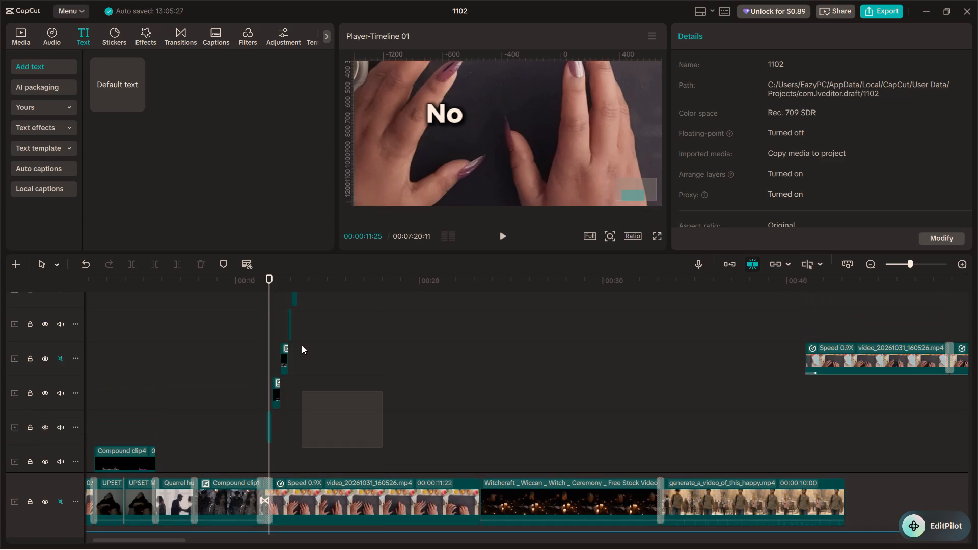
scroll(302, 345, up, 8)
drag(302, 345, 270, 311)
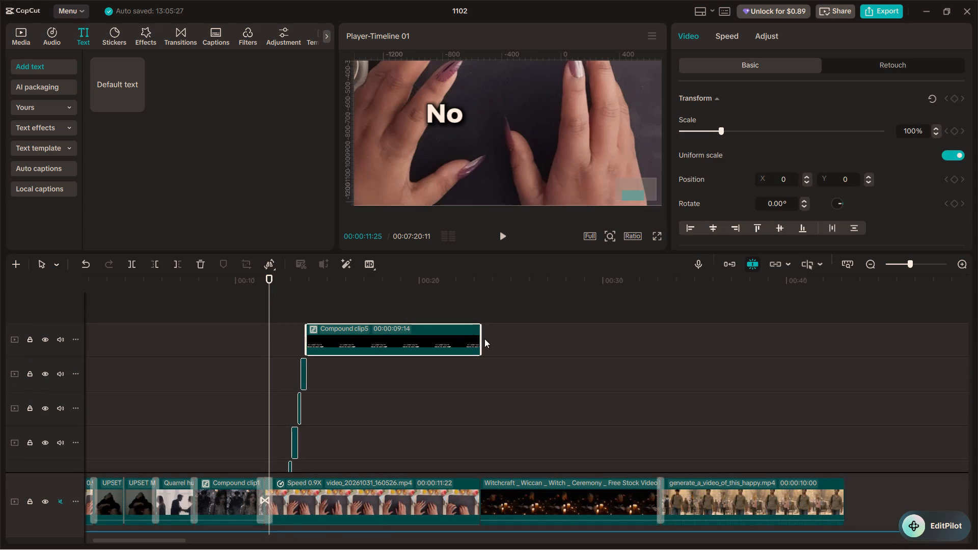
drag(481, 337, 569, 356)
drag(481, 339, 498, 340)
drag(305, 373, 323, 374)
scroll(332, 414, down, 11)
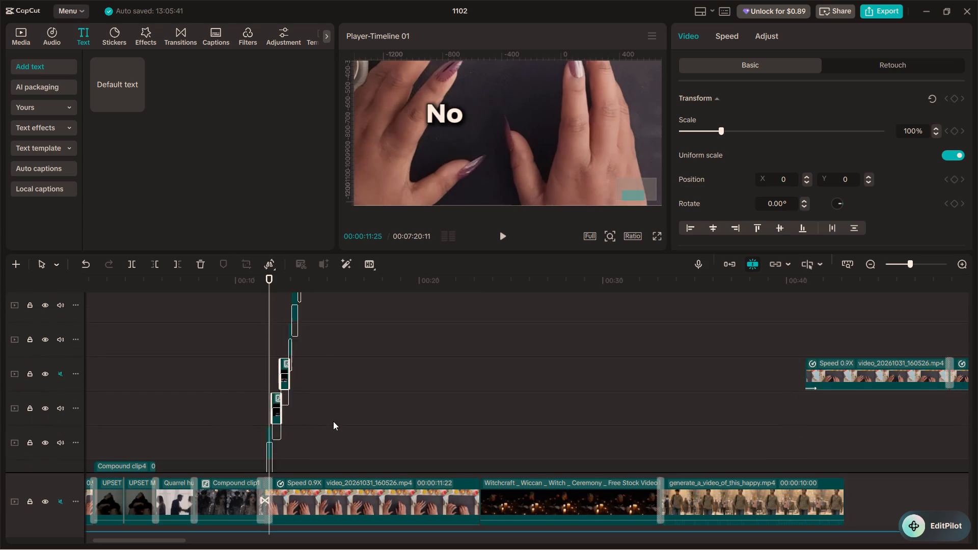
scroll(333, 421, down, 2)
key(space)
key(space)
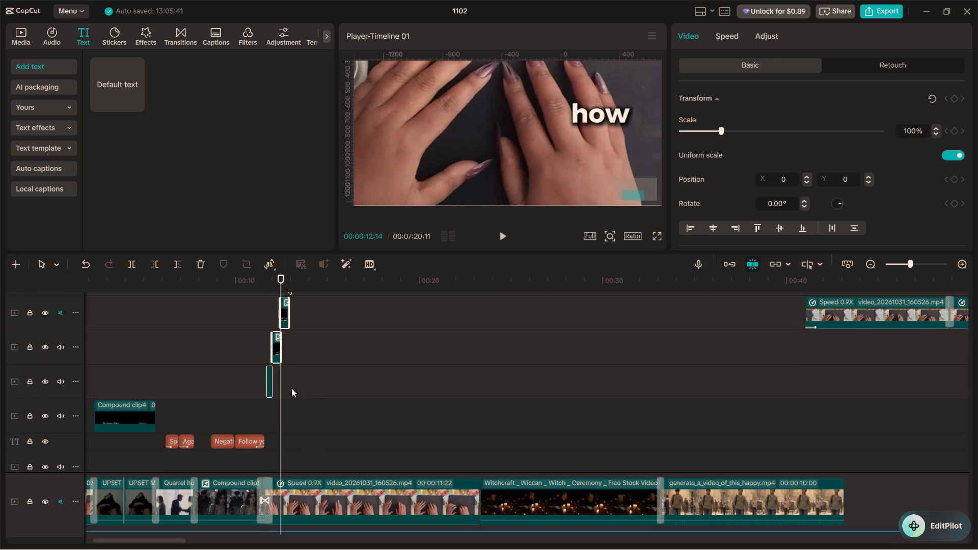
Inside the "No" piece's compound clip, extend the caption text well past 21 seconds and return to the main timeline.
click(293, 388)
double_click(267, 380)
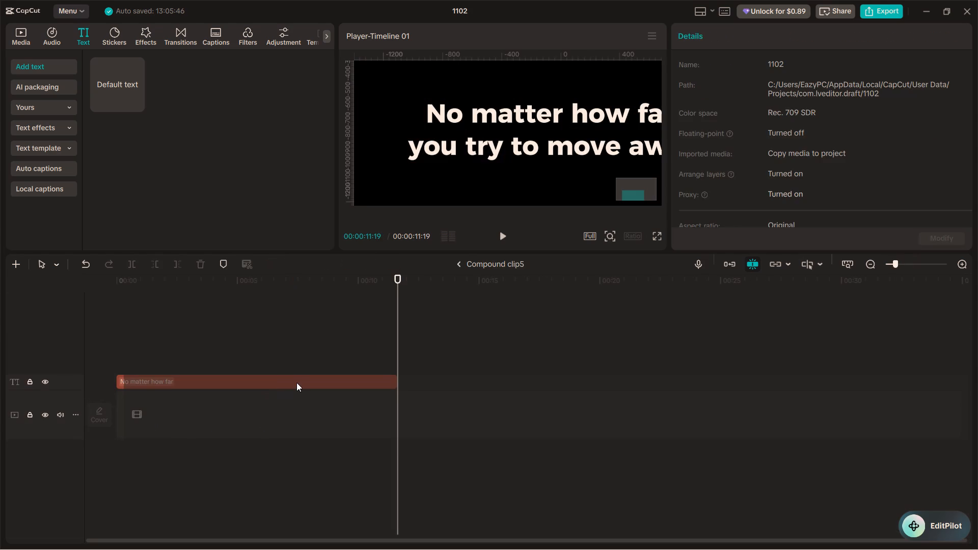
click(296, 382)
drag(398, 384, 798, 384)
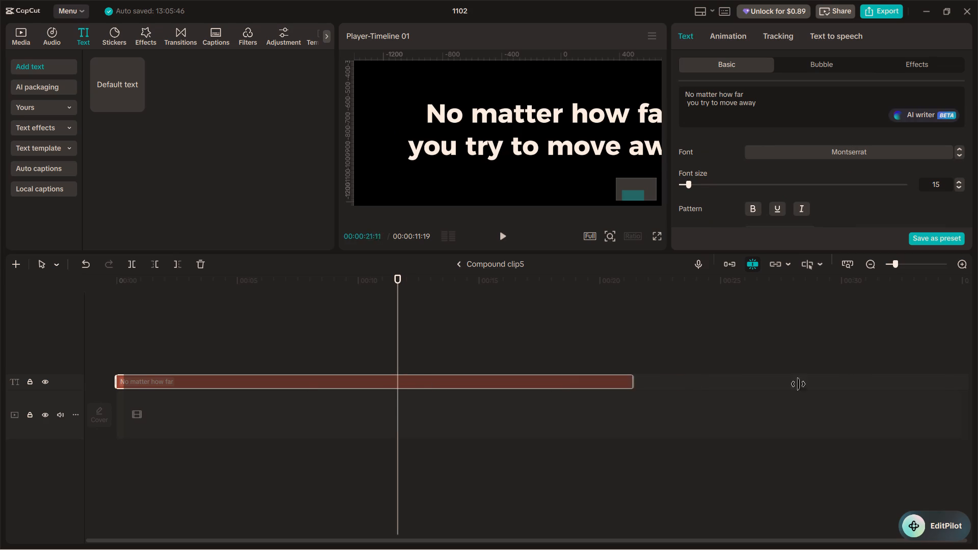
drag(798, 384, 948, 380)
click(977, 379)
click(456, 259)
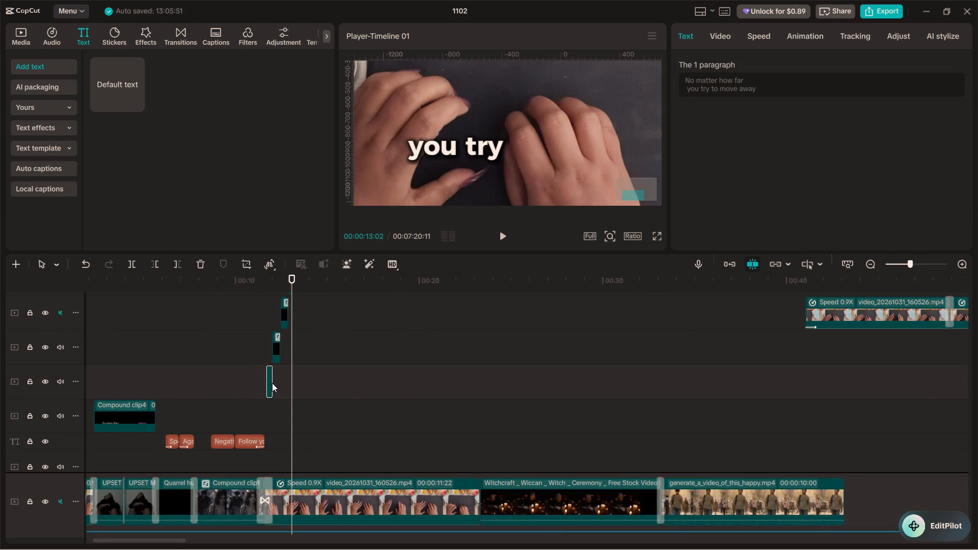
Extend the end of the "No" caption piece to a duration of 00:00:05:29.
click(254, 371)
ctrl+scroll(275, 390, up, 15)
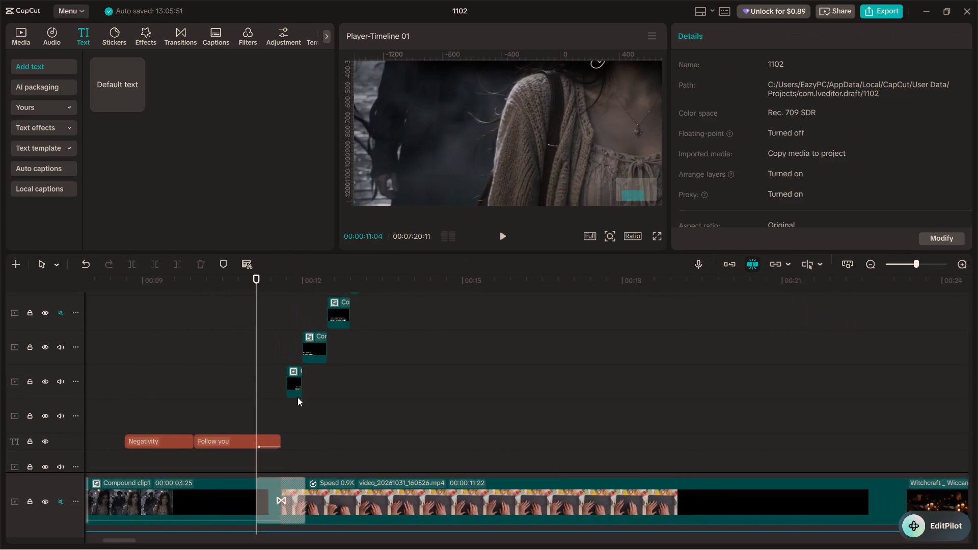
ctrl+scroll(297, 397, up, 5)
click(323, 380)
drag(332, 377, 590, 397)
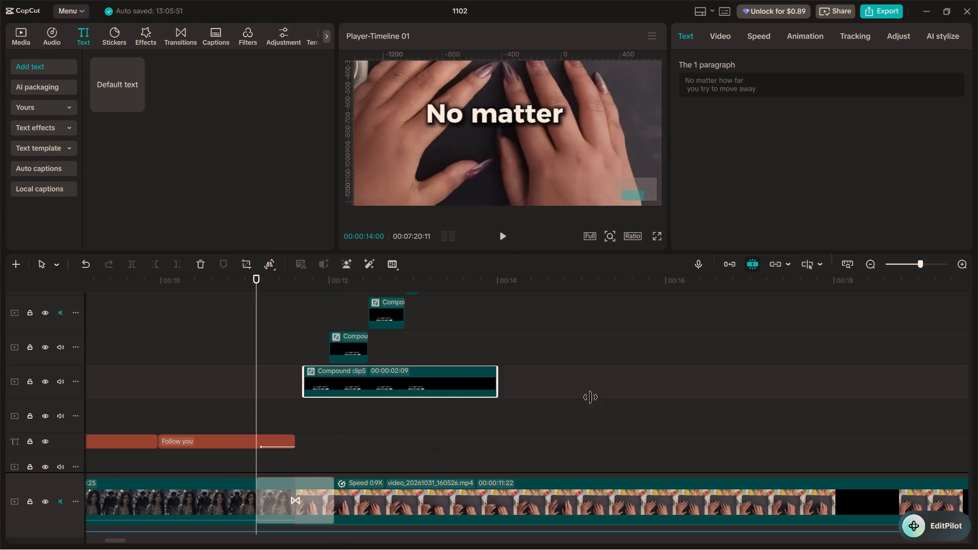
drag(590, 397, 805, 412)
click(828, 417)
Extend the "matter" piece to 00:00:05:20 and the "how" piece to 00:00:05:06, ending level with the "No" piece.
scroll(498, 408, up, 4)
click(339, 415)
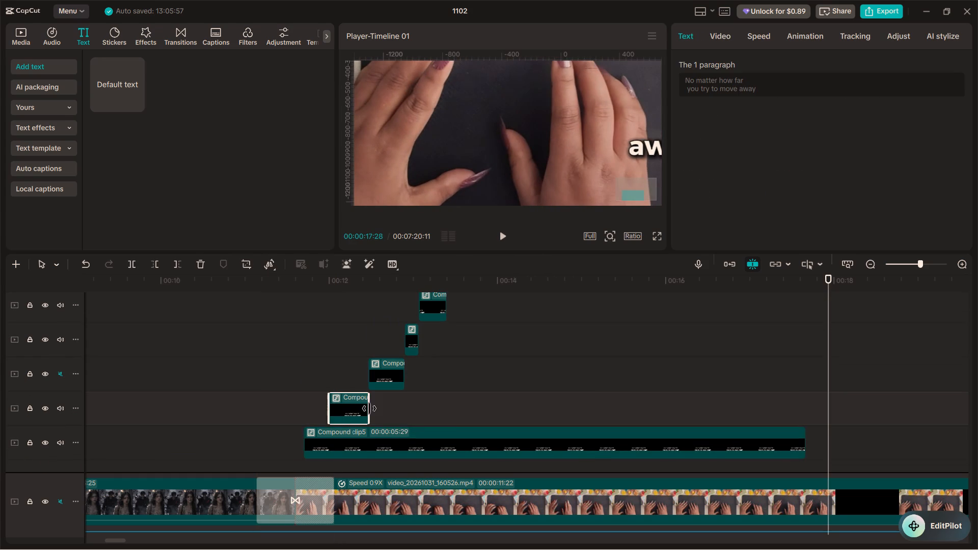
drag(369, 408, 804, 412)
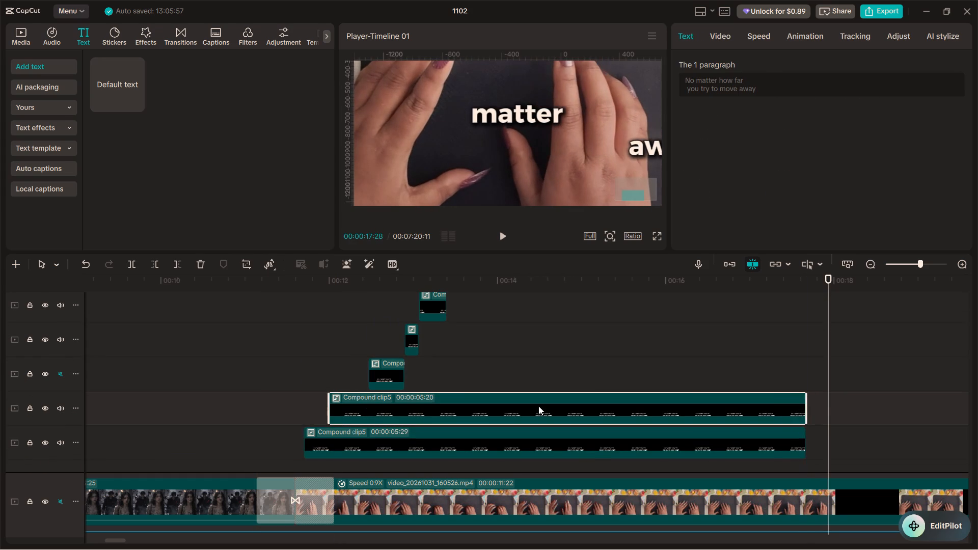
scroll(516, 401, up, 4)
click(383, 434)
drag(406, 430, 805, 432)
Extend "far" to 00:00:04:23, "you try" to 00:00:04:18 and "to" to 00:00:04:08, and extend "move" to the same end point.
scroll(475, 426, up, 2)
click(406, 428)
click(423, 435)
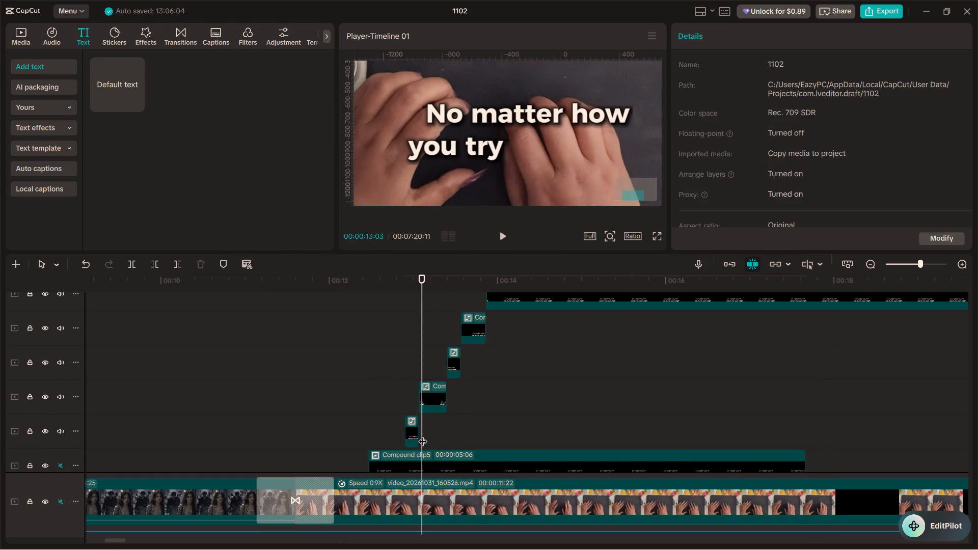
click(416, 428)
drag(421, 429, 793, 429)
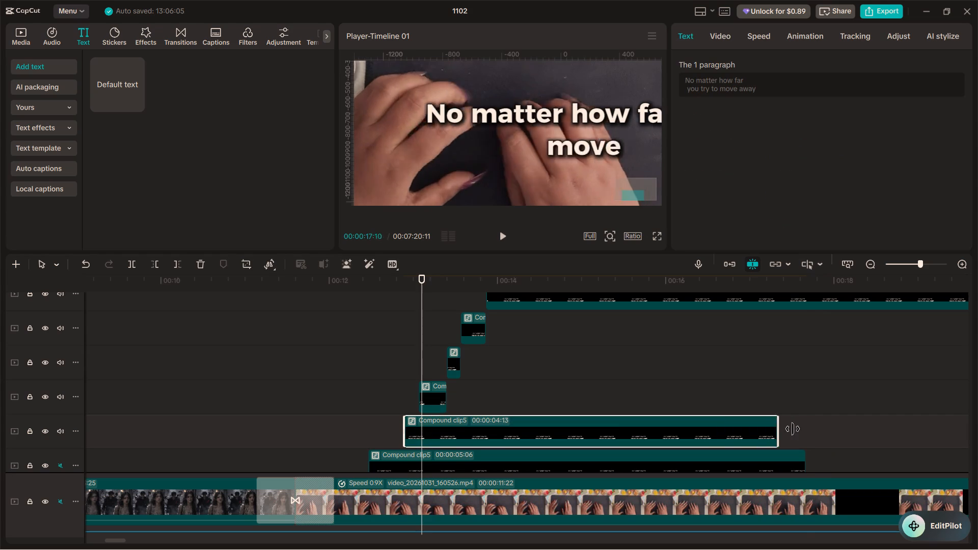
drag(793, 429, 802, 429)
click(432, 382)
drag(448, 401, 469, 400)
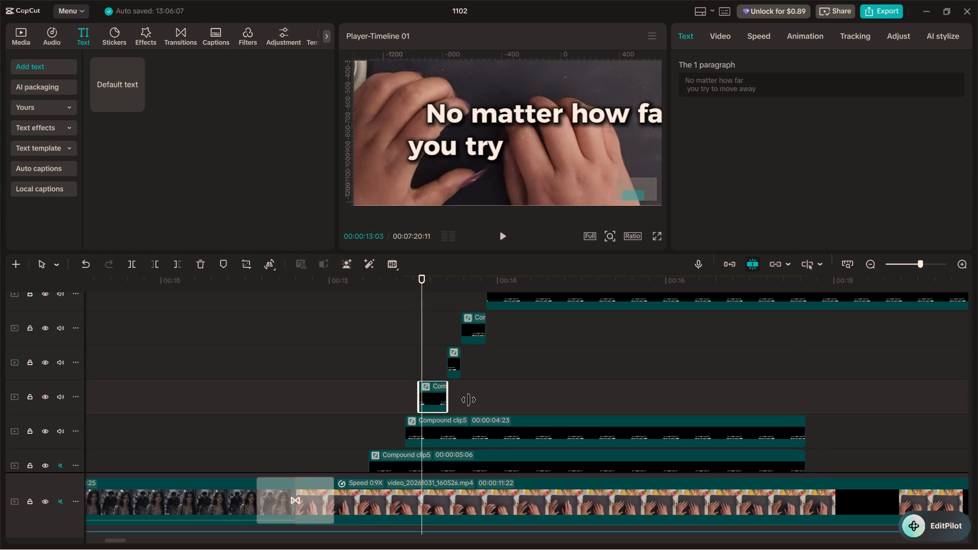
drag(469, 400, 803, 394)
click(459, 356)
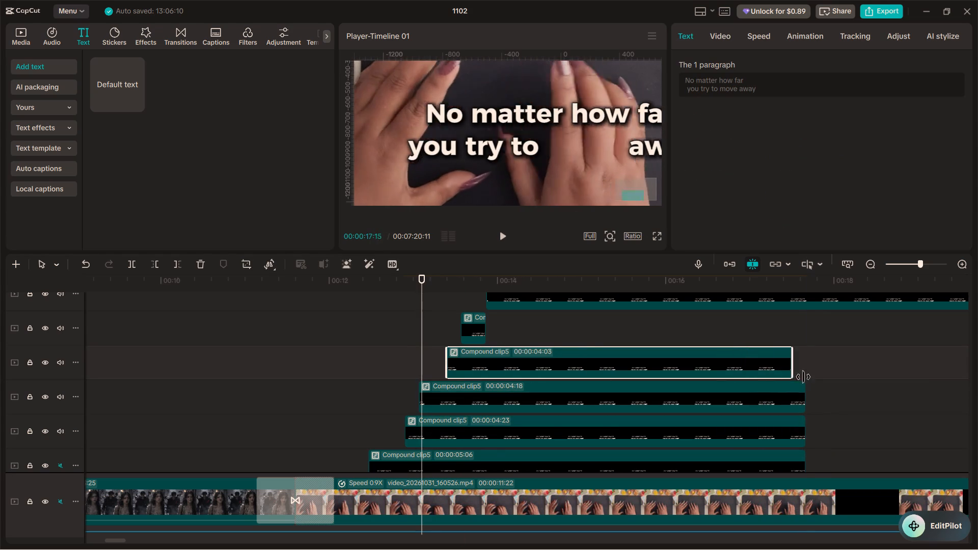
click(483, 334)
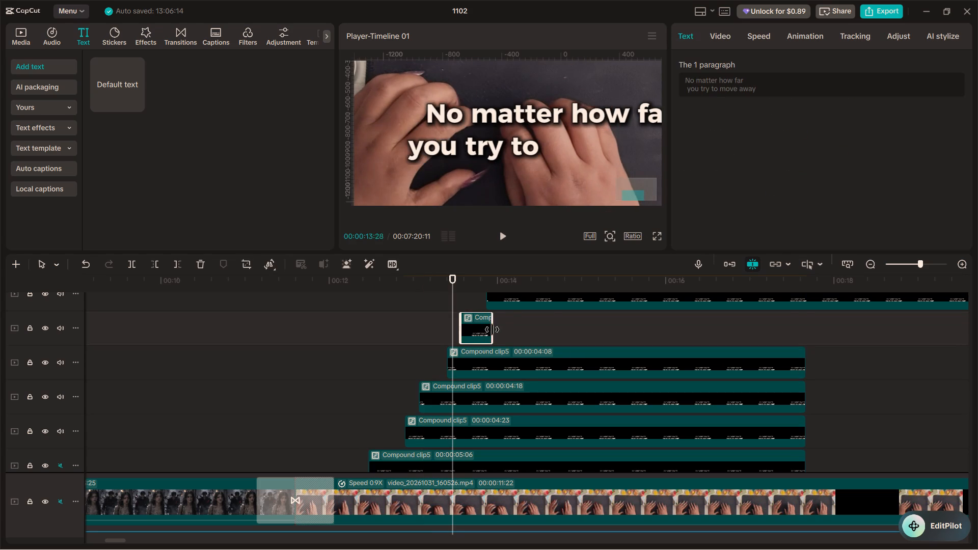
Play the caption from before "No" through "away" to check that the words appear one after another and stay on screen.
scroll(755, 326, up, 6)
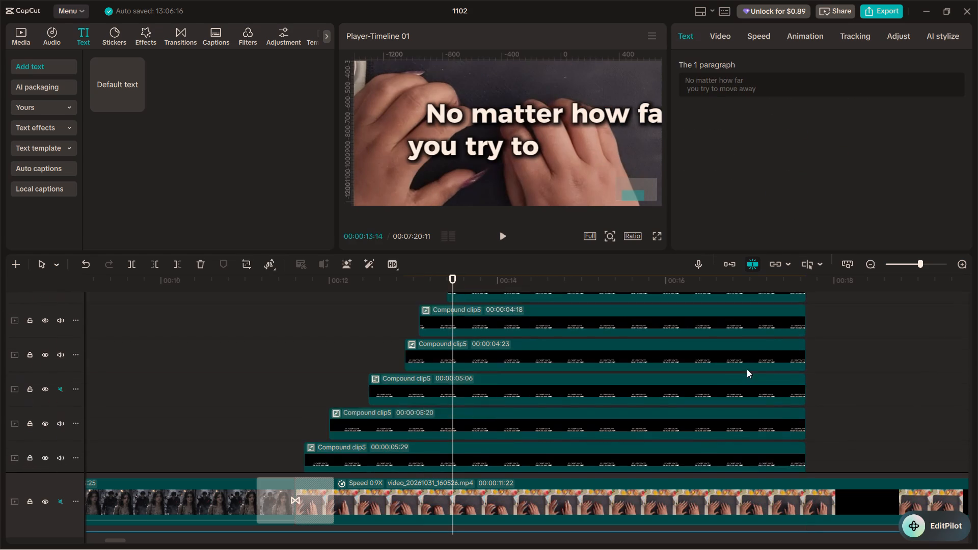
click(288, 316)
key(space)
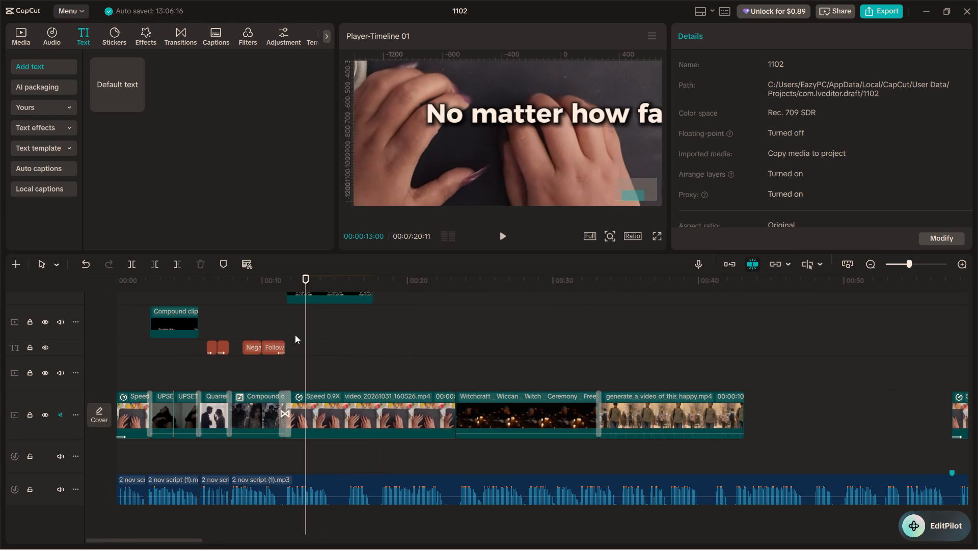
scroll(490, 364, up, 19)
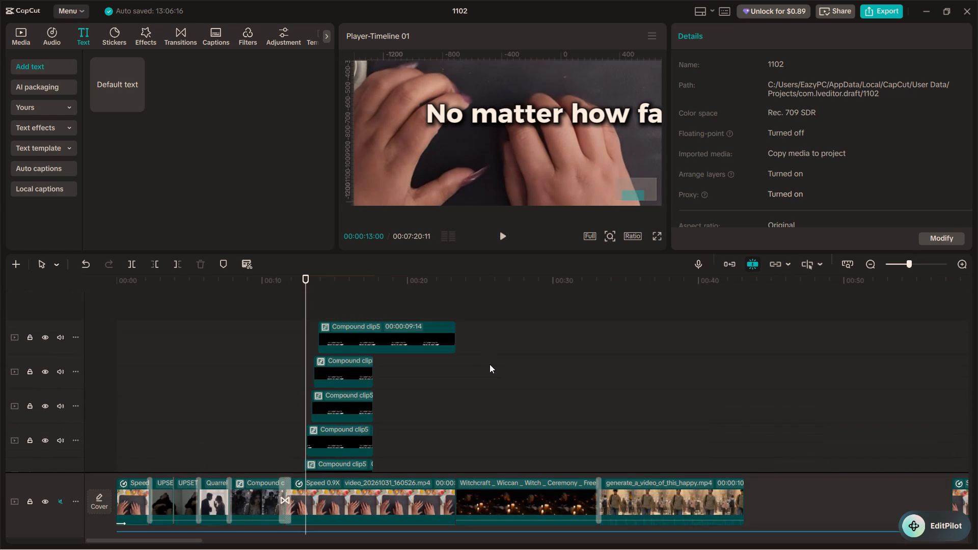
scroll(377, 377, down, 6)
key(space)
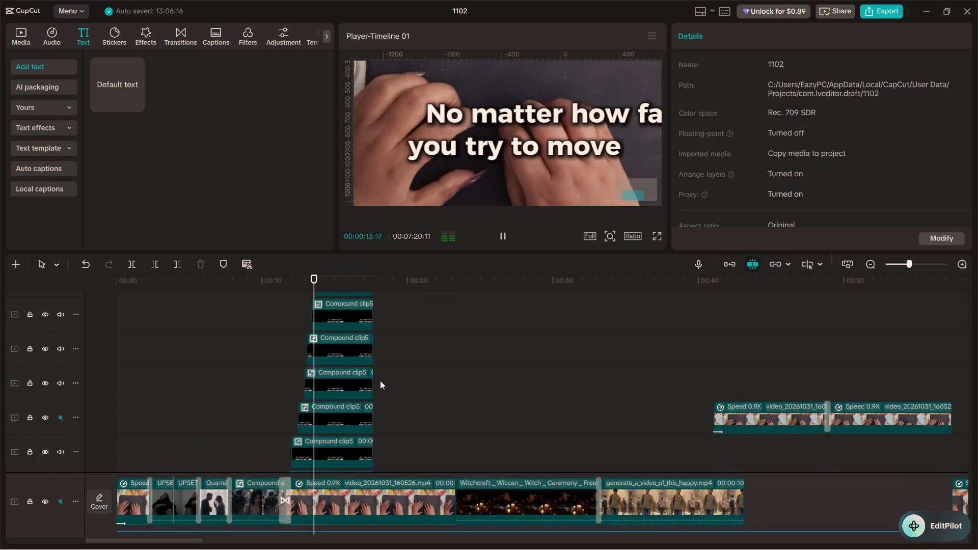
key(space)
ctrl+scroll(387, 380, down, 8)
ctrl+scroll(389, 381, up, 9)
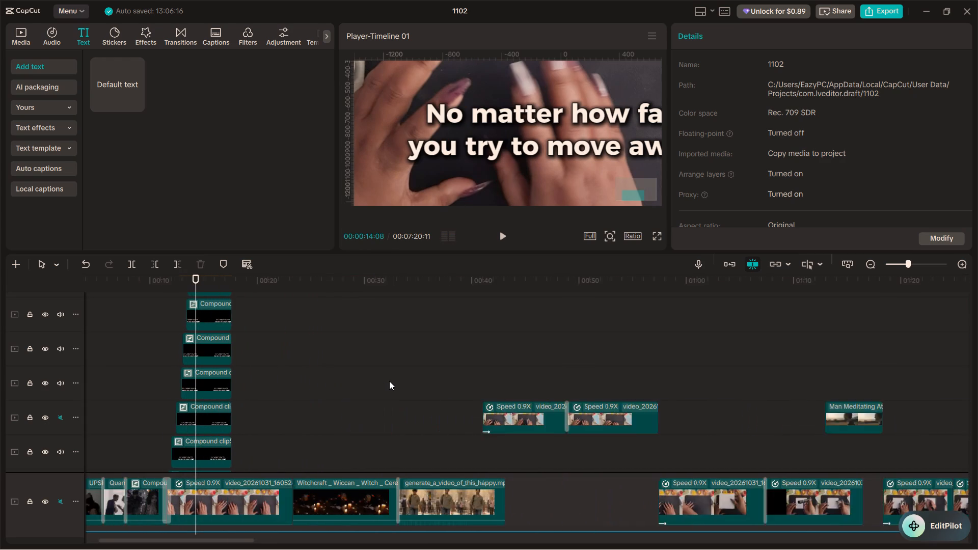
ctrl+scroll(389, 381, up, 14)
key(space)
key(space)
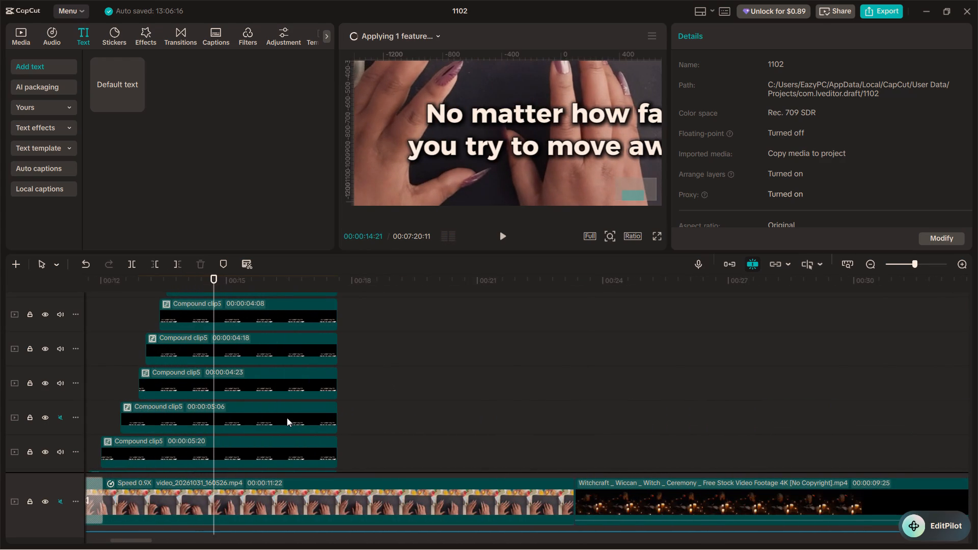
Set the "No" piece's Y position to -200 and add a position keyframe at its start, 00:00:11:21.
ctrl+scroll(287, 418, down, 3)
ctrl+scroll(287, 418, up, 6)
alt+scroll(287, 417, up, 6)
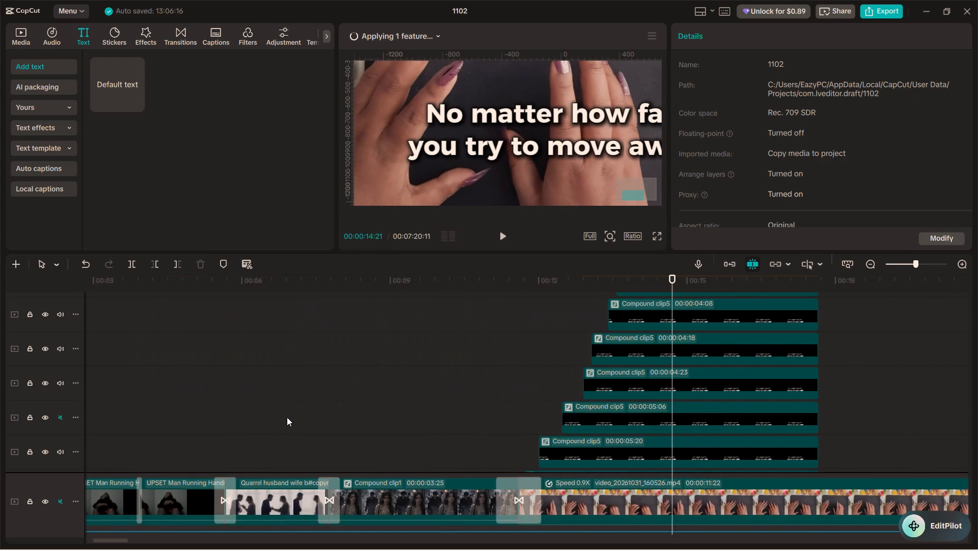
alt+scroll(287, 417, down, 4)
scroll(295, 383, down, 7)
click(237, 370)
click(211, 339)
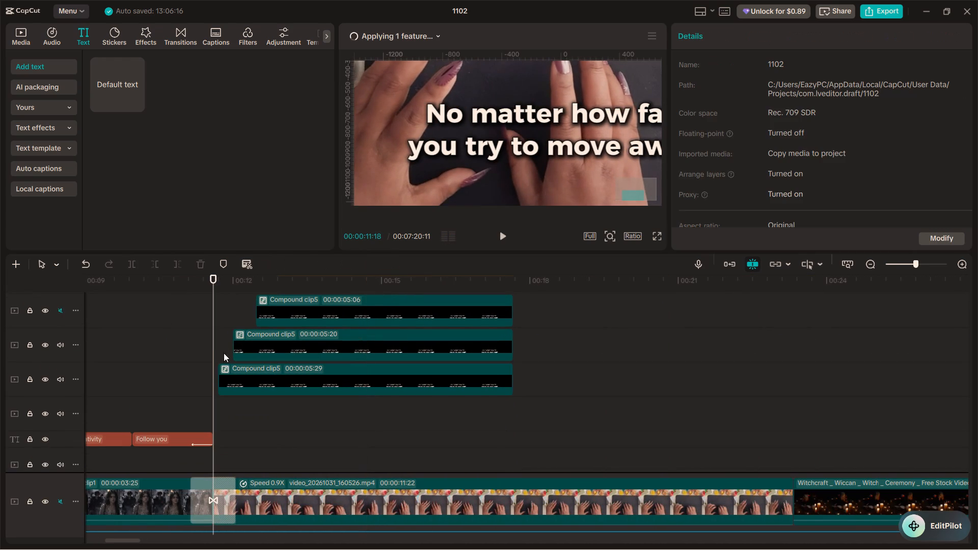
click(230, 373)
drag(211, 349, 220, 349)
click(702, 36)
click(725, 33)
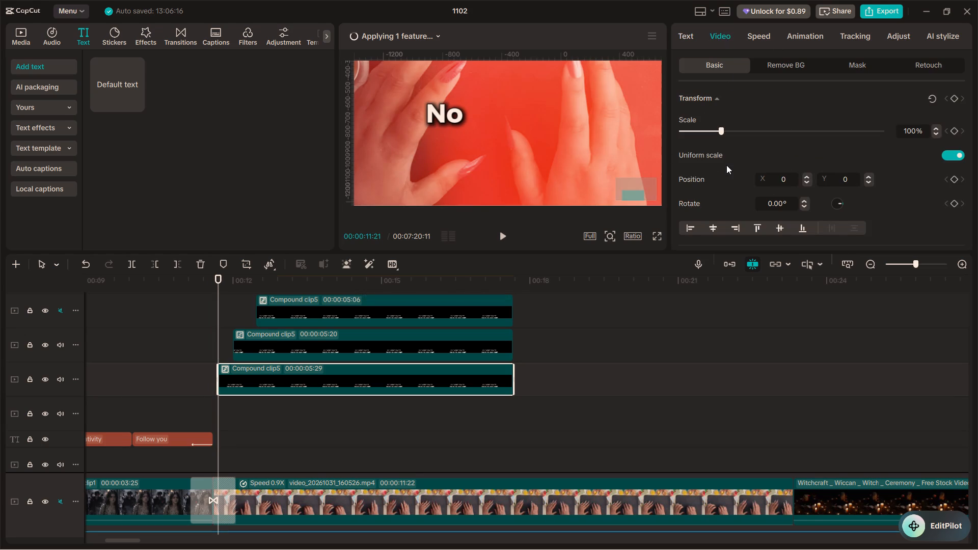
scroll(726, 165, down, 4)
scroll(726, 165, up, 4)
click(857, 176)
drag(853, 176, 836, 180)
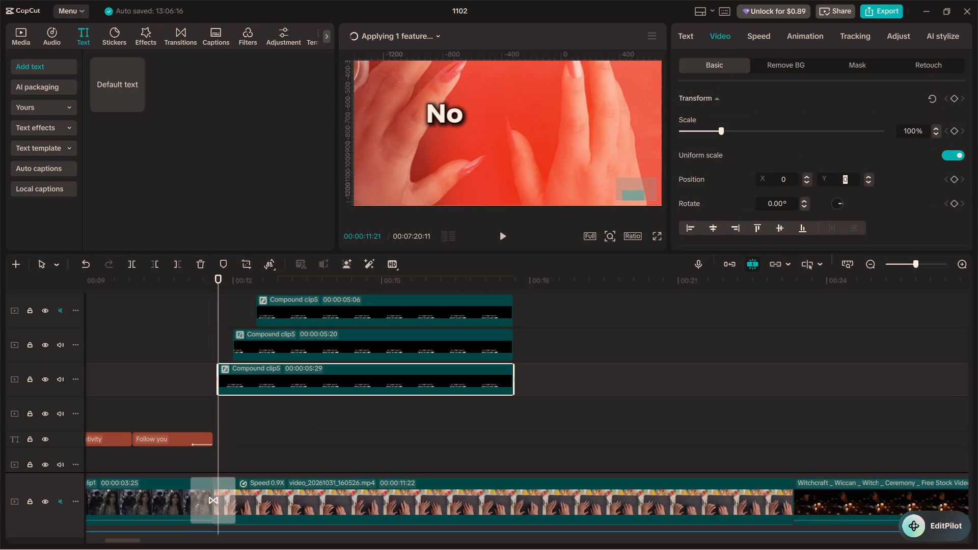
text(-200)
key(Return)
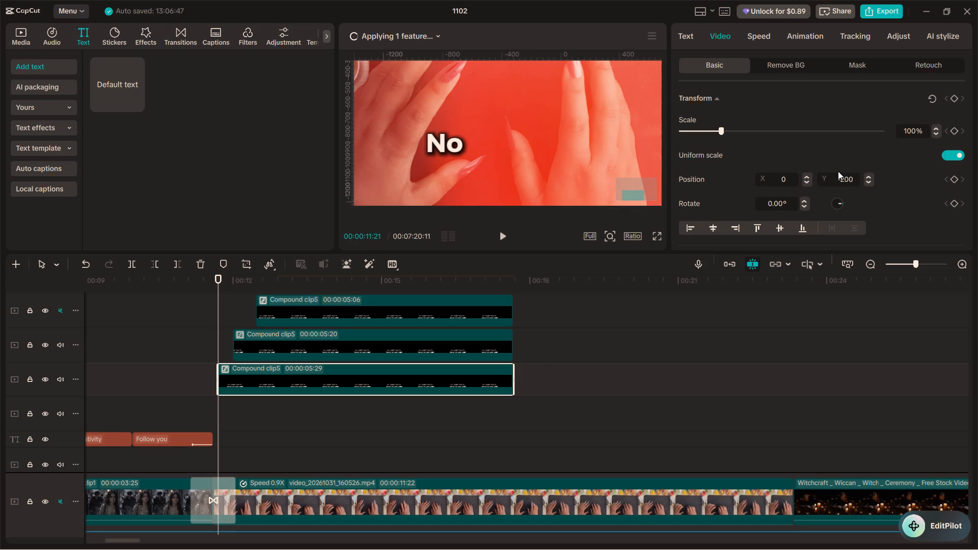
scroll(878, 187, down, 5)
scroll(879, 187, up, 4)
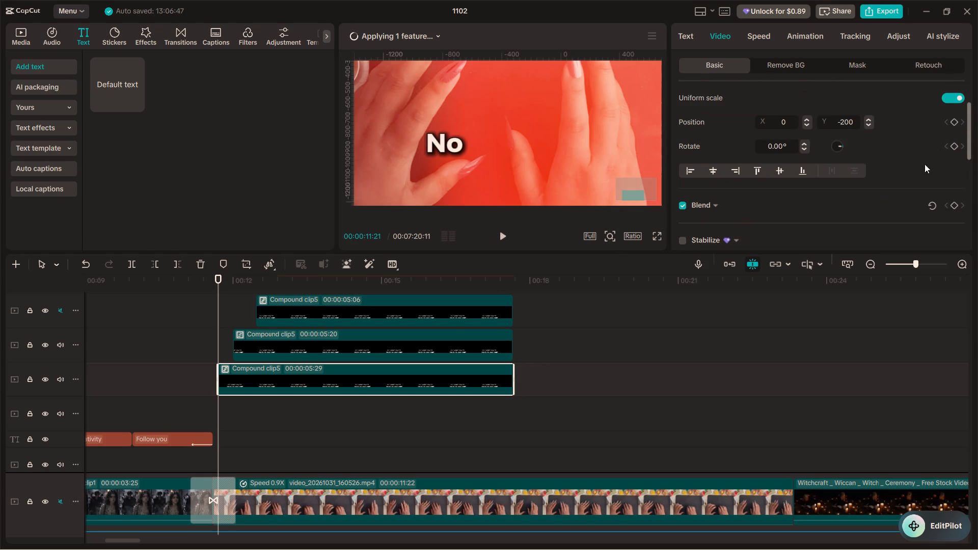
click(956, 117)
Add a Blend keyframe at the start of the "No" piece with the opacity at 0%.
scroll(834, 174, down, 9)
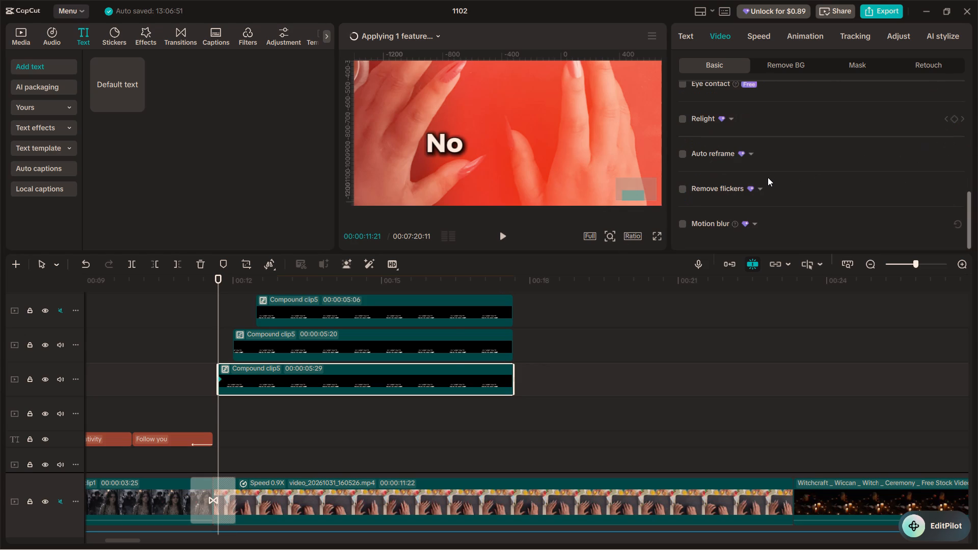
scroll(768, 177, down, 1)
scroll(767, 178, up, 4)
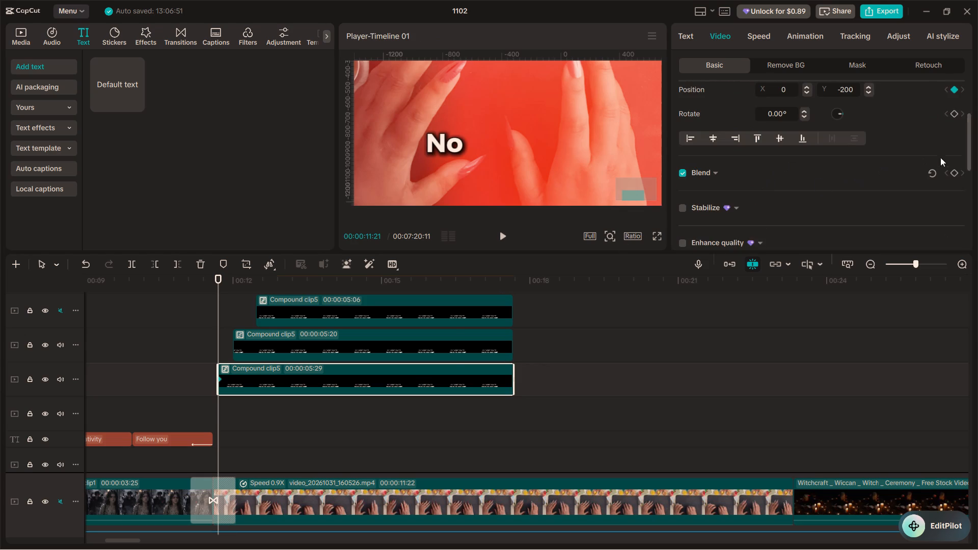
click(948, 174)
click(954, 176)
click(715, 176)
scroll(725, 202, down, 1)
drag(784, 171, 612, 170)
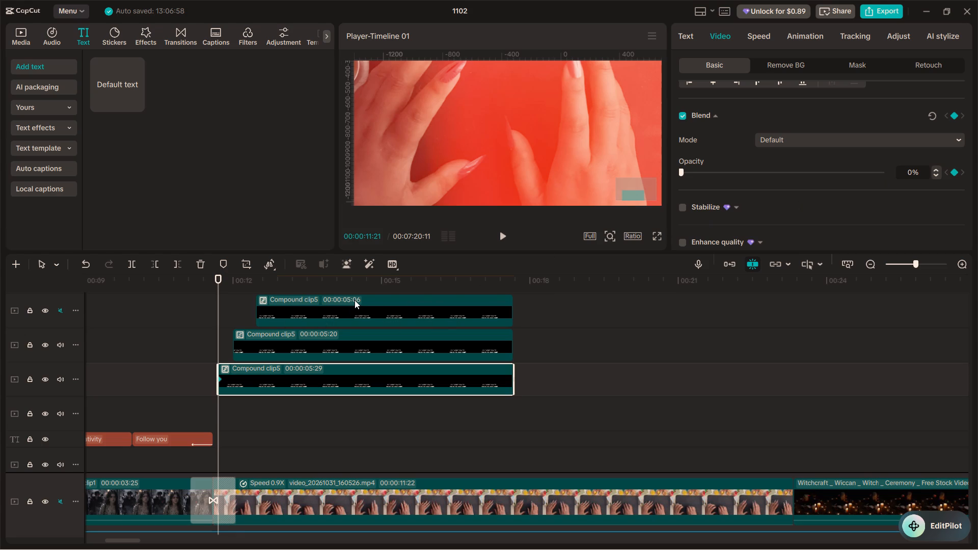
At 00:00:12:01, keyframe the "No" piece to 100% opacity and Y position 0.
key(shift+Right)
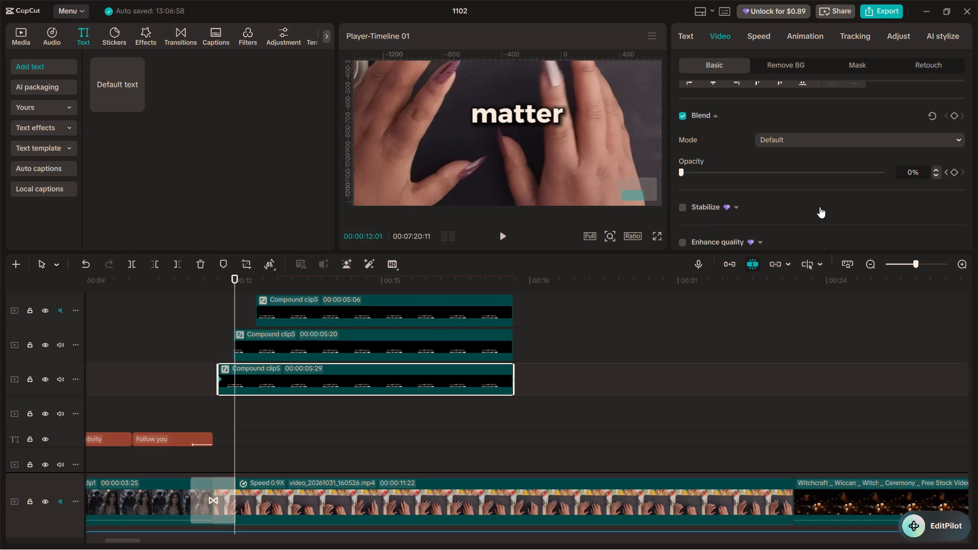
click(951, 173)
drag(771, 170, 949, 173)
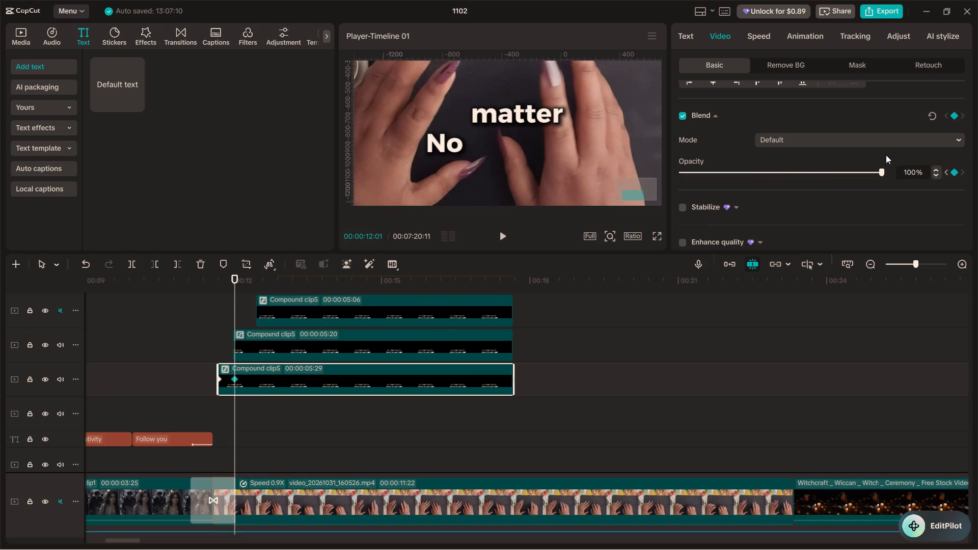
scroll(886, 155, up, 5)
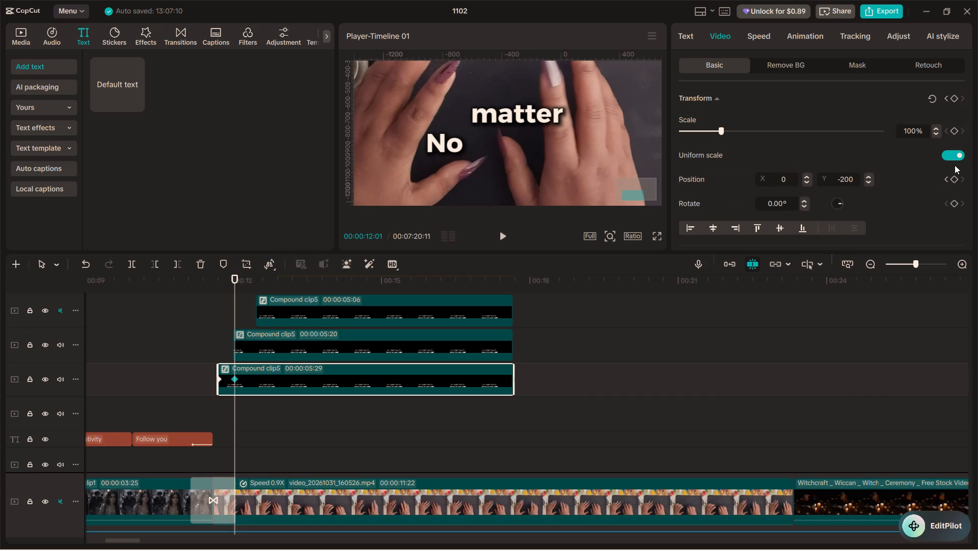
click(956, 180)
drag(854, 177, 829, 179)
key(0)
key(Return)
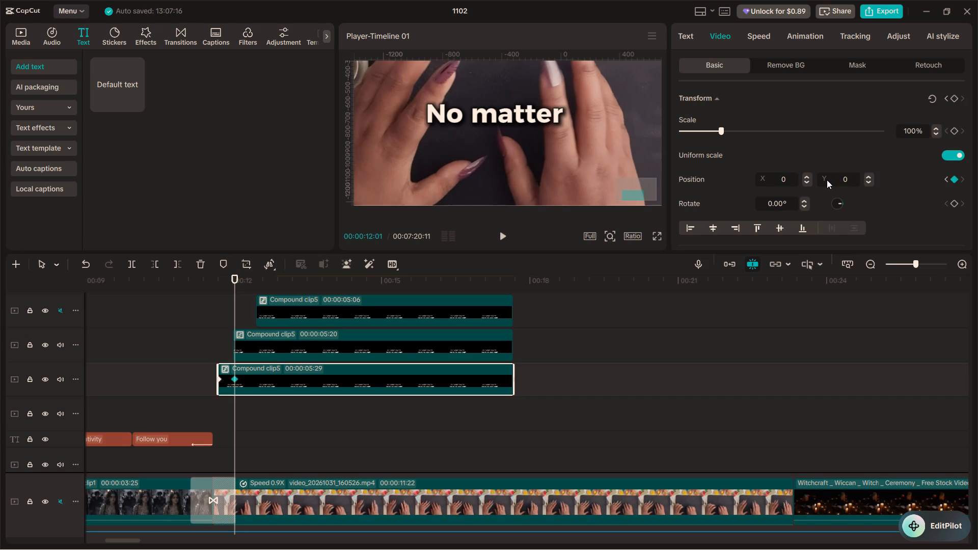
Add position and opacity keyframes at the start of the "matter" piece, at 00:00:12:00.
scroll(255, 358, up, 1)
click(258, 362)
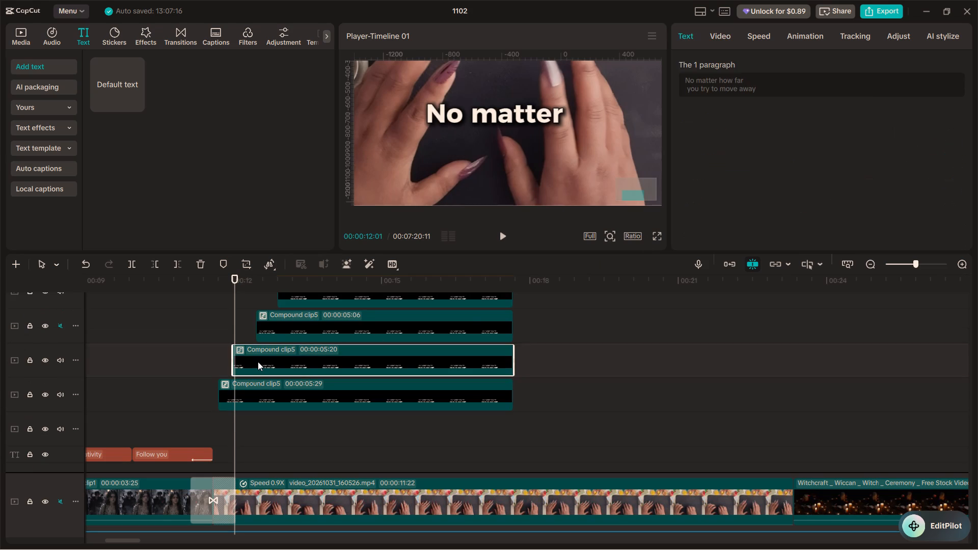
click(235, 313)
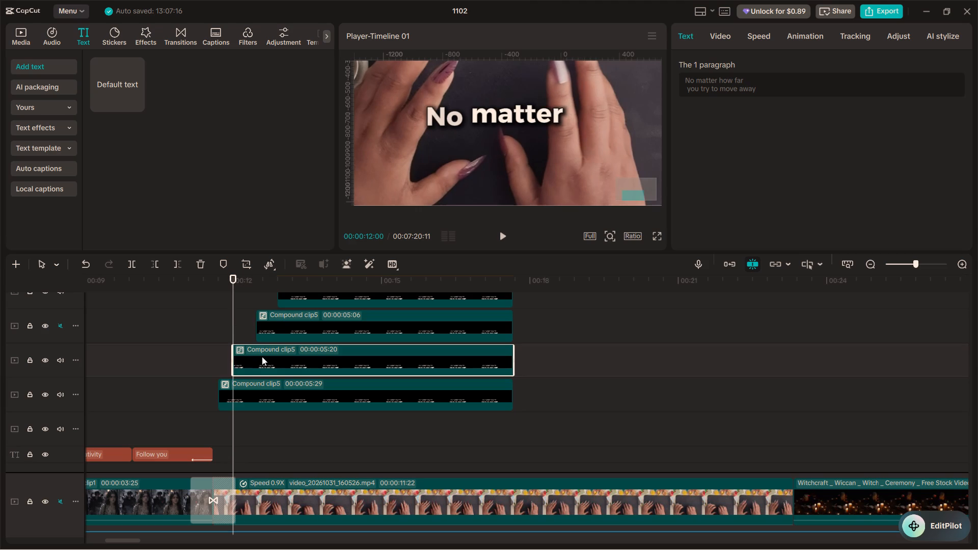
scroll(249, 343, up, 7)
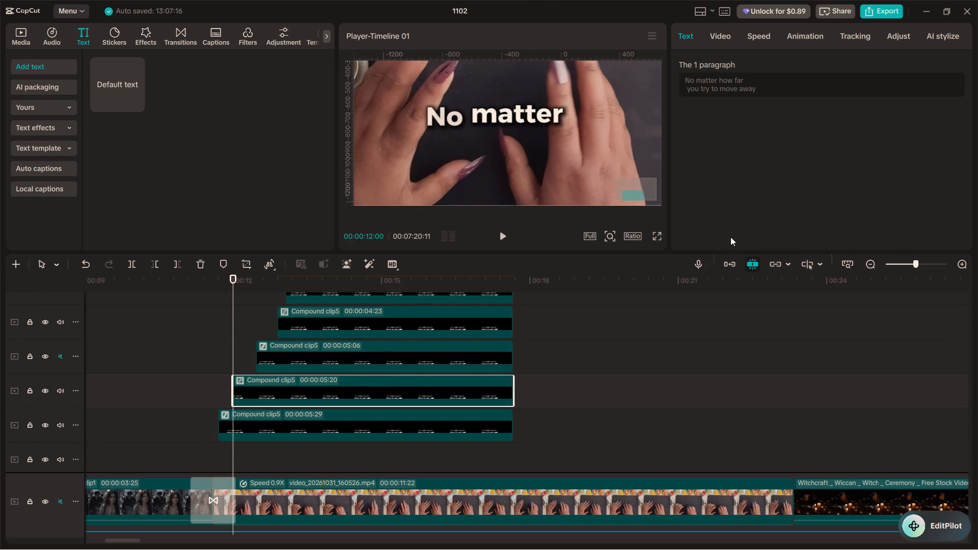
click(718, 34)
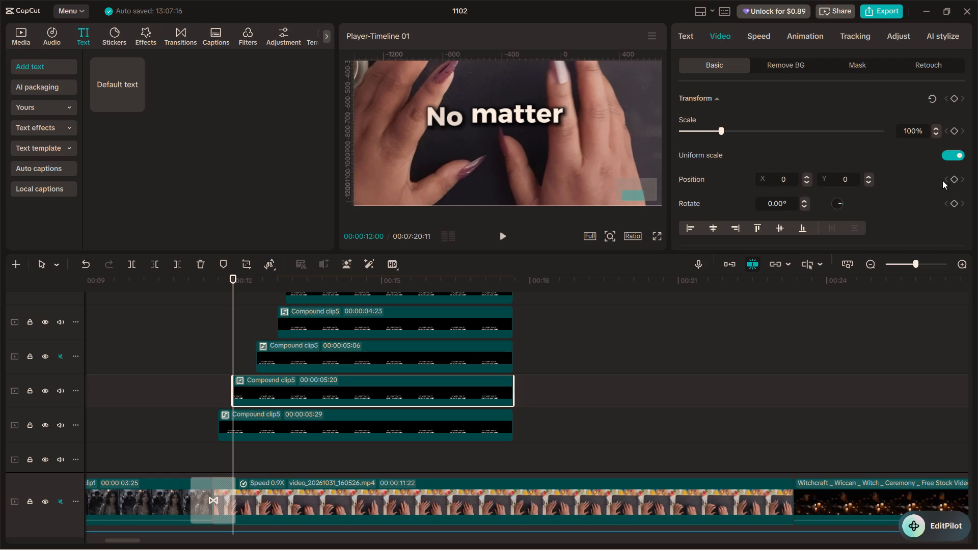
click(956, 184)
scroll(905, 190, down, 1)
click(849, 122)
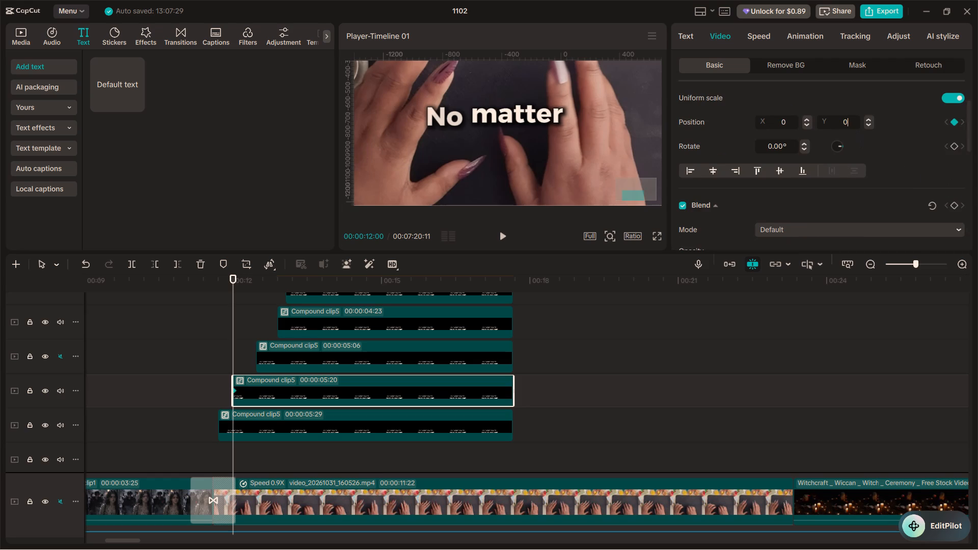
scroll(911, 164, down, 3)
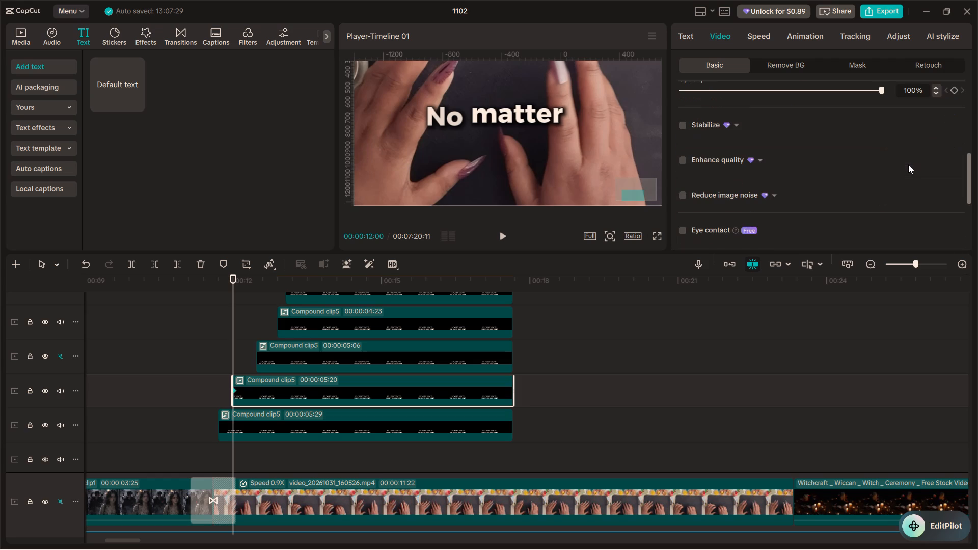
scroll(905, 165, up, 2)
scroll(905, 165, down, 1)
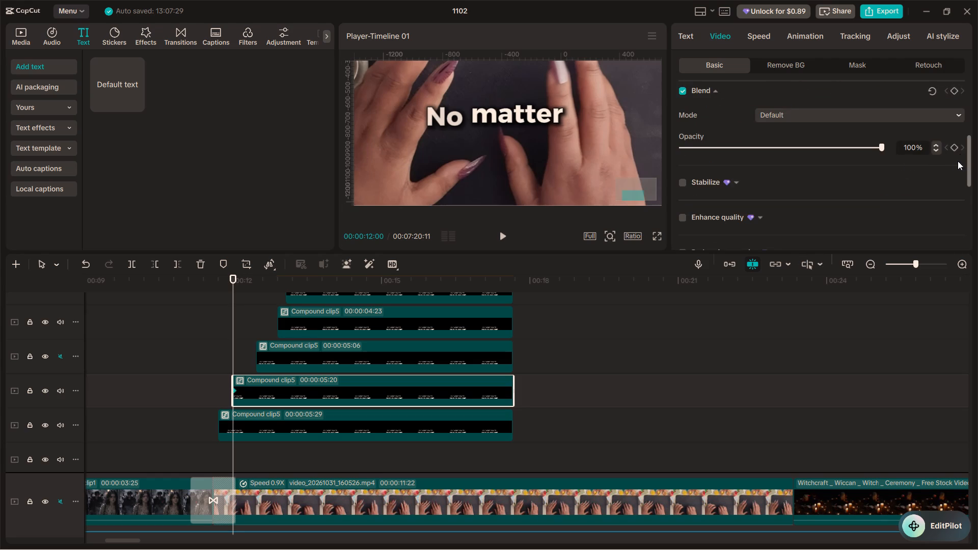
click(956, 150)
scroll(931, 150, up, 1)
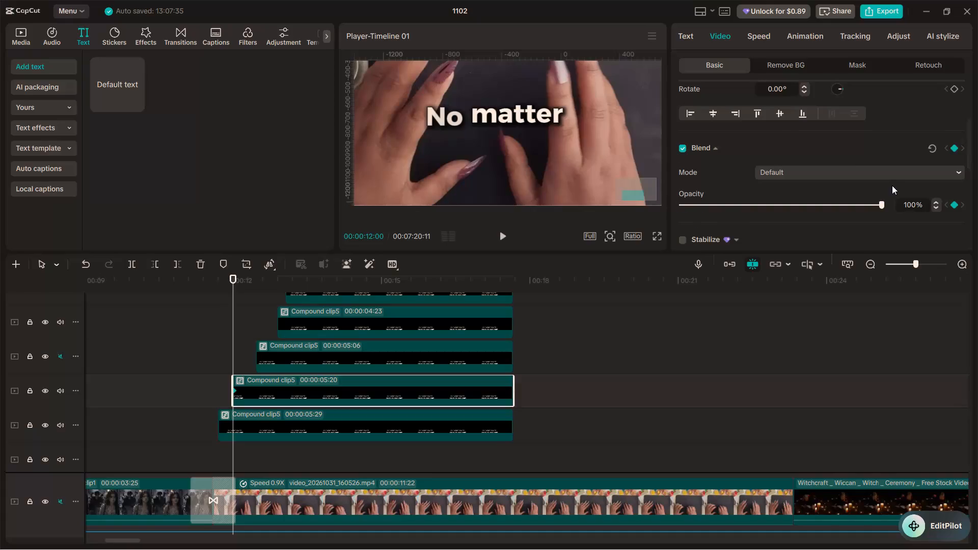
scroll(892, 185, up, 1)
Add position and Blend keyframes to the "matter" piece at 00:00:12:10, keeping Y position 0 and 100% opacity.
key(shift+Right)
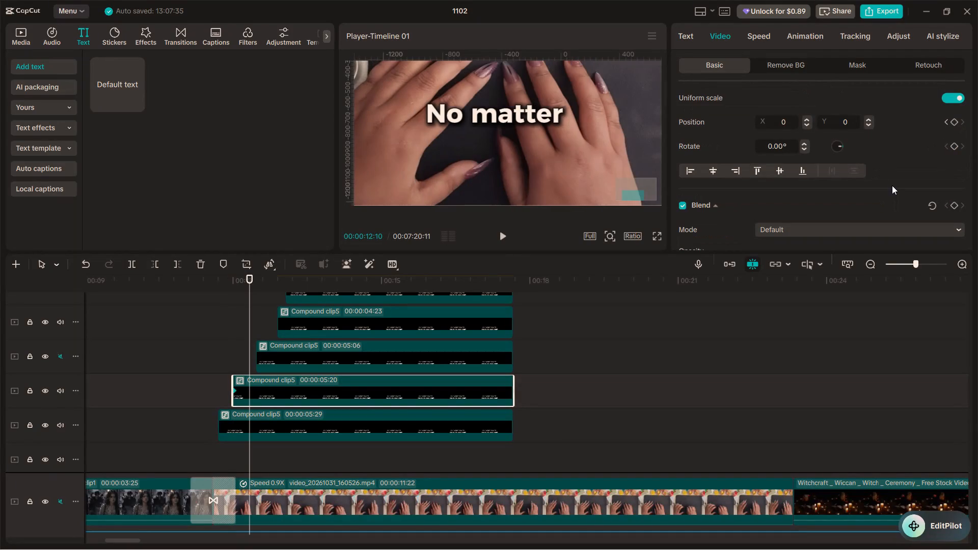
click(958, 121)
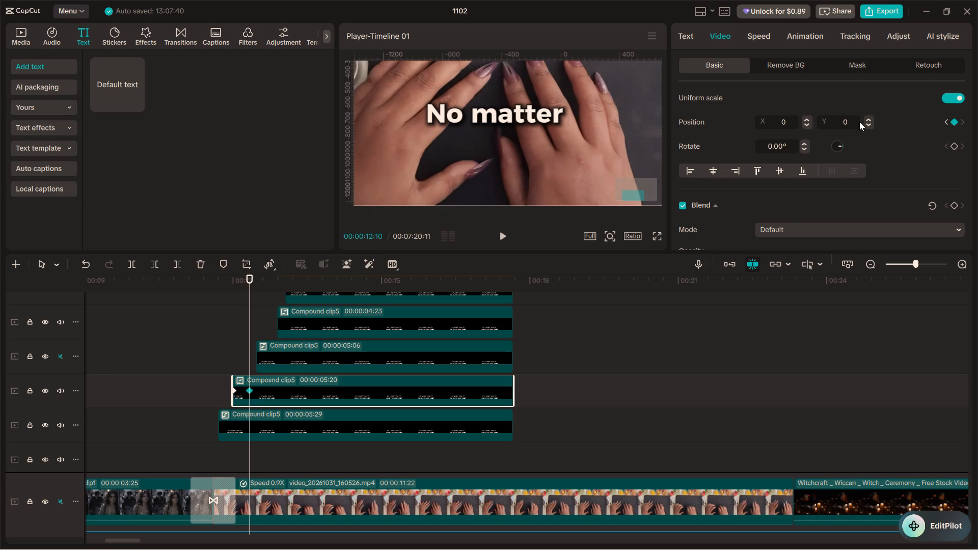
scroll(890, 150, down, 2)
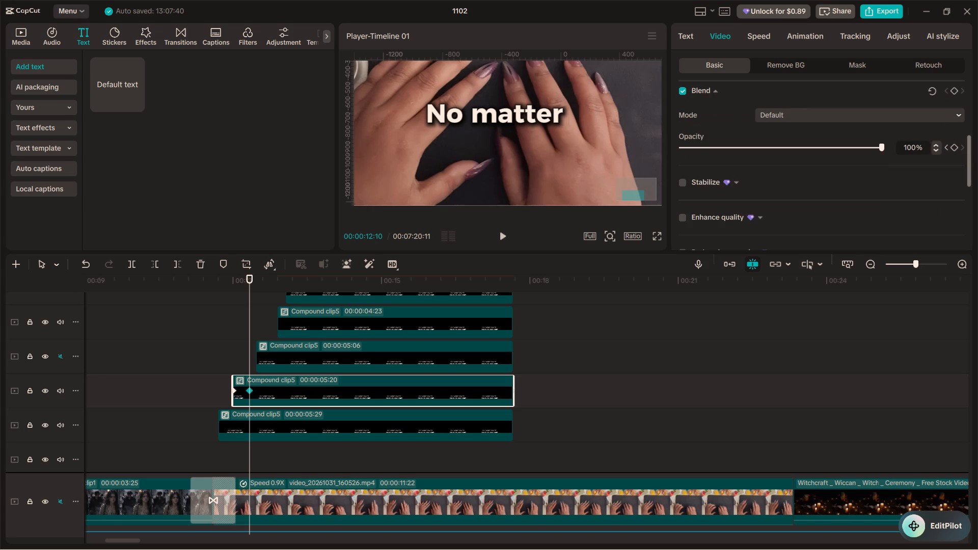
click(956, 91)
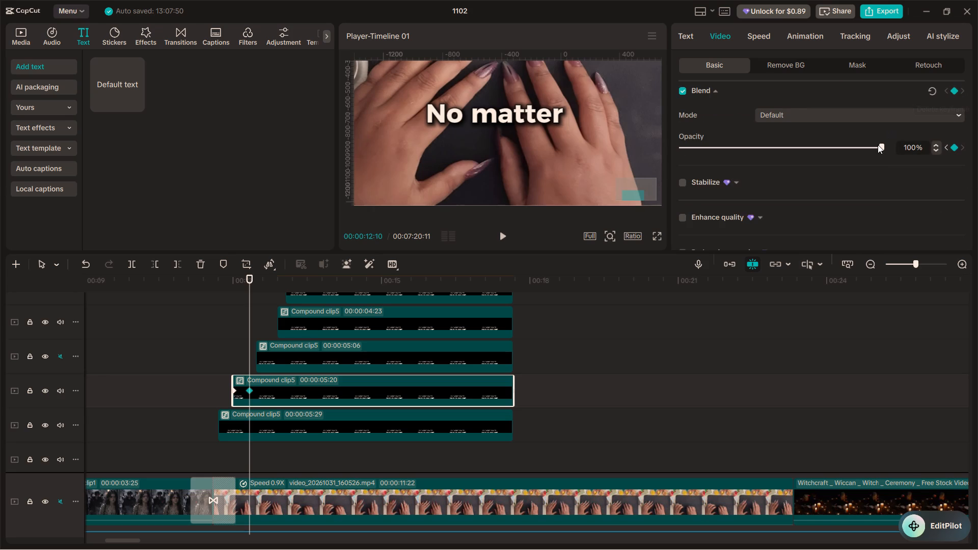
scroll(878, 145, up, 2)
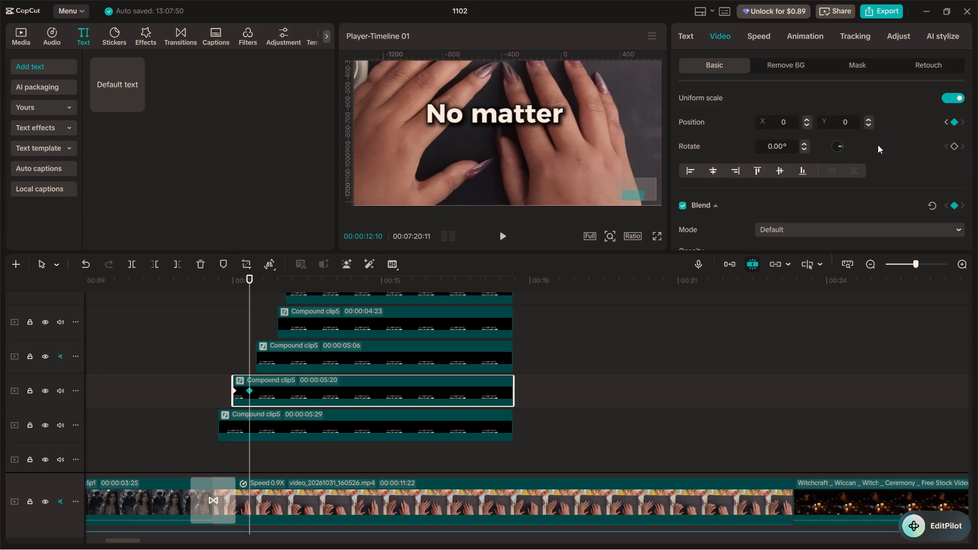
At the "matter" piece's starting keyframes, set the Y position to -200 and the opacity to 0%.
key(shift+Left)
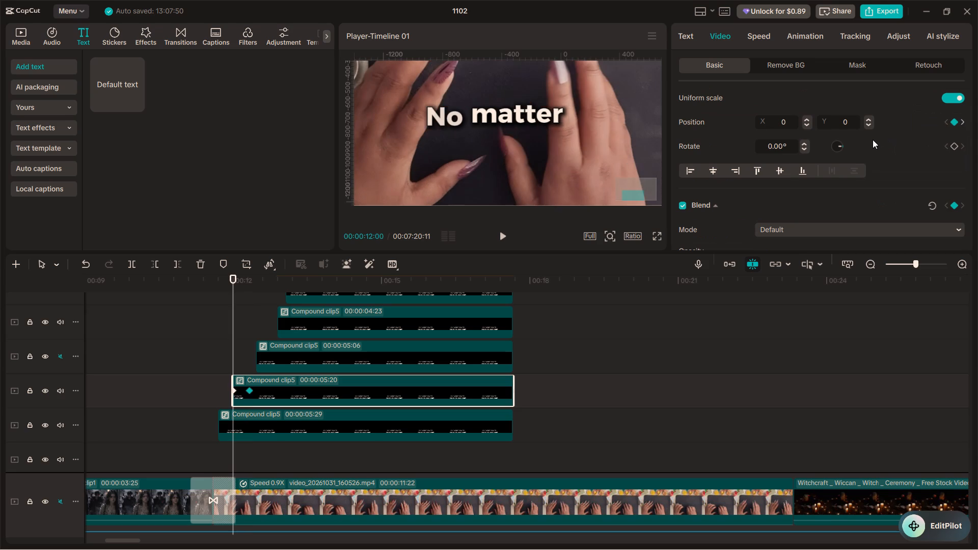
drag(855, 122, 836, 118)
text(-200)
key(Return)
scroll(832, 160, down, 3)
scroll(813, 141, up, 1)
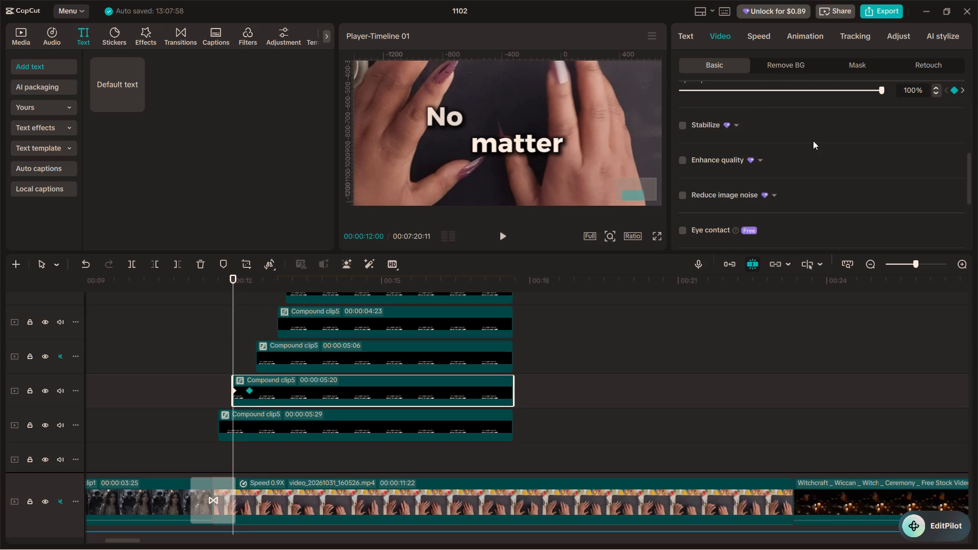
drag(827, 145, 603, 147)
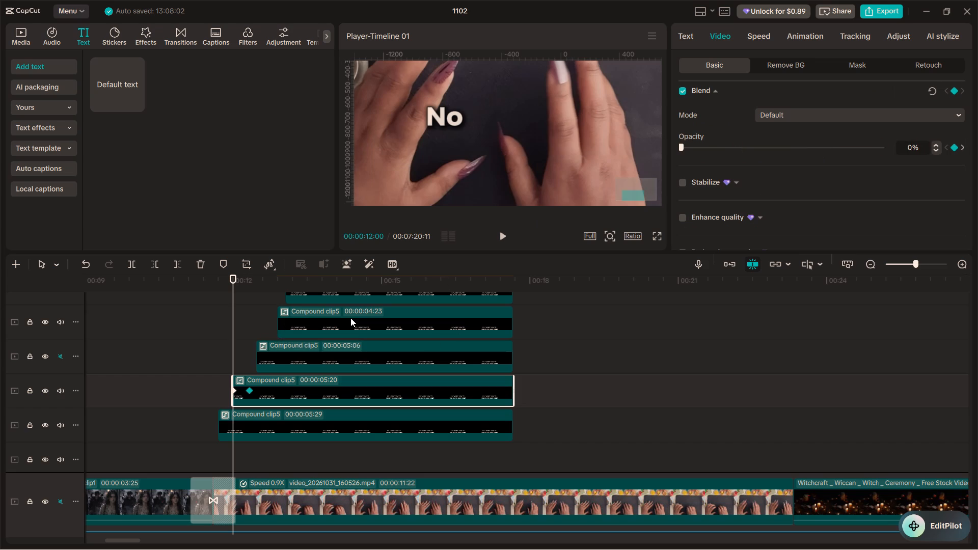
key(shift+Right)
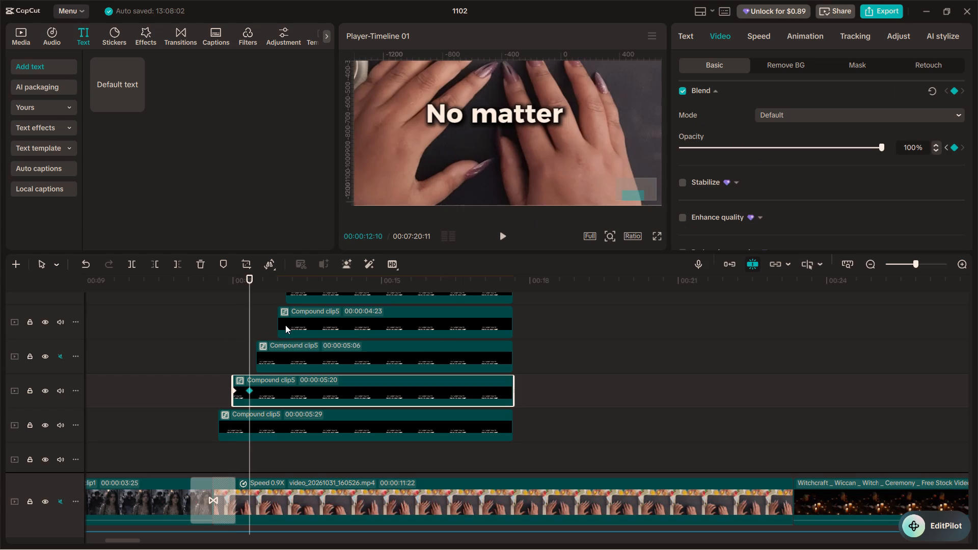
At the start of the "how" piece, 00:00:12:14, keyframe Y position -200 and 0% opacity.
click(278, 374)
click(275, 359)
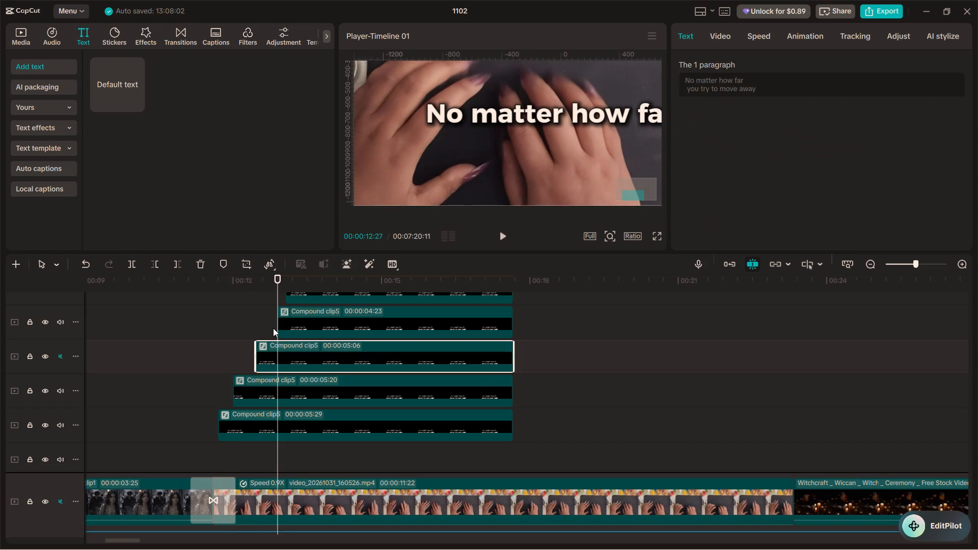
drag(278, 289, 255, 287)
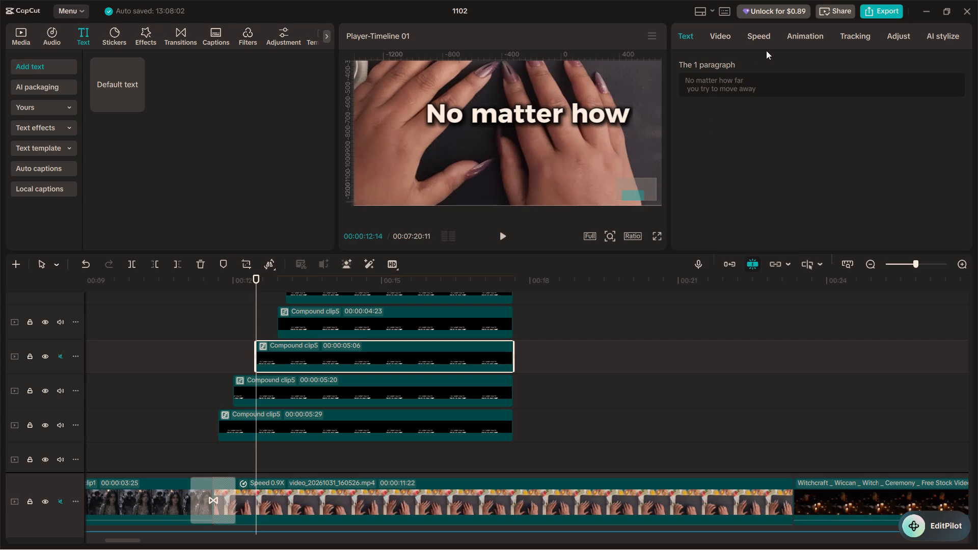
click(709, 39)
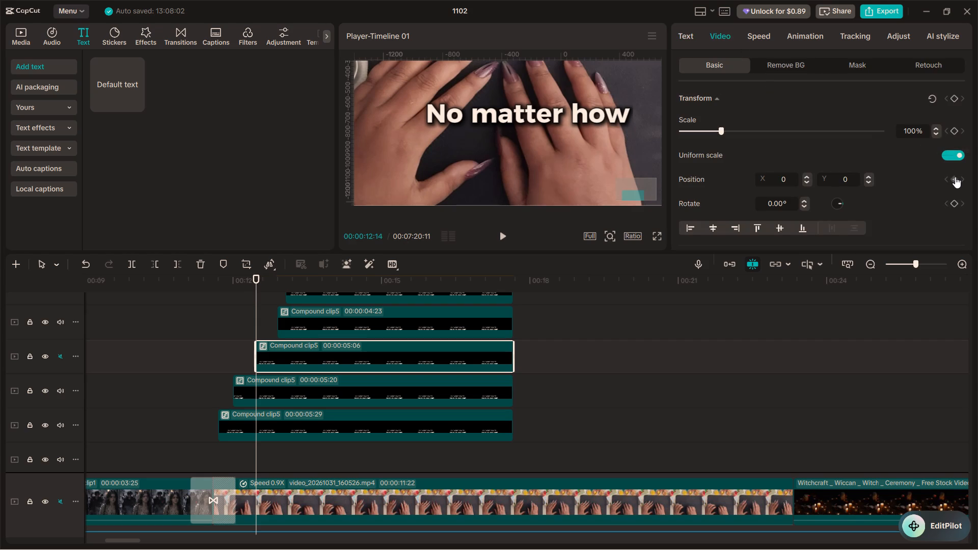
click(955, 177)
drag(849, 173, 836, 179)
drag(840, 182, 858, 183)
text(-29)
key(BackSpace)
text(00)
scroll(922, 189, down, 3)
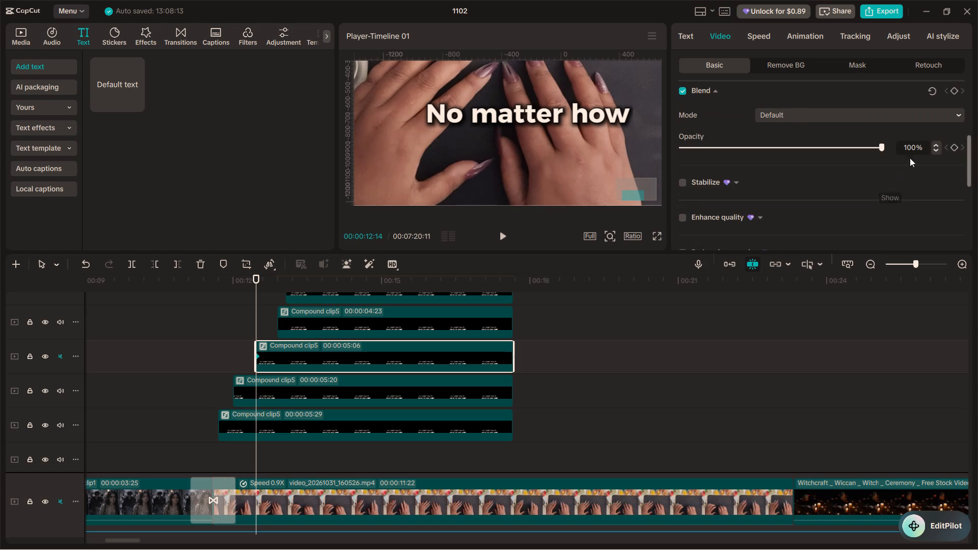
click(956, 89)
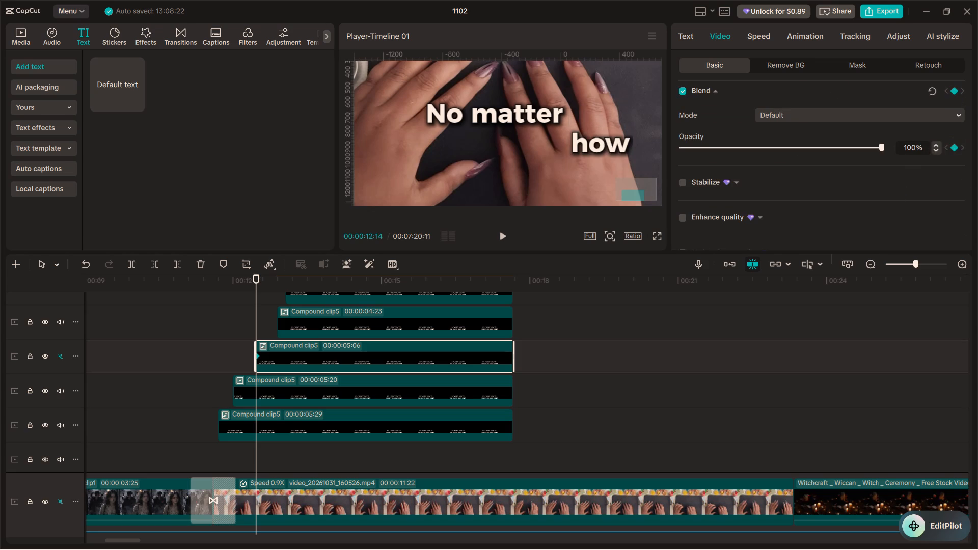
drag(881, 148, 589, 169)
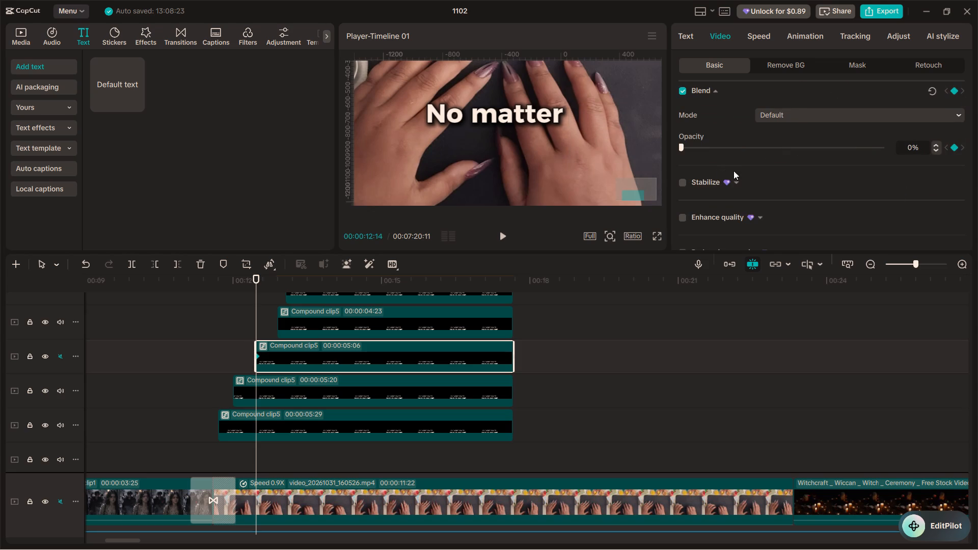
Add a Blend keyframe with 100% opacity to the "how" piece at 00:00:12:24.
key(shift+Right)
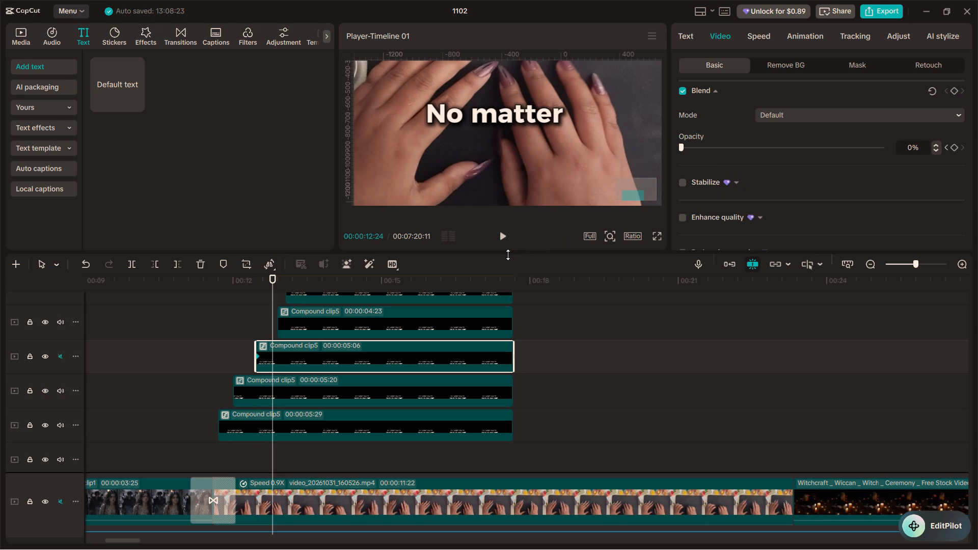
click(955, 84)
click(956, 96)
drag(716, 146, 977, 147)
Add a position keyframe to the "how" piece at 00:00:12:24 and set its Y position to 0.
scroll(930, 127, up, 3)
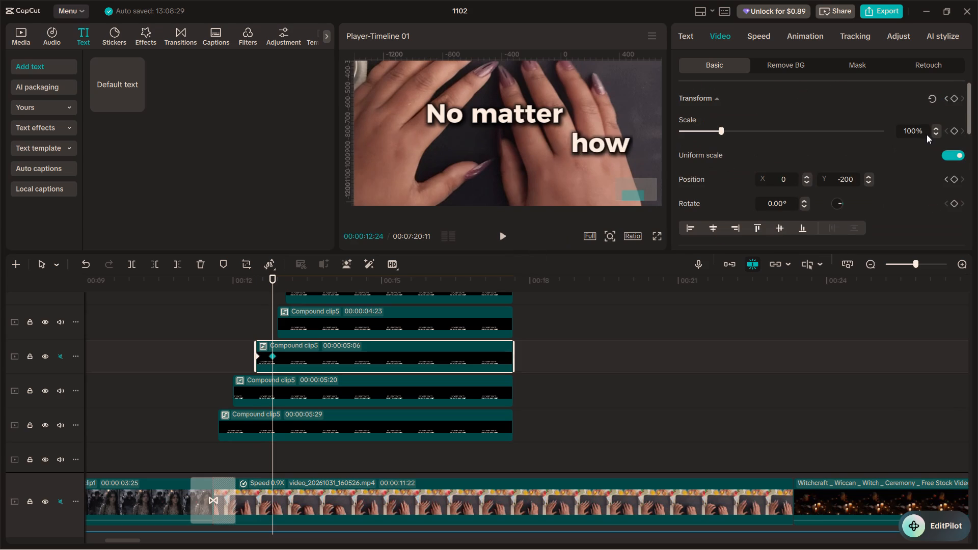
click(957, 181)
click(840, 179)
key(BackSpace)
key(BackSpace)
key(BackSpace)
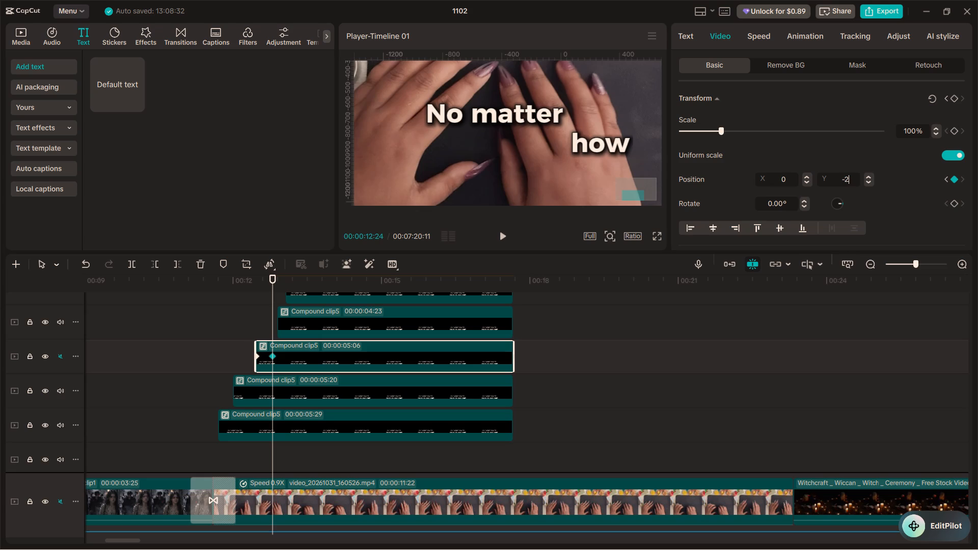
key(BackSpace)
key(BackSpace)
key(BackSpace)
key(Return)
key(Return)
drag(853, 181, 831, 180)
key(BackSpace)
key(Return)
drag(837, 179, 879, 180)
drag(879, 180, 881, 180)
key(BackSpace)
key(0)
key(Return)
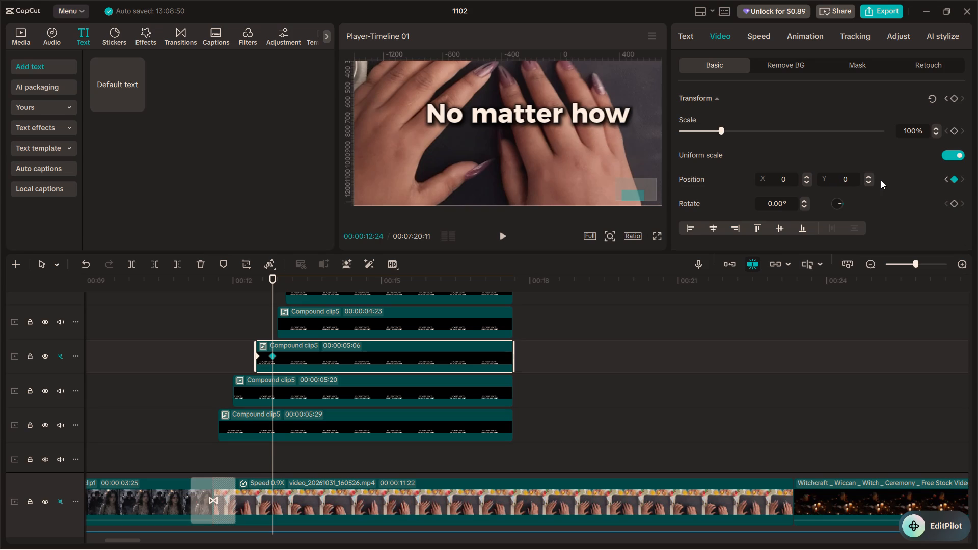
Add a position keyframe at the start of the "far" piece, at 00:00:12:27.
scroll(270, 339, up, 1)
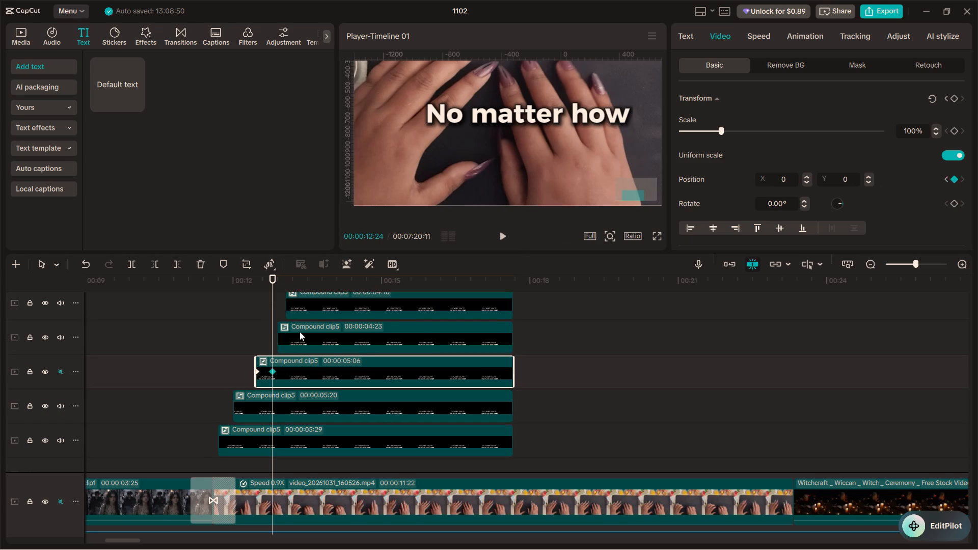
click(300, 332)
key(Right)
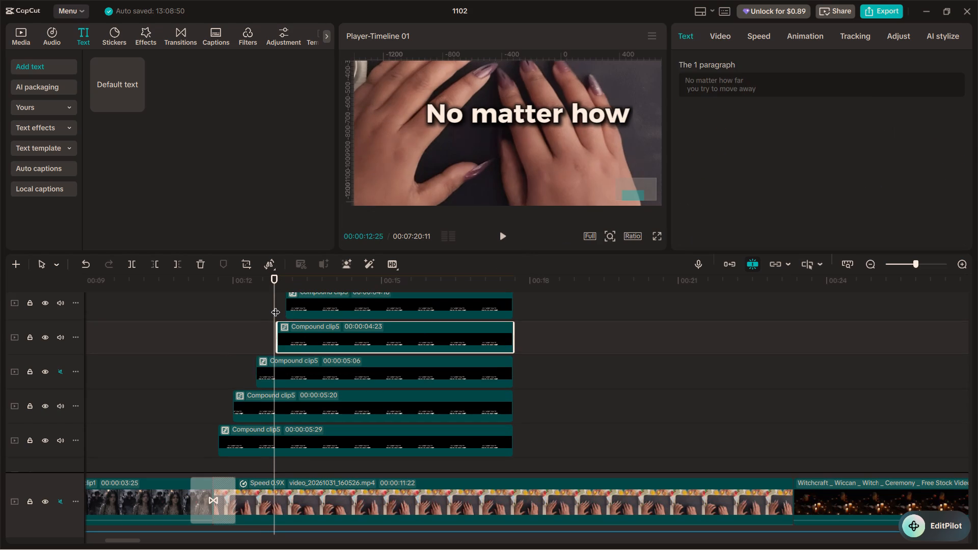
key(Right)
key(Right)
click(269, 296)
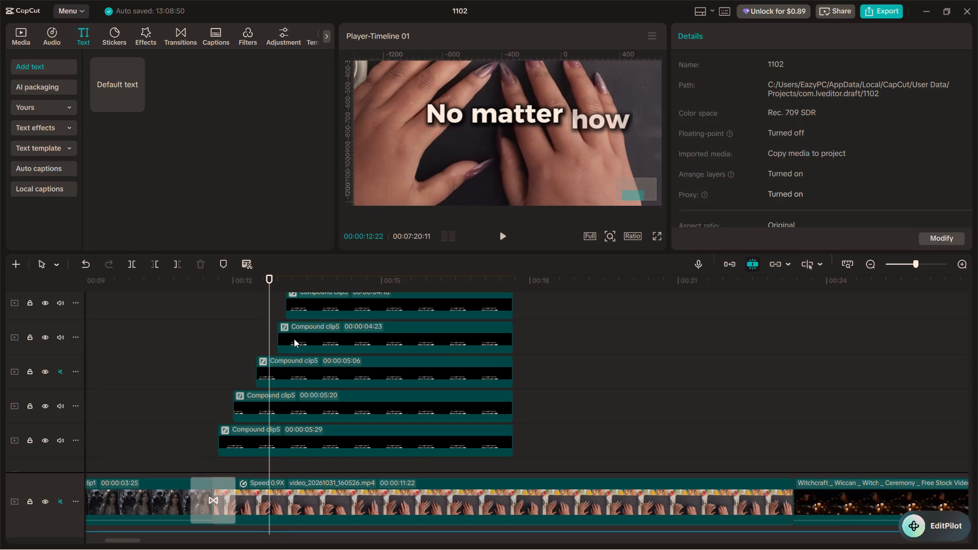
click(294, 339)
click(273, 301)
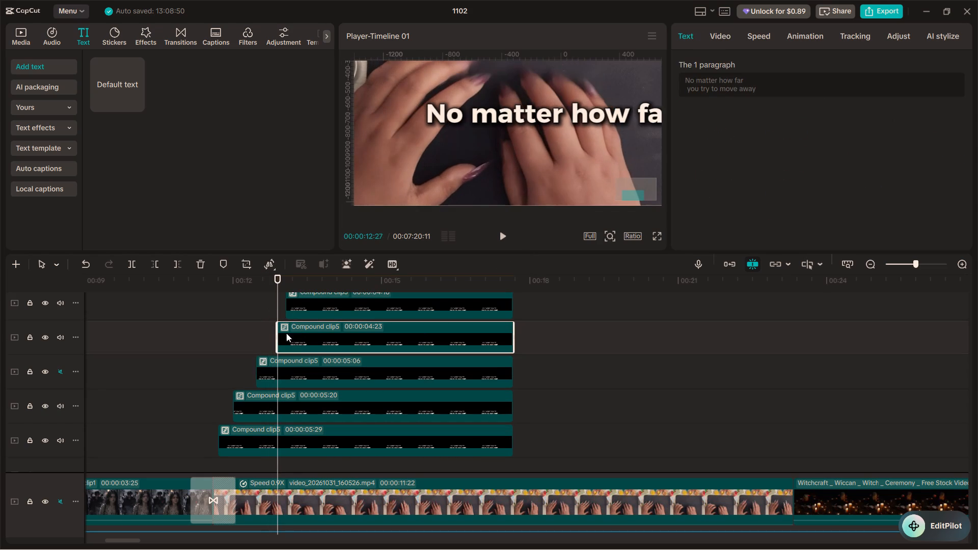
click(723, 36)
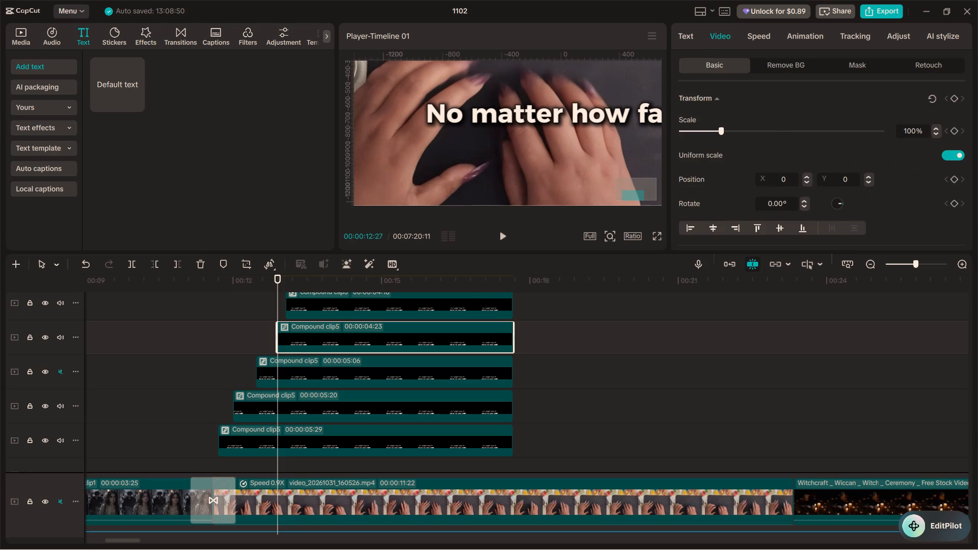
drag(852, 180, 830, 180)
click(957, 176)
key(BackSpace)
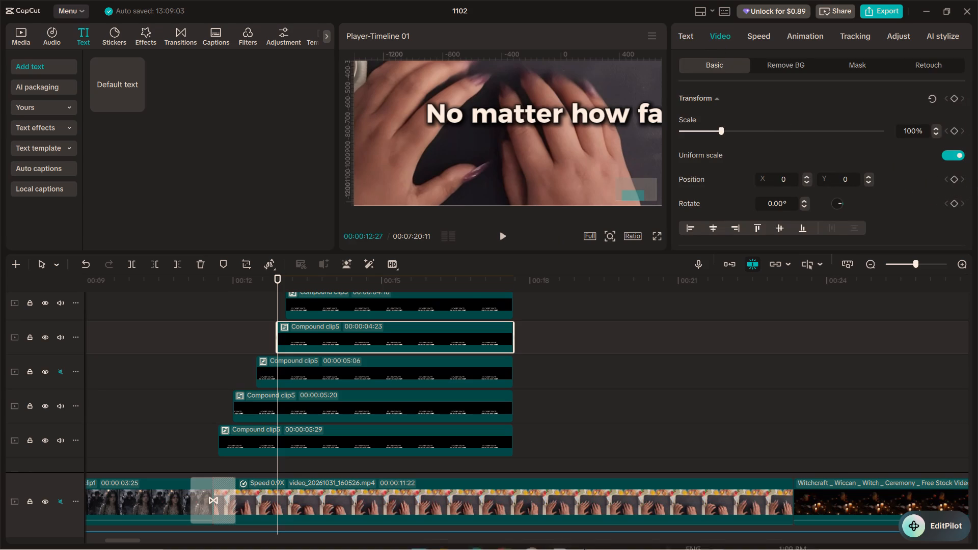
click(953, 178)
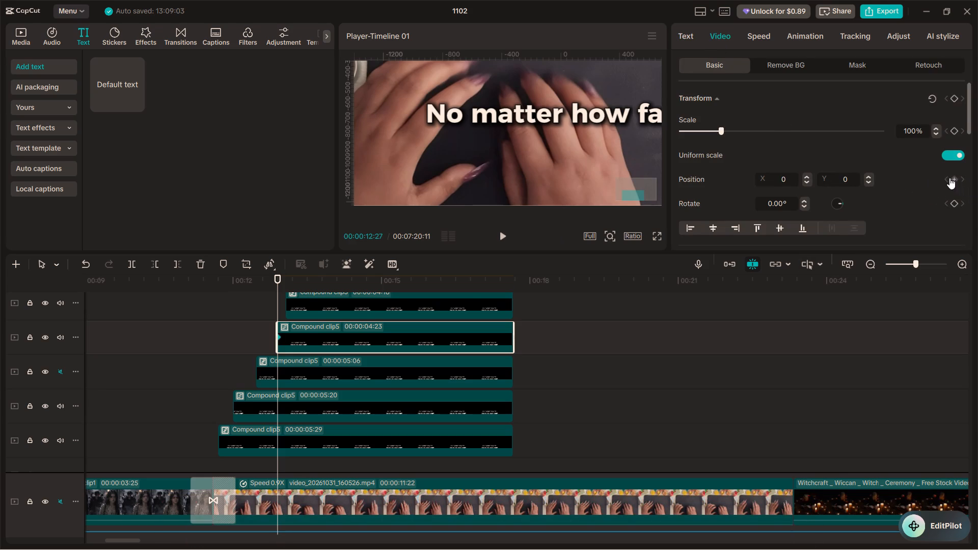
Set the Y position of the "far" piece's starting keyframe at 00:00:12:27 to -200.
click(845, 181)
text(-2)
key(Right)
key(0)
scroll(847, 181, down, 1)
scroll(859, 174, up, 1)
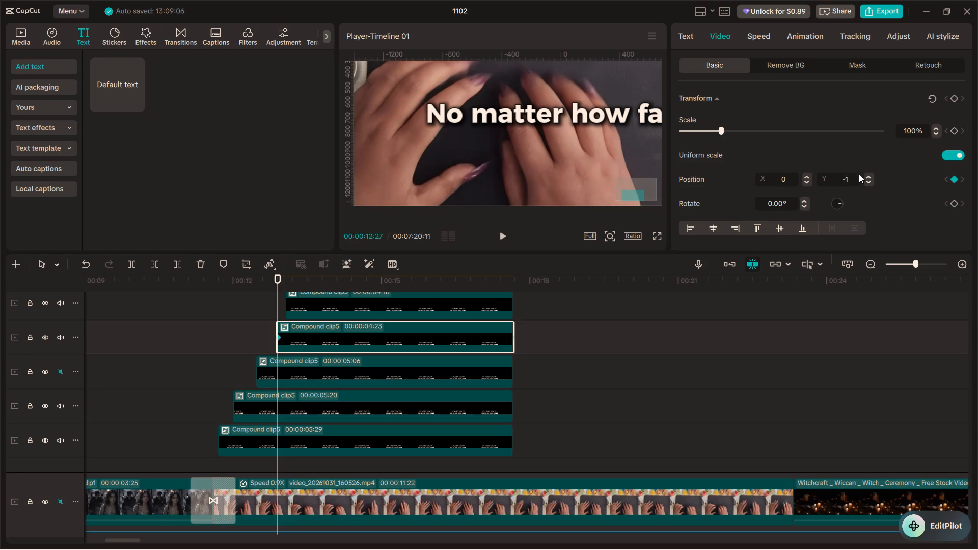
scroll(857, 182, up, 8)
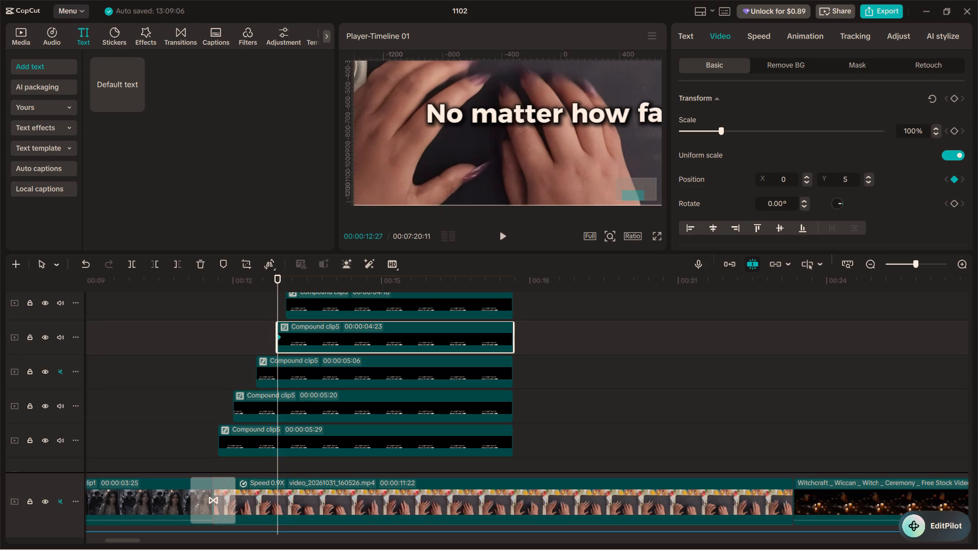
scroll(856, 182, up, 7)
scroll(856, 182, up, 20)
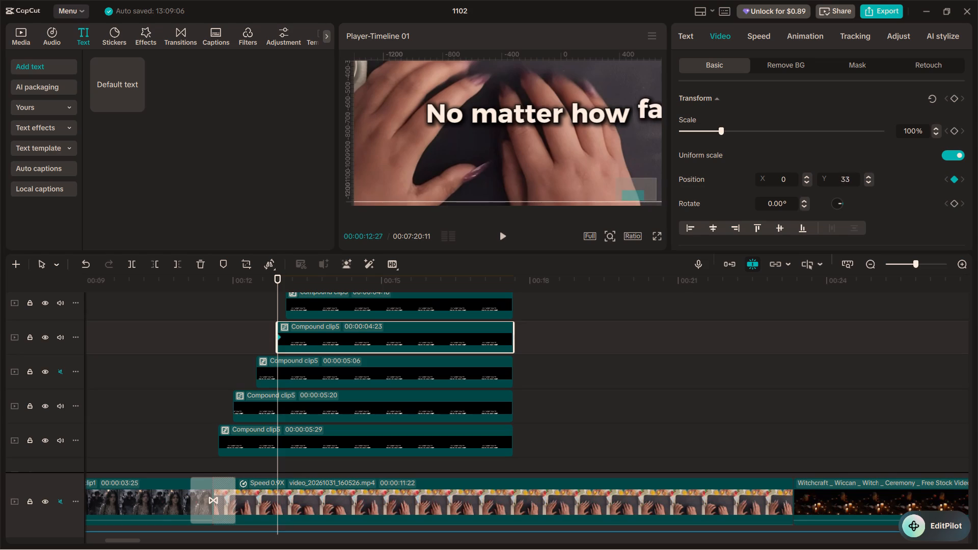
scroll(856, 182, up, 20)
scroll(856, 182, up, 16)
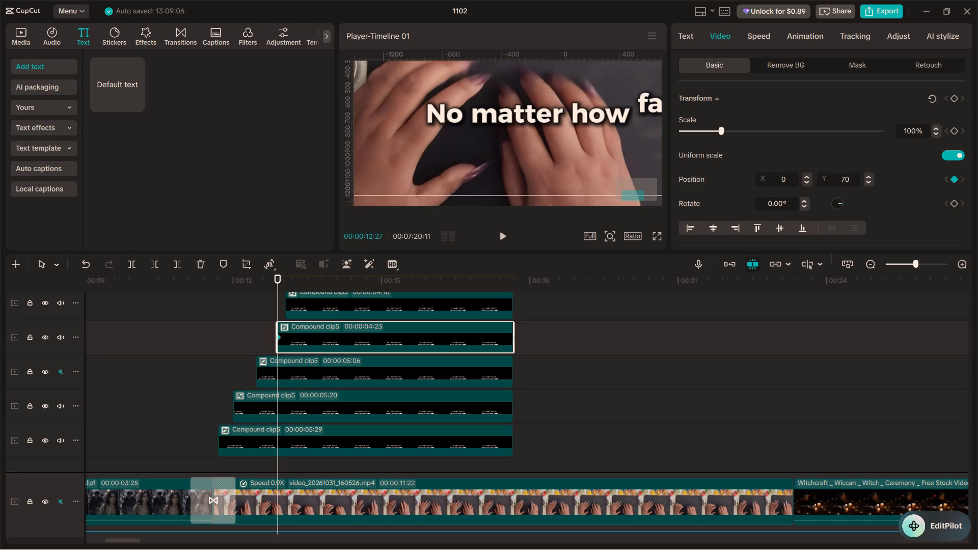
scroll(856, 182, down, 16)
scroll(856, 182, up, 20)
scroll(856, 182, up, 7)
scroll(856, 182, down, 20)
scroll(856, 182, down, 15)
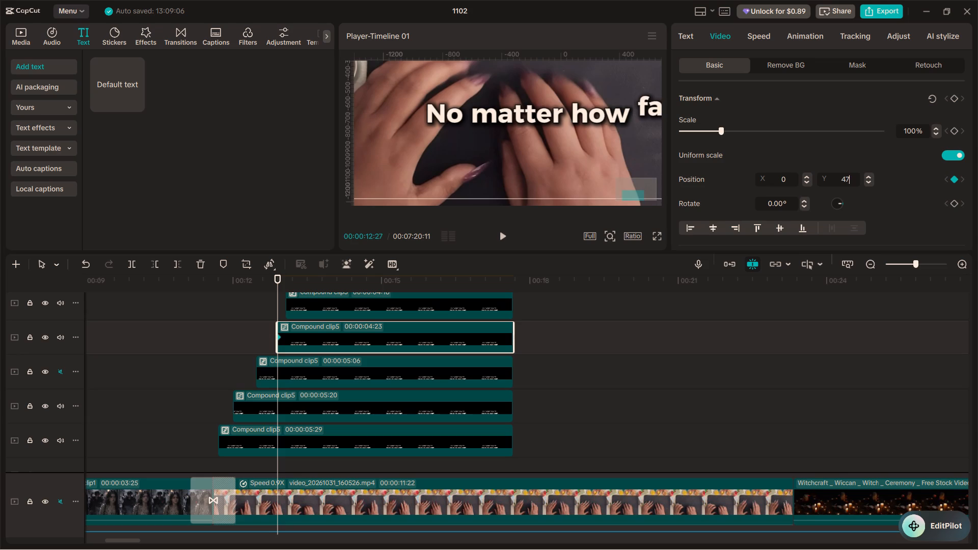
scroll(855, 185, down, 20)
scroll(855, 185, down, 20)
scroll(855, 185, down, 9)
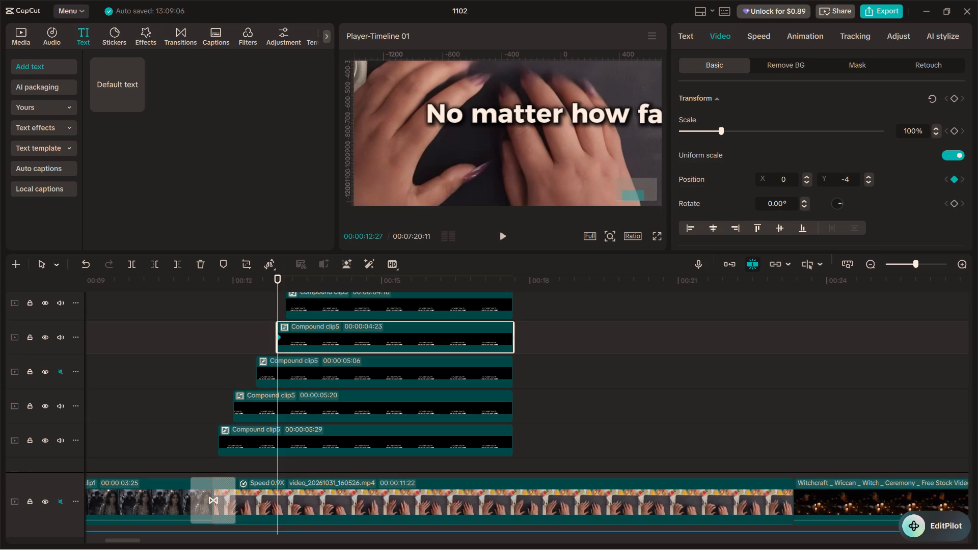
scroll(855, 185, down, 6)
scroll(855, 185, up, 3)
scroll(855, 185, down, 2)
key(BackSpace)
text(200)
key(Return)
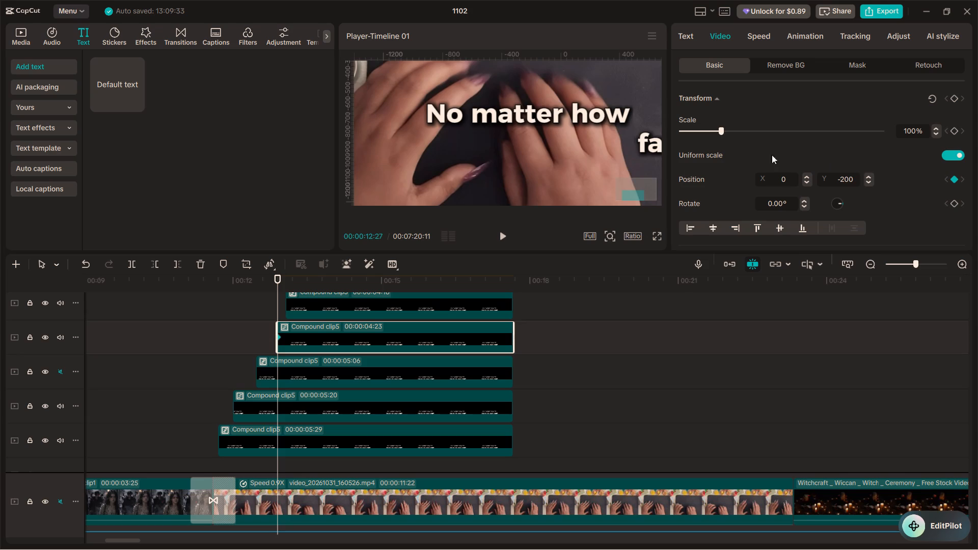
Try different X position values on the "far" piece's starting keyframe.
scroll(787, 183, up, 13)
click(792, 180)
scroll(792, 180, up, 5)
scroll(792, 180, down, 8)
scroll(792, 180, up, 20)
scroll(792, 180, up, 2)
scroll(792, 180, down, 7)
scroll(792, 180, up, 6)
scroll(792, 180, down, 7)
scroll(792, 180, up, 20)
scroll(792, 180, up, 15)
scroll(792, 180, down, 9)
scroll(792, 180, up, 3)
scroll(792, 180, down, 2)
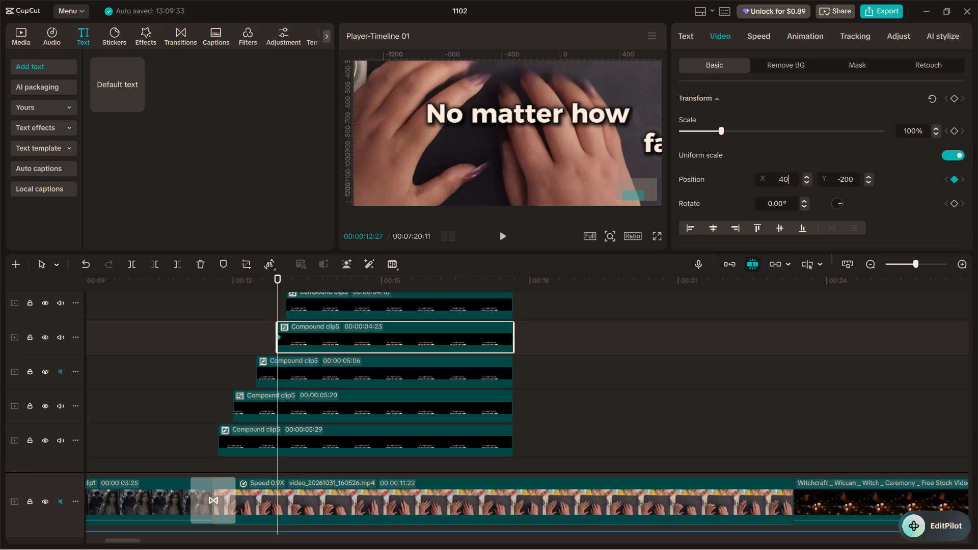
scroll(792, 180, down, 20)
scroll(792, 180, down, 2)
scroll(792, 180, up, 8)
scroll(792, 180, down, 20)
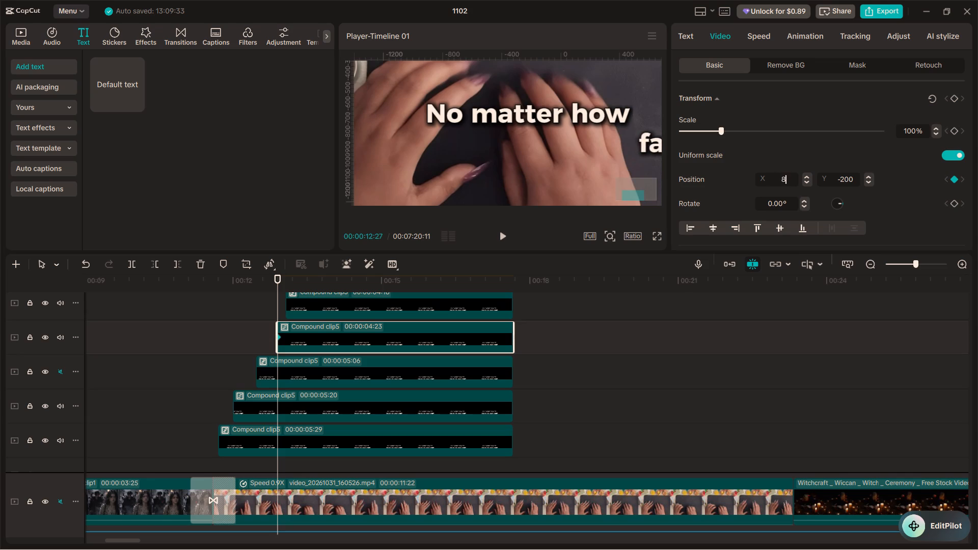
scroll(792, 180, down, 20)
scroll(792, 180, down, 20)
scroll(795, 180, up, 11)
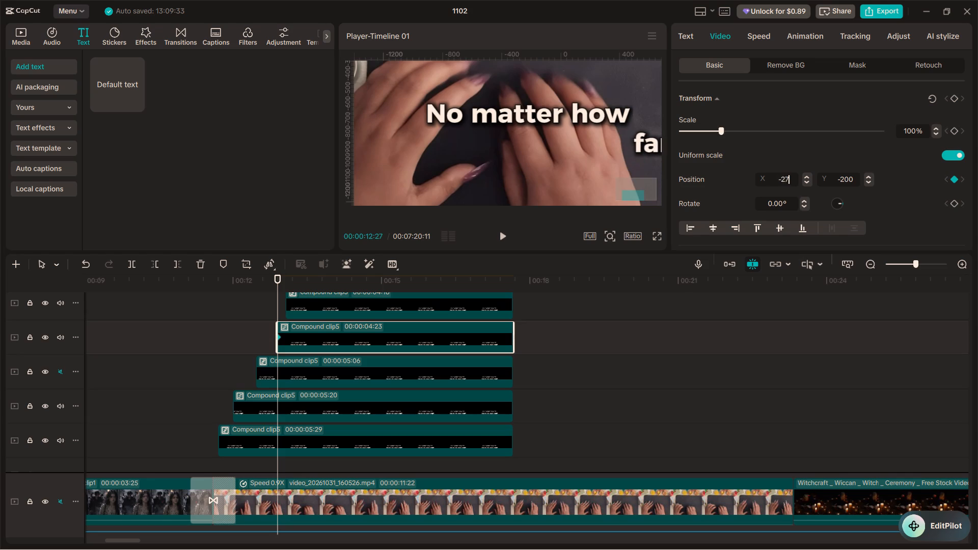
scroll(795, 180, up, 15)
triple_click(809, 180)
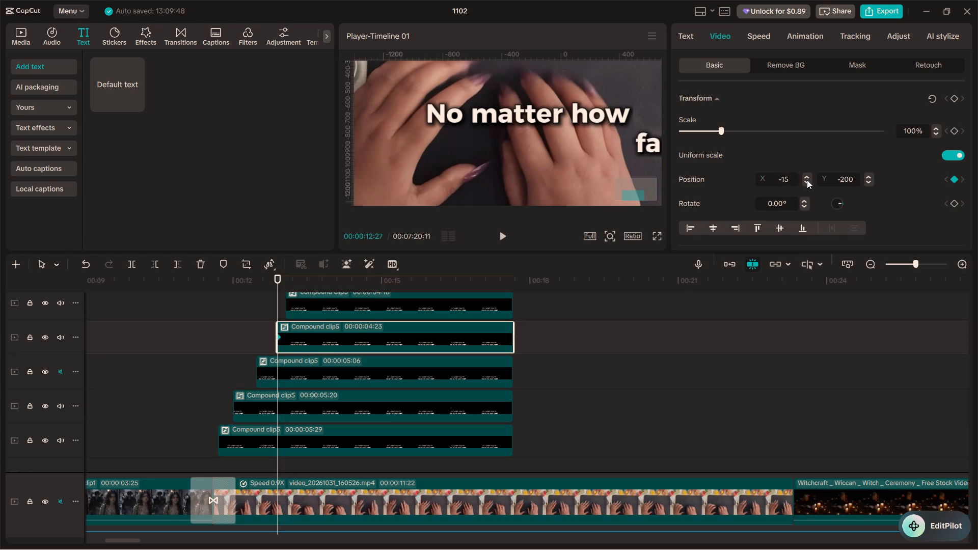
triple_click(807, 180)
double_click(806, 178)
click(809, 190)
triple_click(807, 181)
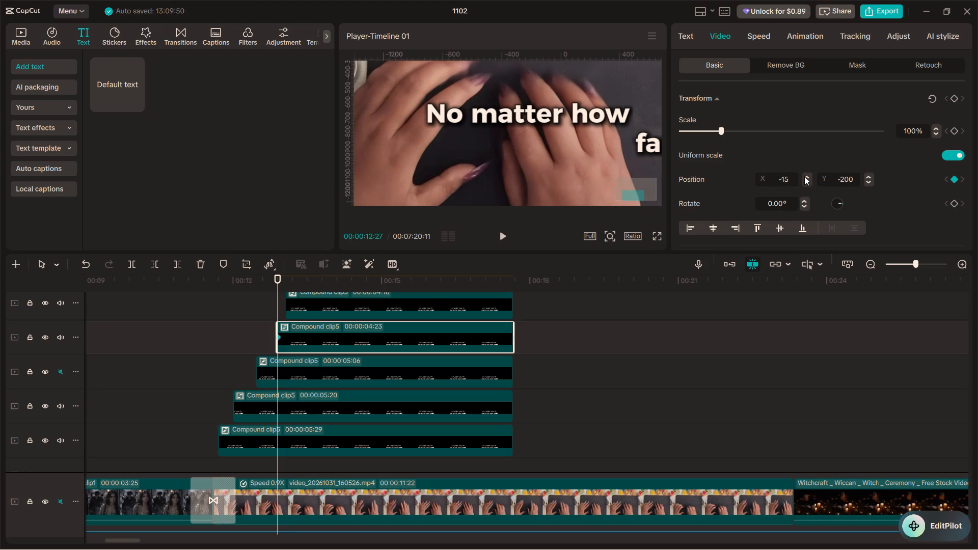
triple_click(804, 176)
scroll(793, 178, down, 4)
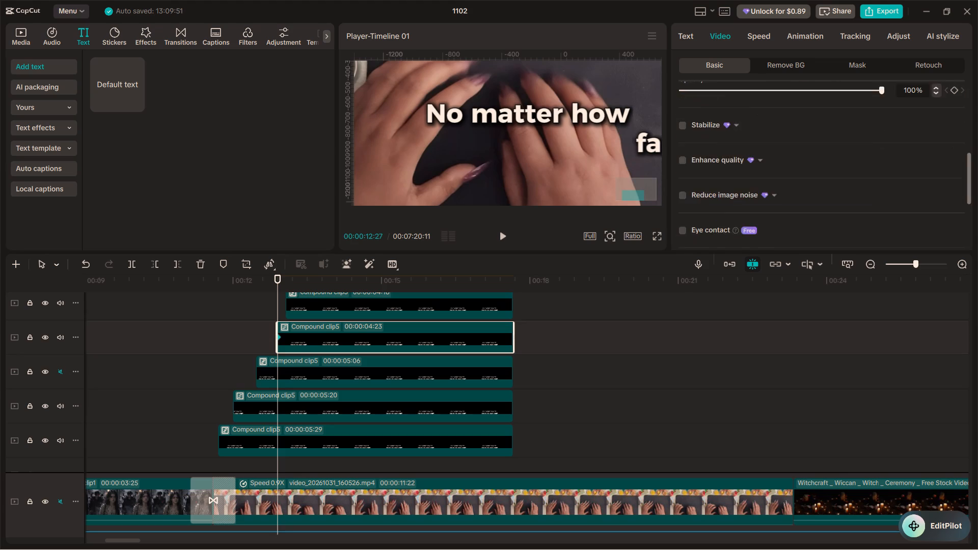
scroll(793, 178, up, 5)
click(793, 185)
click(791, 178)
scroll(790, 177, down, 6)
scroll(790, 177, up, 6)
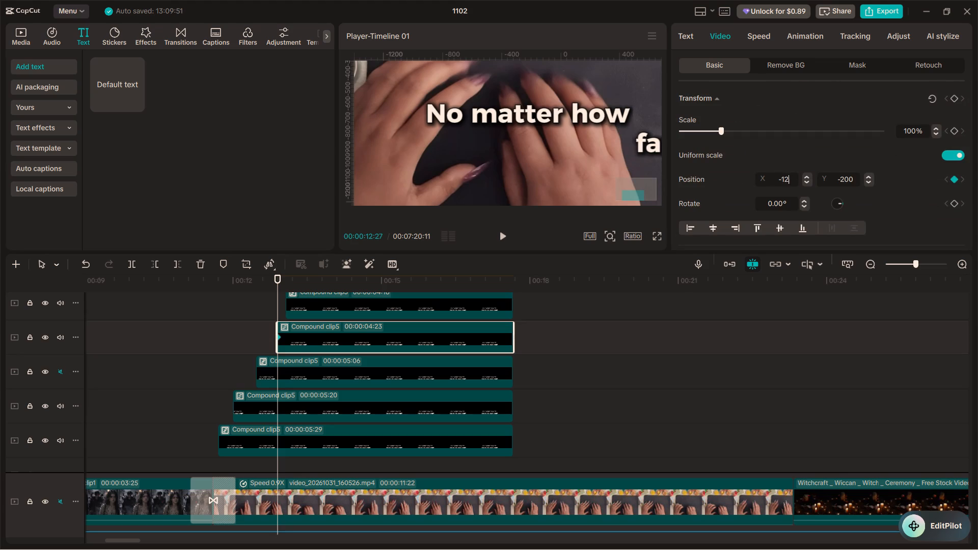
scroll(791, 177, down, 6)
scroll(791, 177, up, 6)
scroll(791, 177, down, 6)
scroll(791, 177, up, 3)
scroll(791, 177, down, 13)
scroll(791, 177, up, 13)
Set the X position of the "far" piece's starting keyframe back to 0.
drag(791, 177, 777, 180)
key(BackSpace)
key(0)
key(Return)
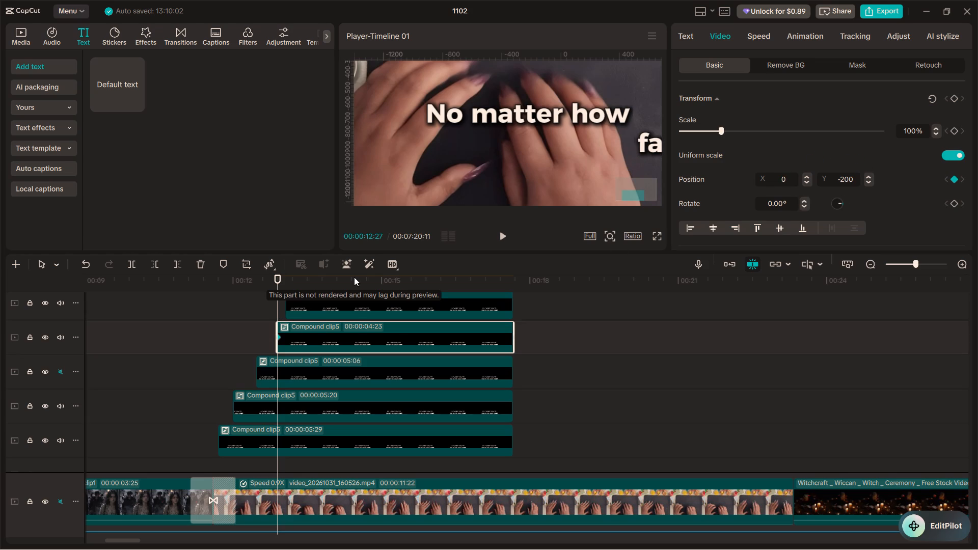
Add a position keyframe to the "far" piece at 00:00:13:07 and set its Y position to 0.
key(shift+Page_Down)
key(shift+Right)
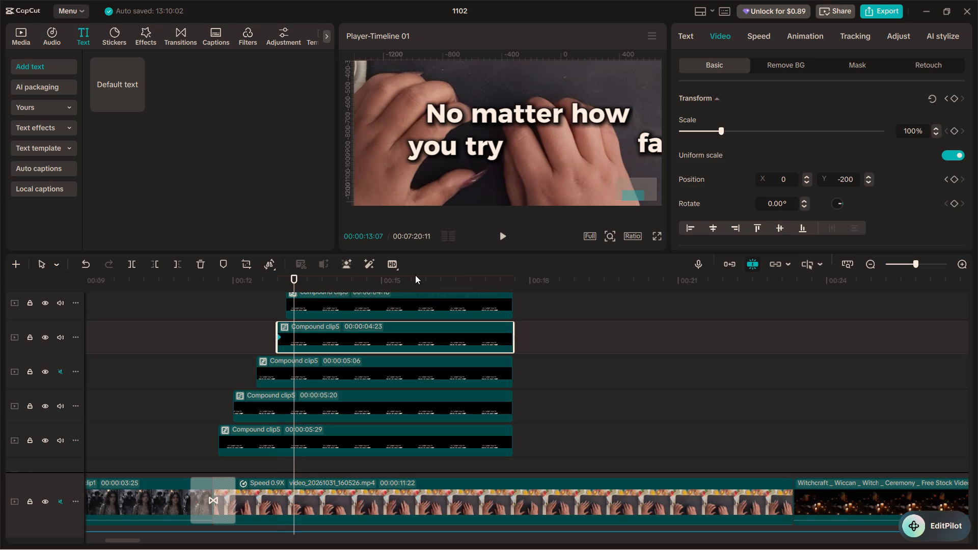
click(954, 182)
drag(857, 178, 831, 177)
key(0)
key(Return)
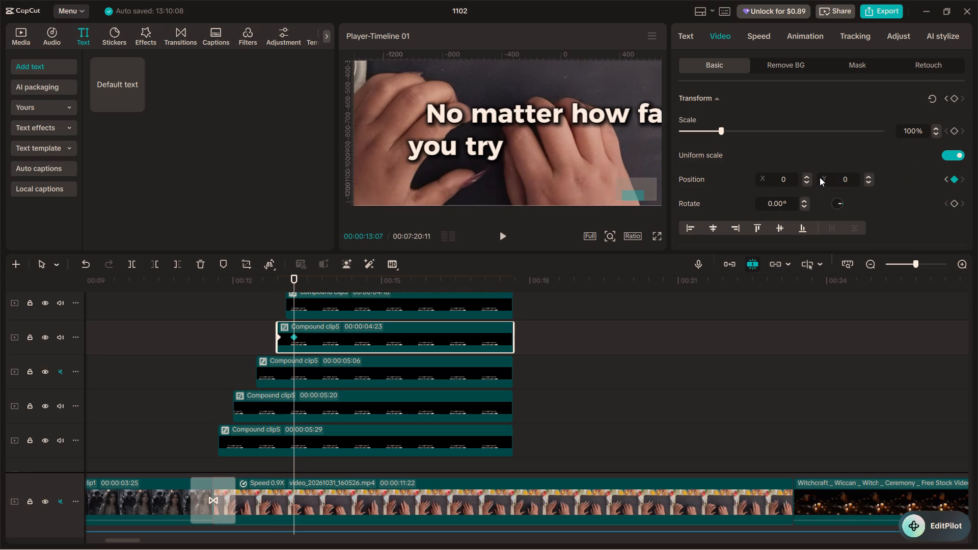
Add a Blend keyframe with 100% opacity to the "far" piece at 00:00:13:07.
scroll(891, 177, down, 5)
scroll(789, 187, up, 3)
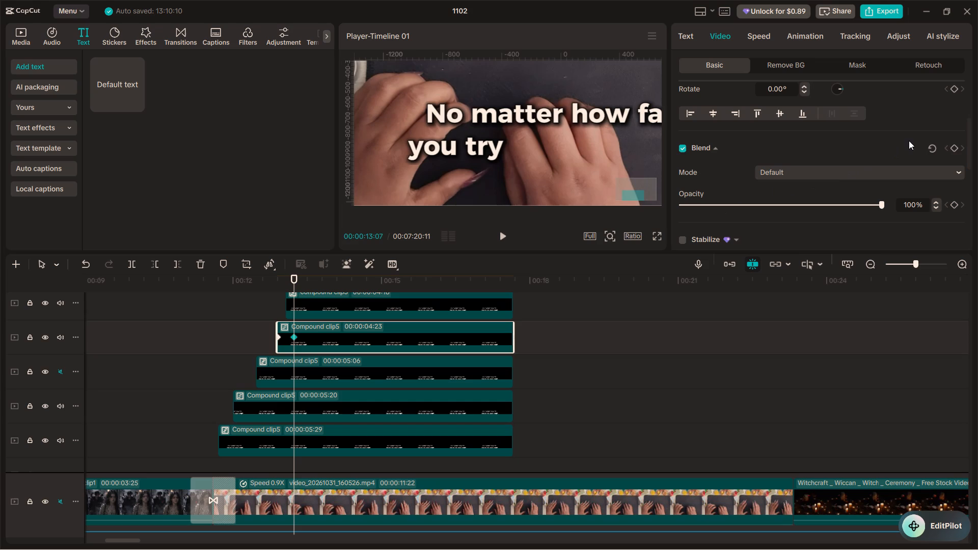
click(947, 146)
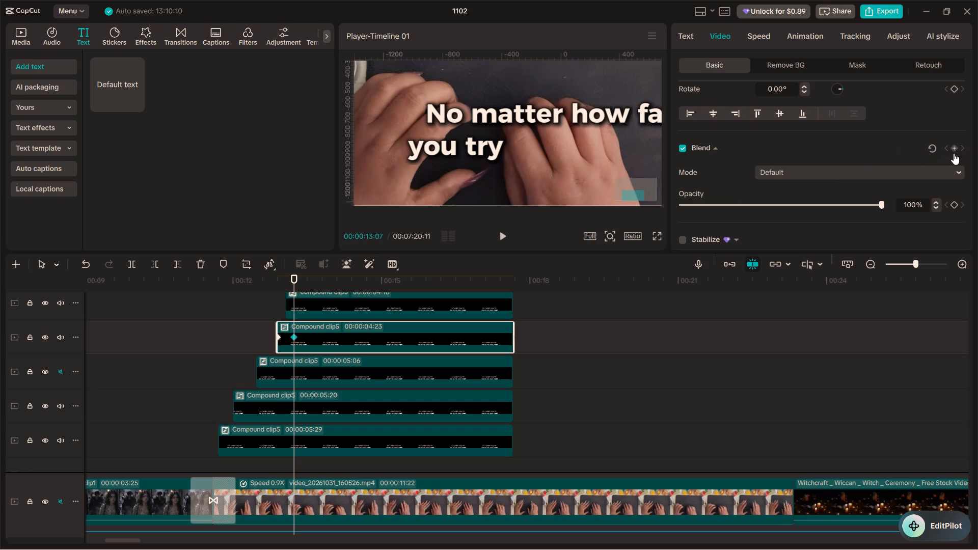
click(954, 153)
Add a Blend keyframe with 0% opacity at the start of the "far" piece, 00:00:12:27.
key(shift+Left)
click(953, 145)
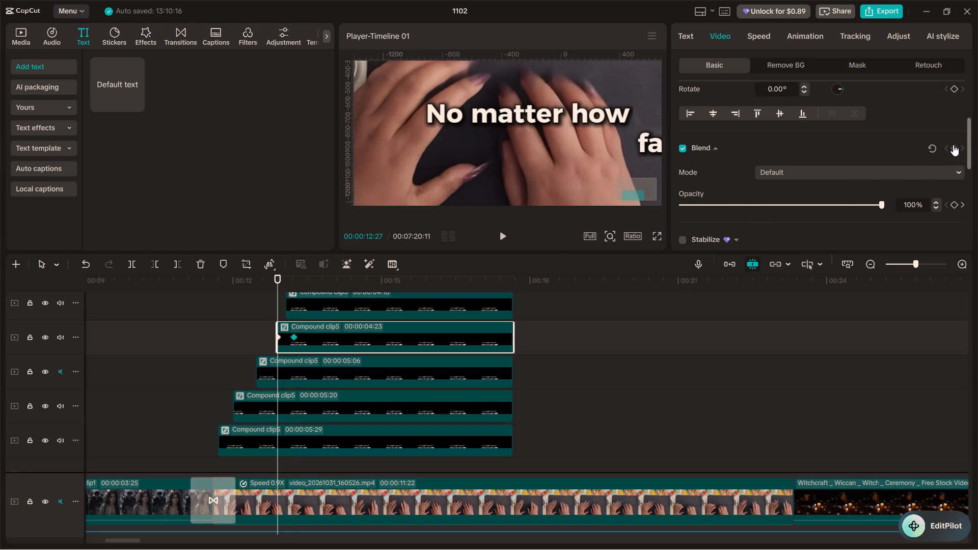
drag(845, 200, 836, 202)
drag(833, 203, 540, 202)
Add a position keyframe at the start of the "you try" piece, 00:00:13:02, and set its Y position to -200.
scroll(335, 312, up, 2)
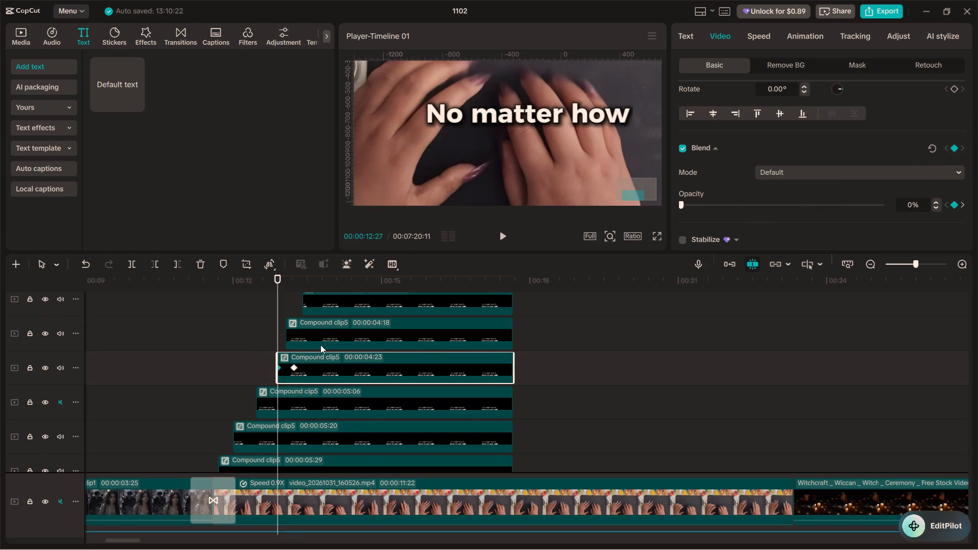
click(308, 327)
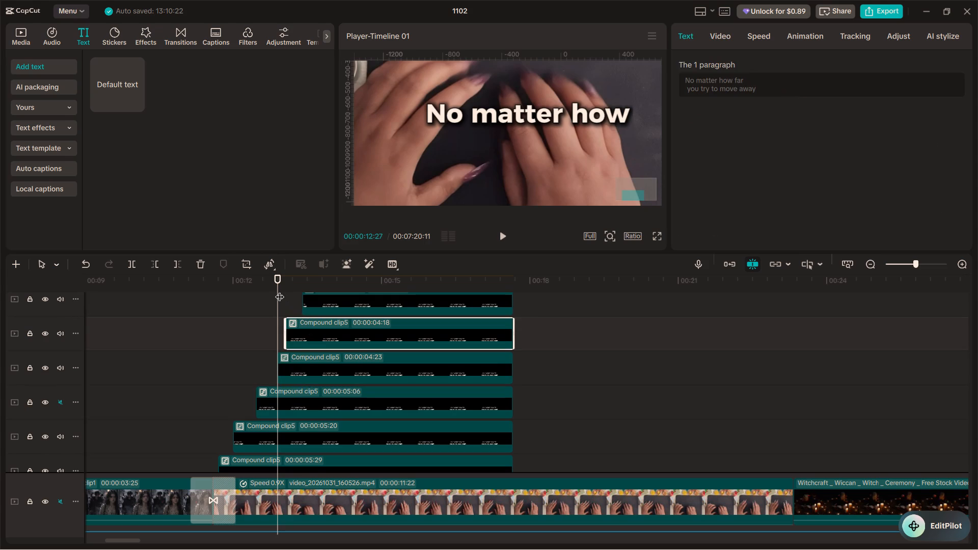
drag(280, 290, 286, 294)
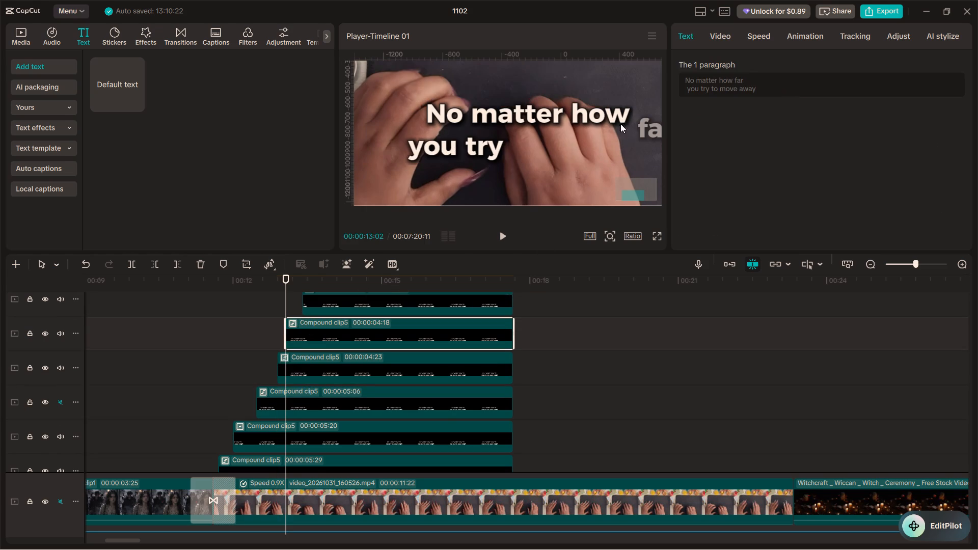
click(720, 32)
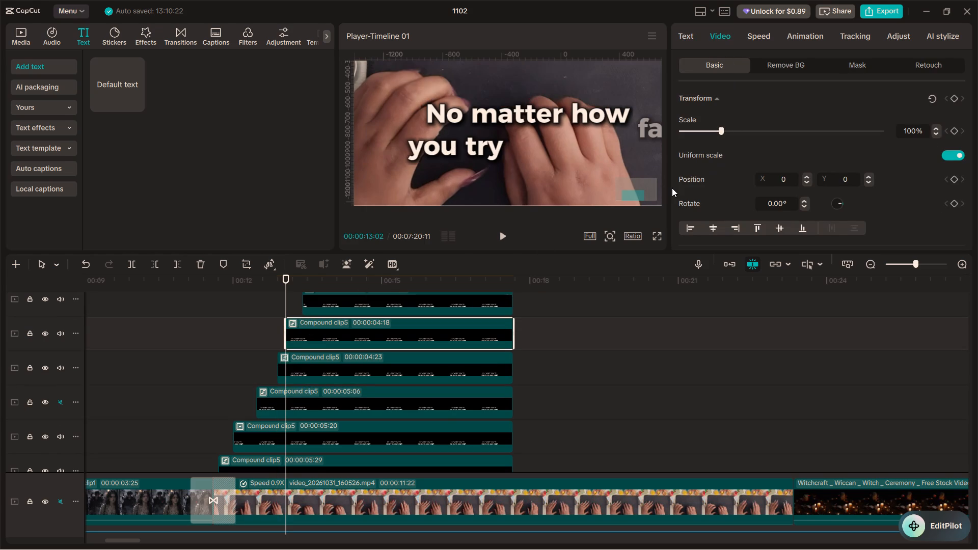
click(955, 176)
drag(853, 180, 841, 180)
text(-2)
text(00)
key(Return)
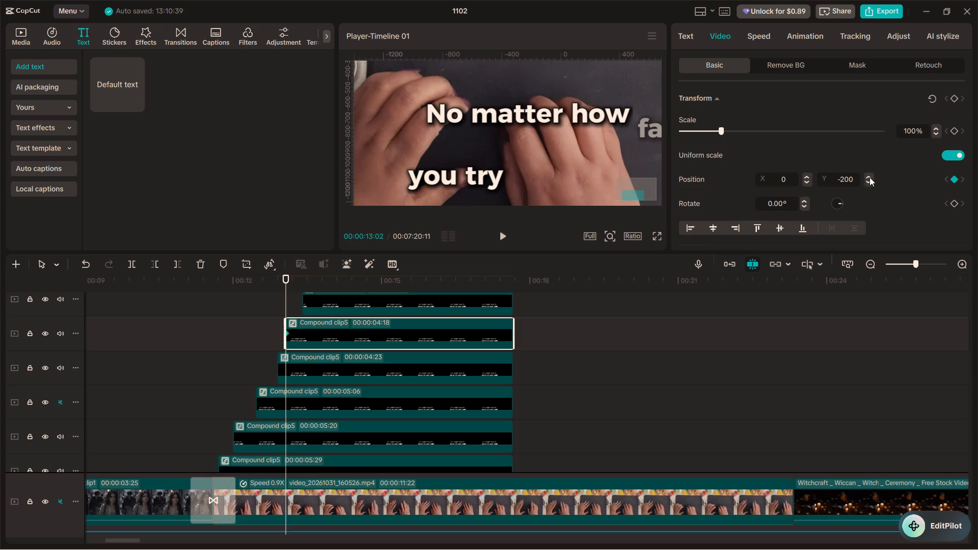
Add a Blend keyframe with 0% opacity at the start of the "you try" piece.
scroll(870, 178, down, 3)
scroll(939, 123, up, 1)
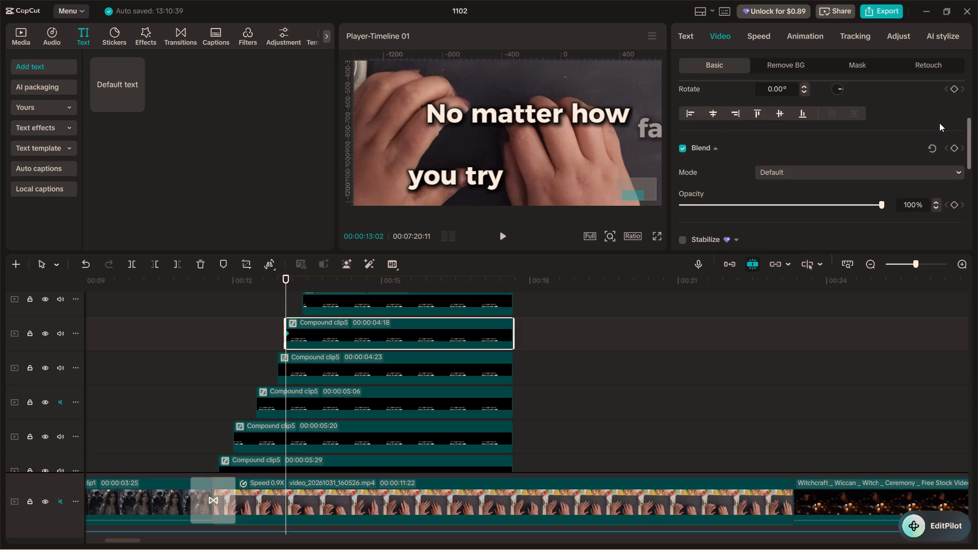
click(952, 146)
drag(877, 203, 788, 203)
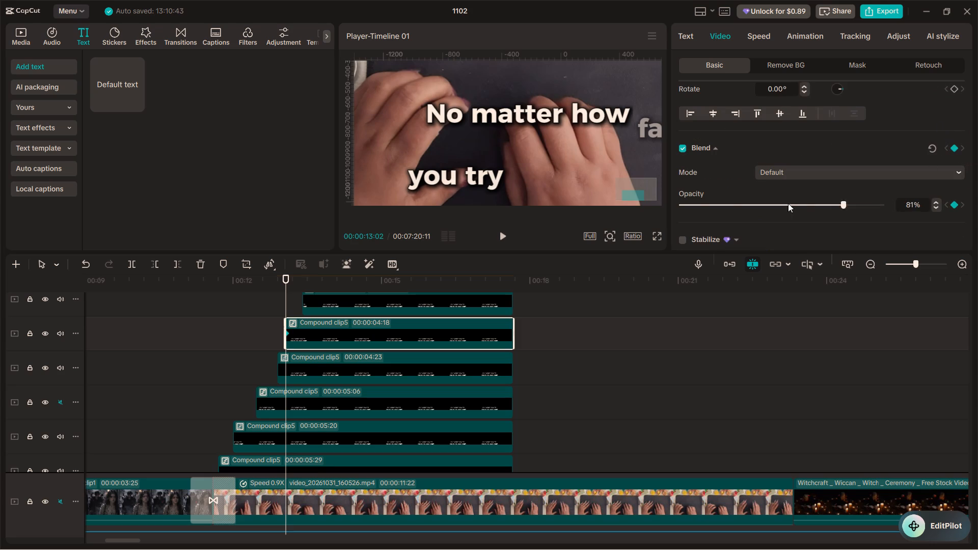
drag(788, 203, 584, 207)
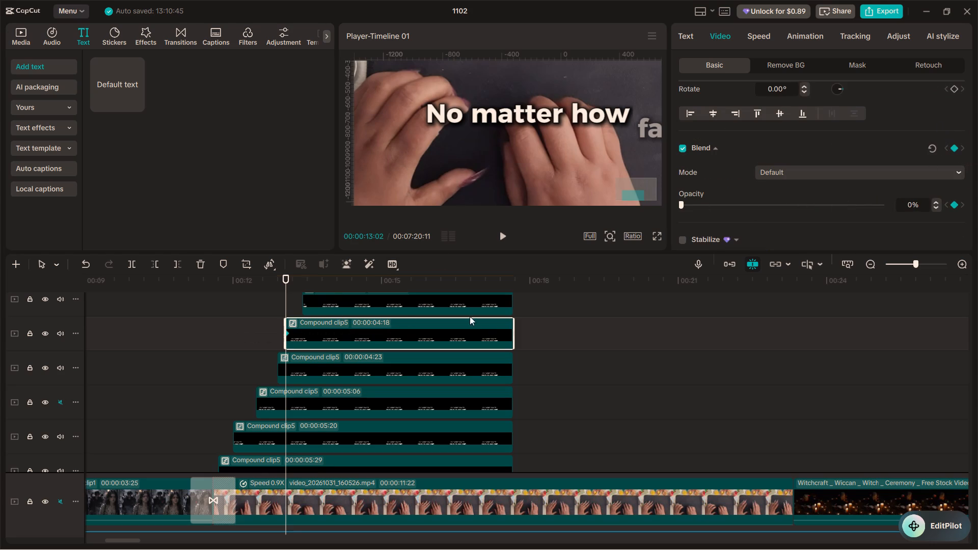
Add a Blend keyframe with full opacity to the "you try" piece at 00:00:13:12.
key(shift+Right)
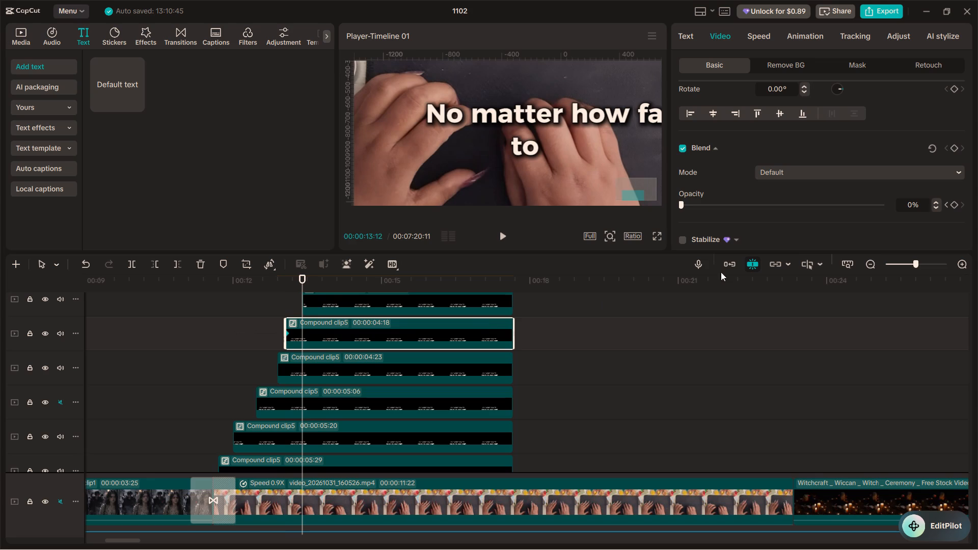
click(954, 147)
drag(748, 207, 816, 208)
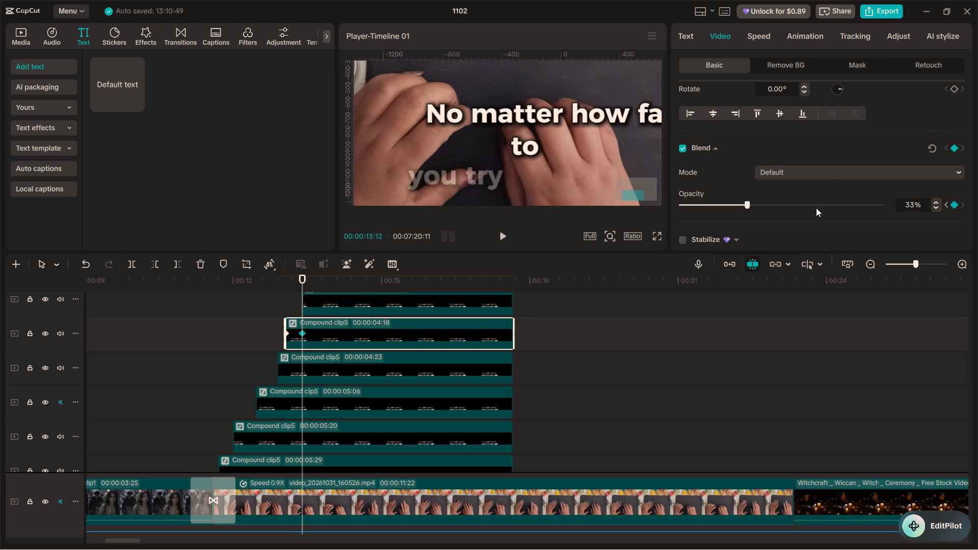
drag(816, 208, 977, 223)
Set the Y position of the "you try" piece to 0 at 00:00:13:12.
scroll(776, 178, up, 3)
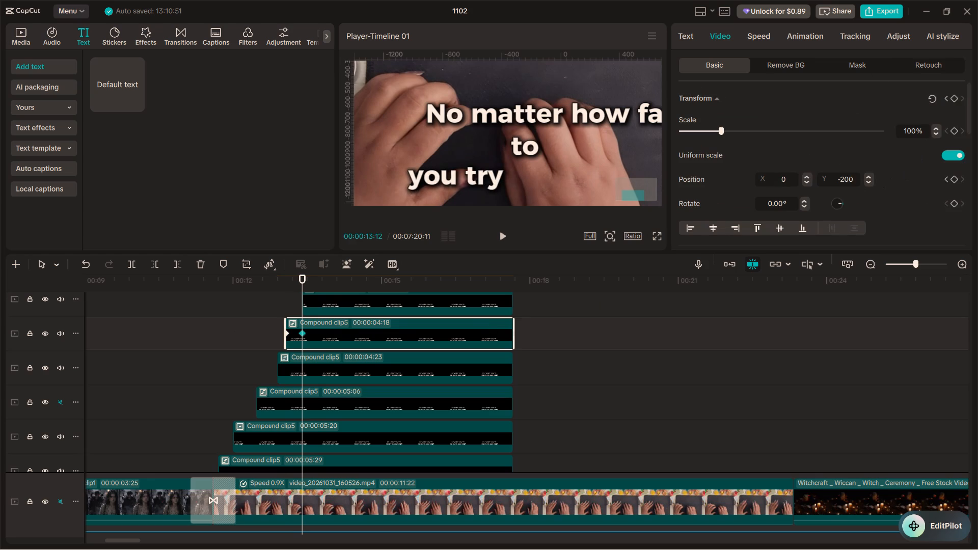
drag(854, 179, 836, 184)
key(0)
key(Return)
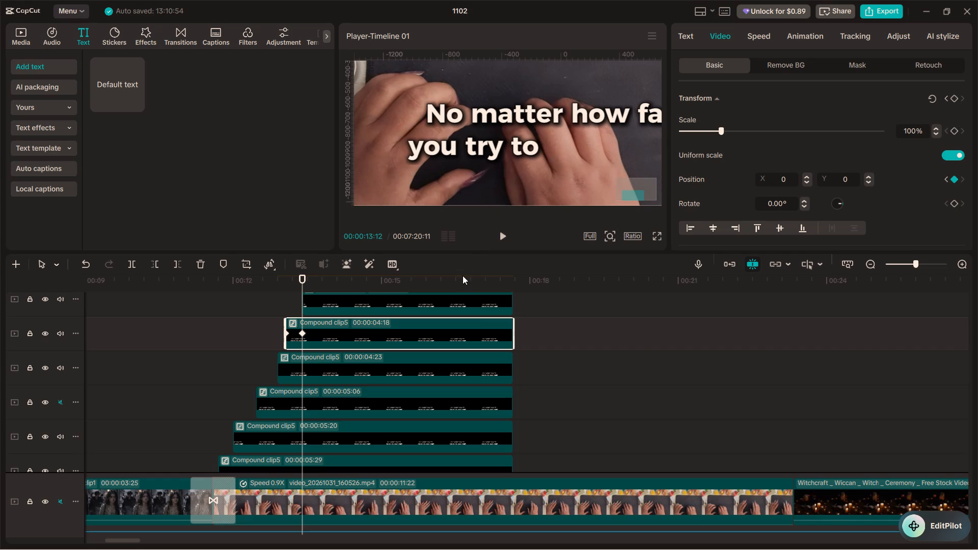
Add a position keyframe at the start of the "to" piece, 00:00:13:12, and set its Y position to -200.
scroll(288, 320, up, 3)
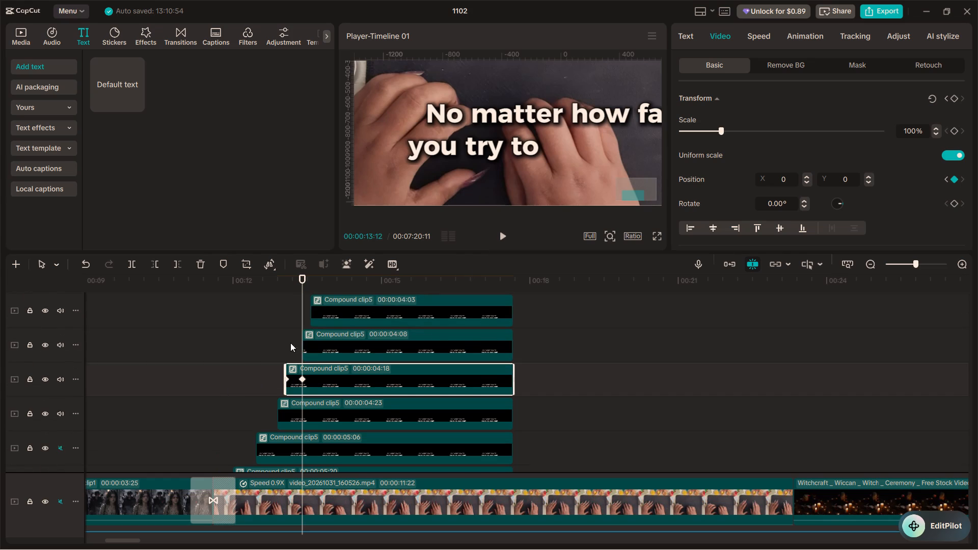
click(290, 343)
click(308, 342)
drag(291, 323, 305, 323)
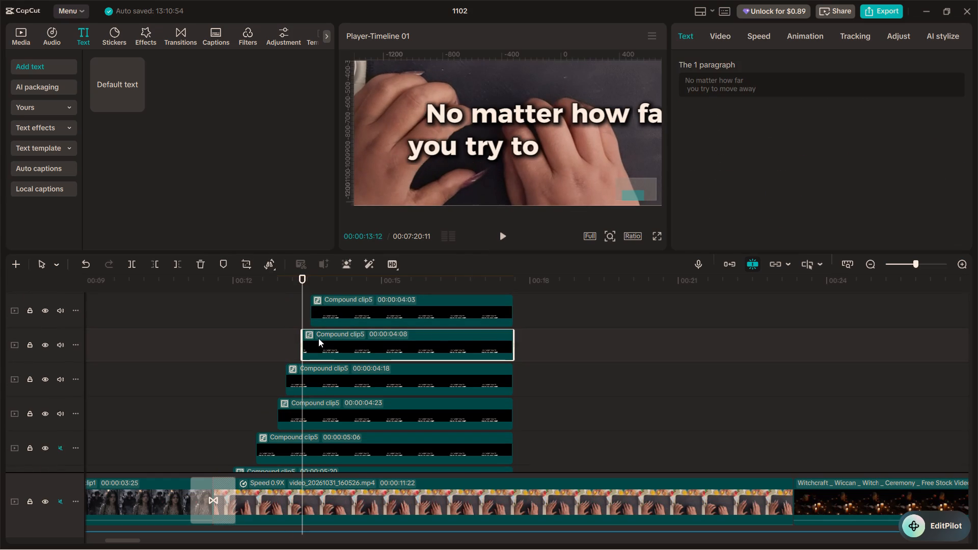
click(724, 35)
scroll(914, 185, down, 1)
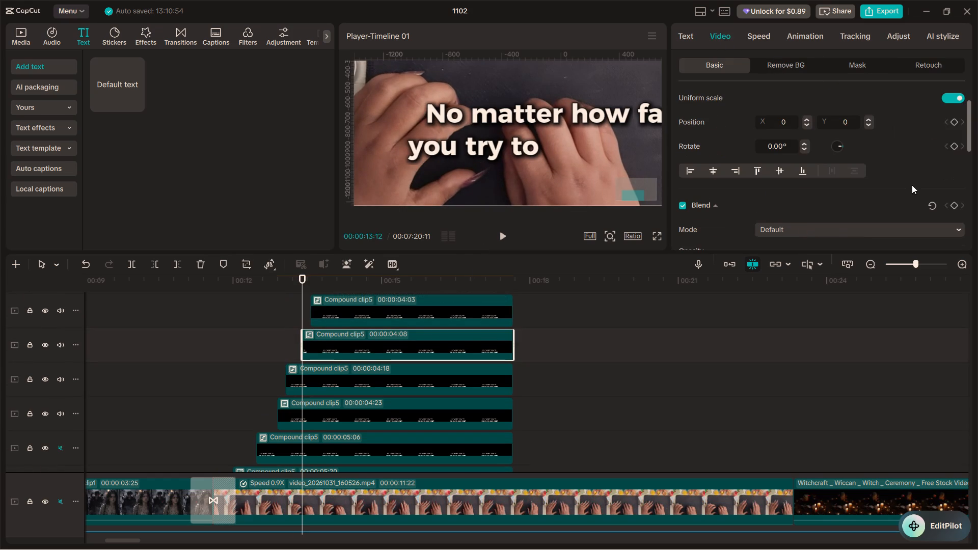
click(954, 120)
drag(854, 120, 839, 121)
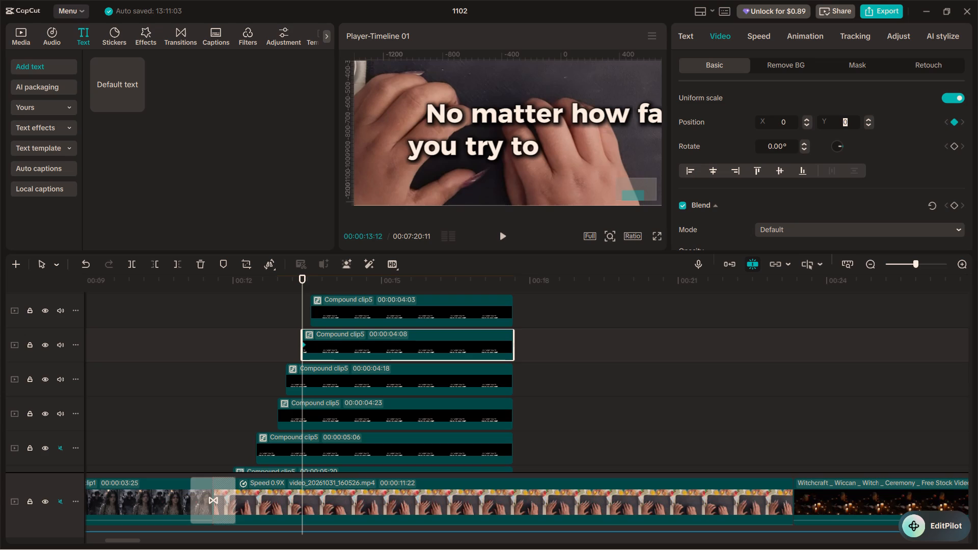
text(-299)
key(BackSpace)
key(BackSpace)
text(00)
key(Return)
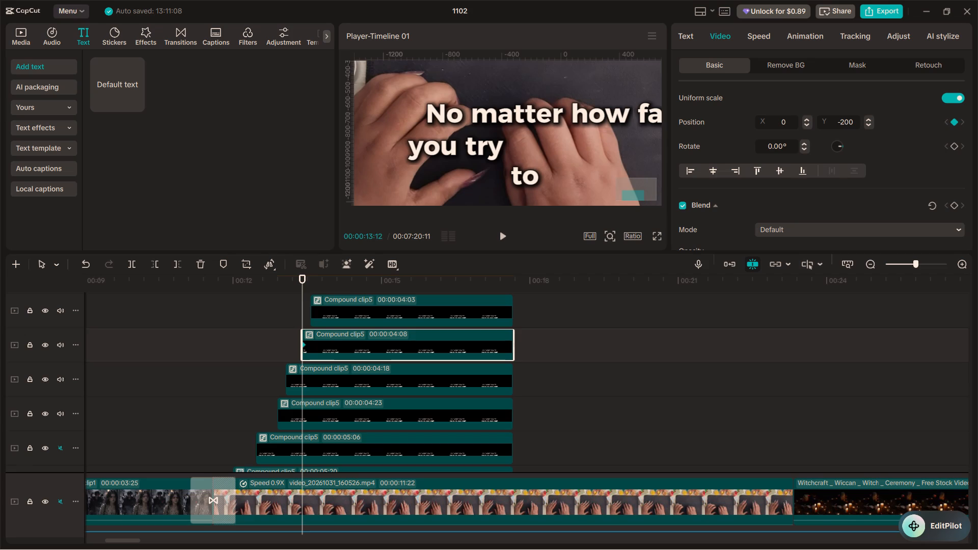
Add a Blend keyframe with 0% opacity at the start of the "to" piece.
scroll(907, 156, down, 2)
scroll(903, 153, up, 1)
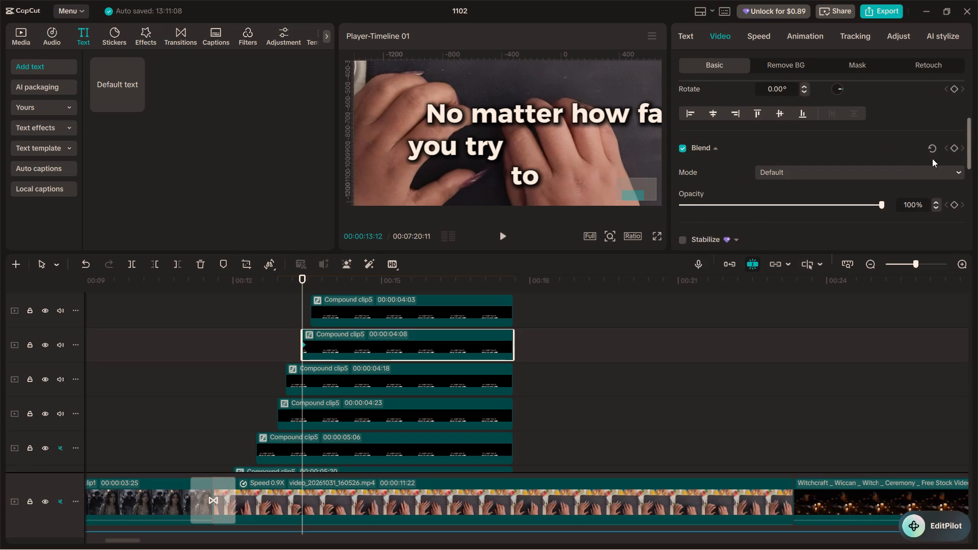
click(955, 149)
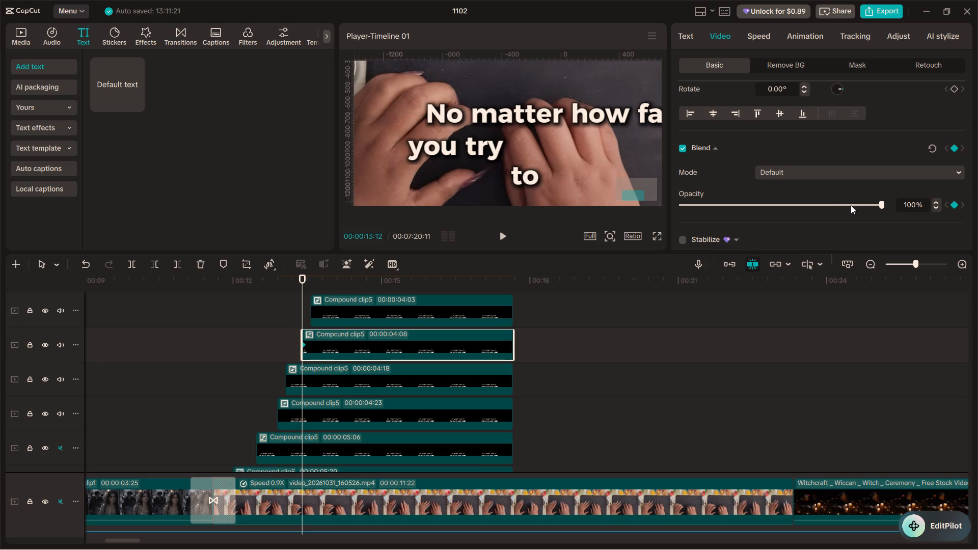
drag(852, 204, 681, 204)
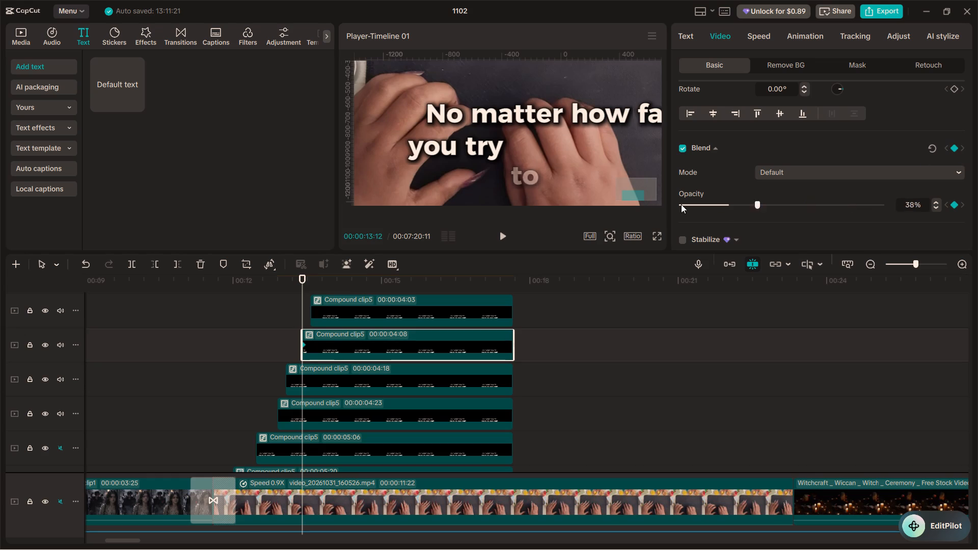
drag(681, 204, 655, 204)
Set the Y position of the "to" piece to 0 at 00:00:13:22.
scroll(716, 178, up, 2)
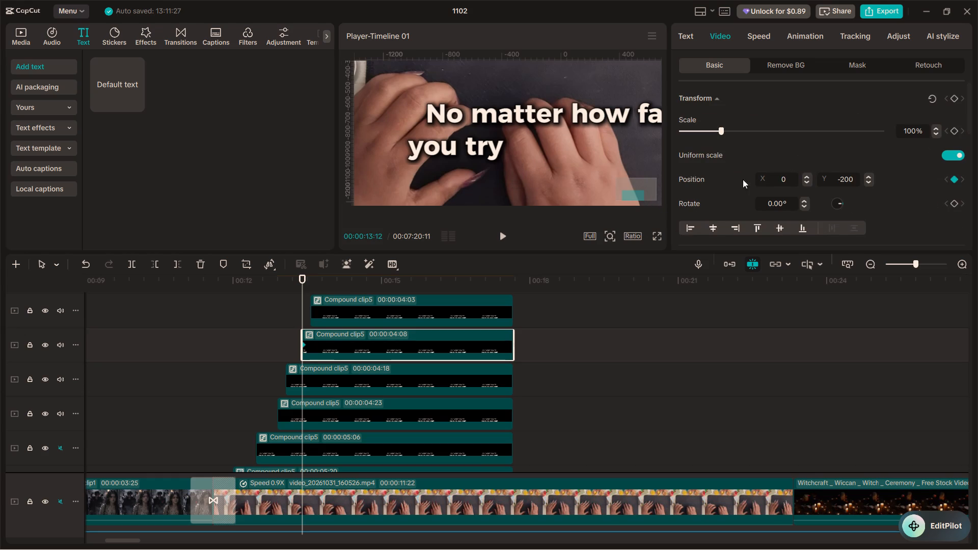
key(shift+Right)
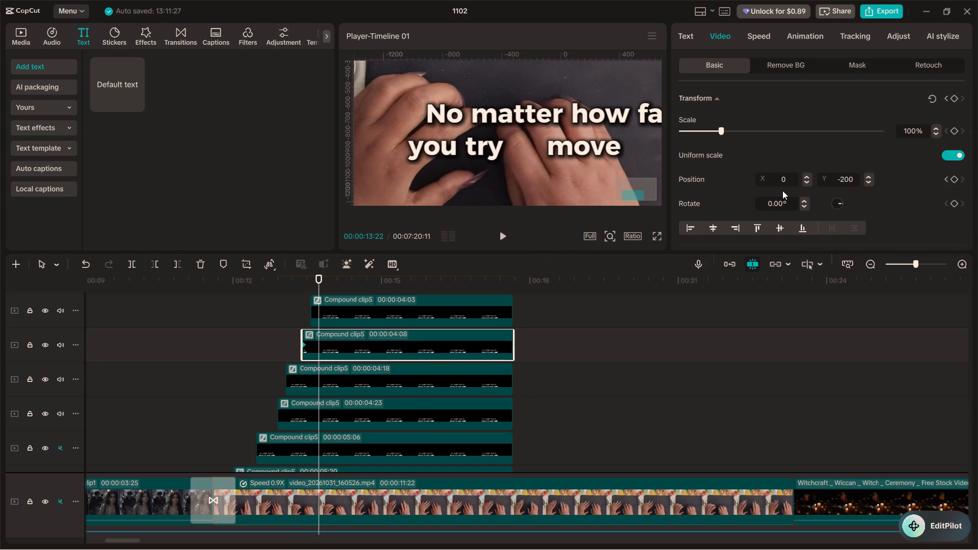
drag(839, 179, 858, 182)
key(BackSpace)
key(0)
key(Return)
Add a Blend keyframe with 100% opacity to the "to" piece at 00:00:13:22.
scroll(867, 200, down, 2)
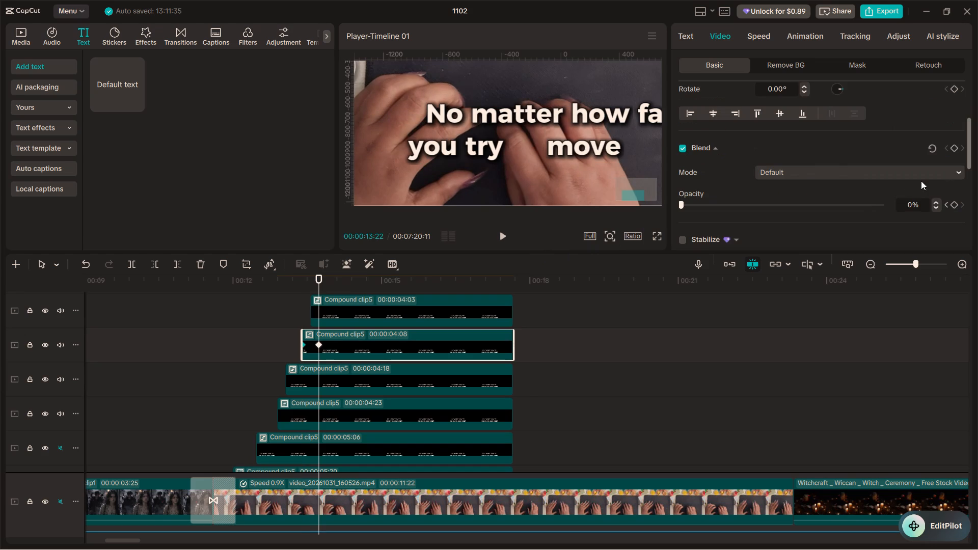
click(958, 150)
drag(854, 204, 920, 210)
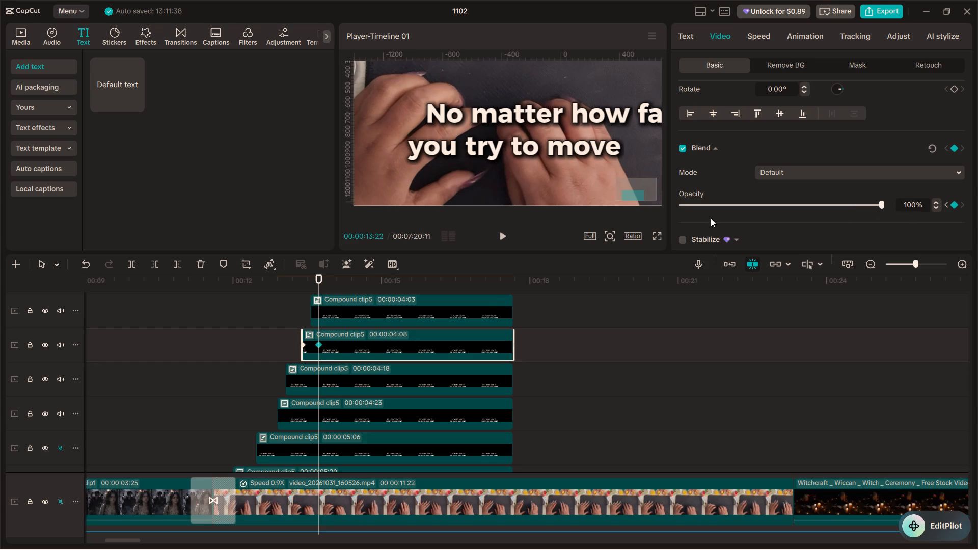
Add a position keyframe at the start of the "move" piece, 00:00:13:17, and set its Y position to -200.
scroll(489, 290, up, 2)
scroll(388, 335, up, 1)
click(355, 343)
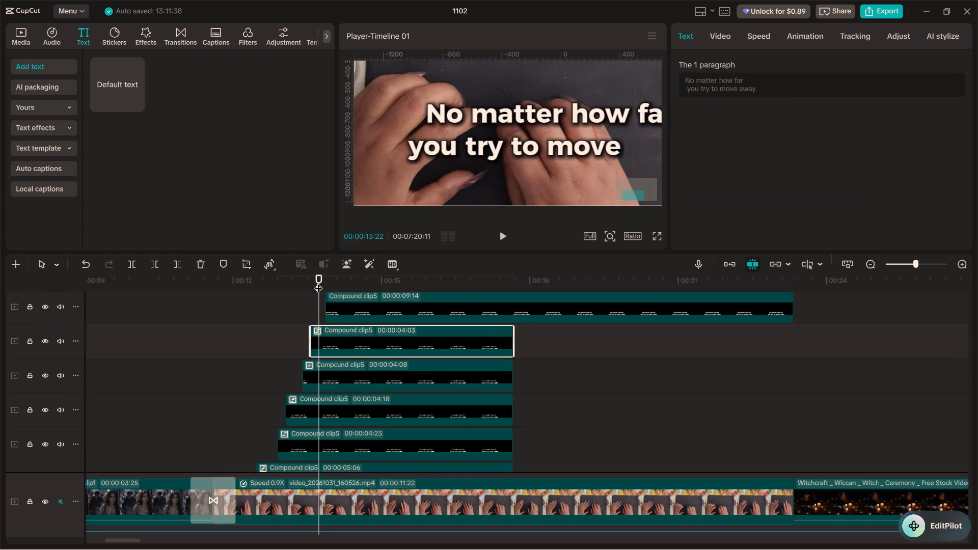
drag(317, 282, 306, 281)
click(306, 282)
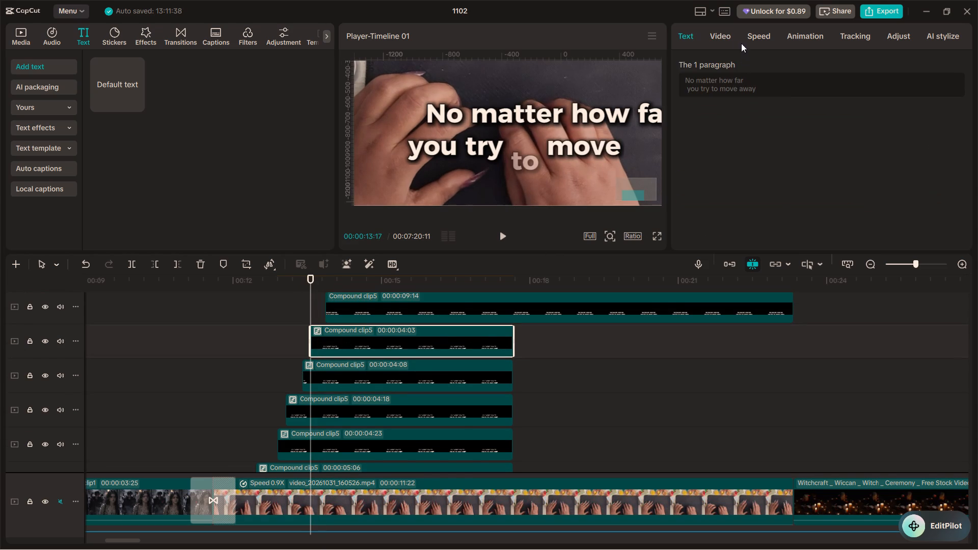
click(731, 38)
click(959, 179)
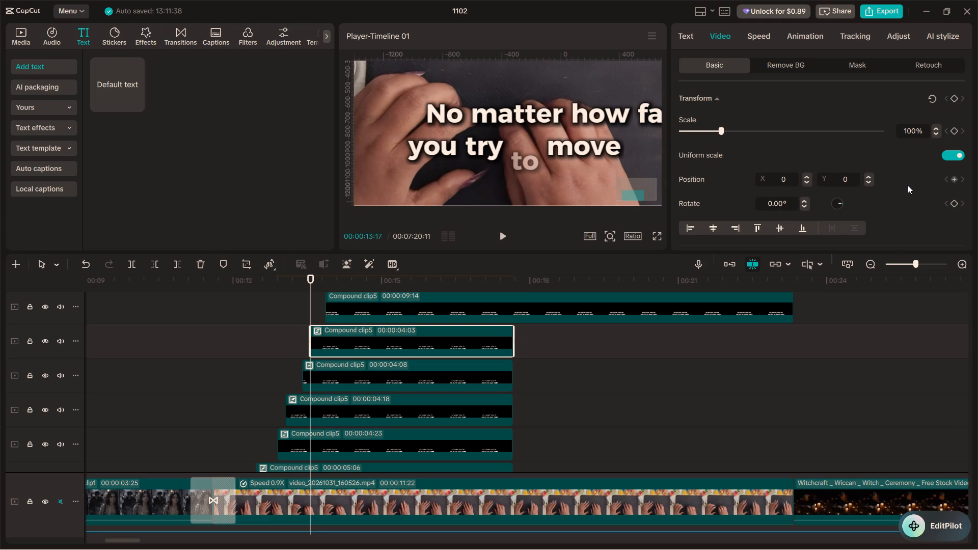
click(953, 183)
drag(856, 175, 833, 177)
text(-200)
key(Return)
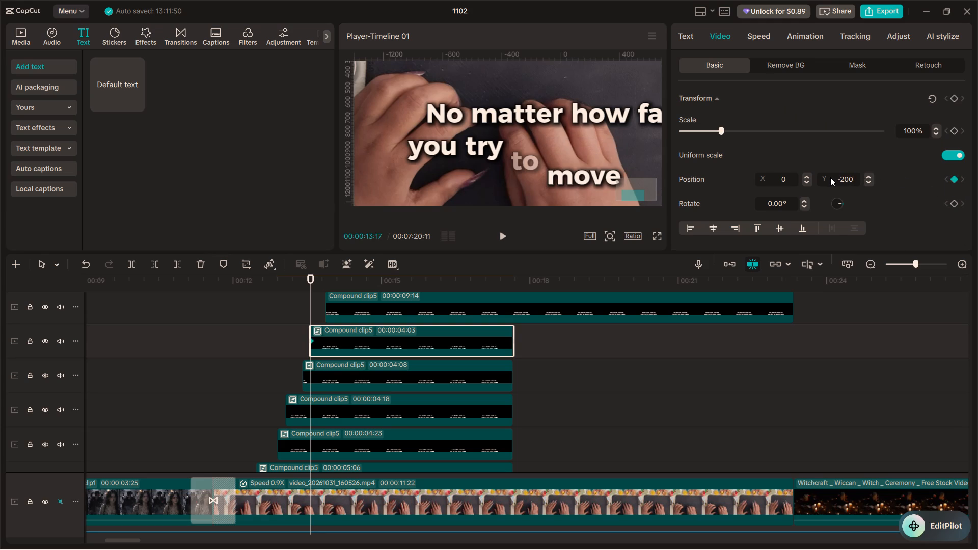
Add a Blend keyframe with 0% opacity at the start of the "move" piece.
scroll(828, 169, down, 3)
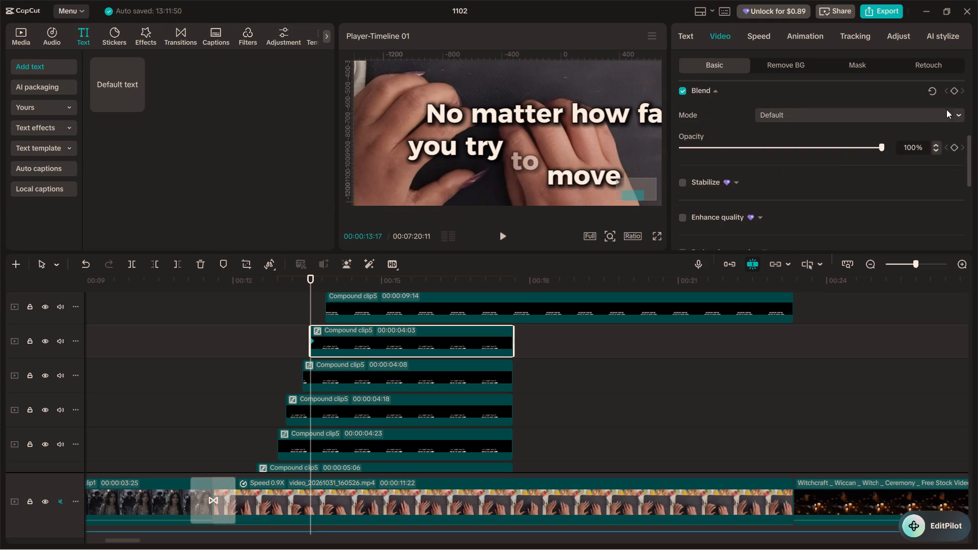
click(958, 92)
drag(882, 143, 595, 151)
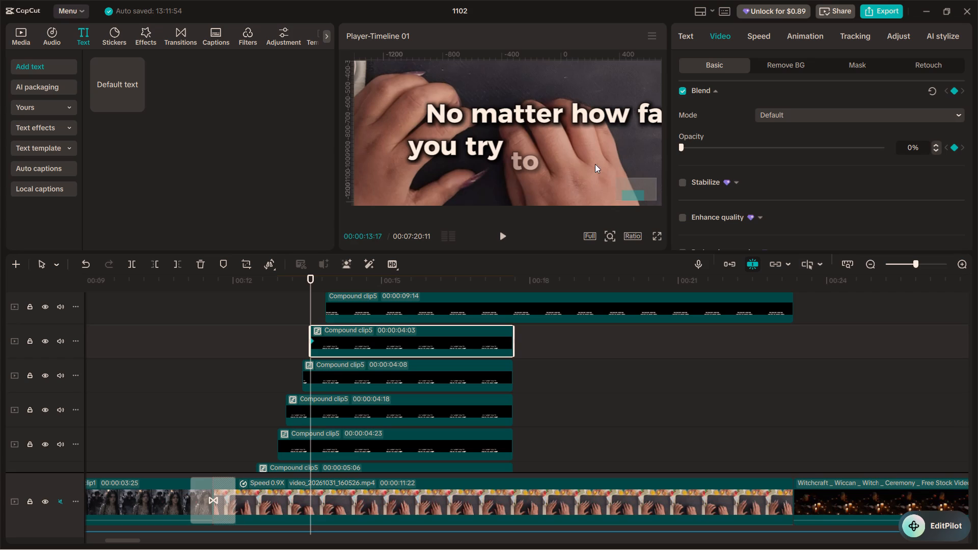
Add a Blend keyframe with 100% opacity to the "move" piece at 00:00:13:27.
key(shift+Right)
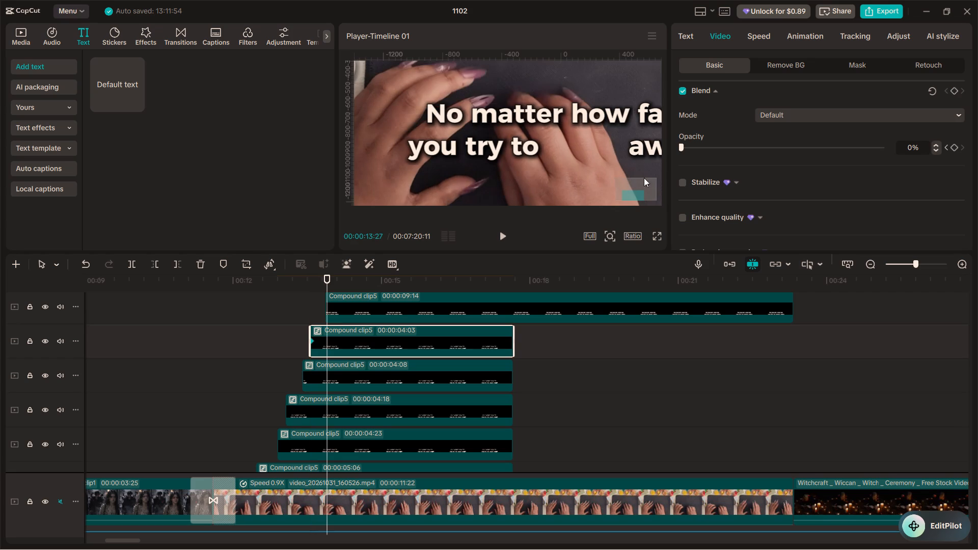
click(956, 94)
click(845, 136)
drag(846, 143, 907, 155)
Set the Y position of the "move" piece to 0 at 00:00:13:27.
scroll(879, 134, up, 2)
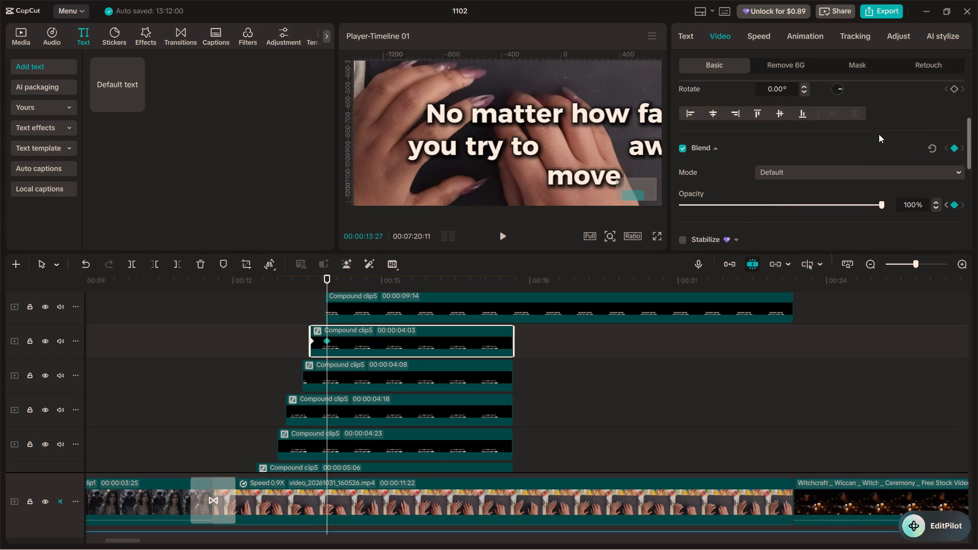
scroll(879, 134, up, 1)
drag(853, 179, 829, 178)
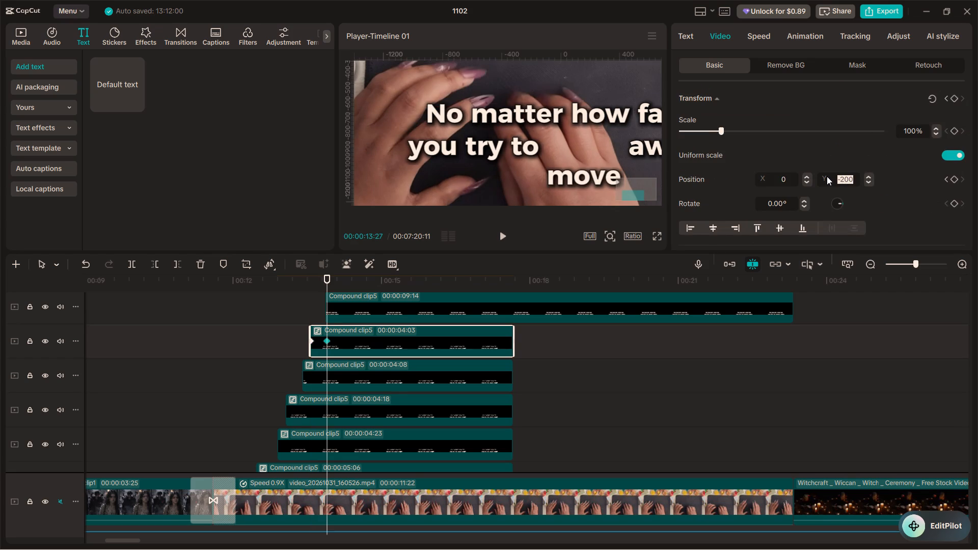
text(00)
key(Return)
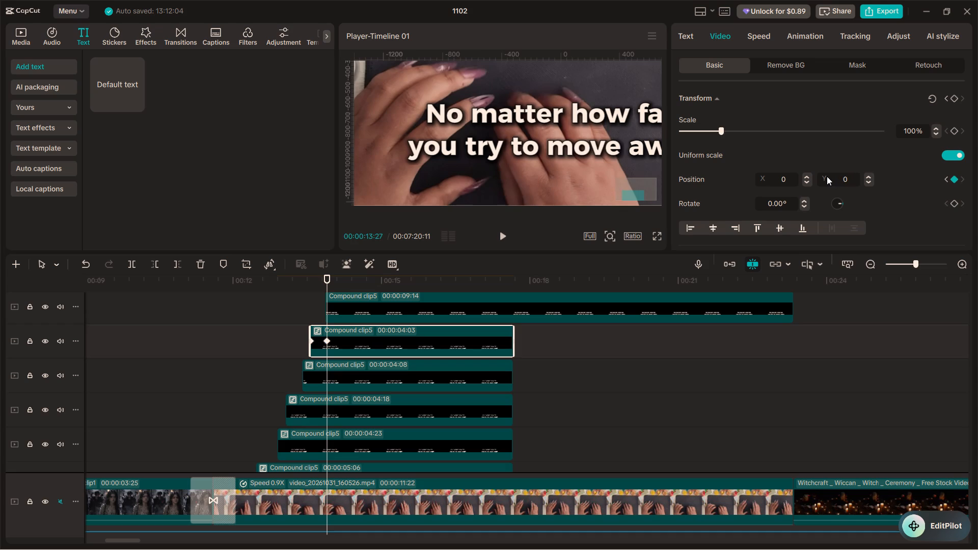
Add a position keyframe at the start of the "away" piece, 00:00:13:26, and set its Y position to -200.
scroll(827, 176, up, 2)
scroll(409, 406, up, 2)
click(363, 346)
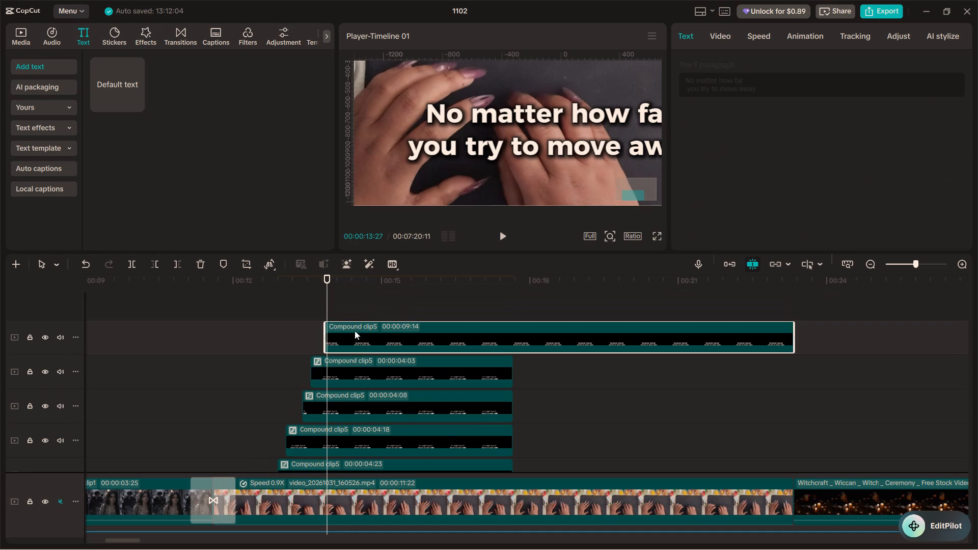
click(327, 295)
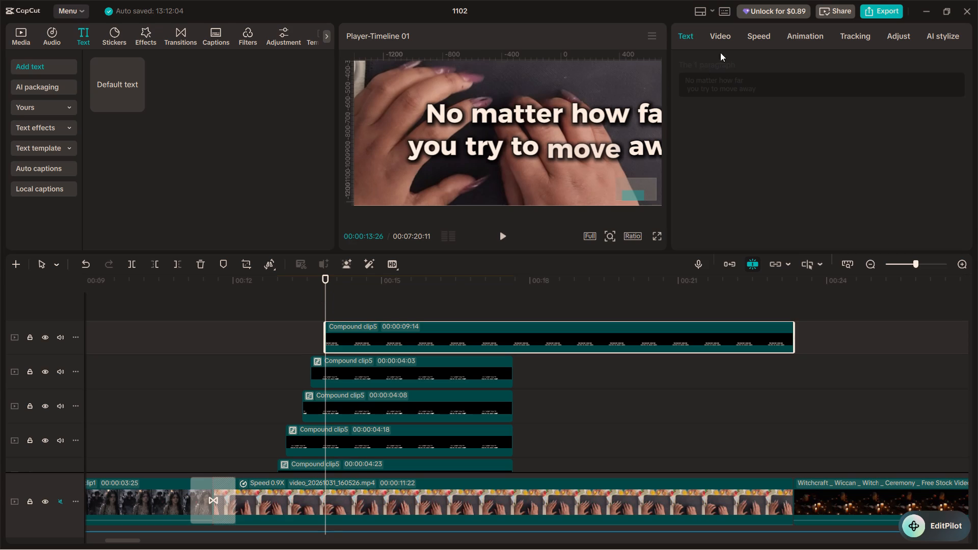
click(721, 35)
click(958, 180)
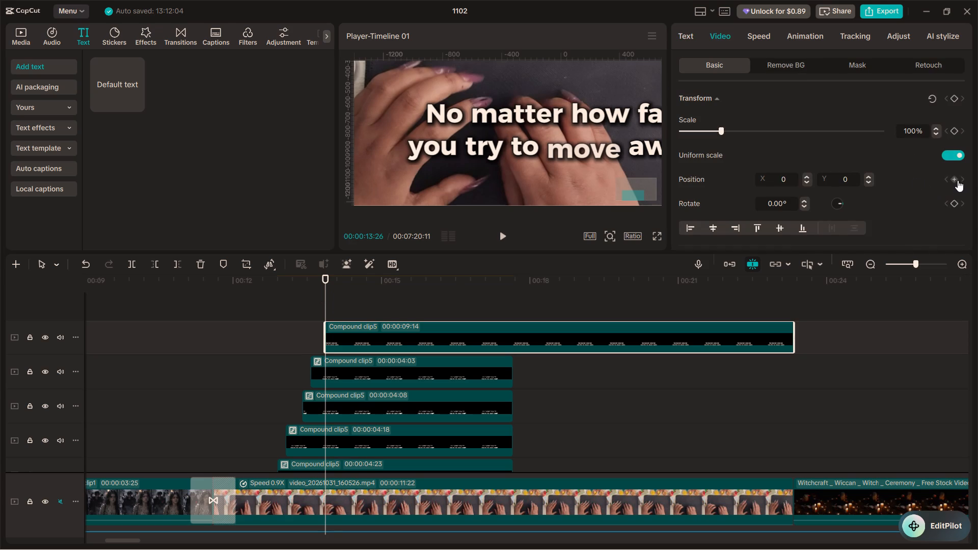
drag(853, 179, 831, 179)
text(-200)
key(Return)
Add a Blend keyframe with 0% opacity at the start of the "away" piece.
scroll(816, 173, down, 1)
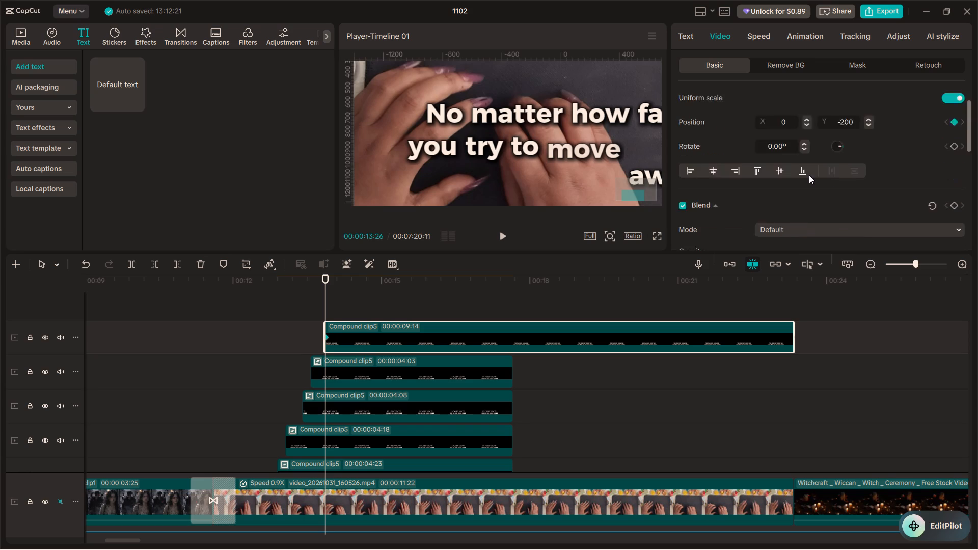
scroll(809, 175, down, 1)
click(953, 148)
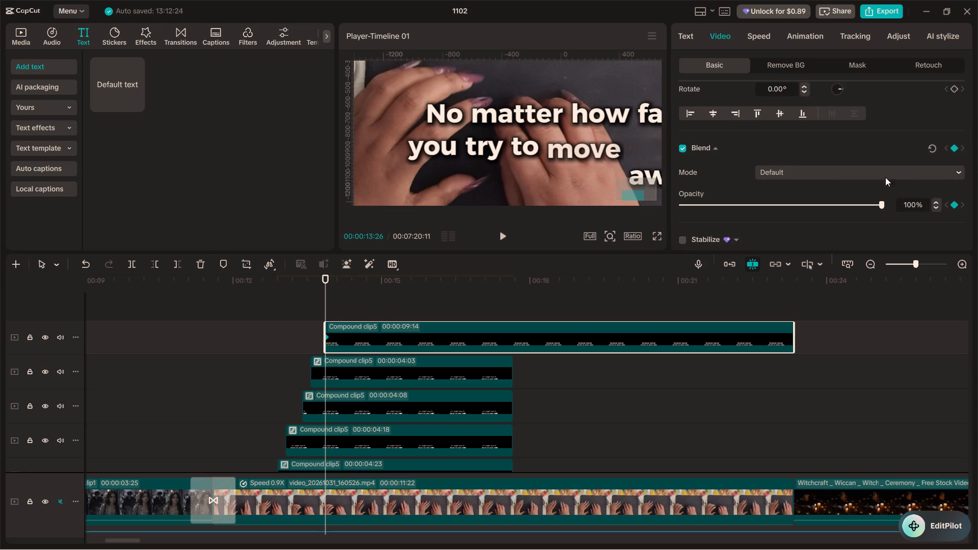
drag(854, 203, 600, 208)
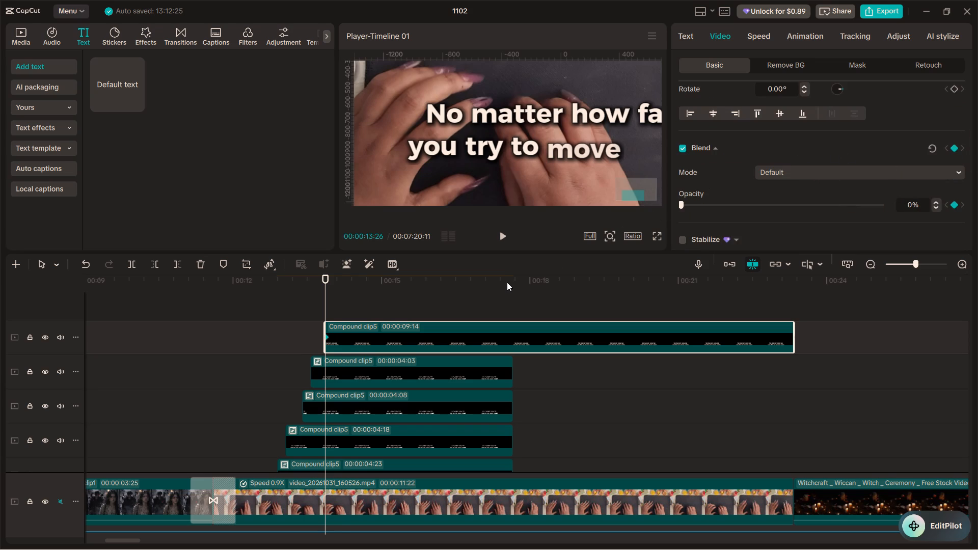
Add a Blend keyframe with 100% opacity to the "away" piece at 00:00:14:06.
key(shift+Right)
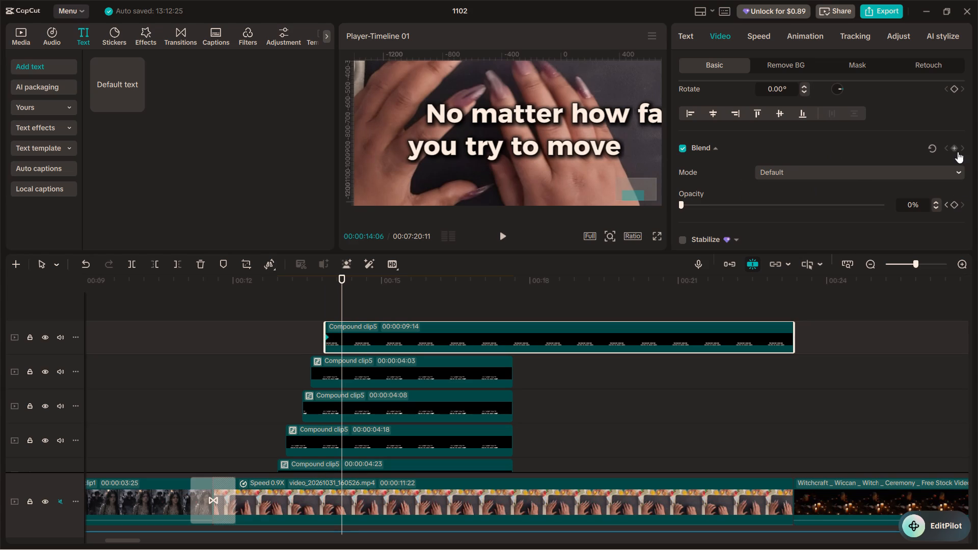
click(954, 148)
drag(749, 210, 957, 206)
Add a position keyframe with Y 0 to the "away" piece at 00:00:14:06 and play back the final words.
scroll(885, 170, up, 4)
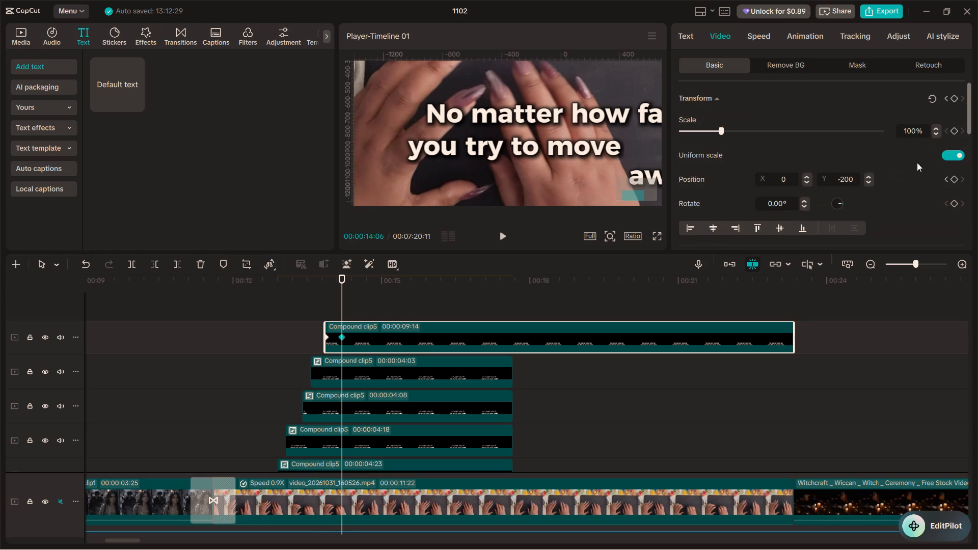
click(952, 179)
click(955, 179)
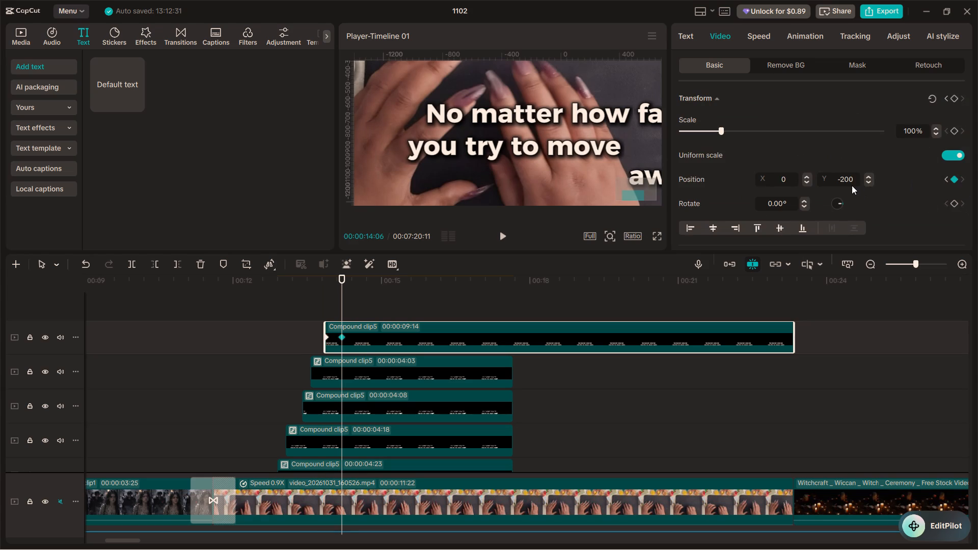
drag(852, 180, 835, 180)
text(00)
key(Return)
click(306, 337)
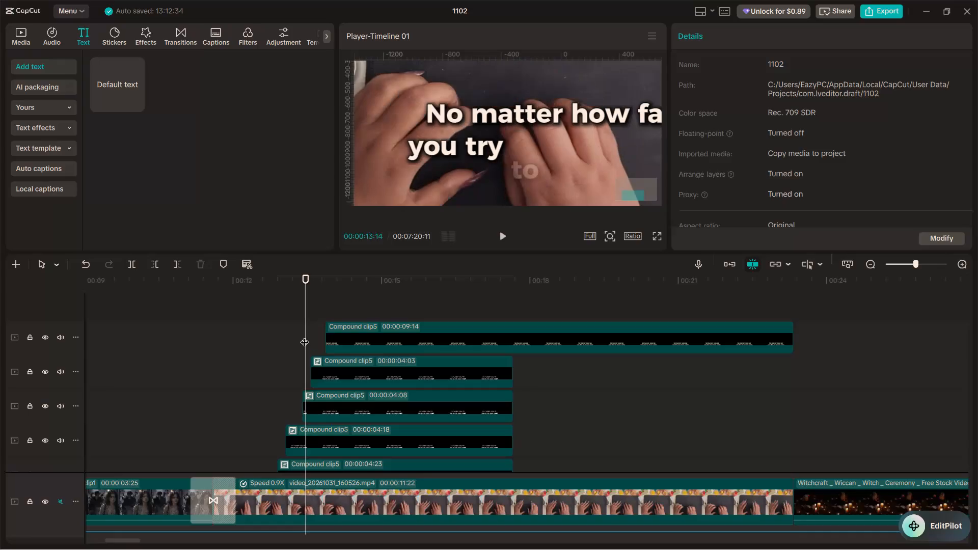
key(space)
key(space)
Apply the Cubic Out preset curve to the second keyframe of the "No" piece.
scroll(239, 337, down, 8)
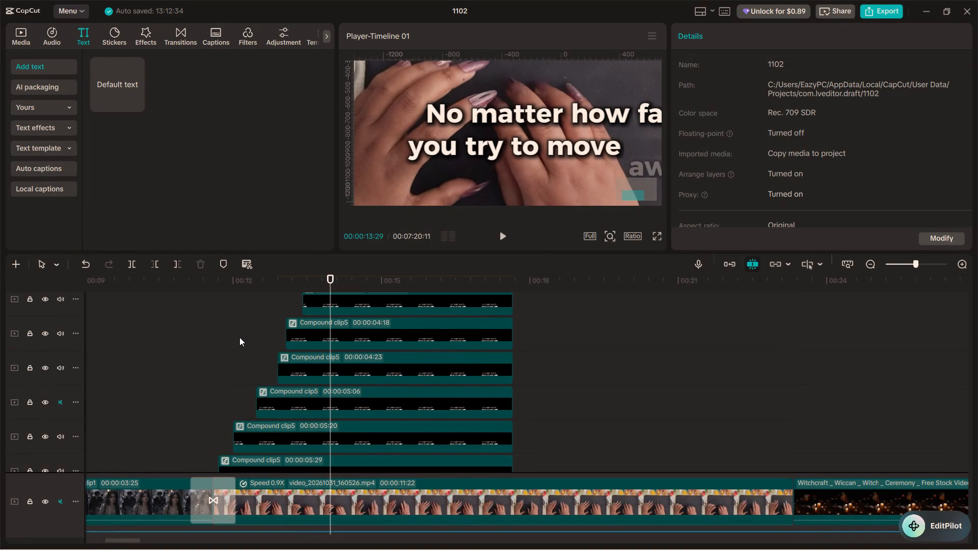
scroll(265, 380, down, 5)
click(255, 383)
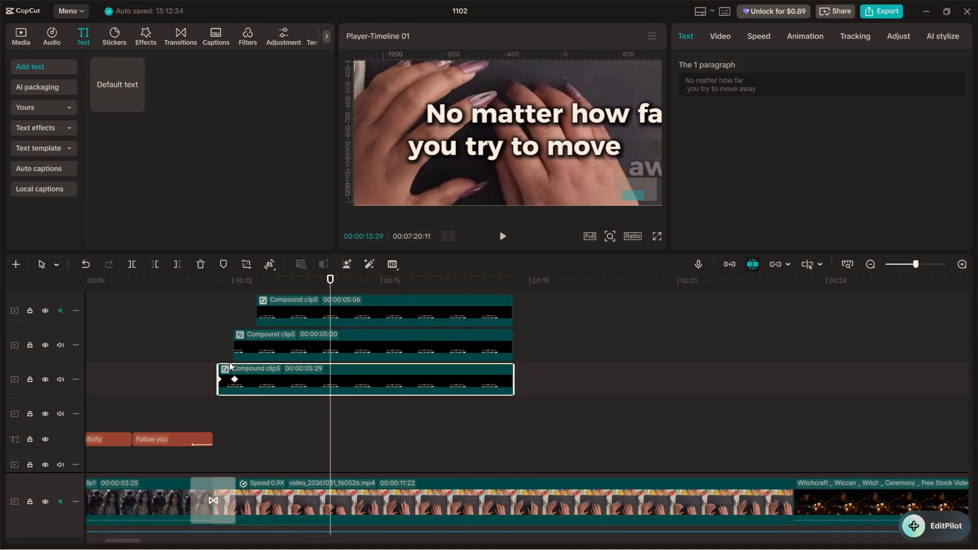
right_click(235, 379)
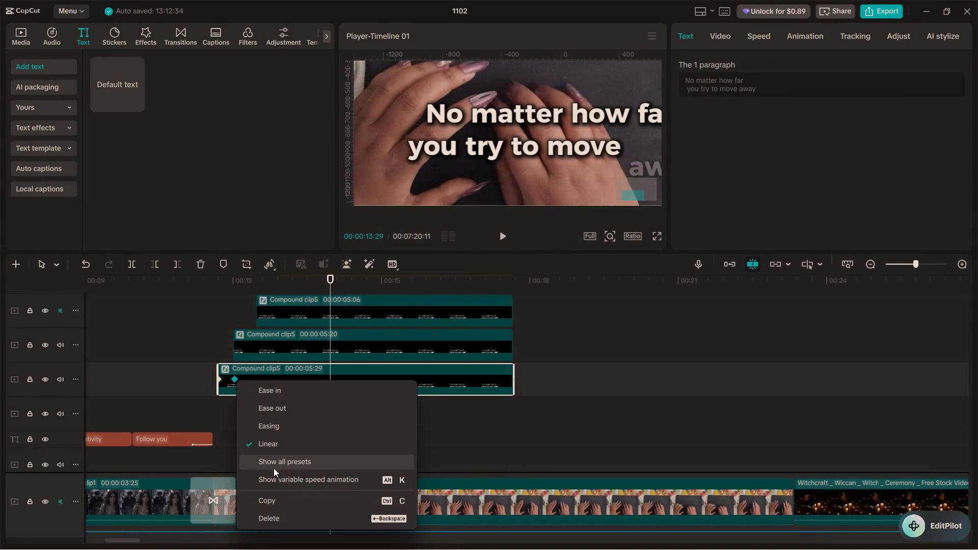
click(273, 466)
click(395, 448)
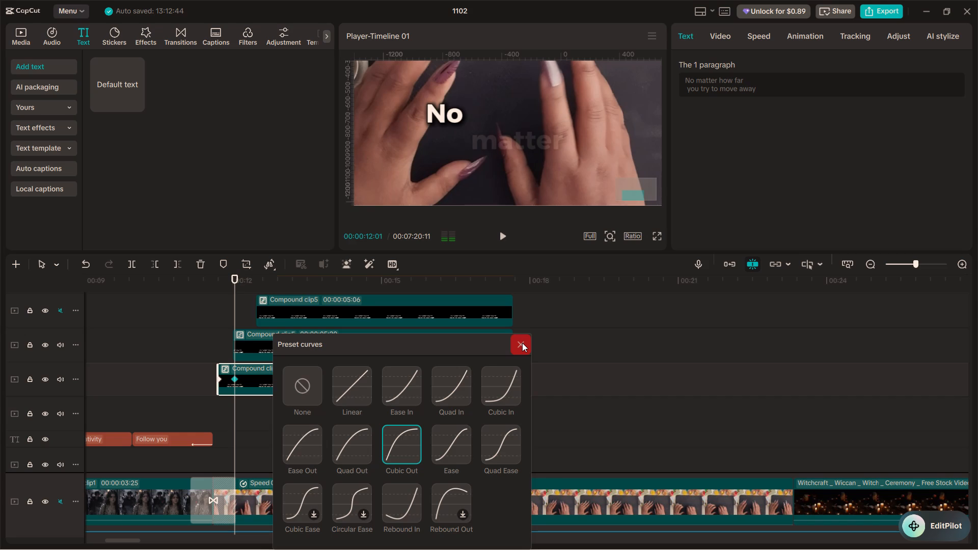
Apply the Cubic Out preset curve to the second keyframe of the "matter" piece, at 00:00:12:10.
click(254, 342)
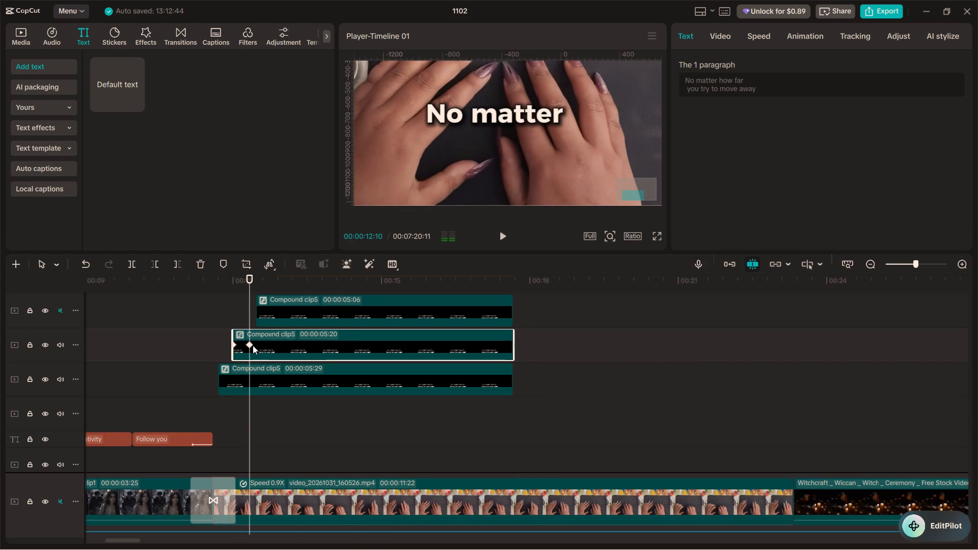
right_click(249, 344)
click(292, 424)
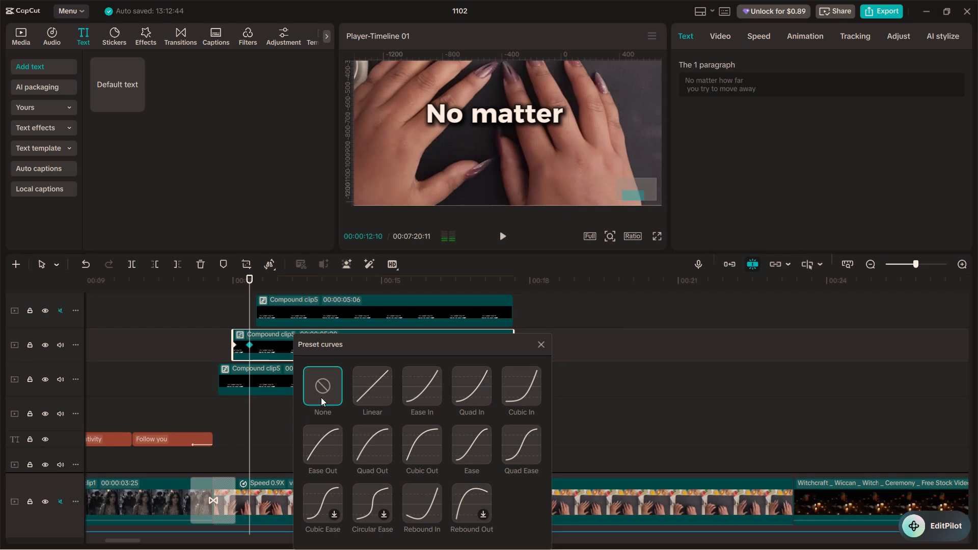
click(420, 442)
Apply the Cubic Out preset curve to the second keyframe of the piece after "matter", and close the preset curves.
scroll(228, 343, up, 3)
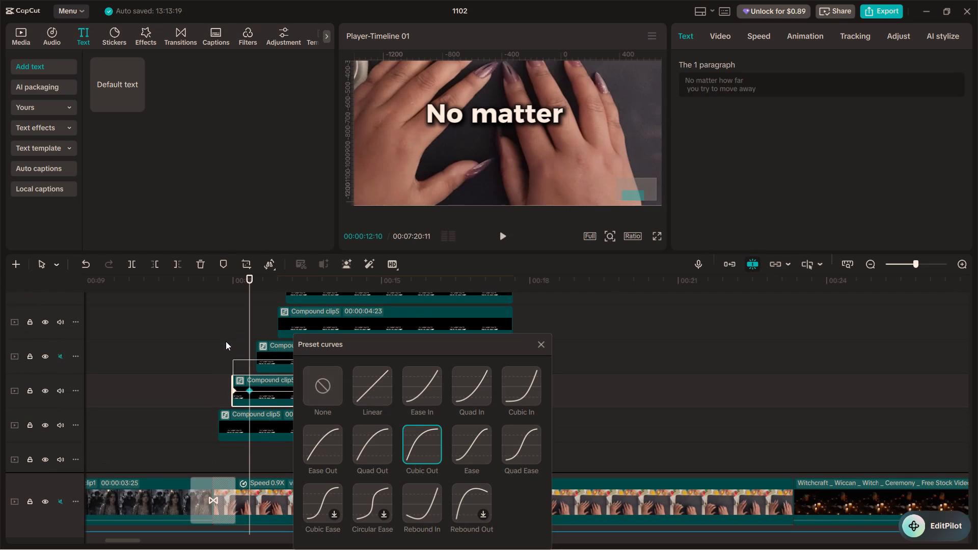
click(280, 356)
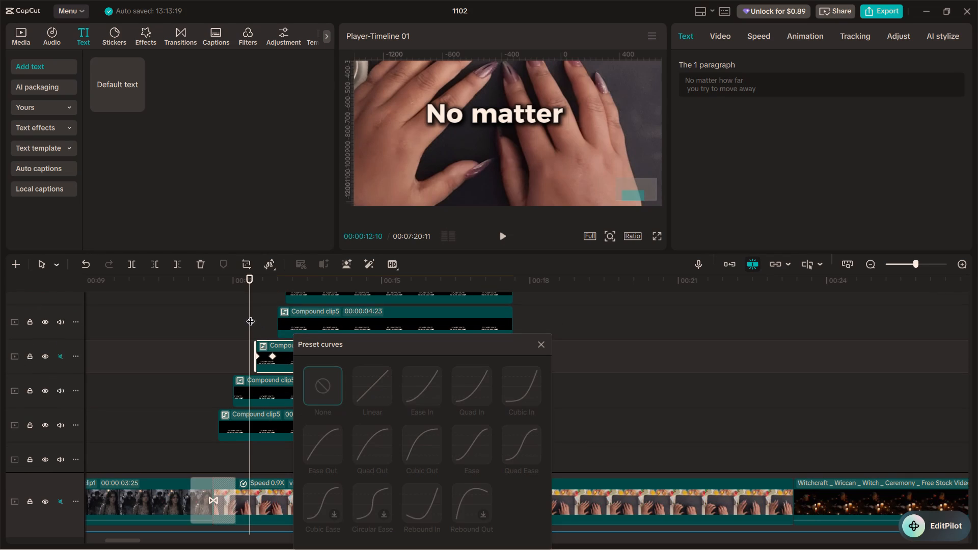
click(251, 315)
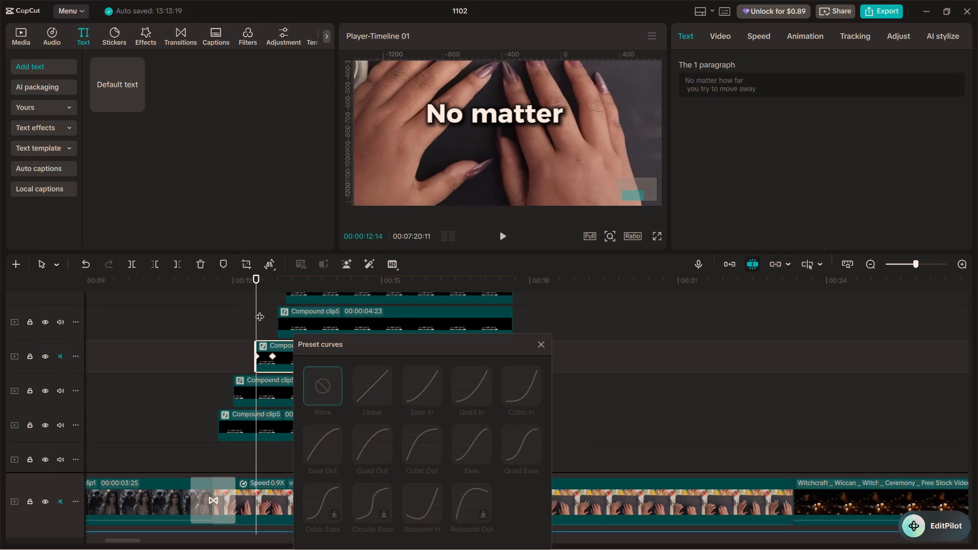
right_click(273, 358)
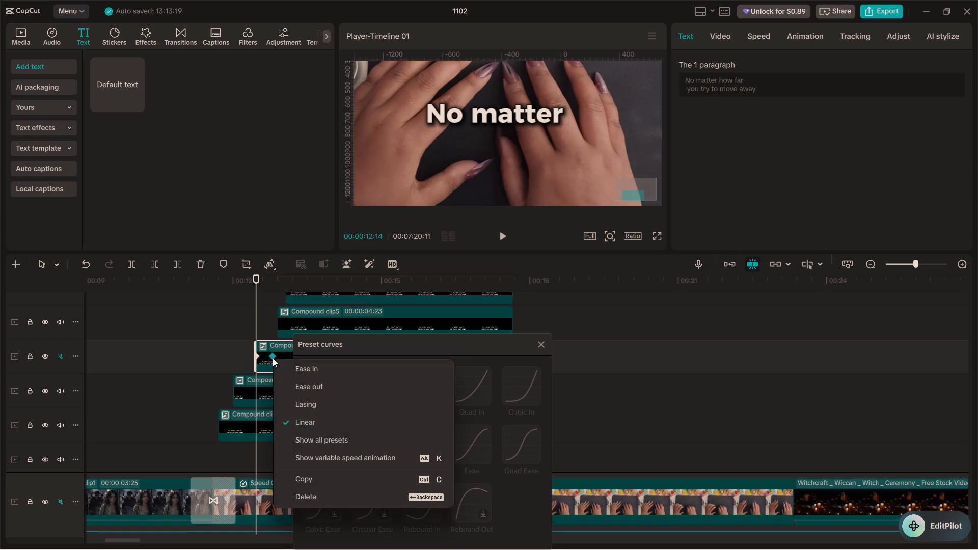
click(321, 445)
click(458, 454)
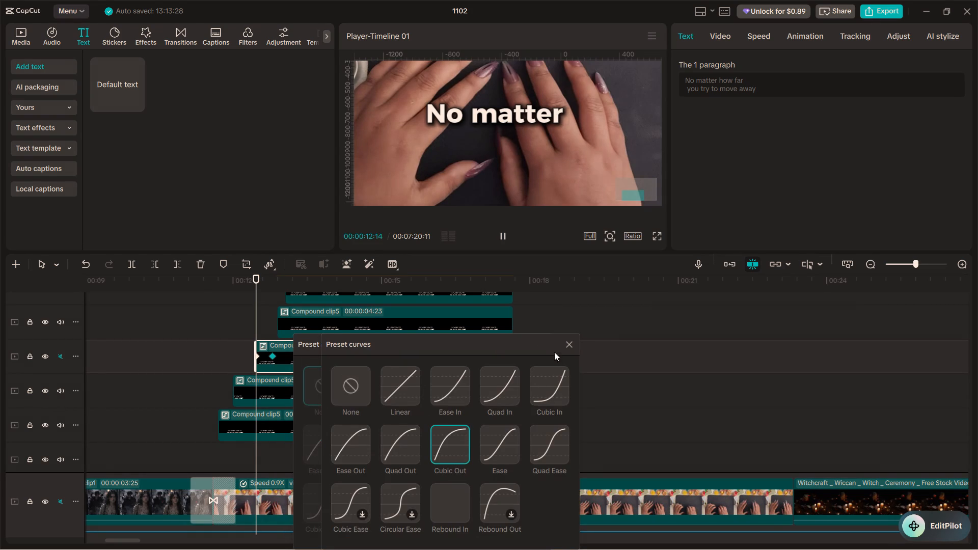
click(571, 342)
double_click(552, 346)
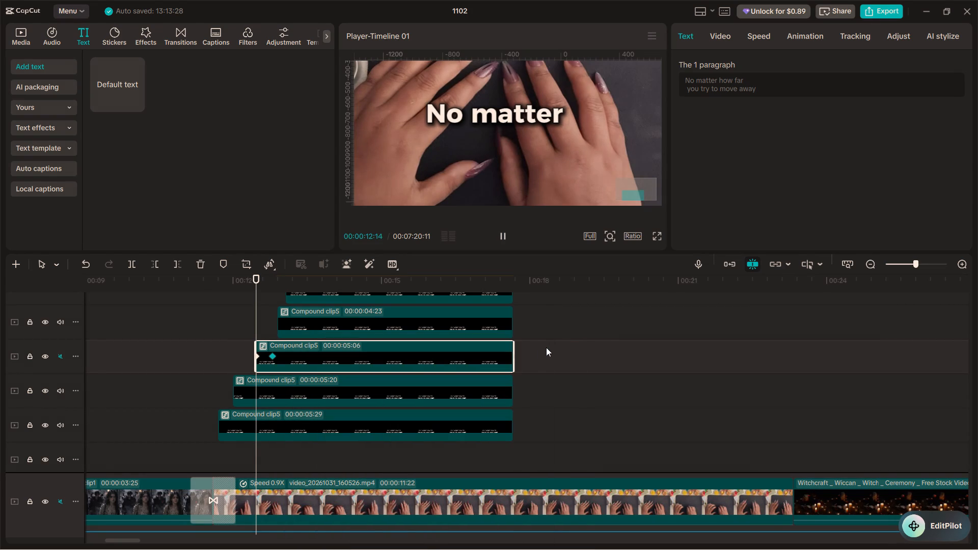
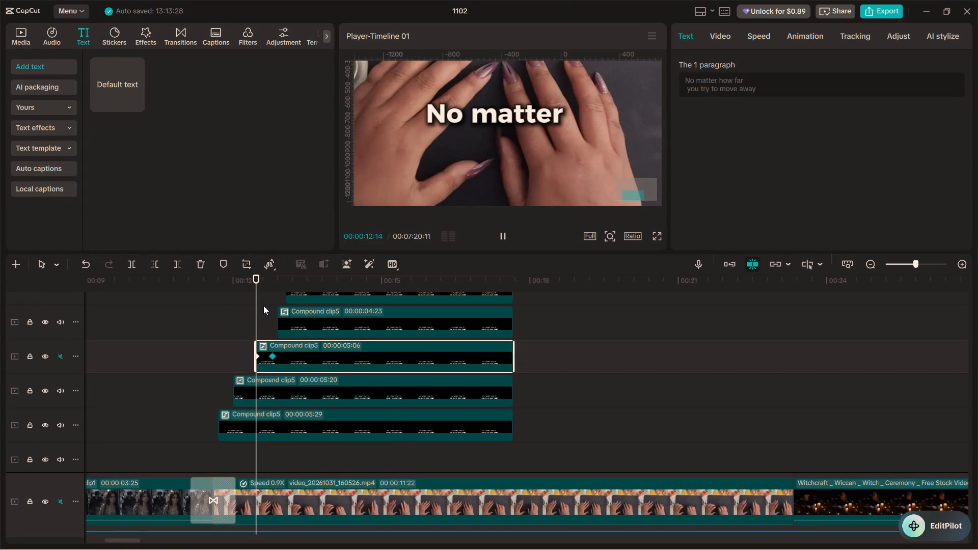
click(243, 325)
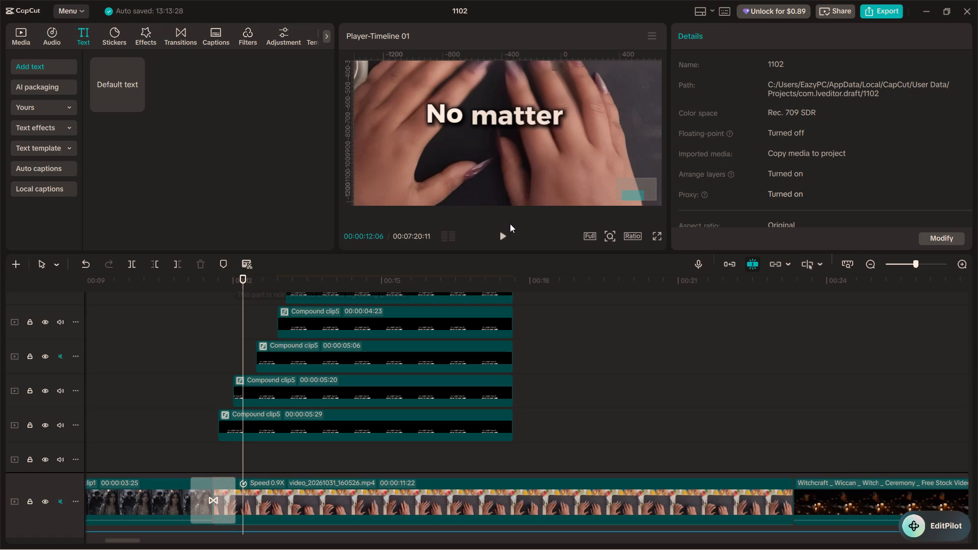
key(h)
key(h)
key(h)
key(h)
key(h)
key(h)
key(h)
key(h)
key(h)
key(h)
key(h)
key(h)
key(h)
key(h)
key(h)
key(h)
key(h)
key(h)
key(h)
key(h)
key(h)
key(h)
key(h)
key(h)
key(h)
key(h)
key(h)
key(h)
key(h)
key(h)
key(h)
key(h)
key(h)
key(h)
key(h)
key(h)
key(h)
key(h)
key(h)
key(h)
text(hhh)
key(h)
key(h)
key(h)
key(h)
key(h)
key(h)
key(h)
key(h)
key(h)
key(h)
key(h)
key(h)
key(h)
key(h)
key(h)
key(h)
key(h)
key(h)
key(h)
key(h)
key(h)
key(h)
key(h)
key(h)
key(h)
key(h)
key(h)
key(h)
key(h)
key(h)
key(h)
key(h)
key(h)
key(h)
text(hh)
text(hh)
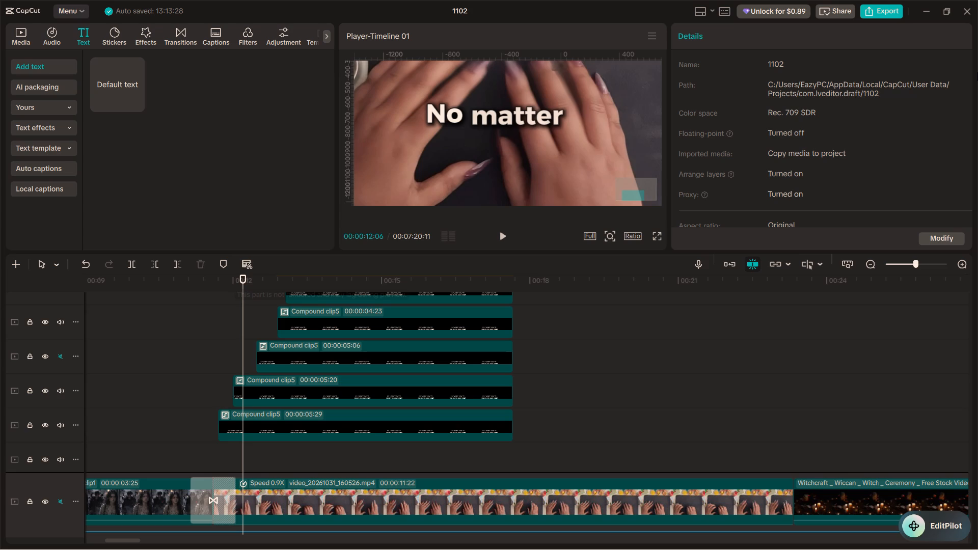
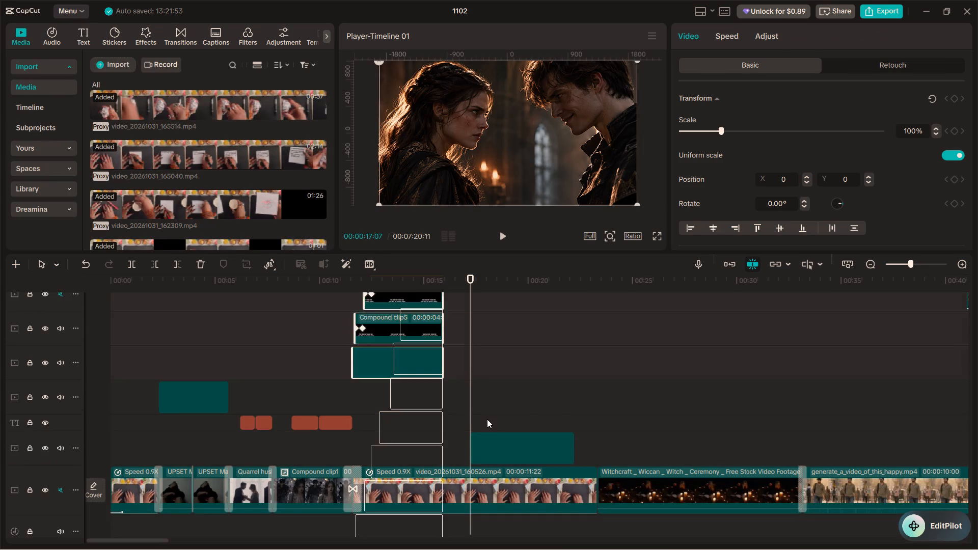
key(space)
click(453, 361)
click(449, 359)
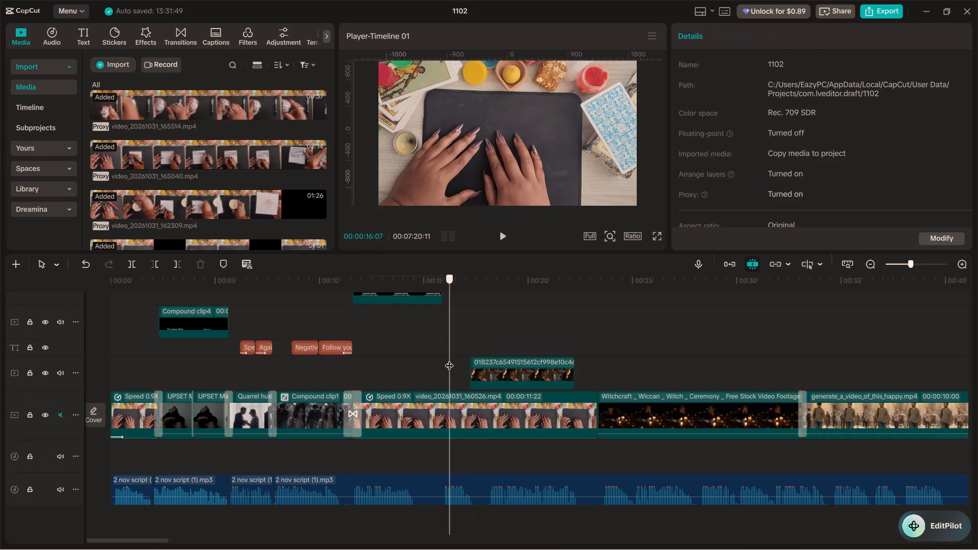
drag(439, 364, 434, 365)
key(space)
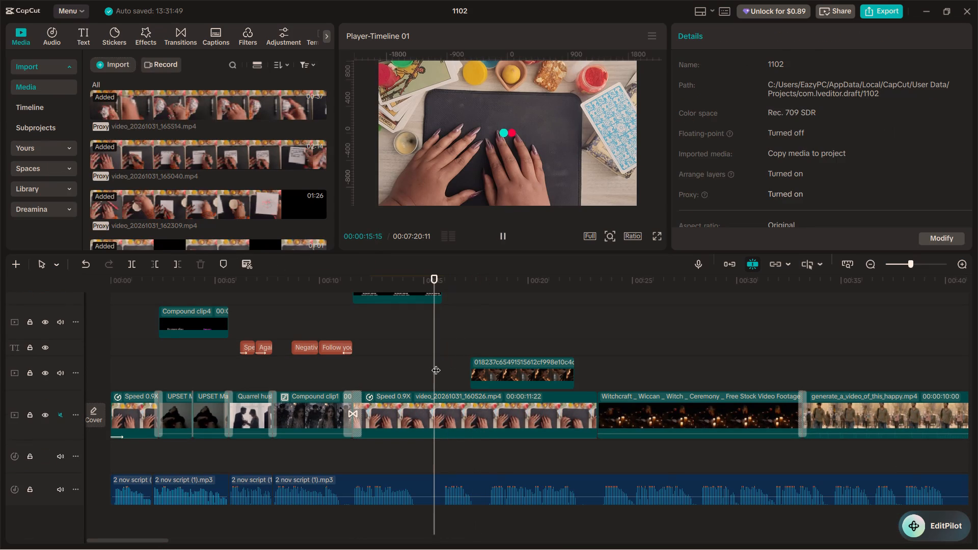
click(398, 364)
key(space)
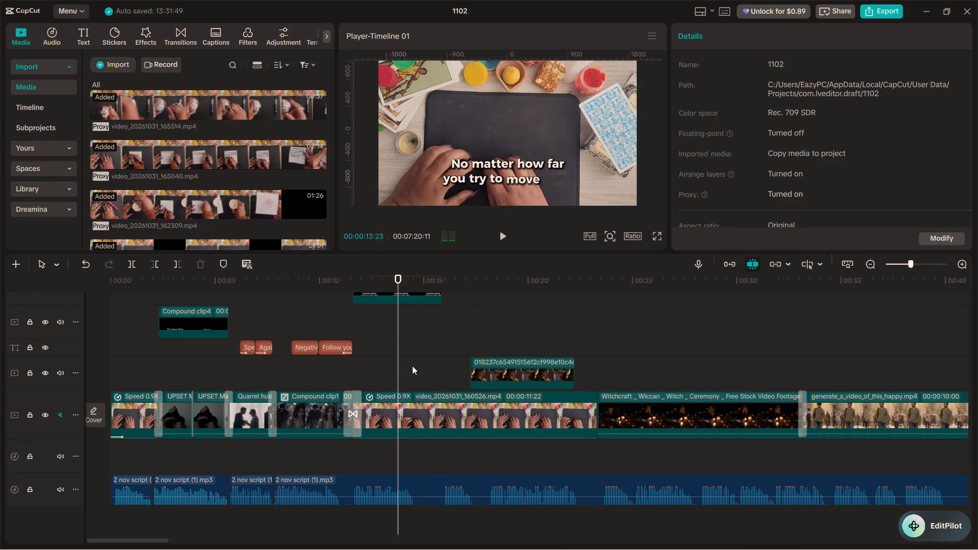
key(space)
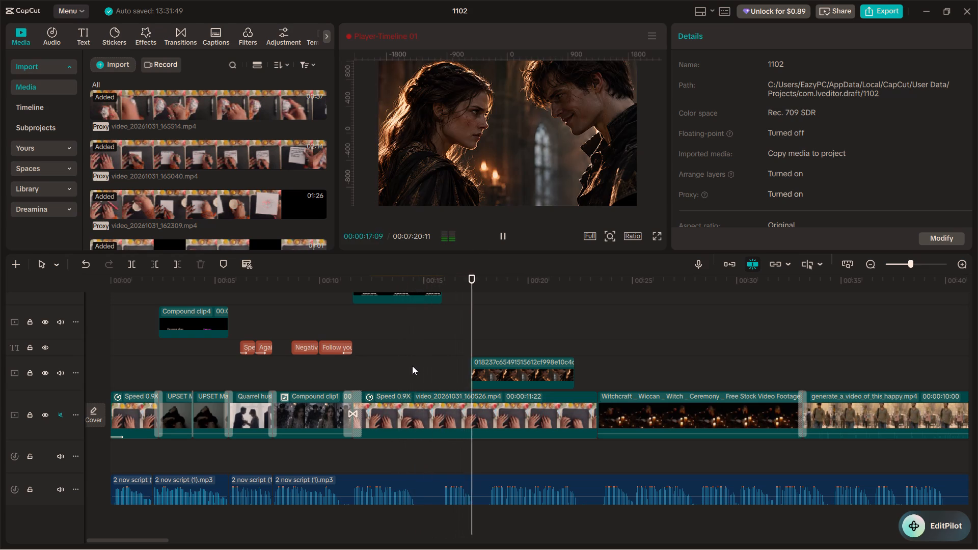
key(space)
drag(504, 362, 528, 365)
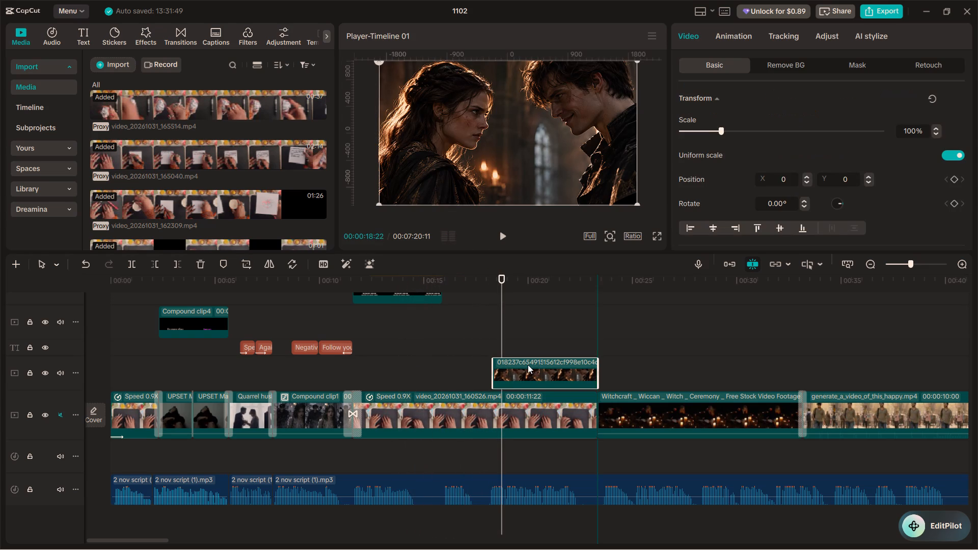
drag(528, 365, 526, 365)
click(465, 374)
drag(463, 356, 476, 358)
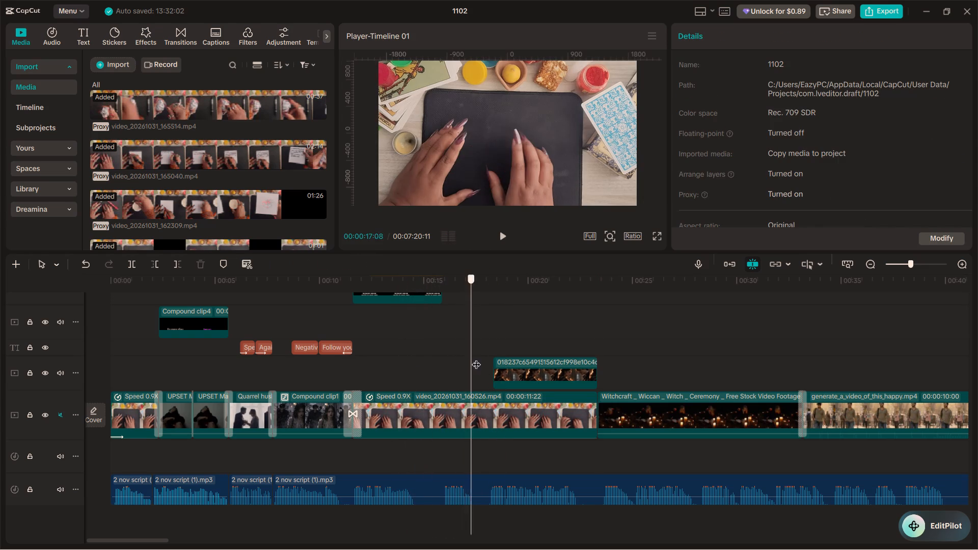
drag(476, 358, 489, 358)
drag(524, 367, 515, 368)
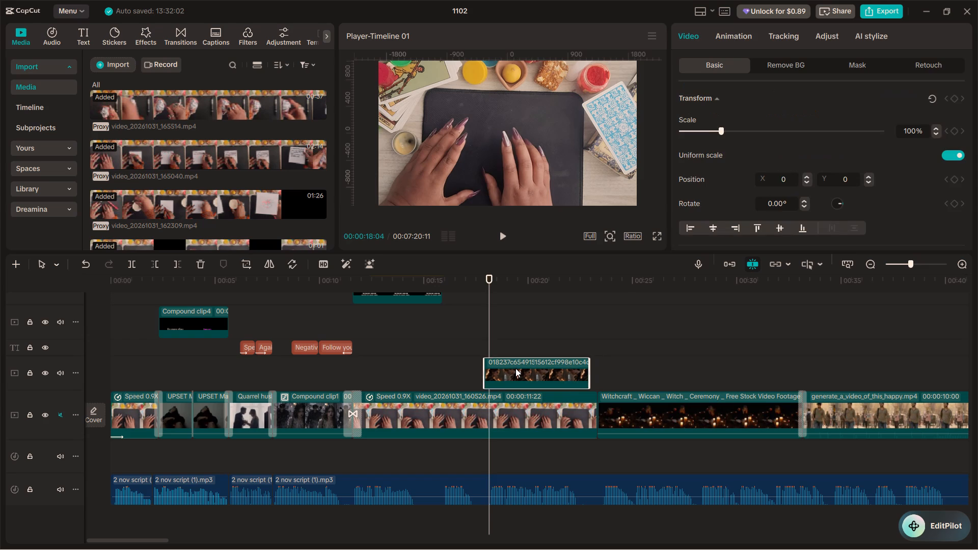
drag(515, 368, 519, 370)
Play through the image clip and extend its end to match the end of the video_20261031_160526.mp4 clip below.
click(465, 346)
key(space)
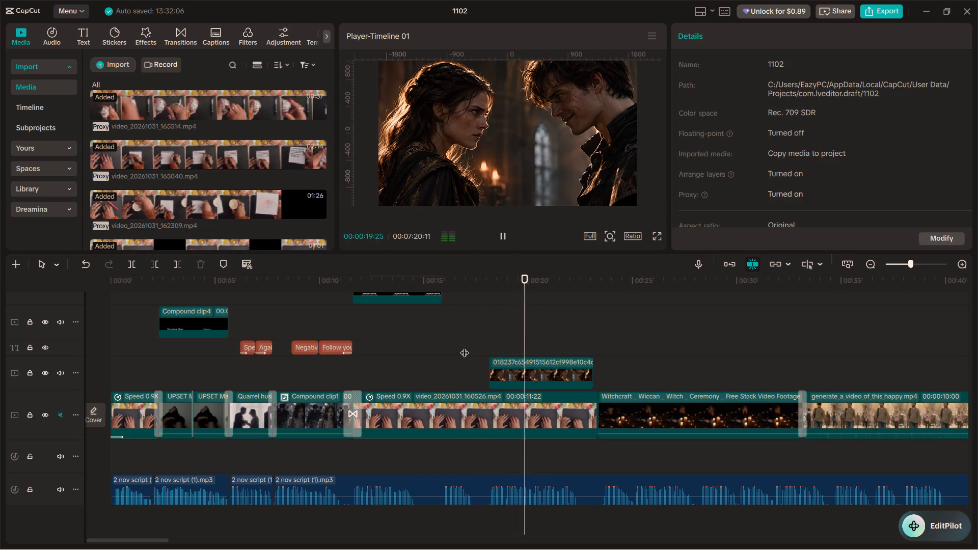
key(space)
click(551, 375)
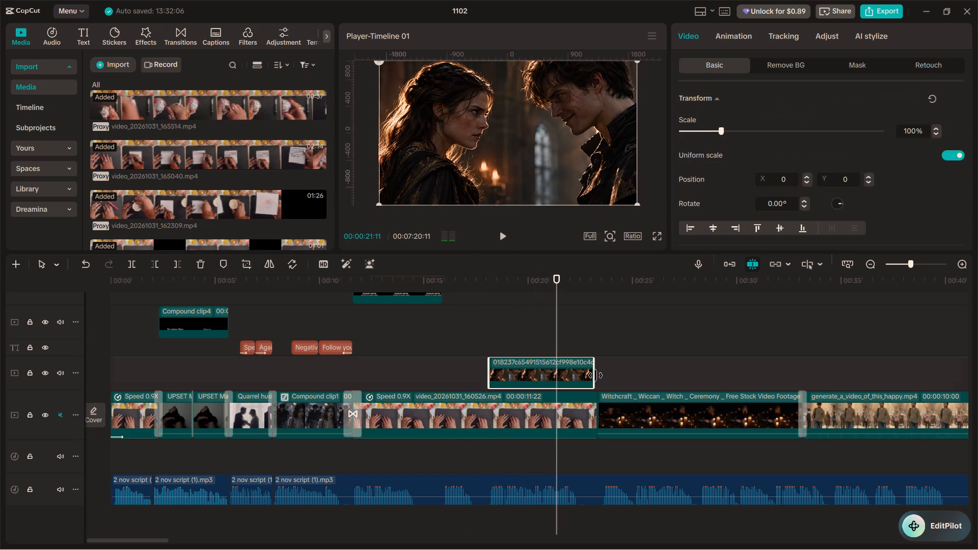
click(595, 374)
Keyframe the image clip's scale to grow from 100% at its start to 105% at its end.
click(506, 325)
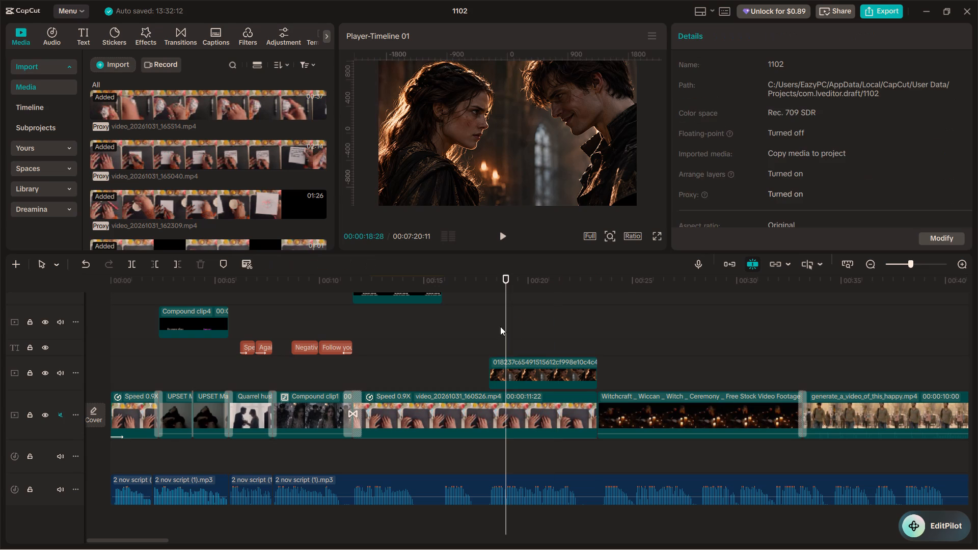
click(495, 333)
click(507, 378)
click(496, 334)
drag(496, 344, 495, 345)
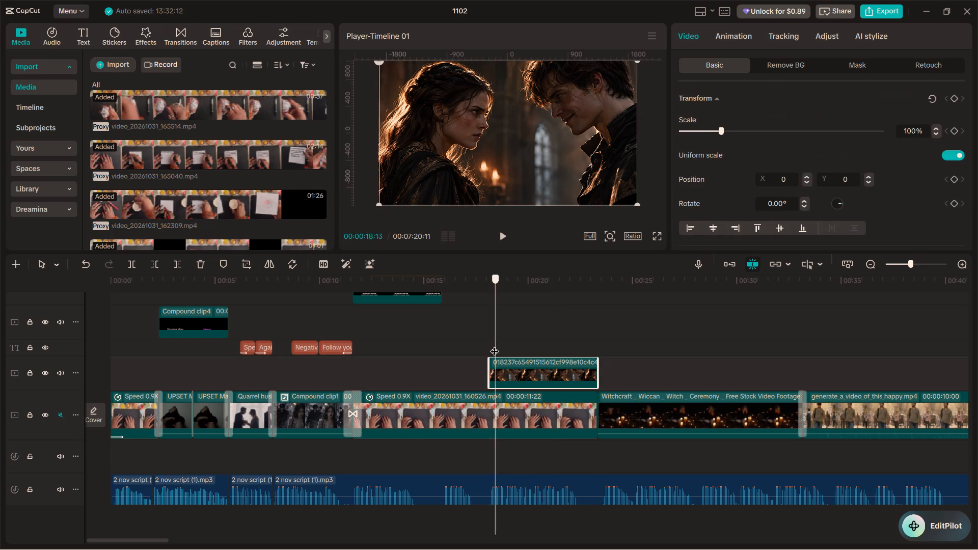
drag(495, 345, 491, 345)
click(956, 130)
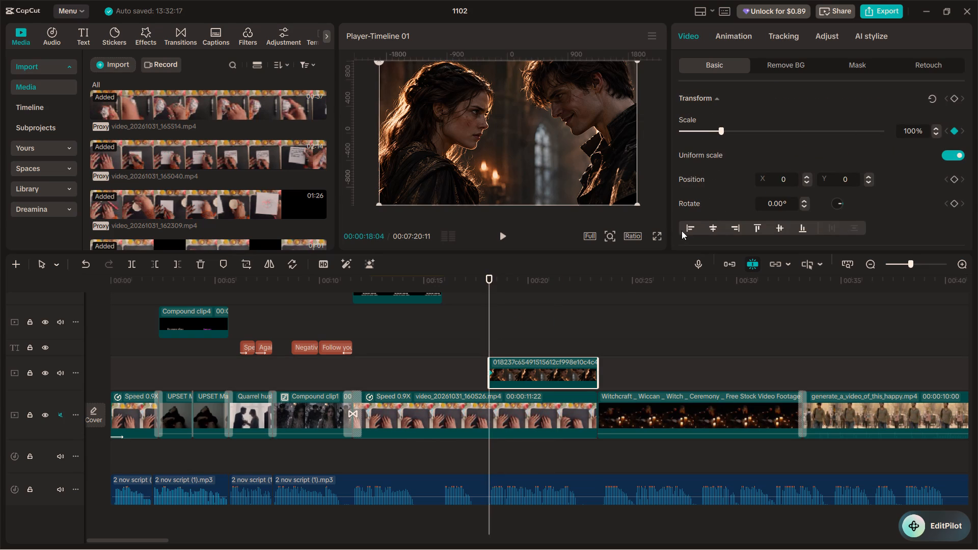
drag(494, 315, 551, 313)
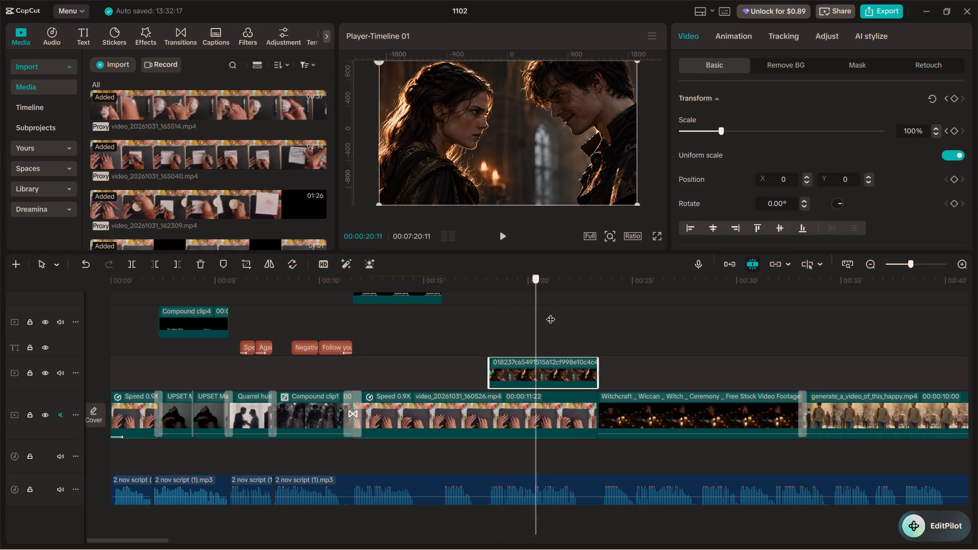
drag(551, 313, 574, 316)
click(958, 132)
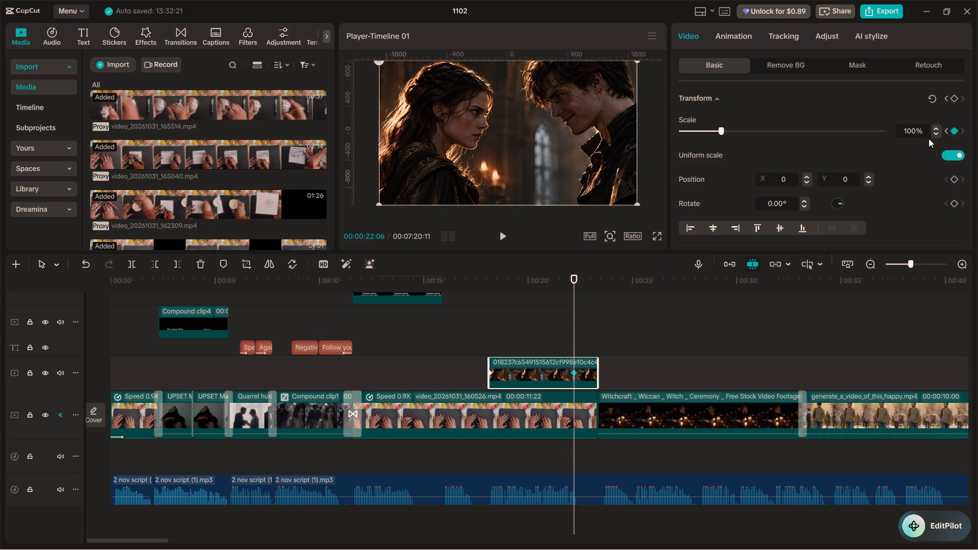
triple_click(937, 129)
double_click(937, 129)
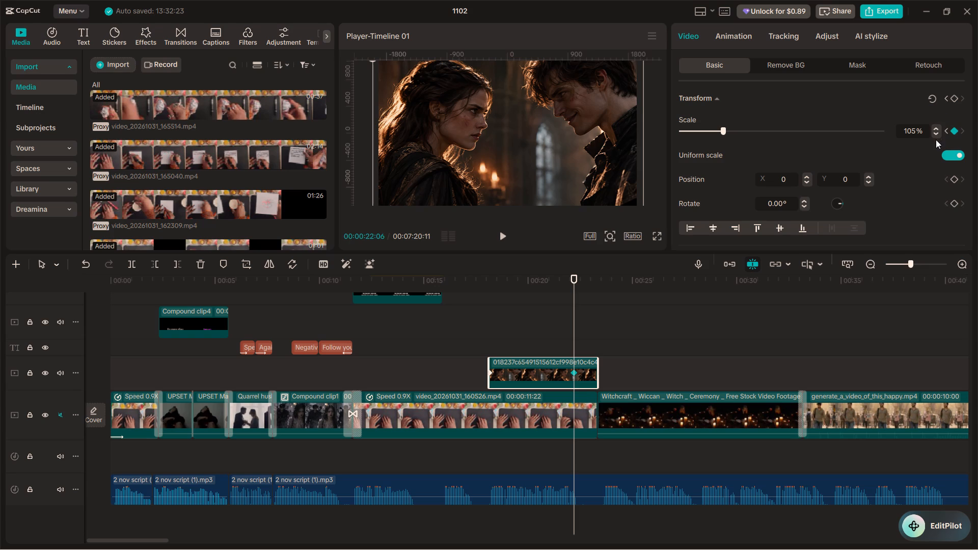
drag(574, 370, 613, 367)
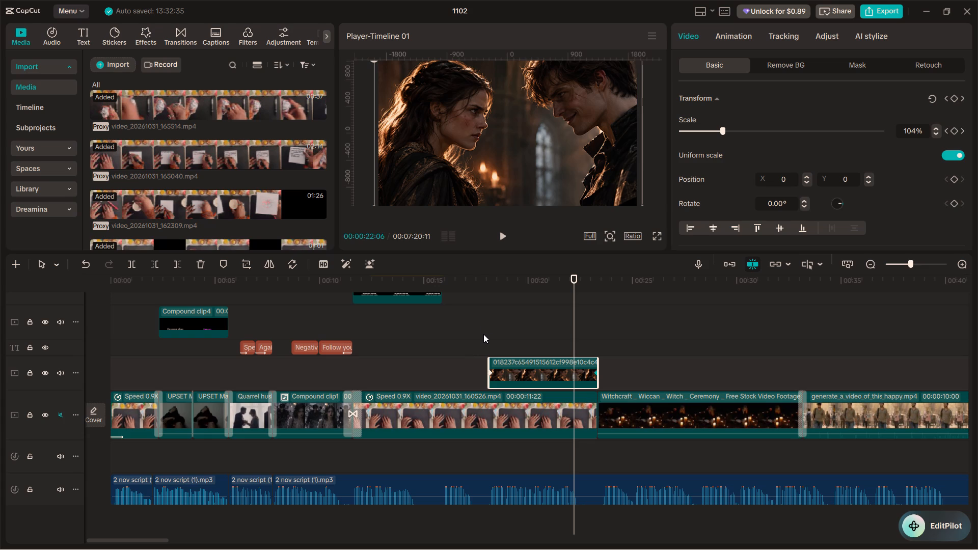
Play back the zoom on the image clip and split the clip at 00:00:20:09.
click(476, 343)
key(space)
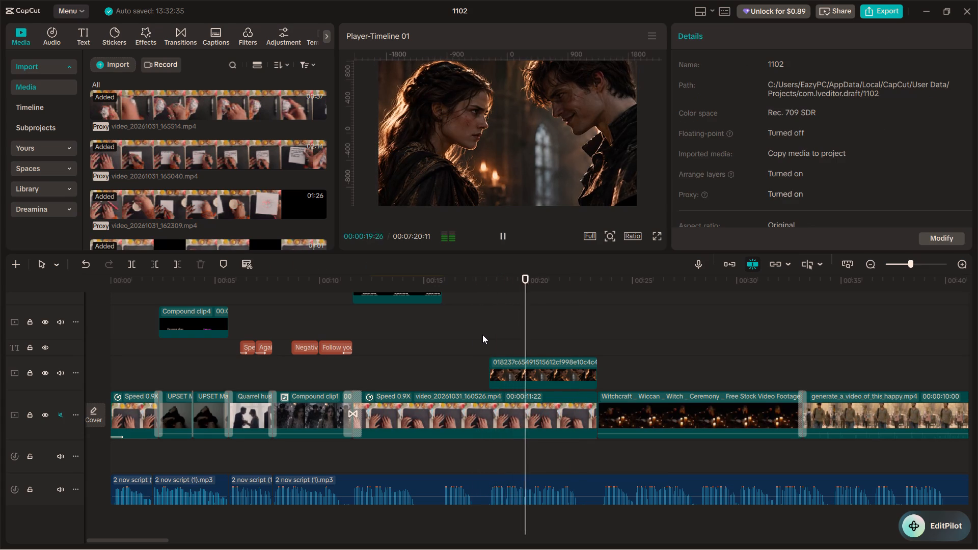
key(space)
ctrl+scroll(536, 414, up, 14)
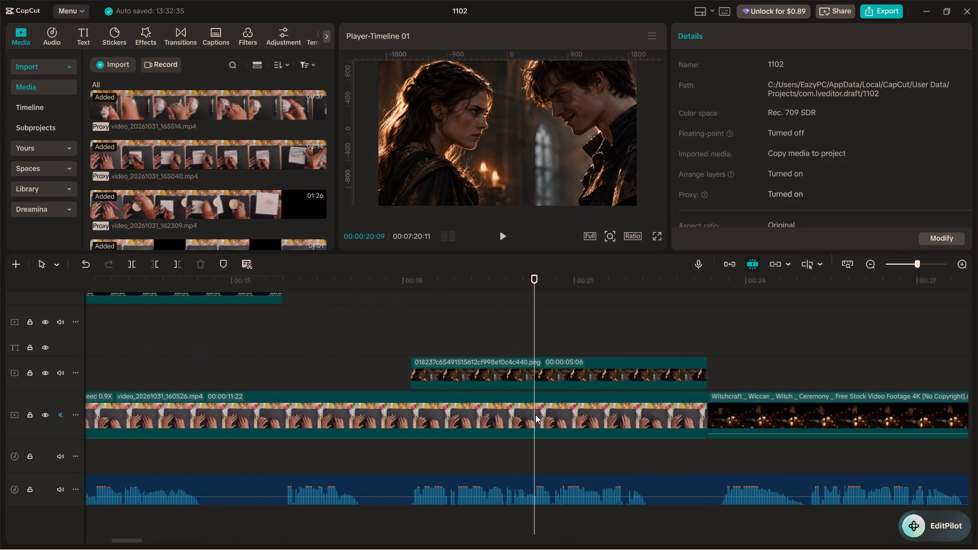
ctrl+scroll(535, 415, up, 17)
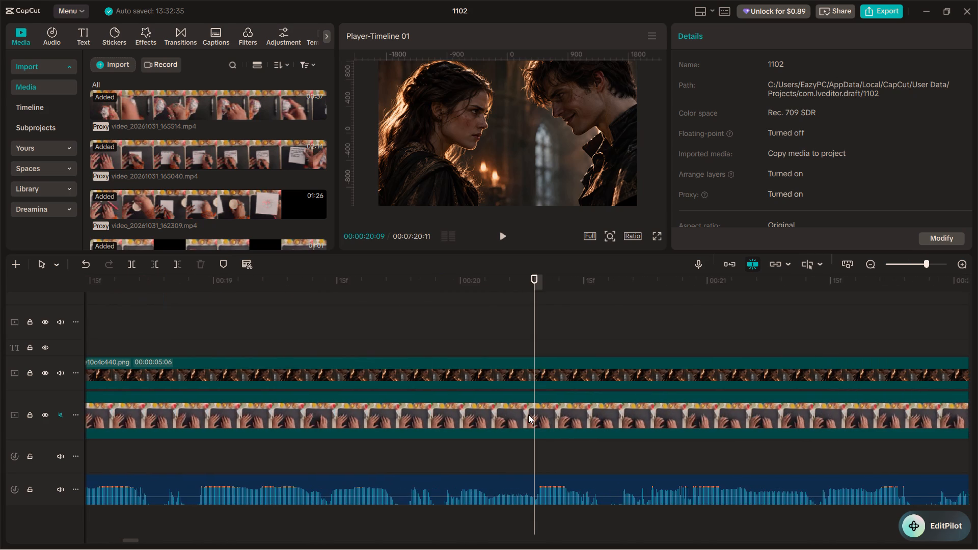
ctrl+scroll(528, 415, down, 7)
ctrl+scroll(523, 407, up, 1)
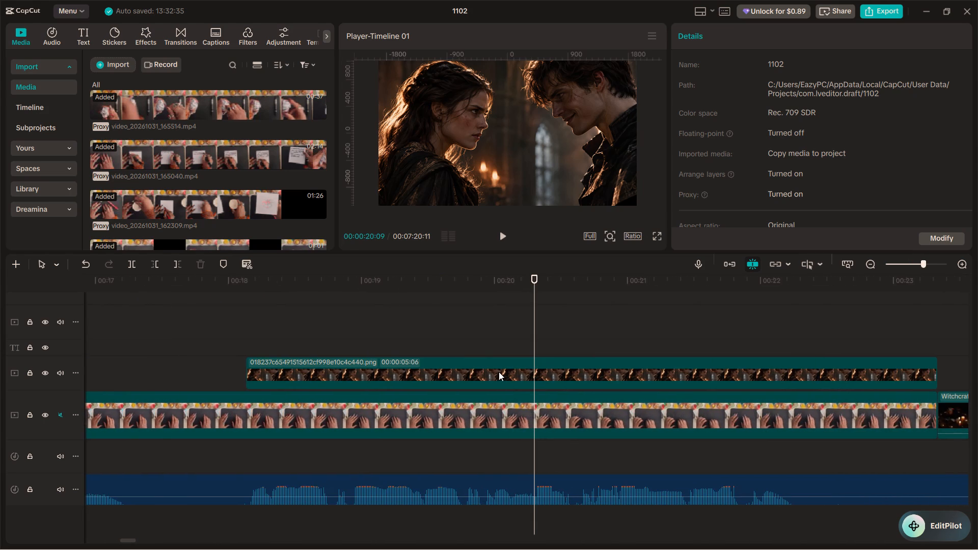
click(518, 366)
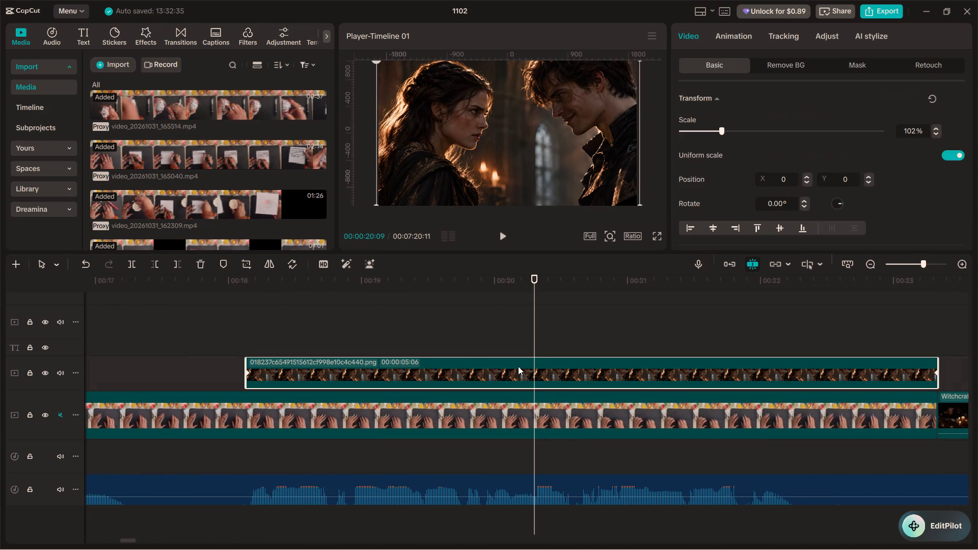
key(ctrl+b)
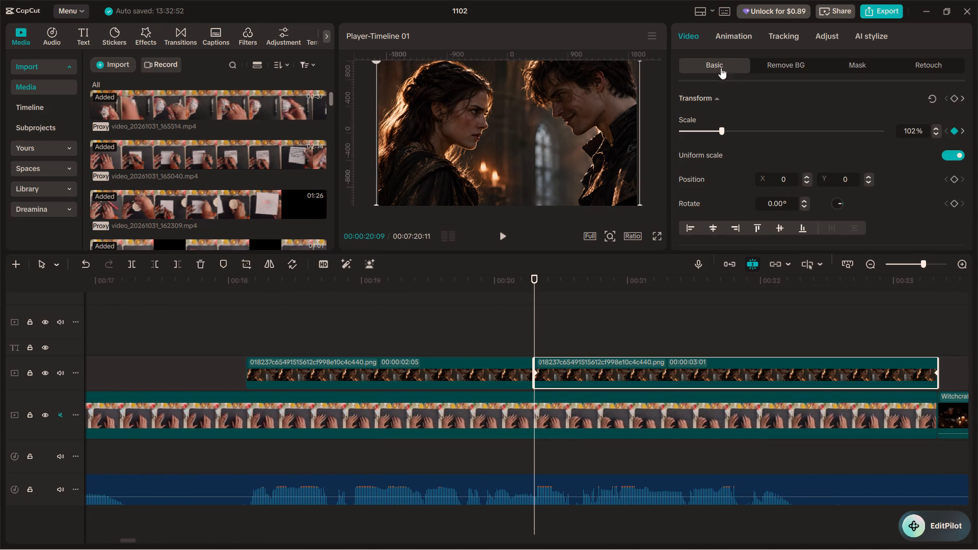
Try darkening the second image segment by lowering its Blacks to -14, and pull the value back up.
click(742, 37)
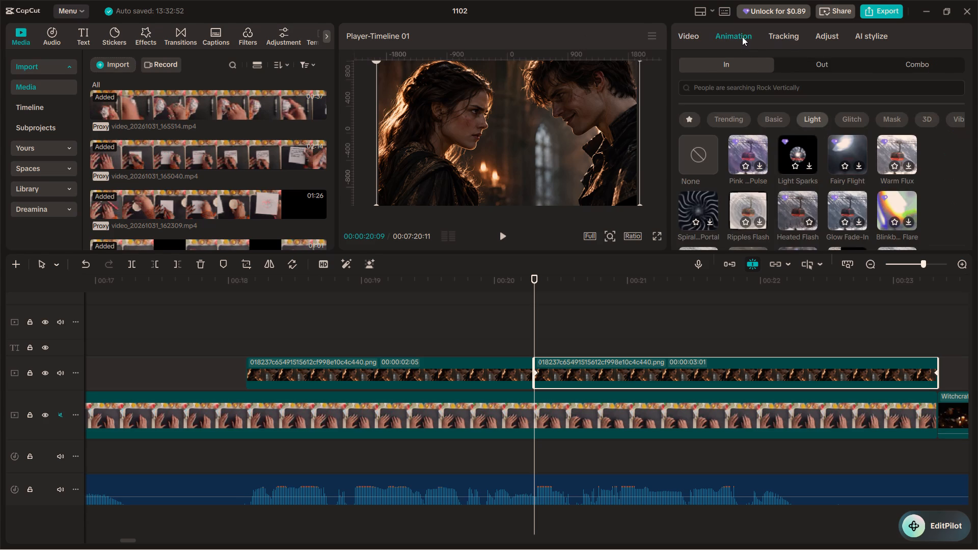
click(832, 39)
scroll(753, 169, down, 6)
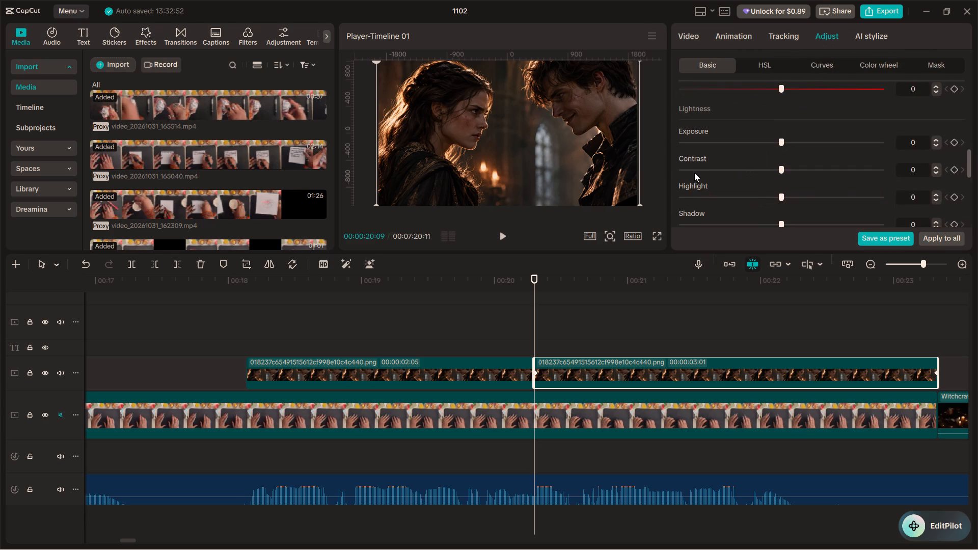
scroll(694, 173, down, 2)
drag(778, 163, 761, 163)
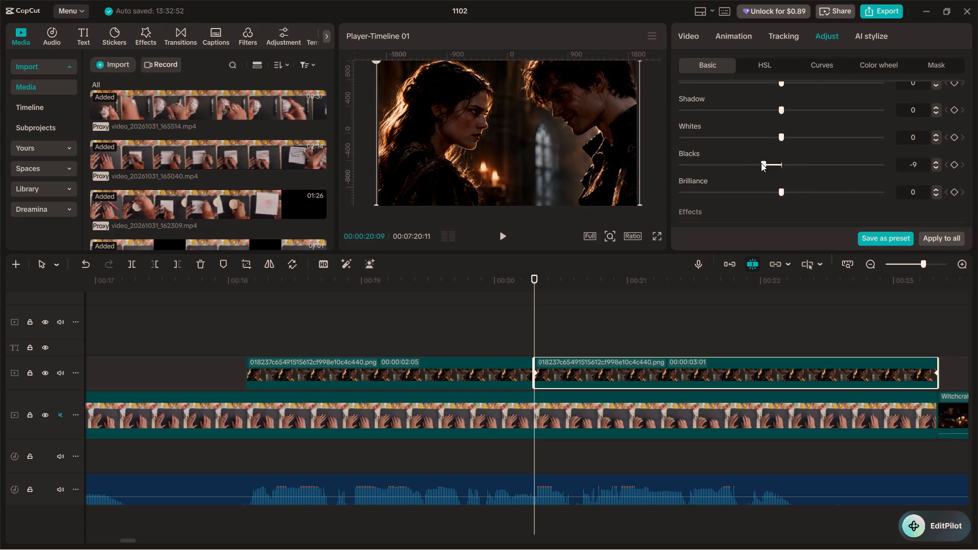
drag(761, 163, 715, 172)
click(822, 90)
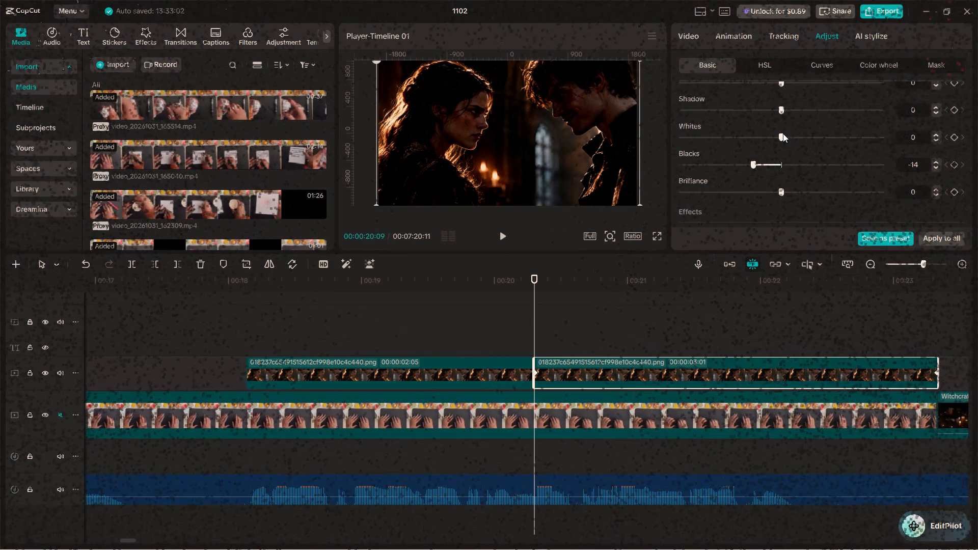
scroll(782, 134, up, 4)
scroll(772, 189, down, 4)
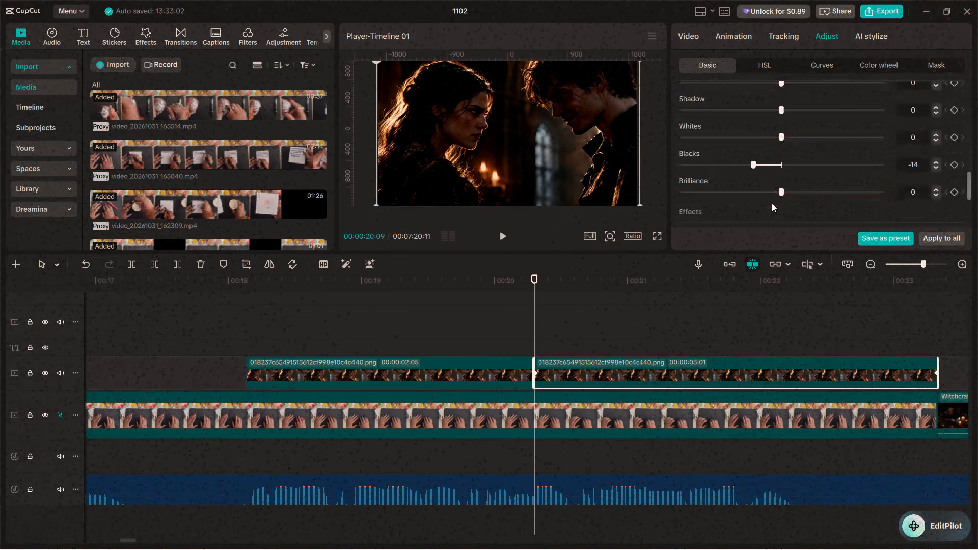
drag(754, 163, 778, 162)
Set the second image segment's saturation to -50 and play back the change from colour to black and white.
scroll(779, 162, up, 3)
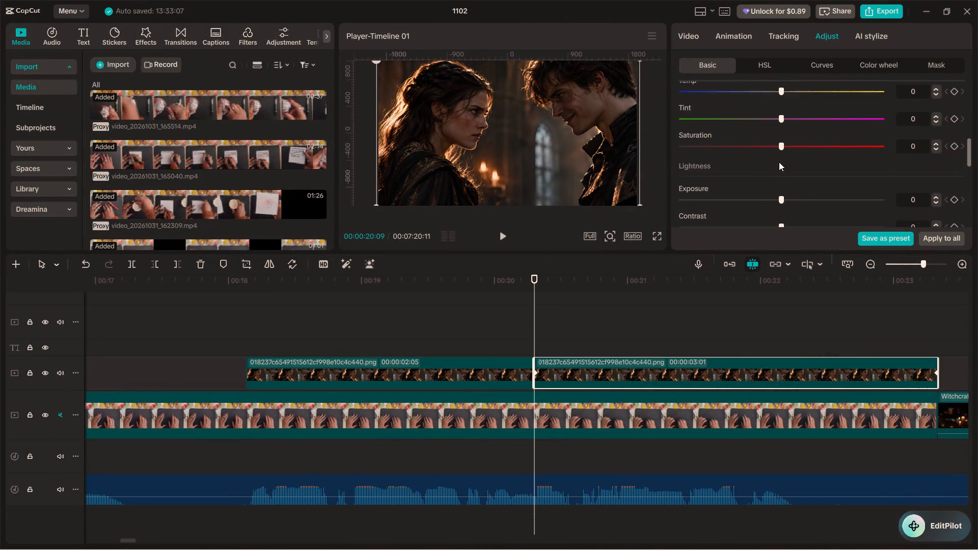
drag(770, 146, 641, 172)
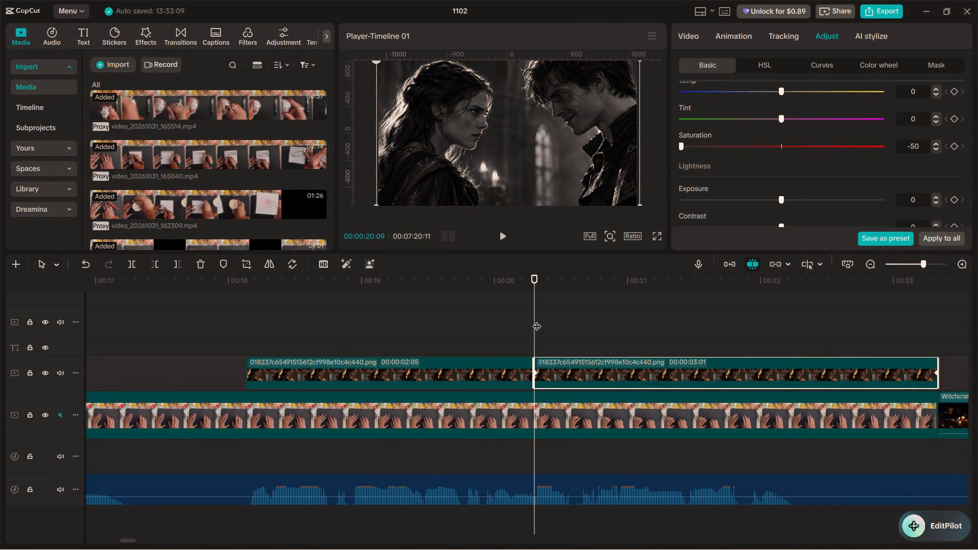
click(521, 316)
key(space)
key(space)
key(space)
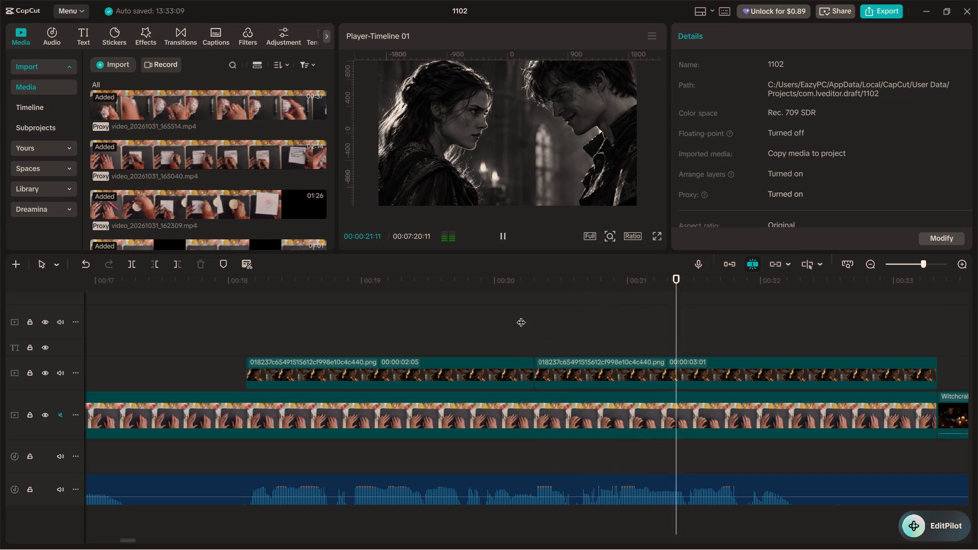
key(space)
Reset the second image segment's saturation to 0, bringing back its full colour.
click(581, 378)
scroll(759, 186, down, 2)
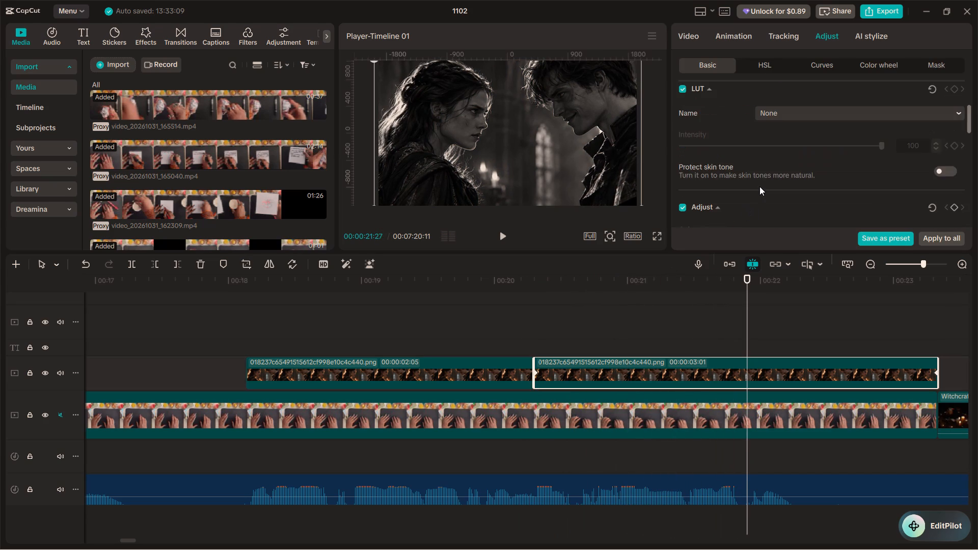
scroll(747, 183, down, 3)
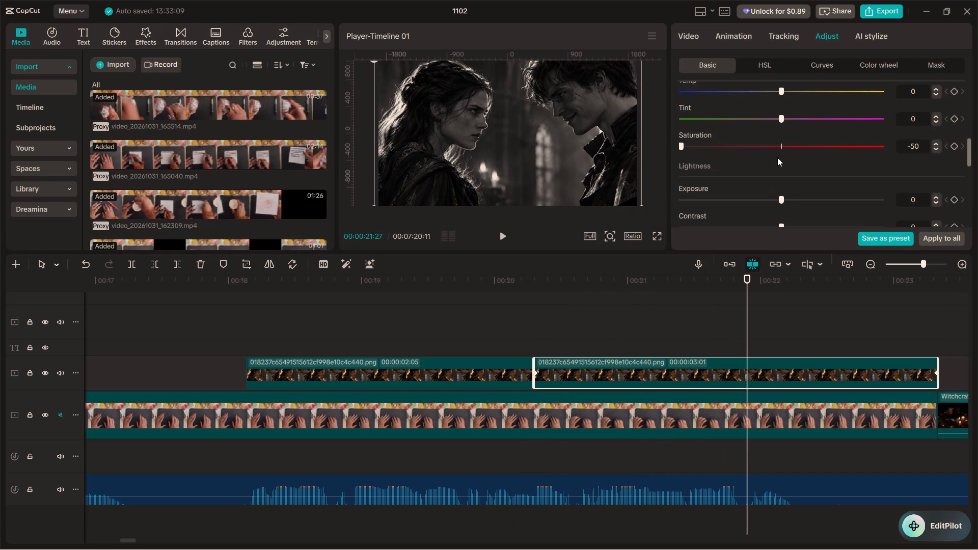
click(776, 143)
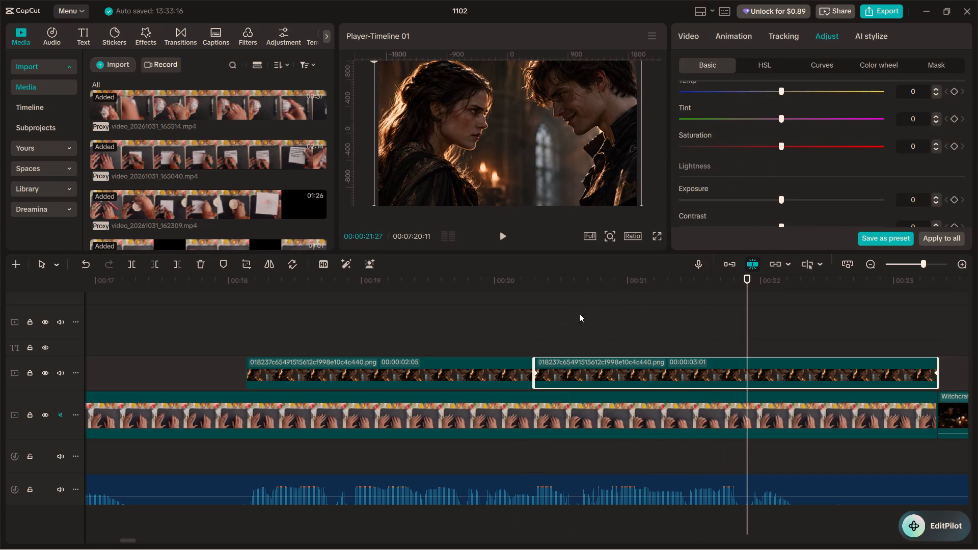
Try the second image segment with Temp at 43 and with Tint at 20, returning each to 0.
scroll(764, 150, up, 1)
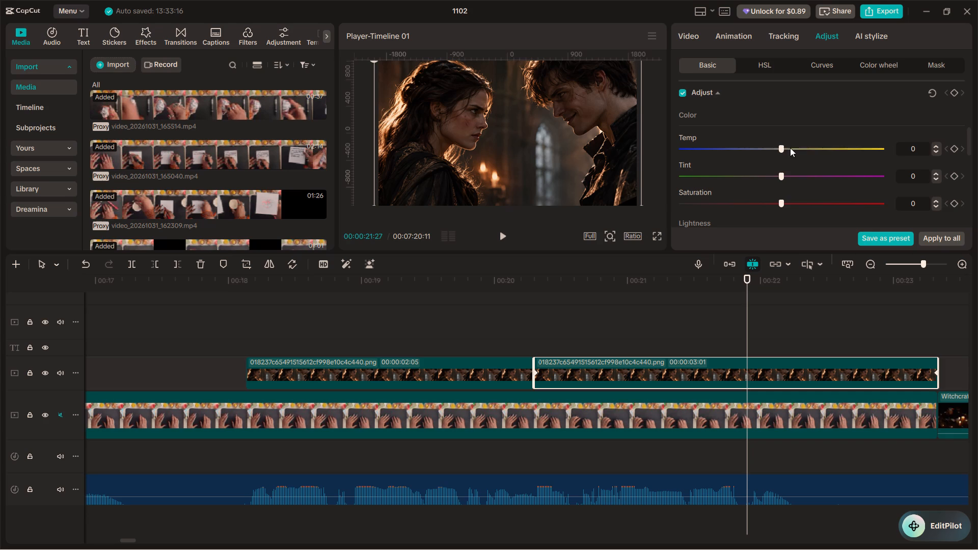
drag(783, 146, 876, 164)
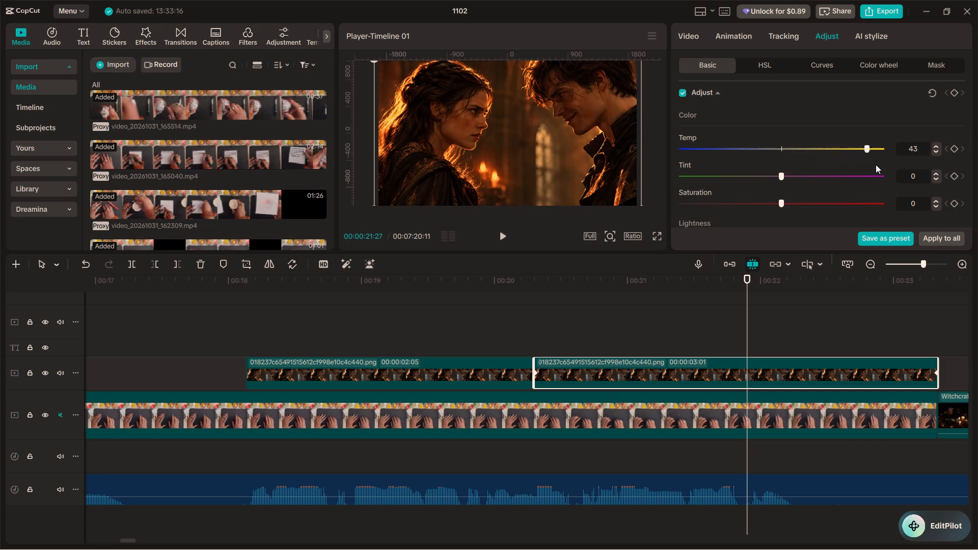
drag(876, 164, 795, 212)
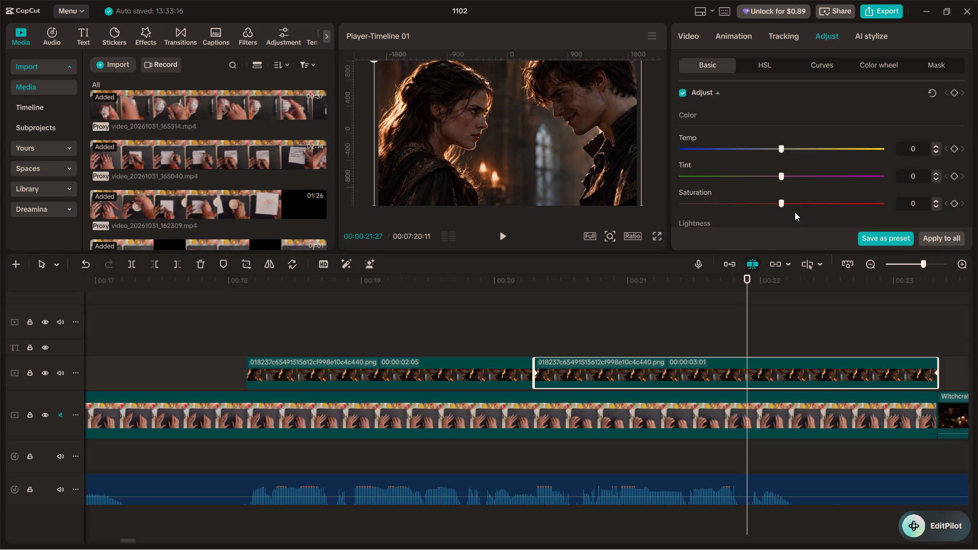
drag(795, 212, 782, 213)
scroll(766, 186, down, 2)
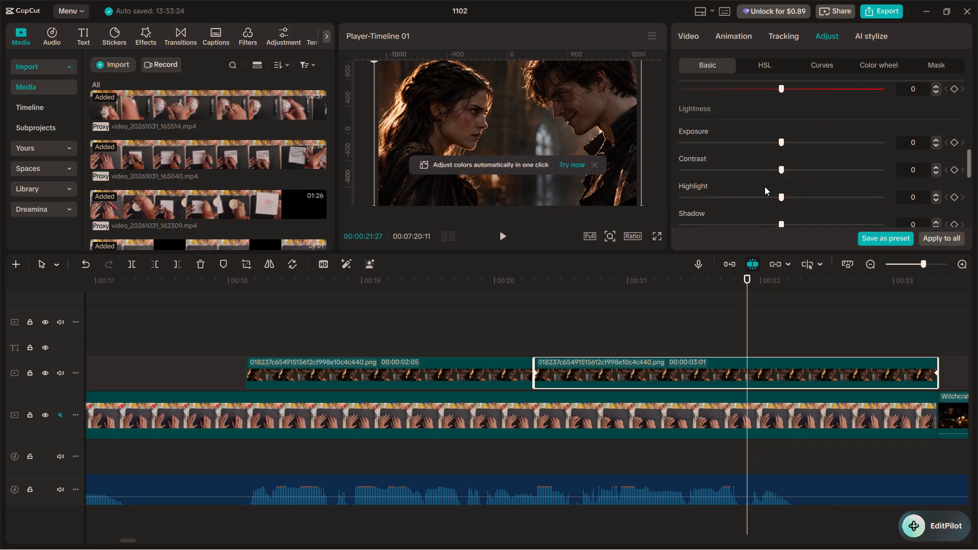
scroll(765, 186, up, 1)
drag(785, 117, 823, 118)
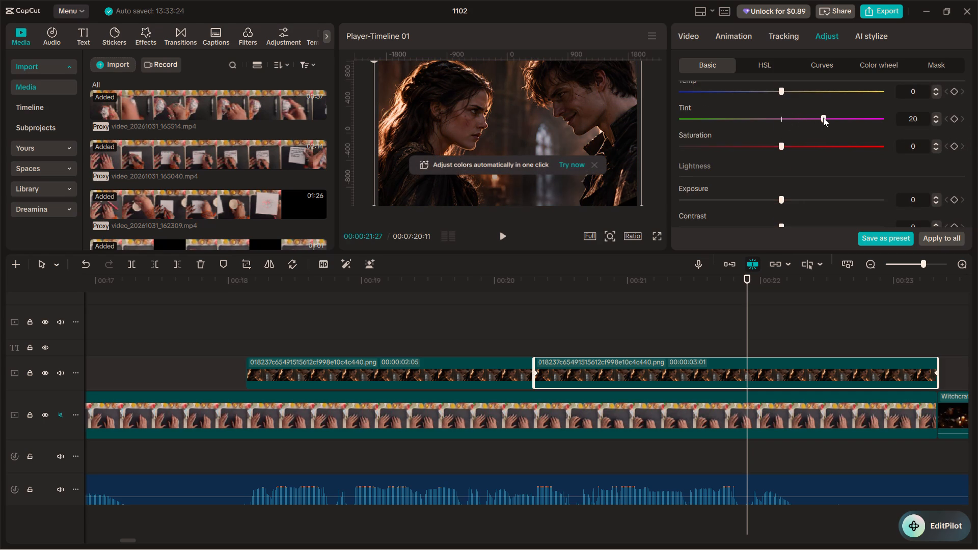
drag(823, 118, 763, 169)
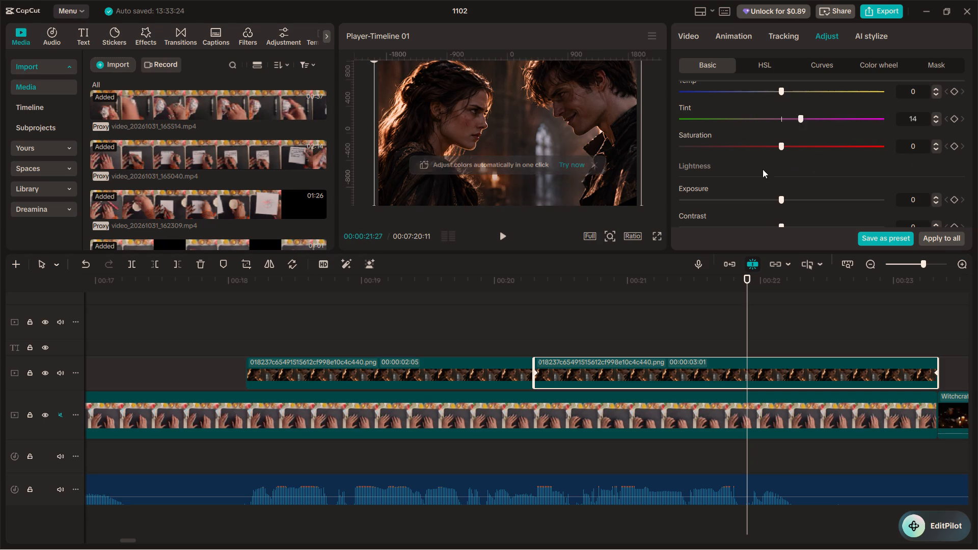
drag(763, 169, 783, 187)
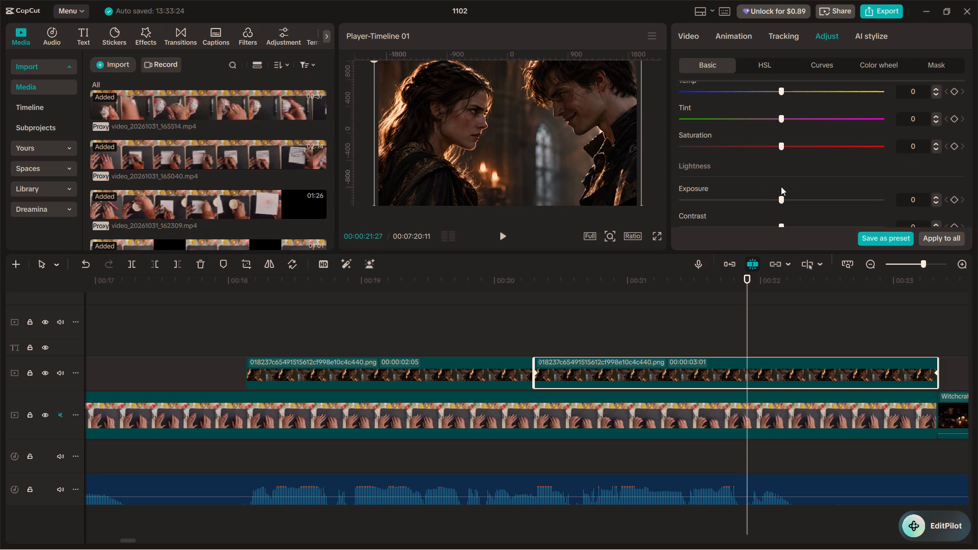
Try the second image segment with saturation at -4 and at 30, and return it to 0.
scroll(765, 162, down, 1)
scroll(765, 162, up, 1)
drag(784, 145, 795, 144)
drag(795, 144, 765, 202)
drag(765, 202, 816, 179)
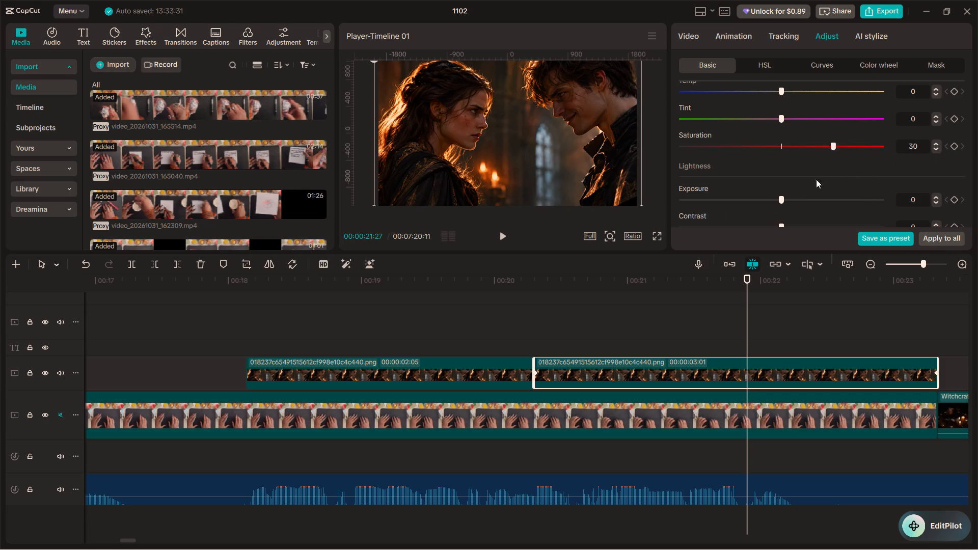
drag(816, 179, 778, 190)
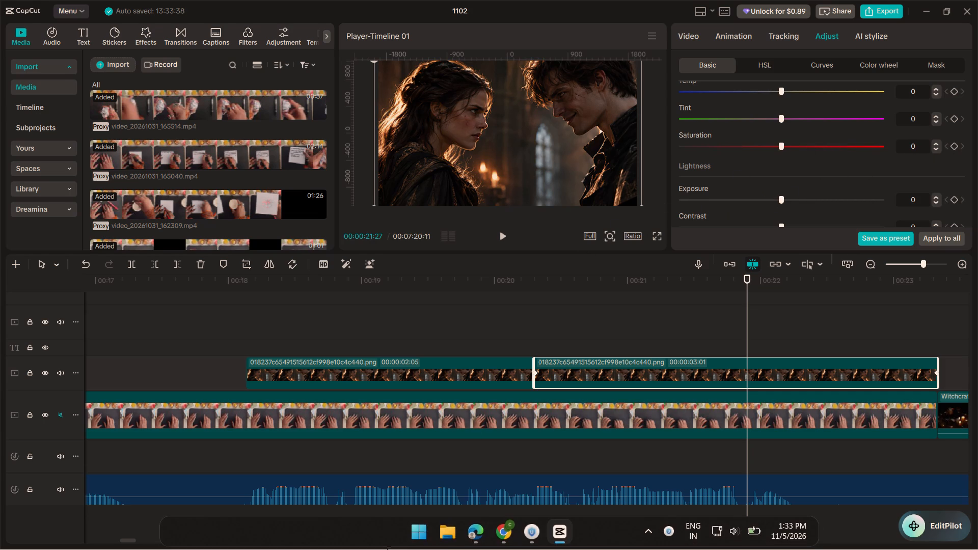
Place the playhead on the cut between the two image segments at 00:00:20:09.
click(437, 534)
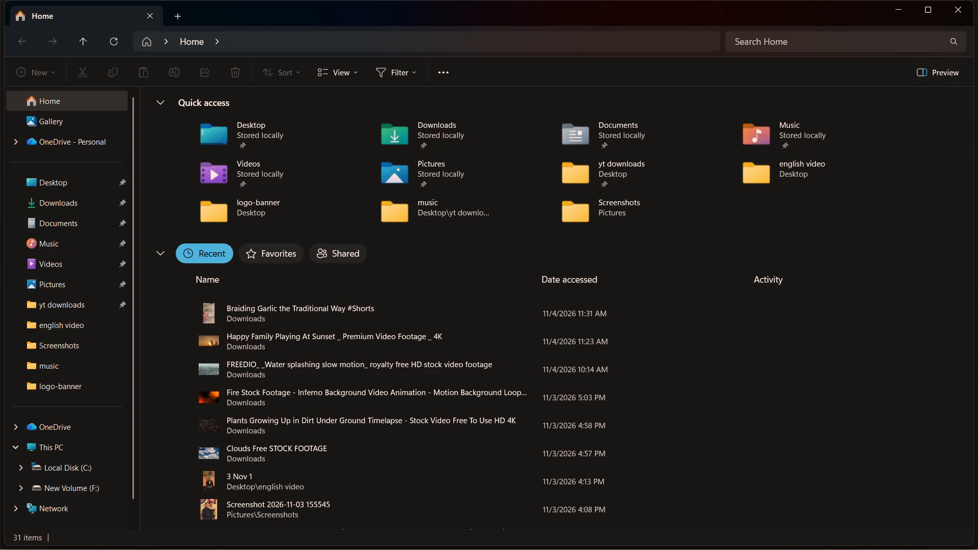
click(958, 10)
click(535, 326)
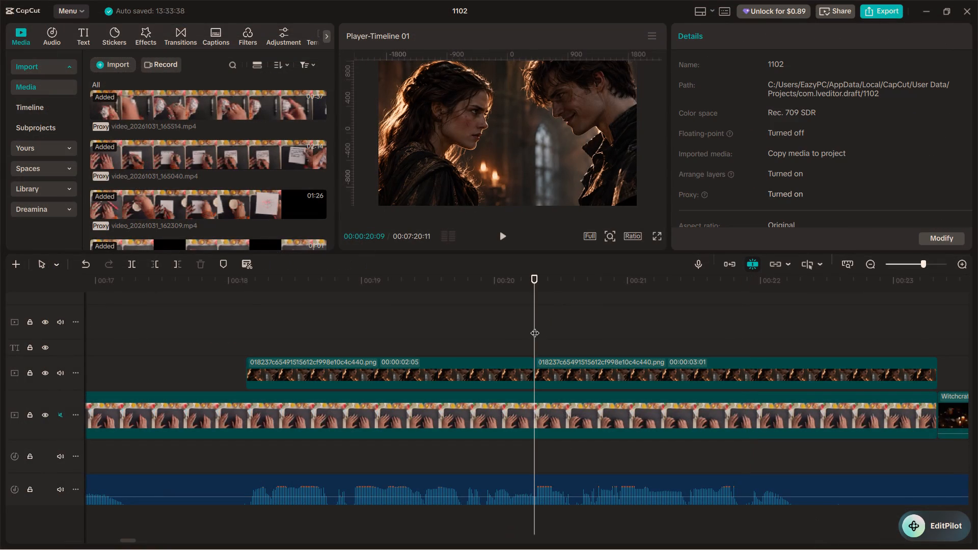
click(533, 328)
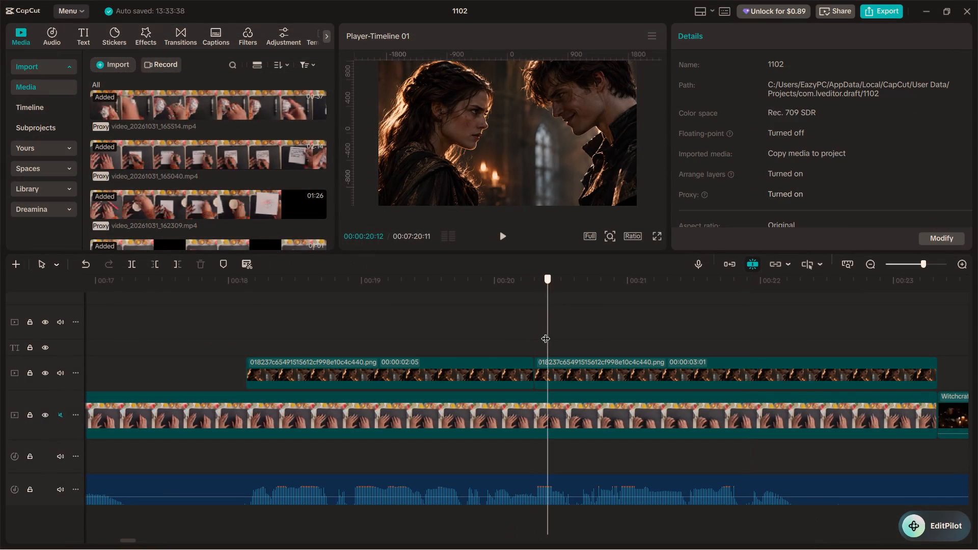
Switch to Edge and close its window of colour searches.
click(470, 532)
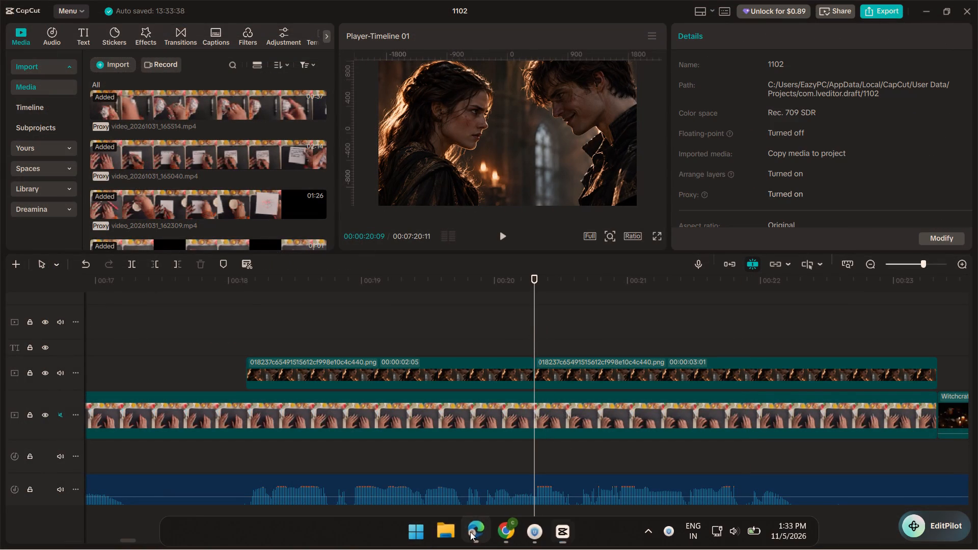
click(977, 0)
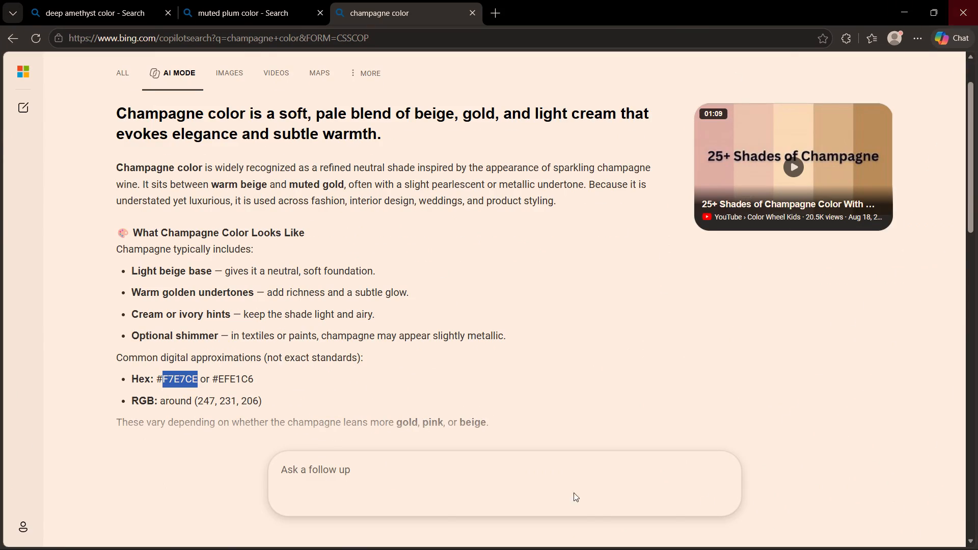
Look through the files in the Desktop's yt downloads folder in File Explorer for suitable media, and close the folder.
click(457, 522)
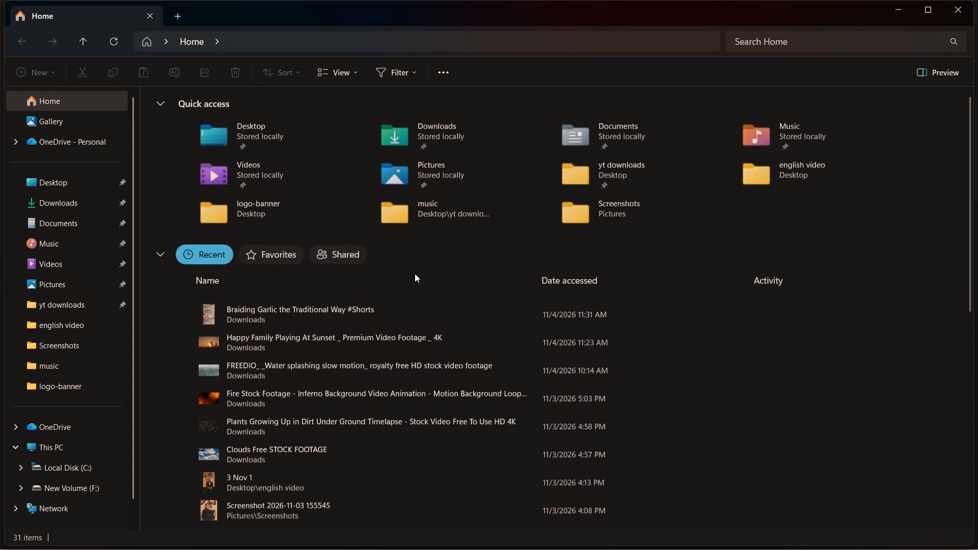
click(100, 310)
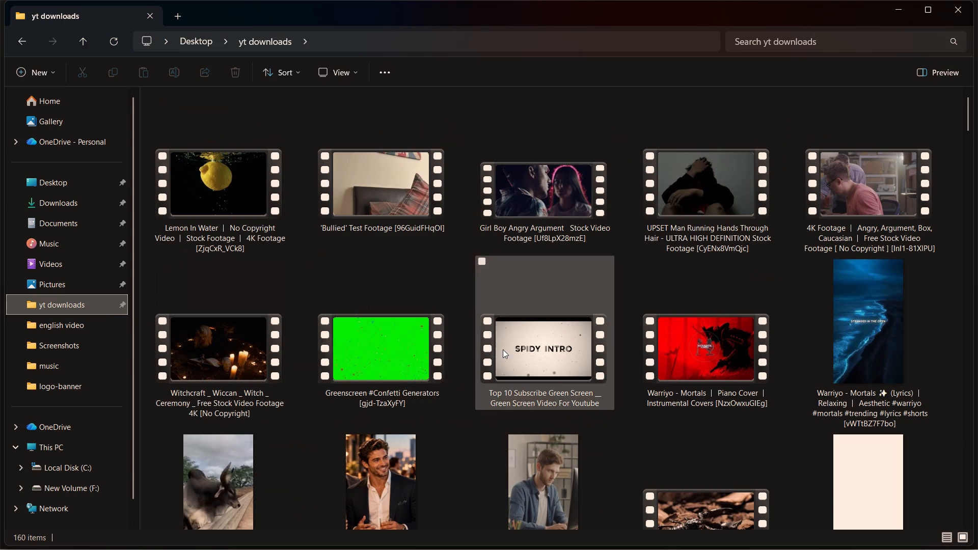
scroll(579, 385, down, 3)
scroll(484, 383, up, 5)
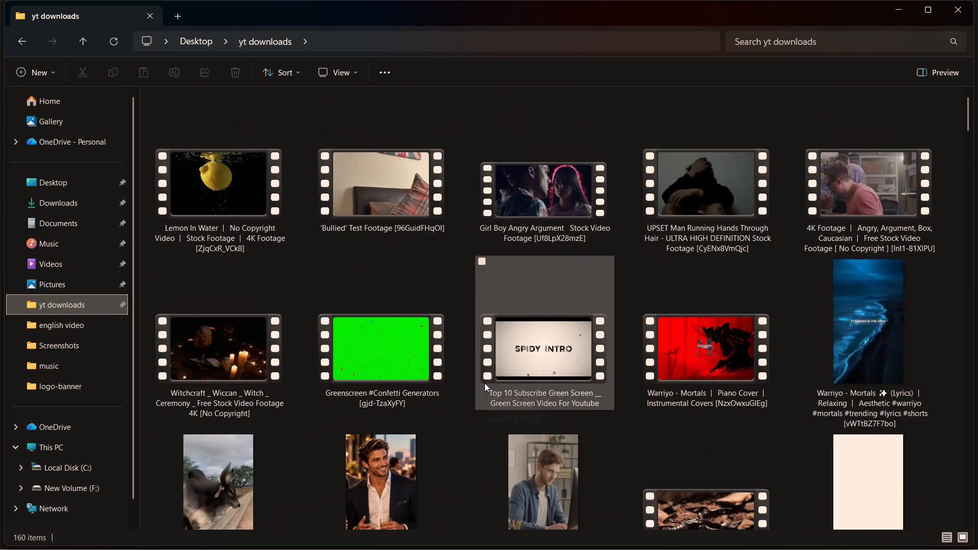
scroll(484, 383, down, 6)
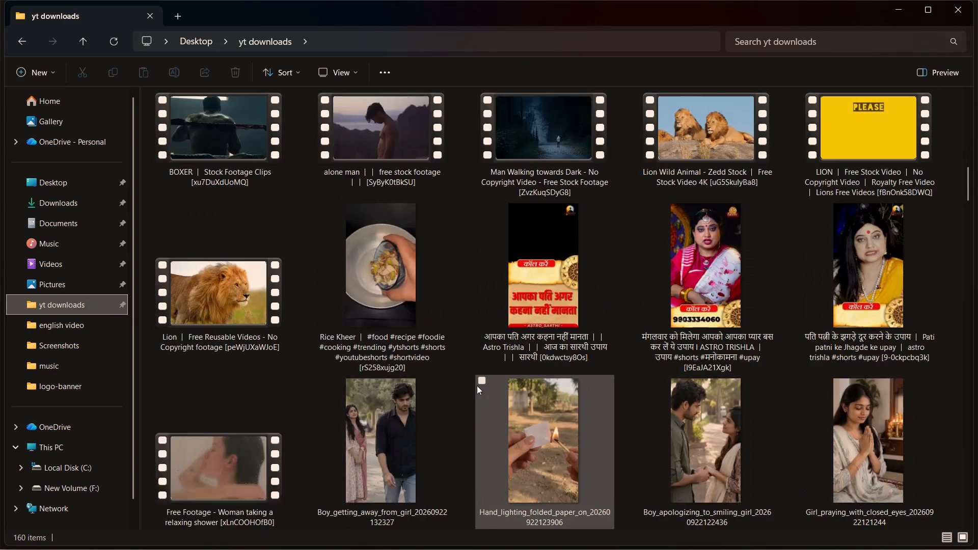
scroll(477, 386, down, 9)
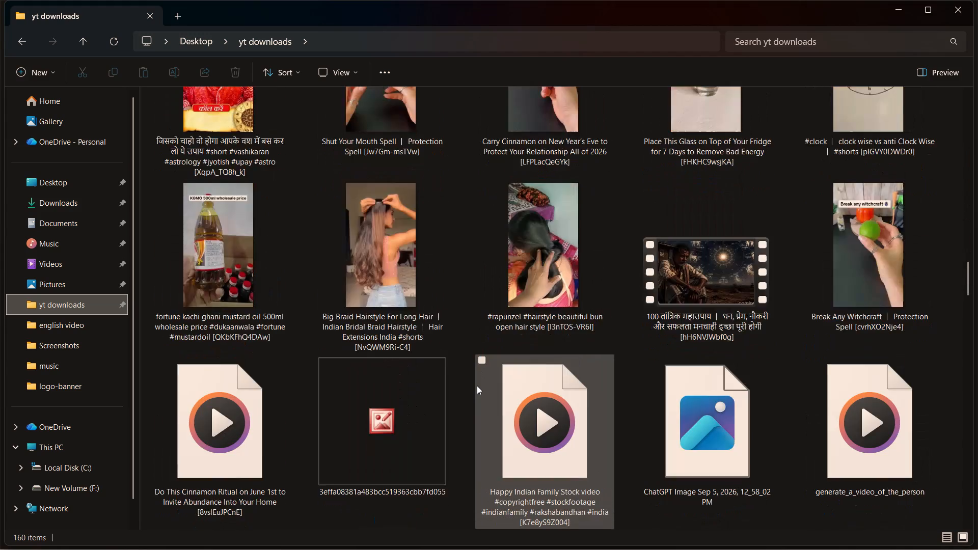
scroll(477, 386, down, 15)
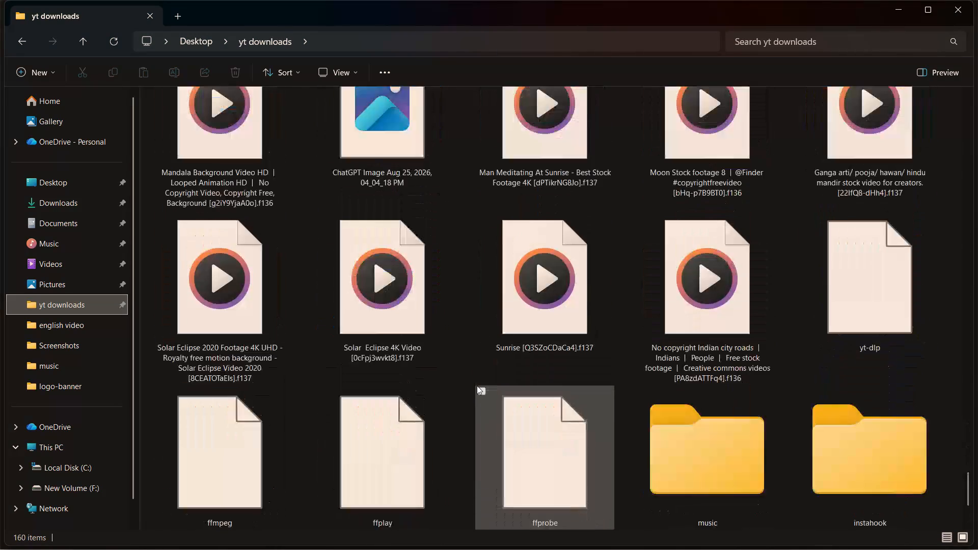
scroll(477, 386, down, 6)
click(948, 0)
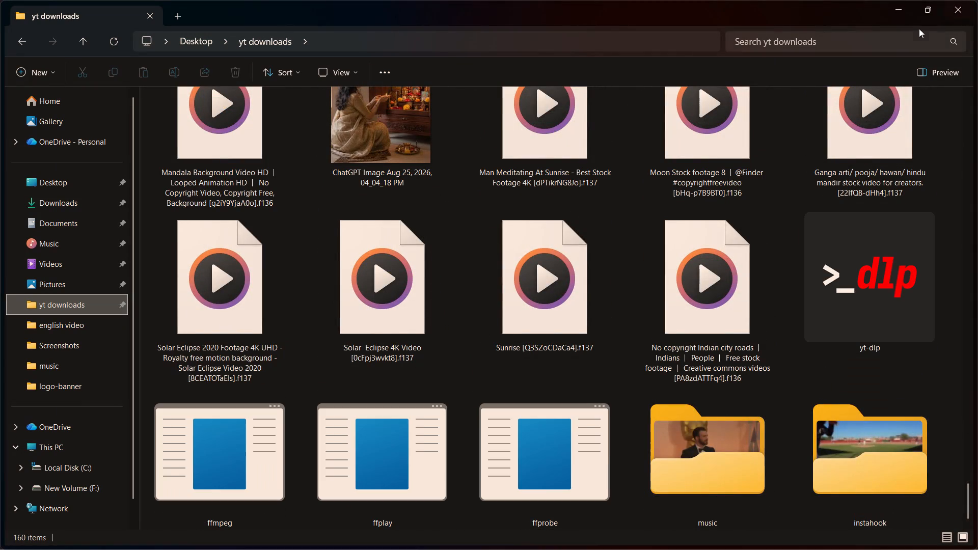
click(940, 13)
click(958, 1)
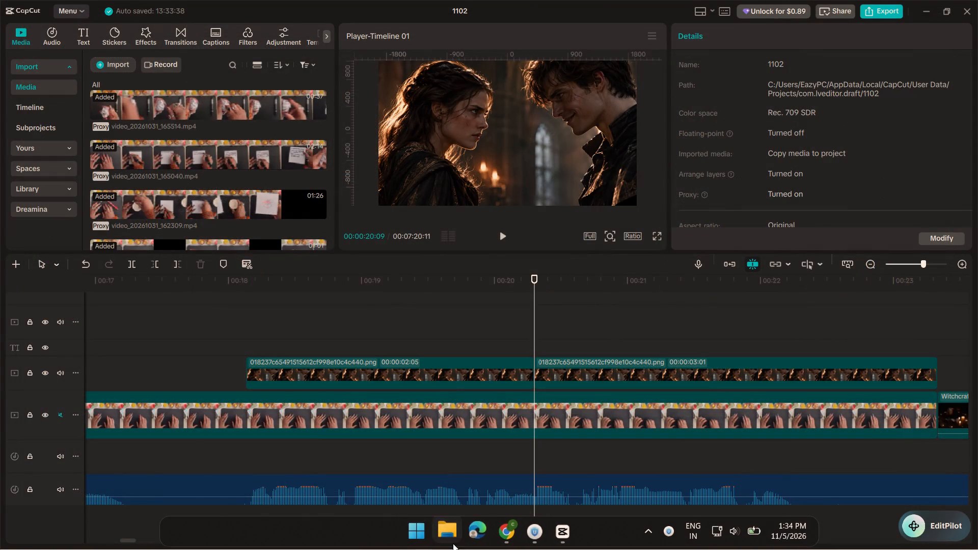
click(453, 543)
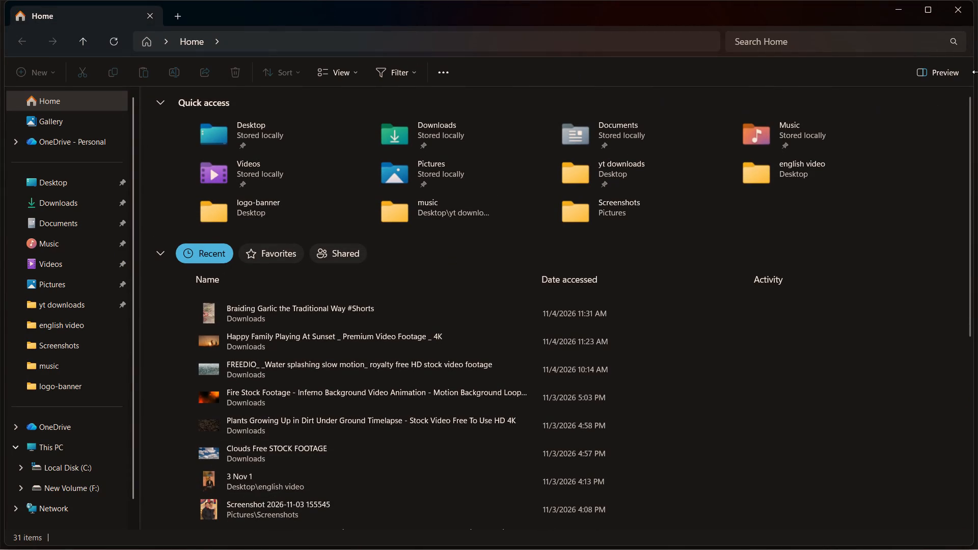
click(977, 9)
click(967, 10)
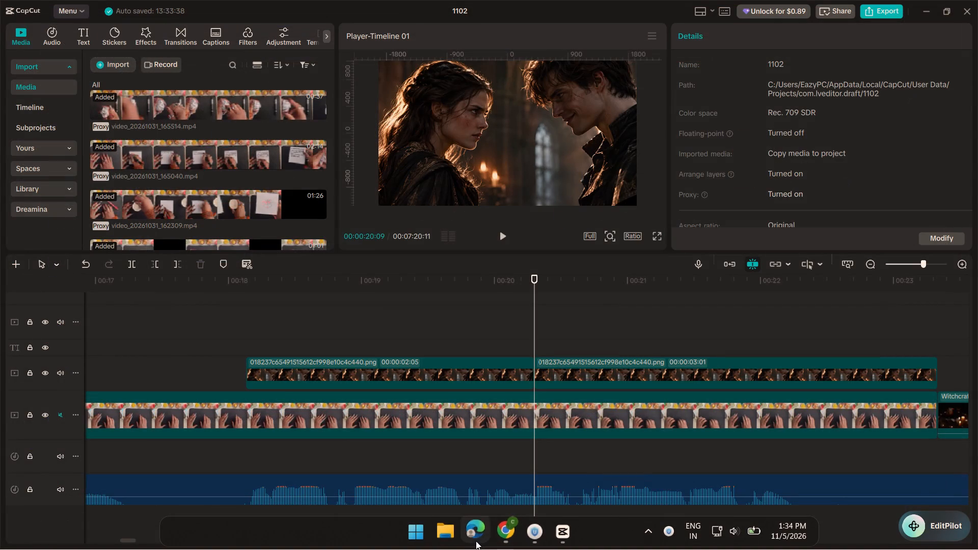
In Edge, search for a red color image and open the 2560x1440 Red Solid Color Background from the image results.
click(471, 541)
click(542, 30)
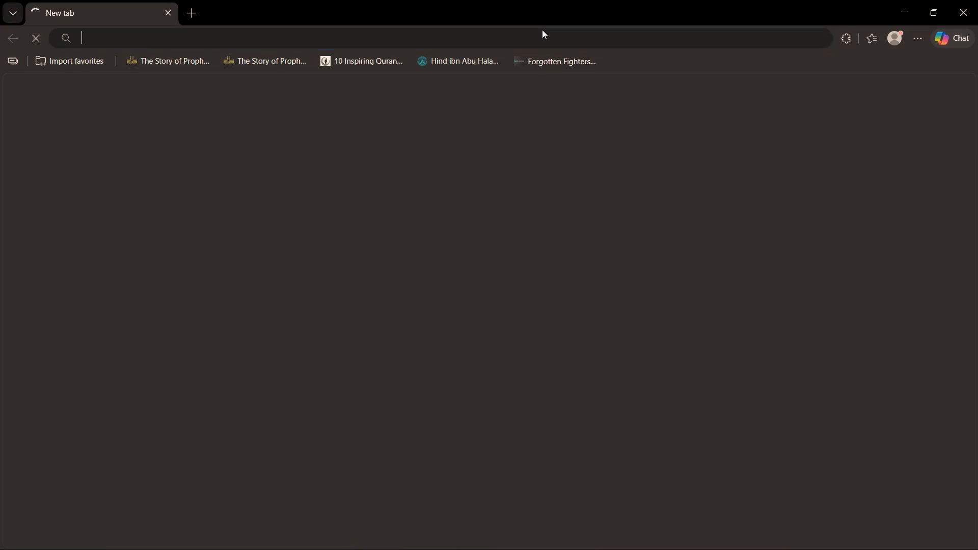
text(red)
key(space)
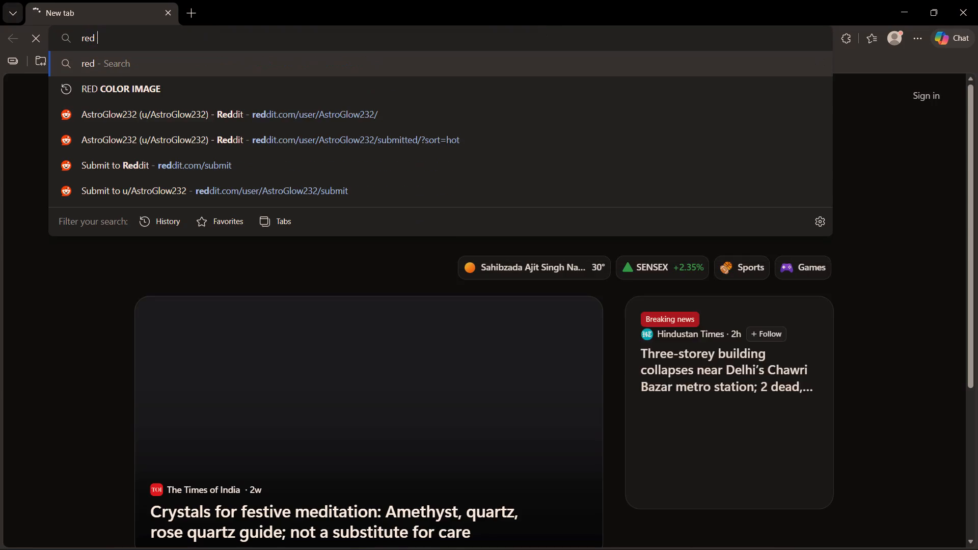
click(340, 94)
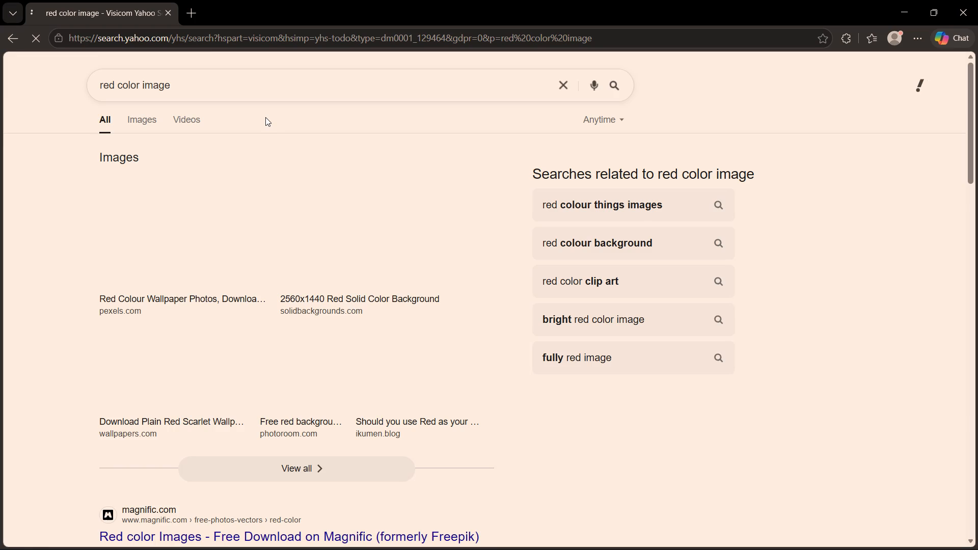
click(389, 254)
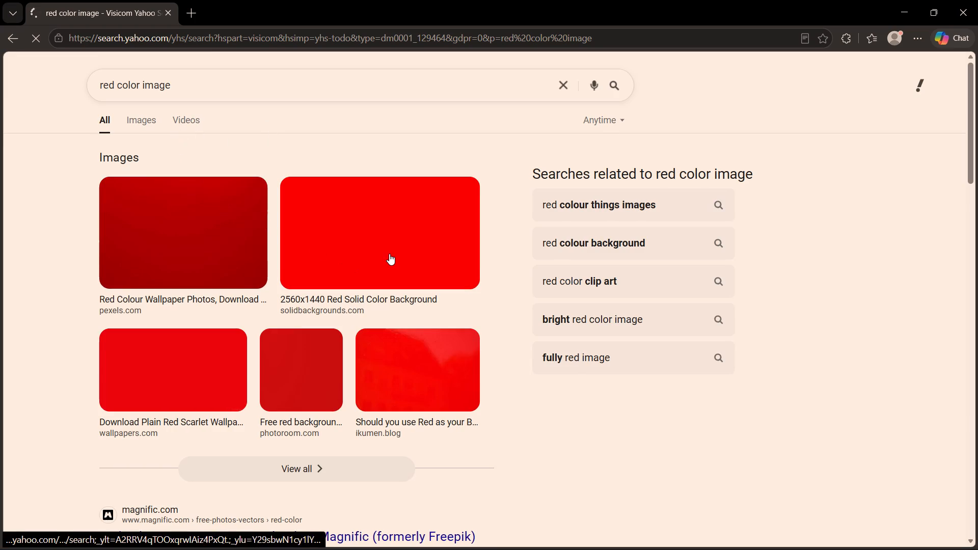
click(366, 248)
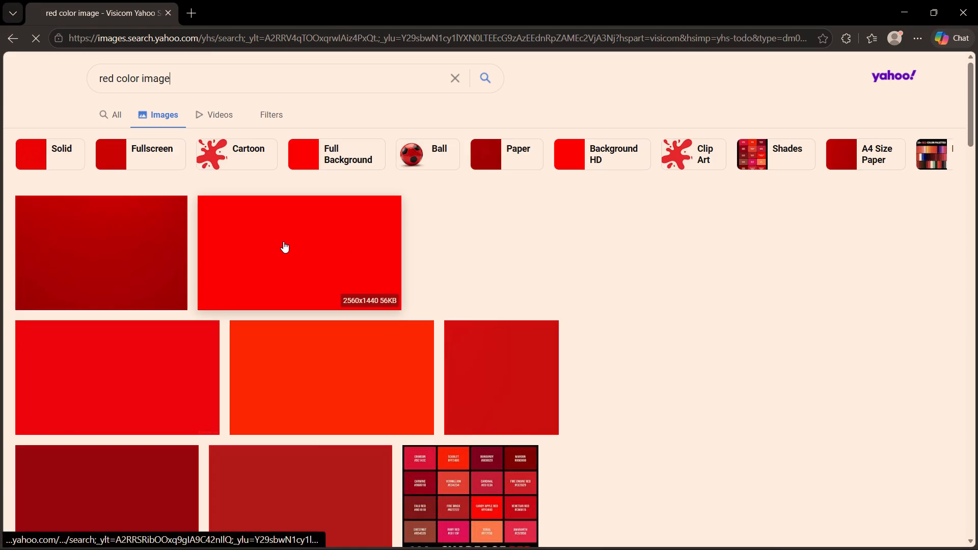
click(283, 241)
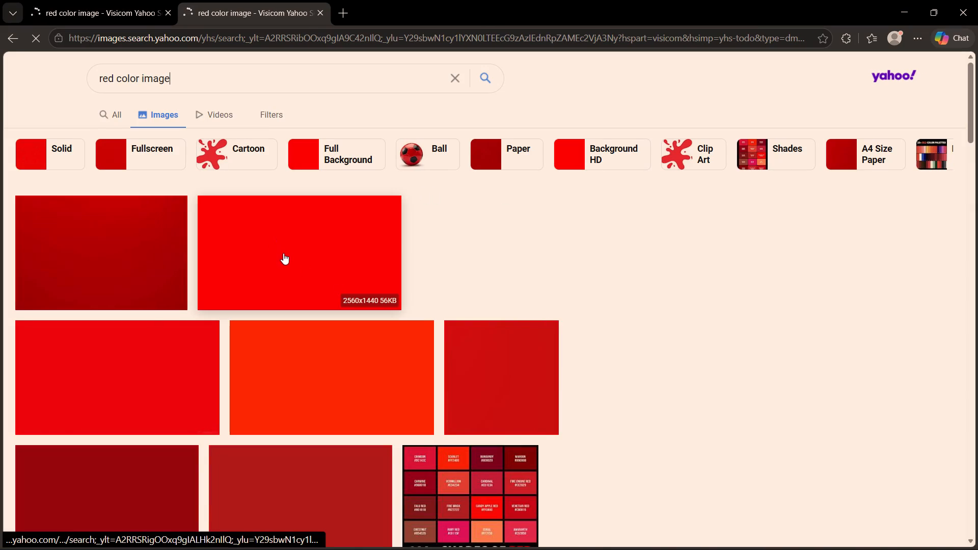
click(284, 255)
Save the solid red image as a JPG in the Desktop's logo-banner folder, keeping the suggested file name.
right_click(308, 256)
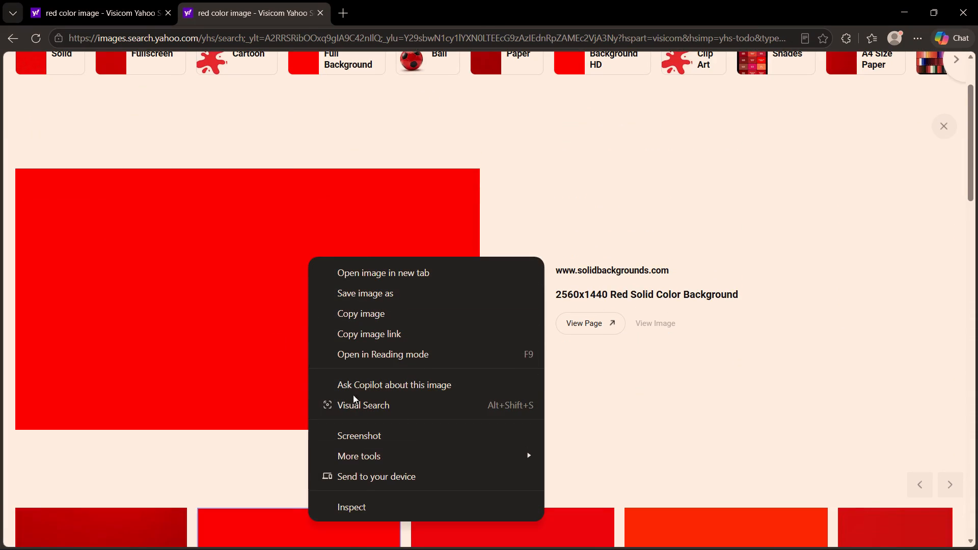
click(372, 303)
right_click(369, 299)
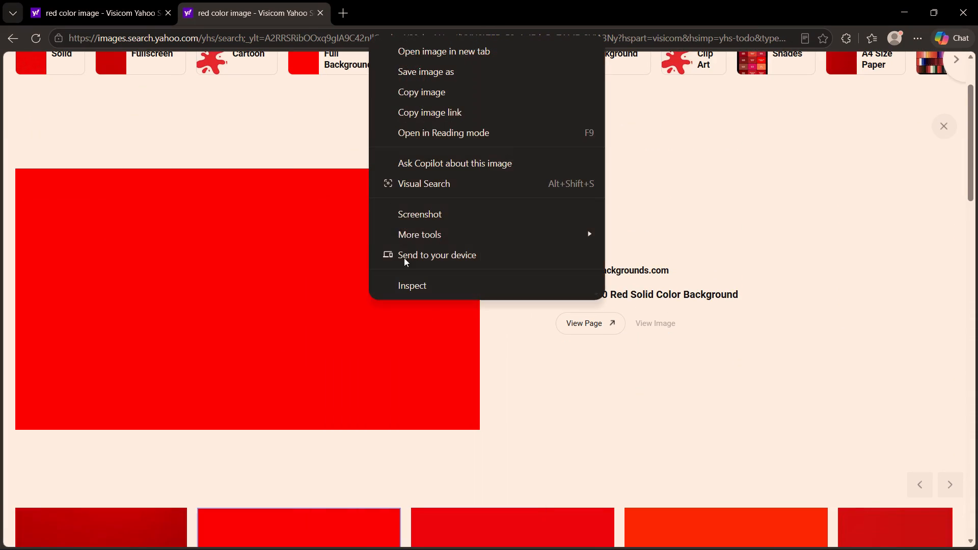
click(430, 71)
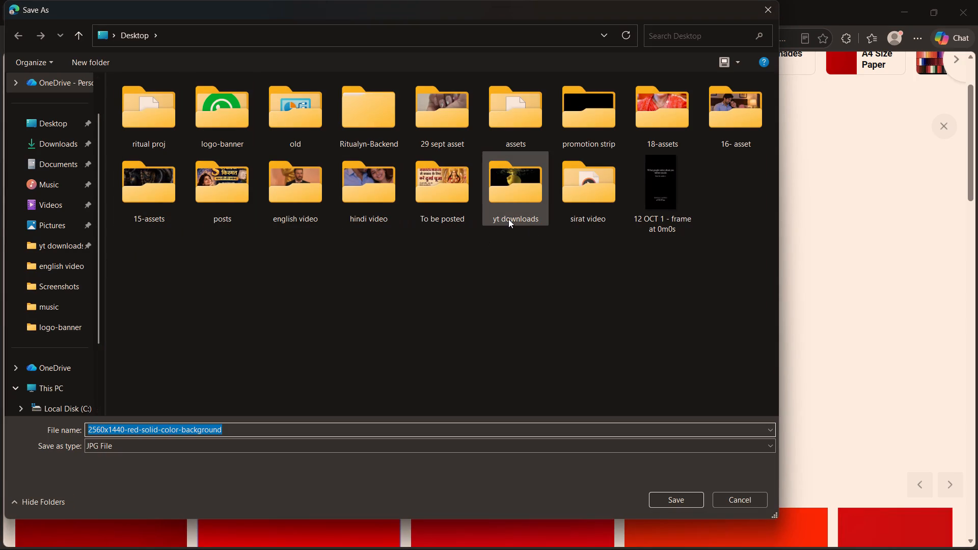
click(246, 129)
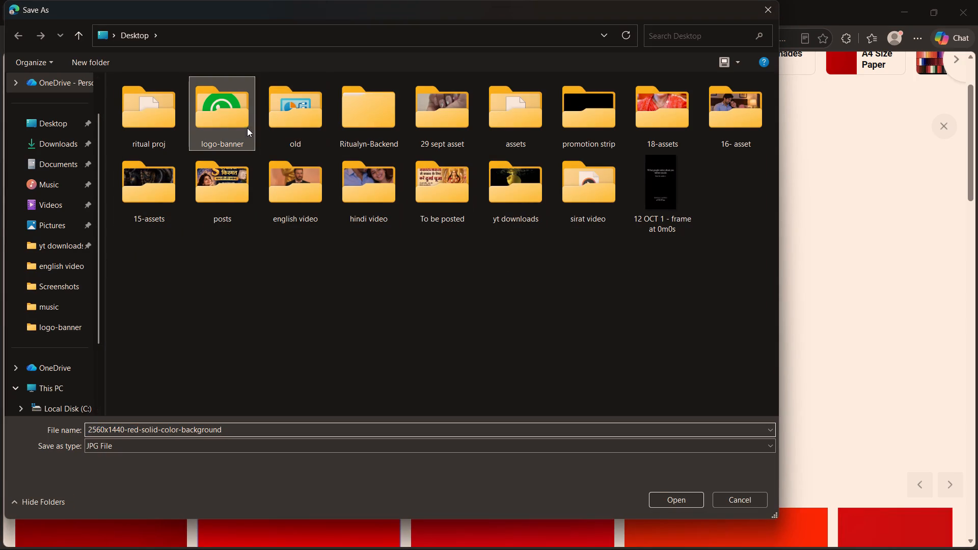
click(679, 488)
click(682, 499)
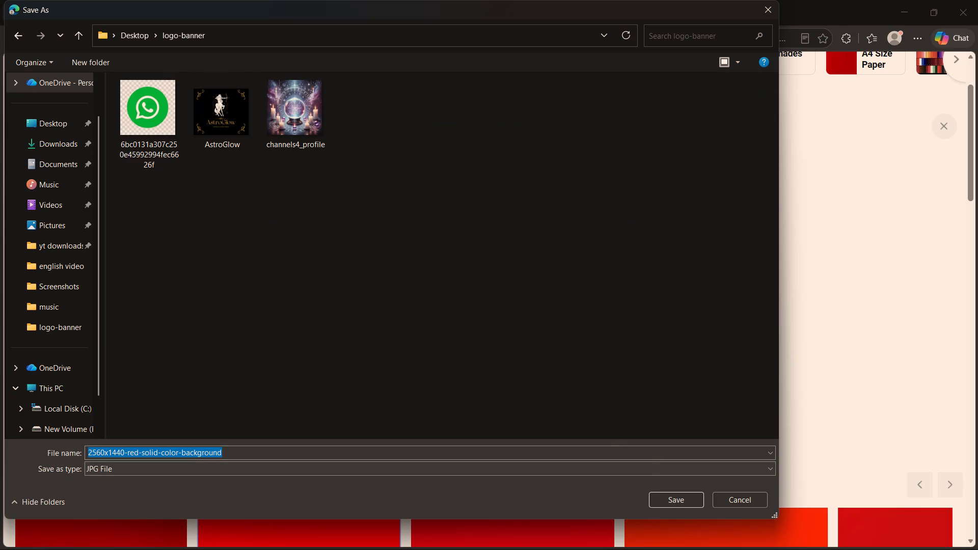
click(662, 502)
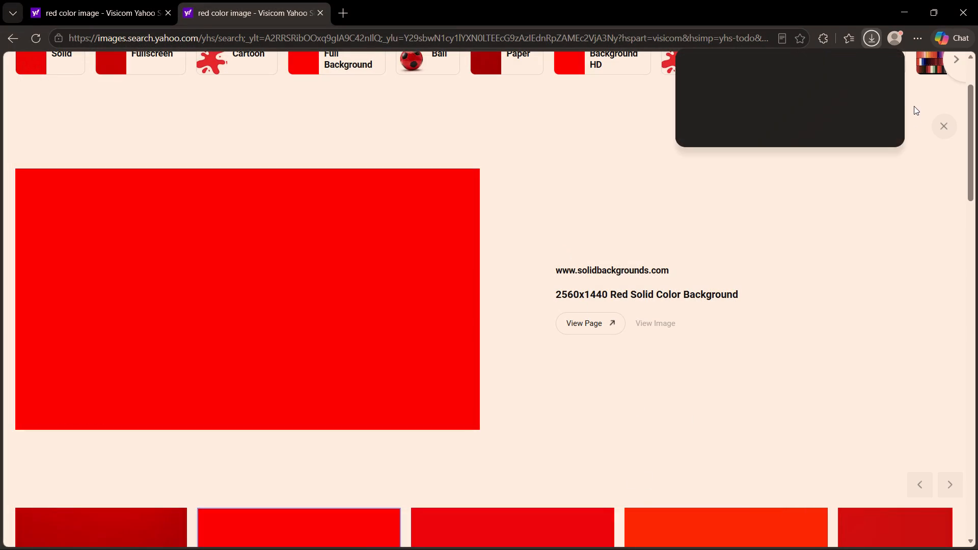
Bring the downloaded red image into the CapCut timeline on the track above the captions, starting at 00:00:20:09.
drag(751, 118, 557, 520)
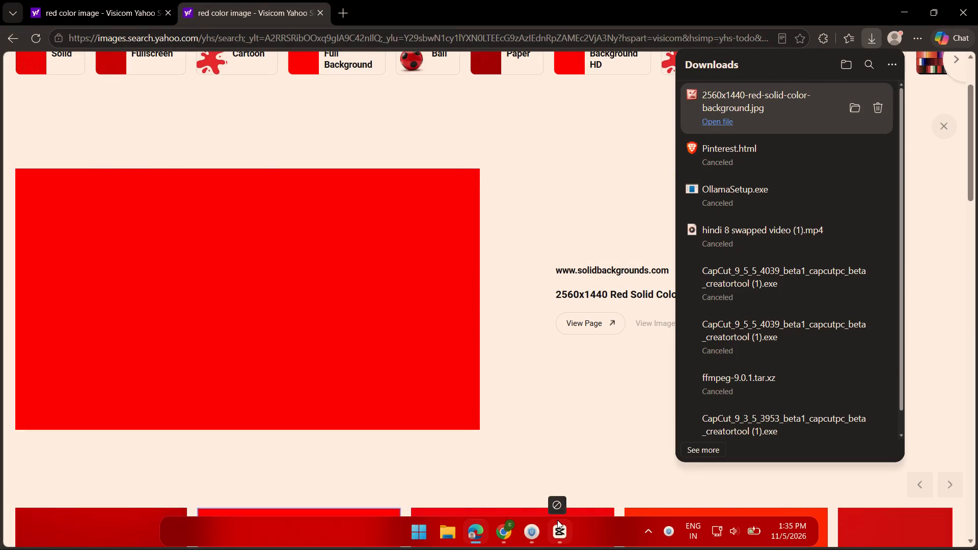
drag(557, 520, 495, 329)
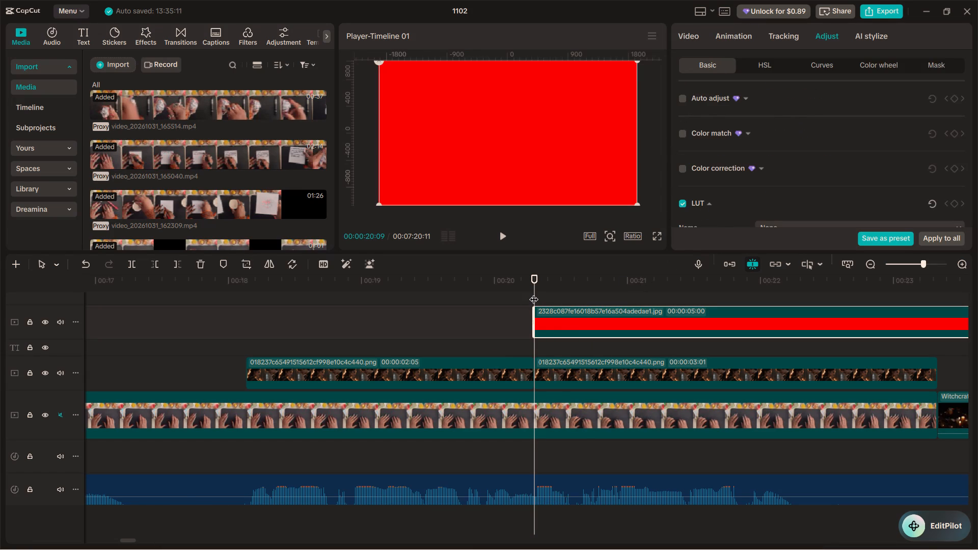
Split the red clip at 00:00:20:19 and delete the remainder, leaving a ten-frame clip from 00:00:20:09.
drag(534, 293, 552, 289)
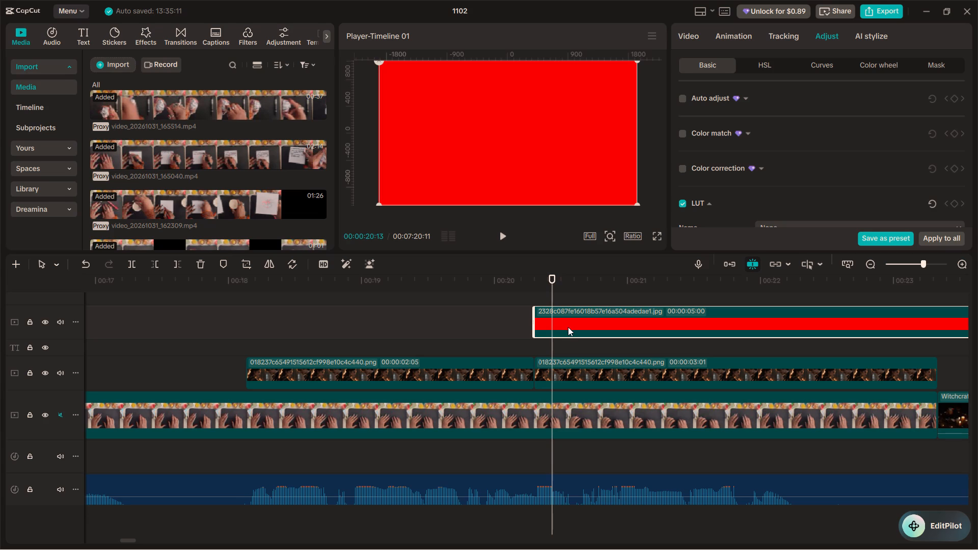
key(Left)
key(Left)
key(Left)
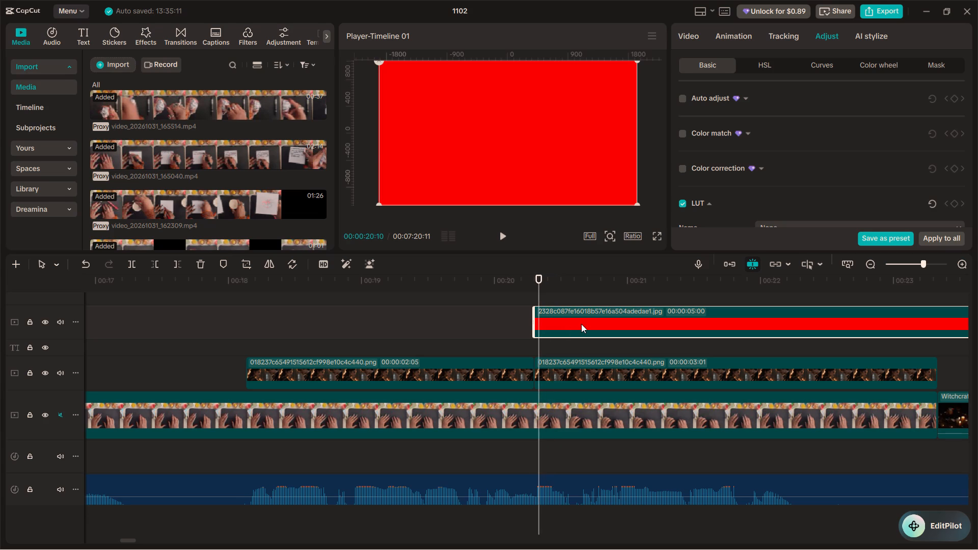
key(Left)
key(Left)
key(Right)
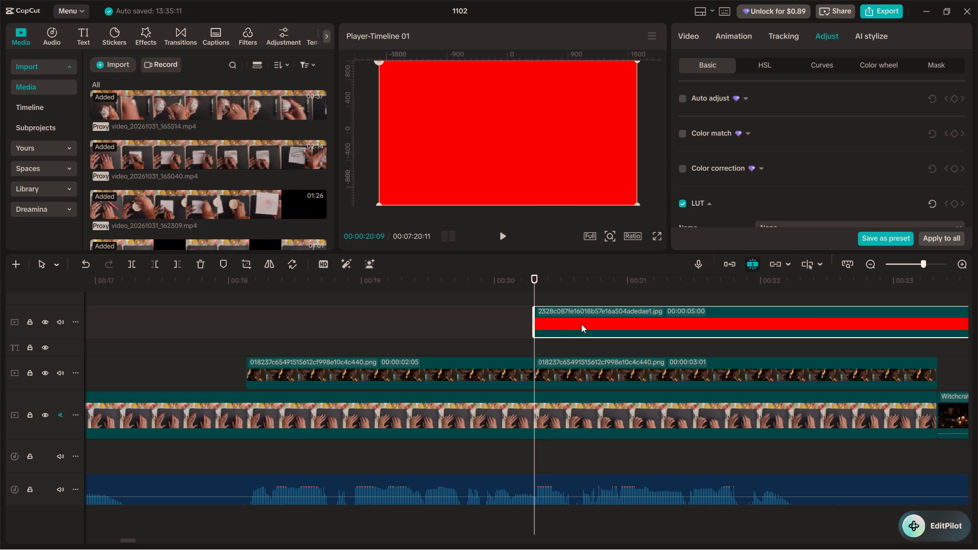
key(shift+Right)
key(ctrl+b)
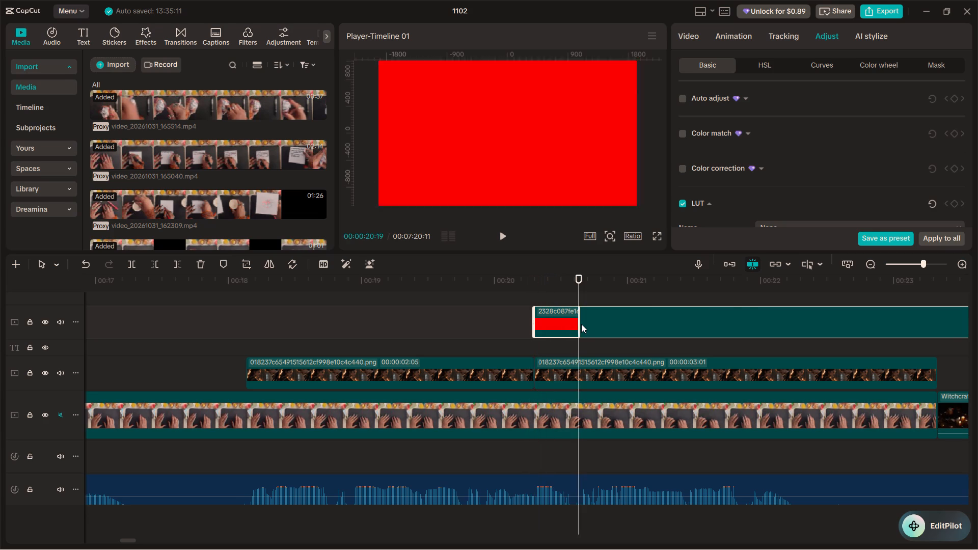
key(BackSpace)
Keyframe the red clip's opacity at 100% at 00:00:20:09 and lower it to the minimum at 00:00:20:19.
click(555, 323)
drag(541, 279, 538, 279)
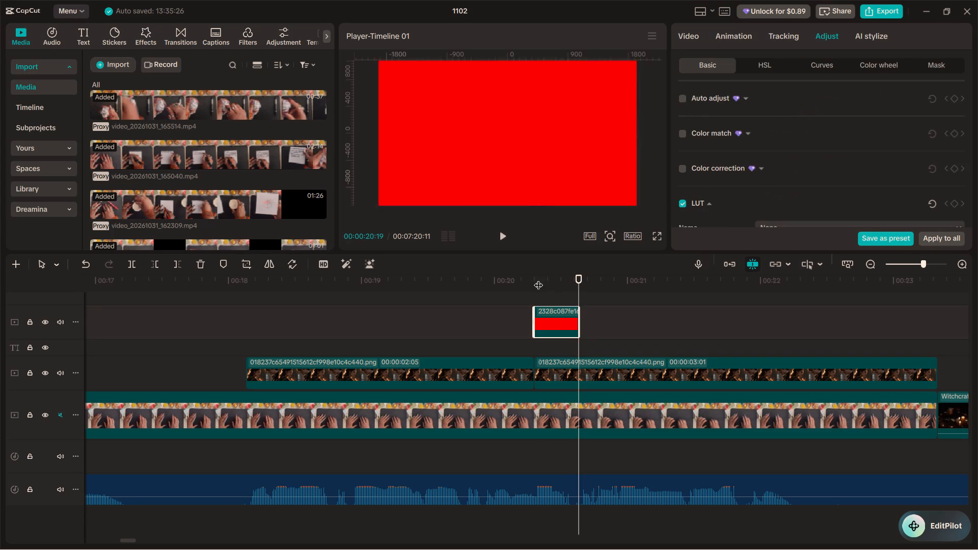
drag(538, 279, 533, 280)
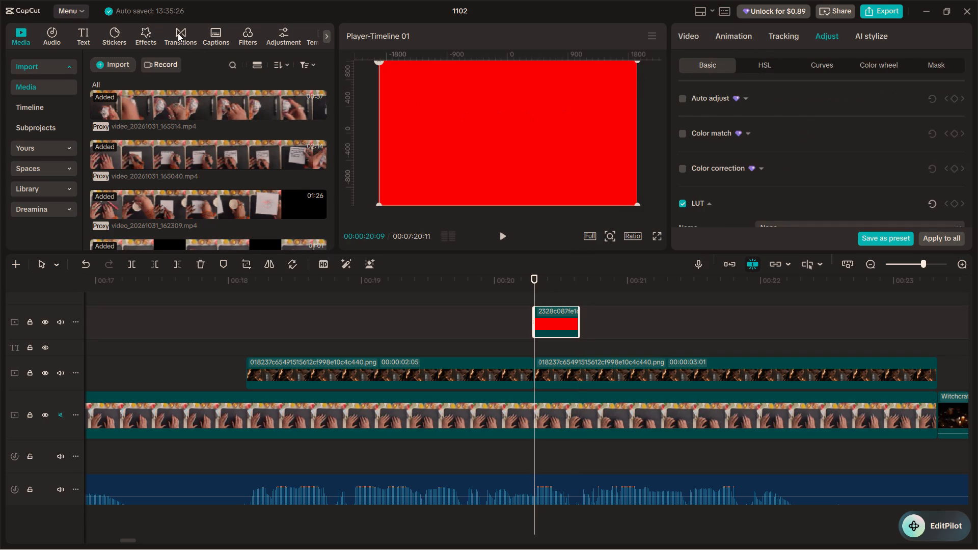
click(694, 42)
scroll(745, 178, down, 3)
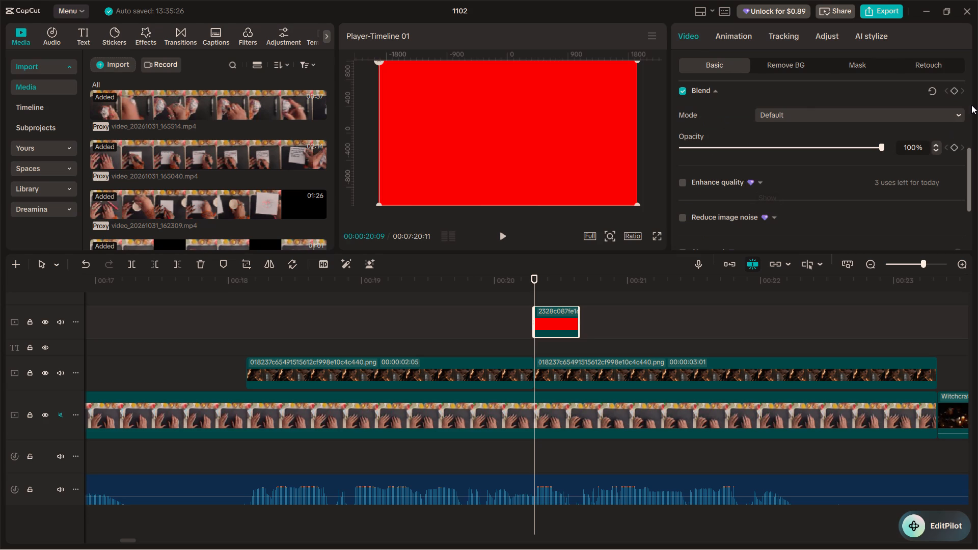
click(957, 145)
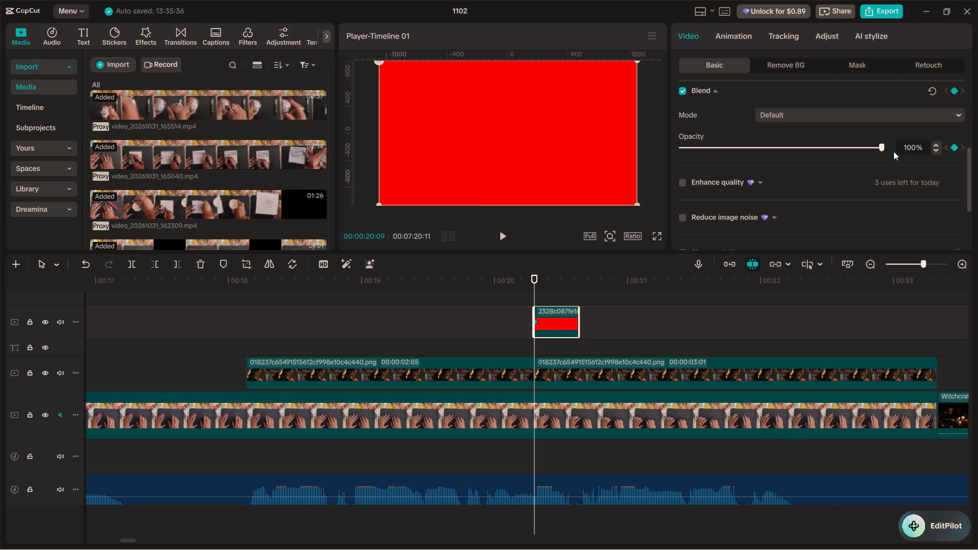
key(shift+Right)
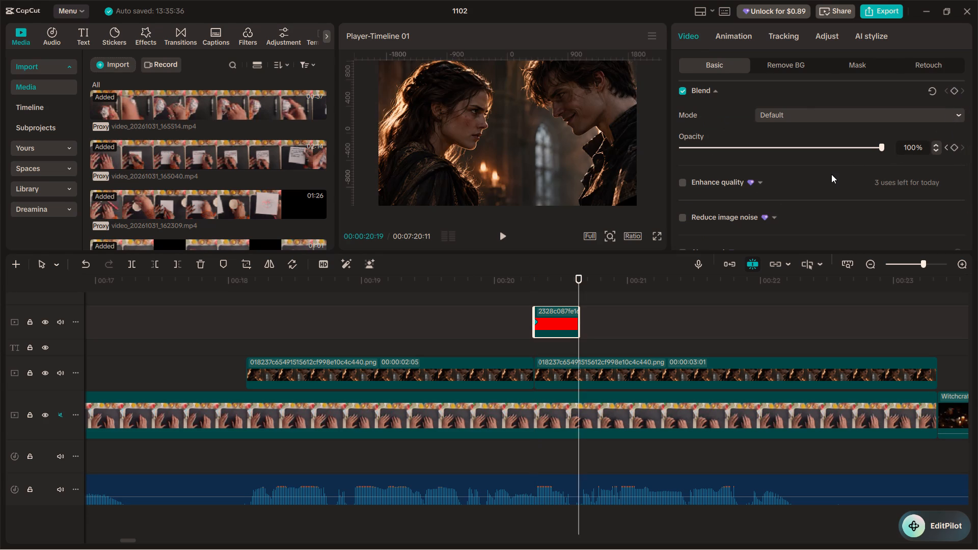
scroll(831, 174, up, 1)
drag(863, 201, 774, 201)
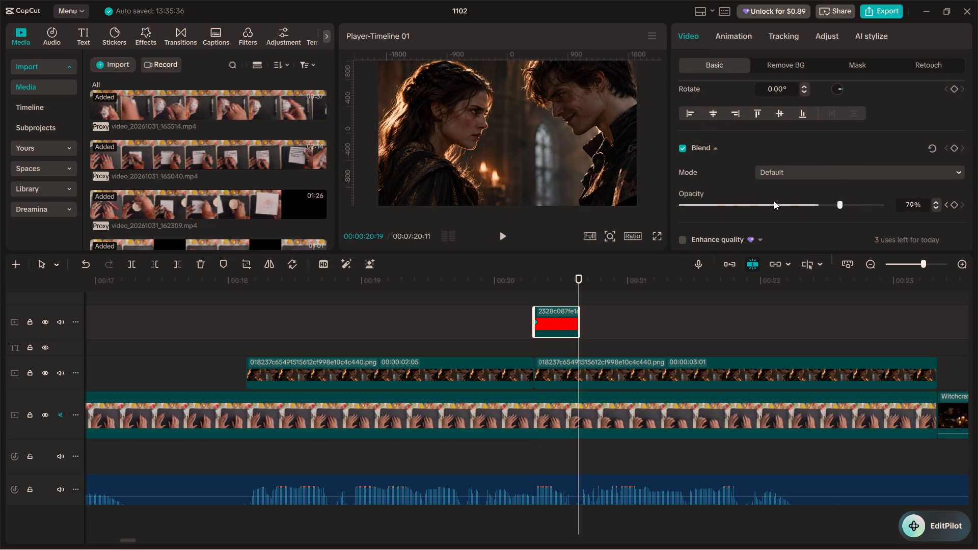
drag(774, 201, 613, 201)
Play back the cut between the two image segments several times to review the red flash.
click(529, 292)
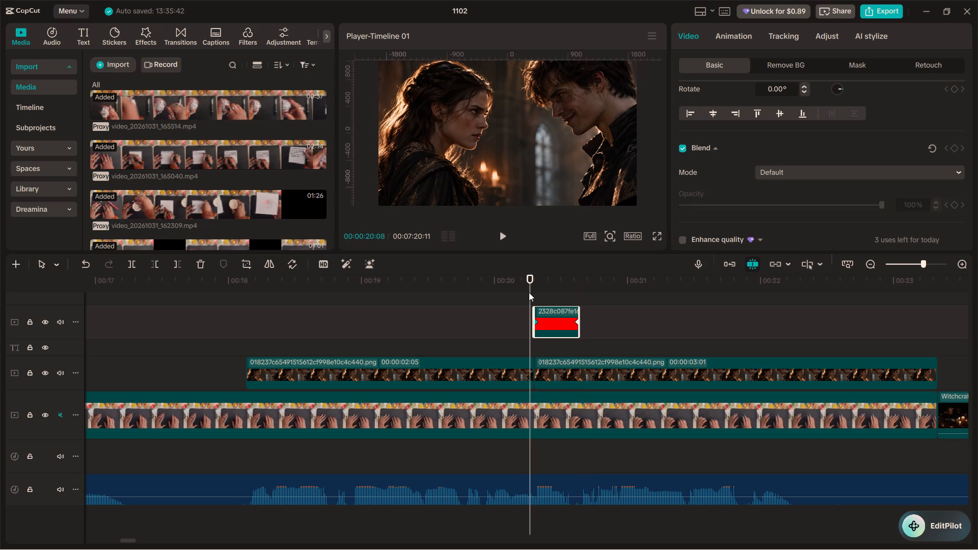
key(space)
key(space)
click(478, 297)
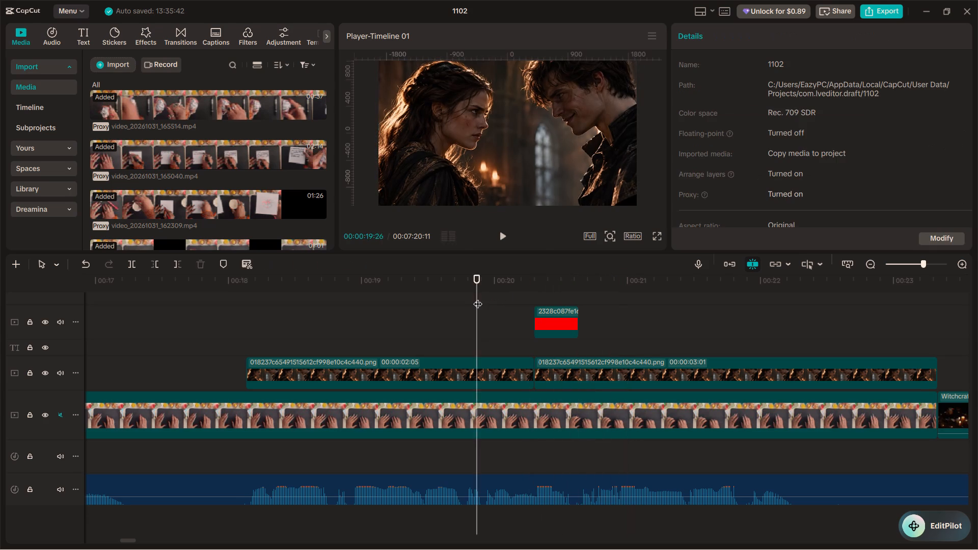
key(space)
key(space)
click(426, 301)
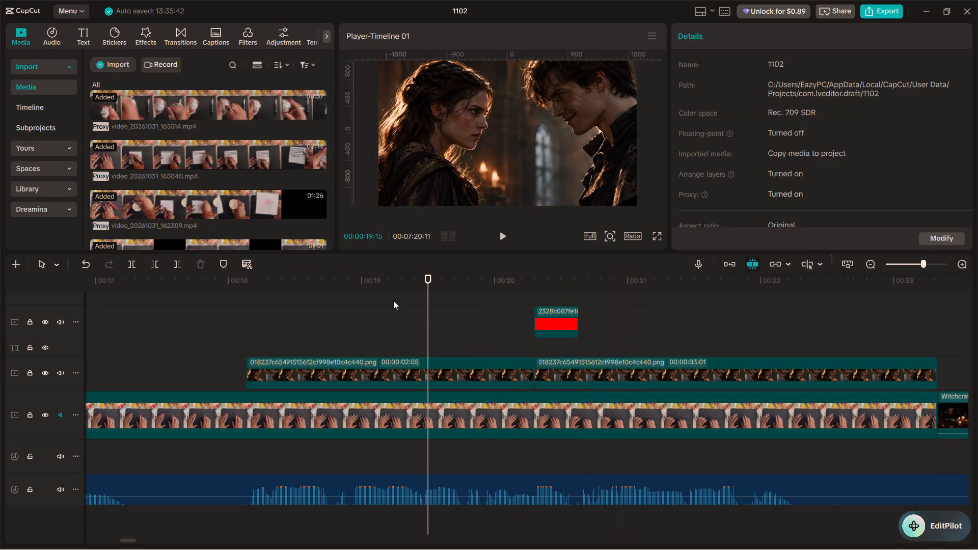
click(393, 300)
key(space)
key(space)
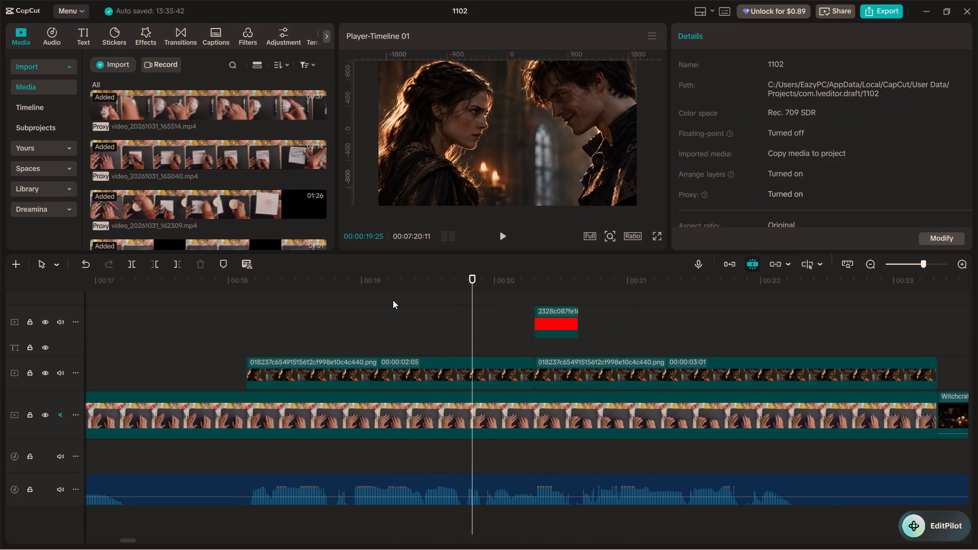
key(space)
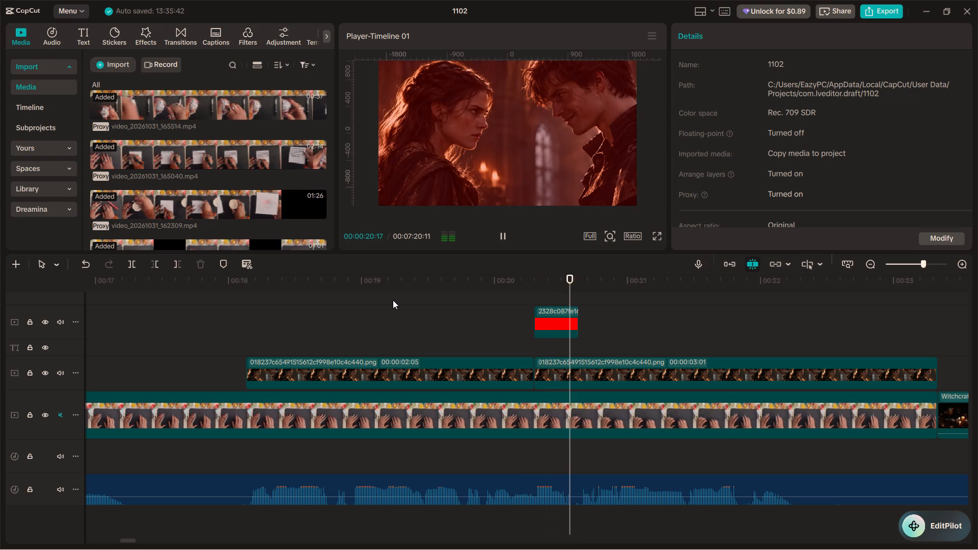
key(space)
Extend the red clip to 00:00:03:01, ending with the second image segment, and move its closing opacity keyframe to the clip's end.
click(563, 316)
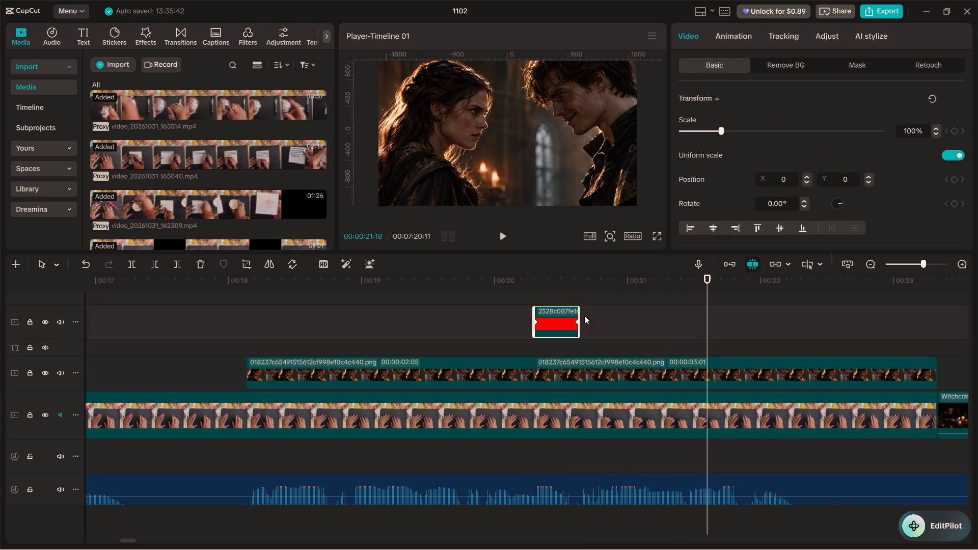
drag(580, 312, 673, 318)
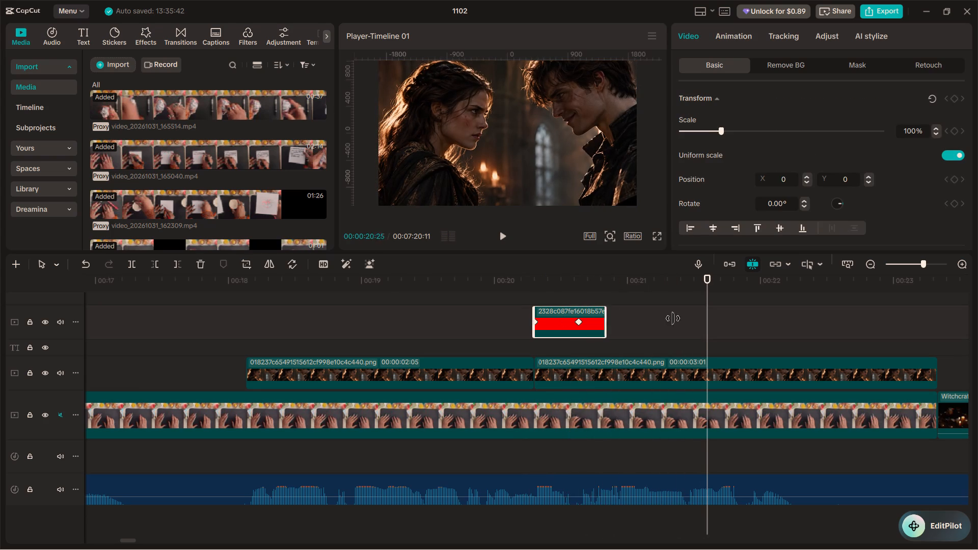
drag(673, 318, 935, 322)
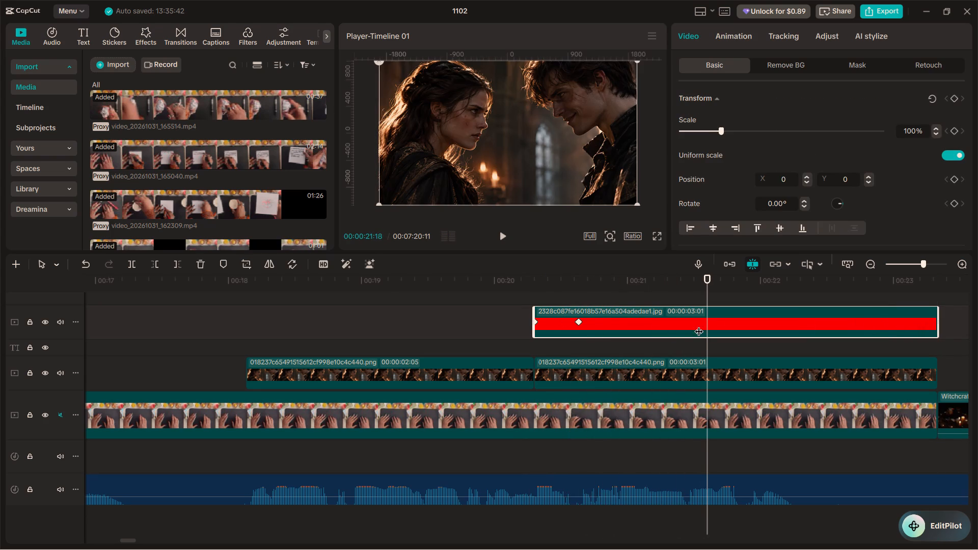
drag(576, 321, 977, 328)
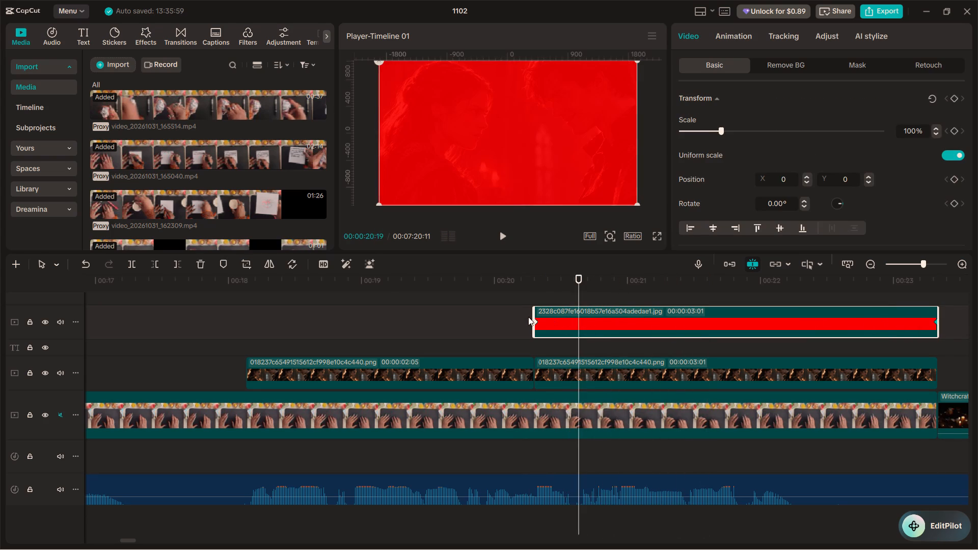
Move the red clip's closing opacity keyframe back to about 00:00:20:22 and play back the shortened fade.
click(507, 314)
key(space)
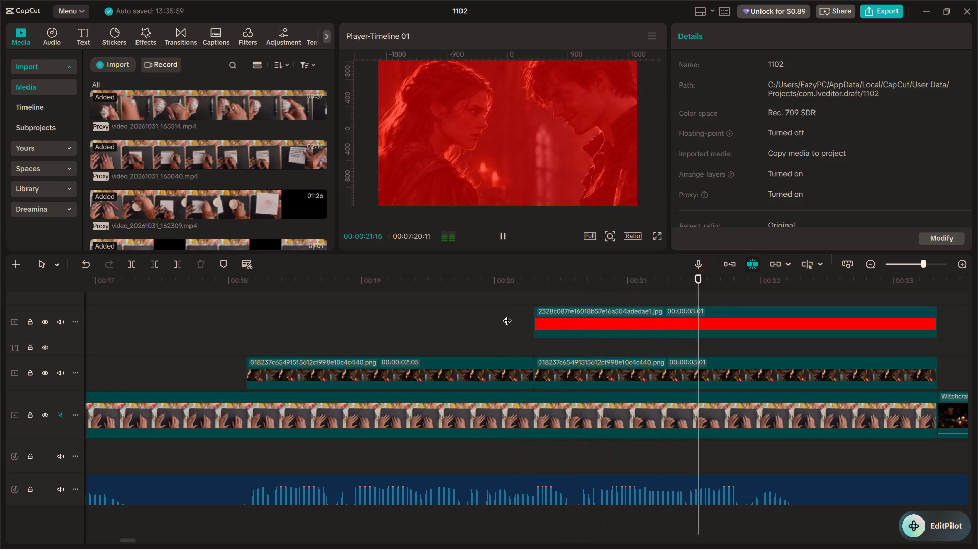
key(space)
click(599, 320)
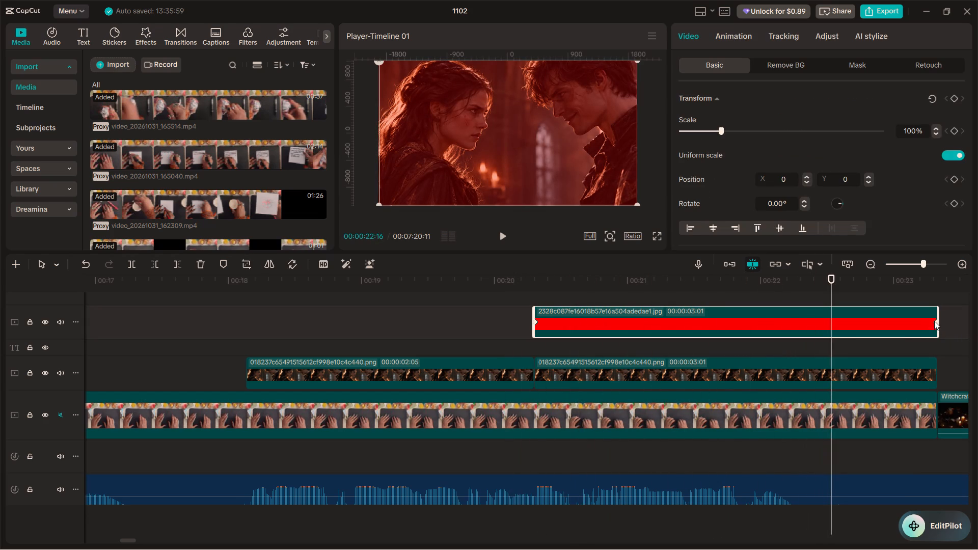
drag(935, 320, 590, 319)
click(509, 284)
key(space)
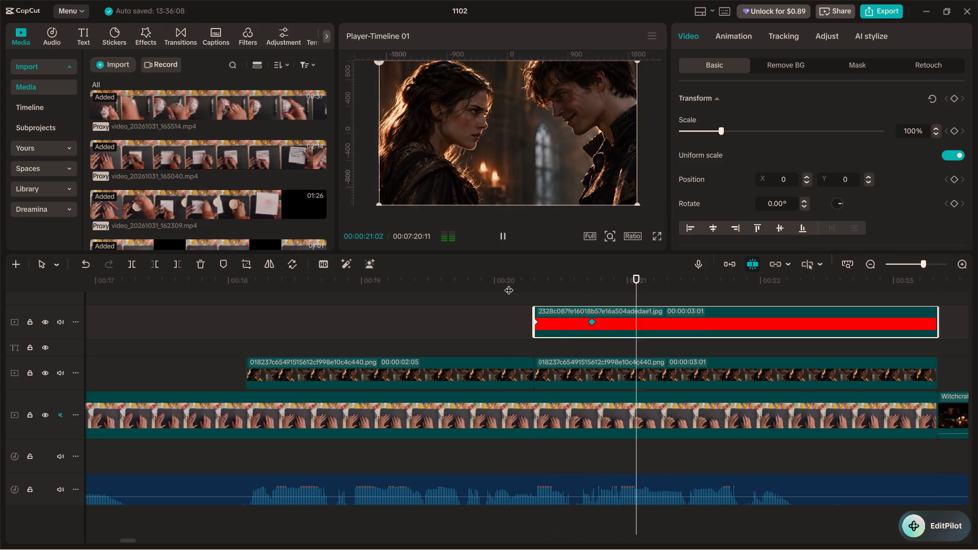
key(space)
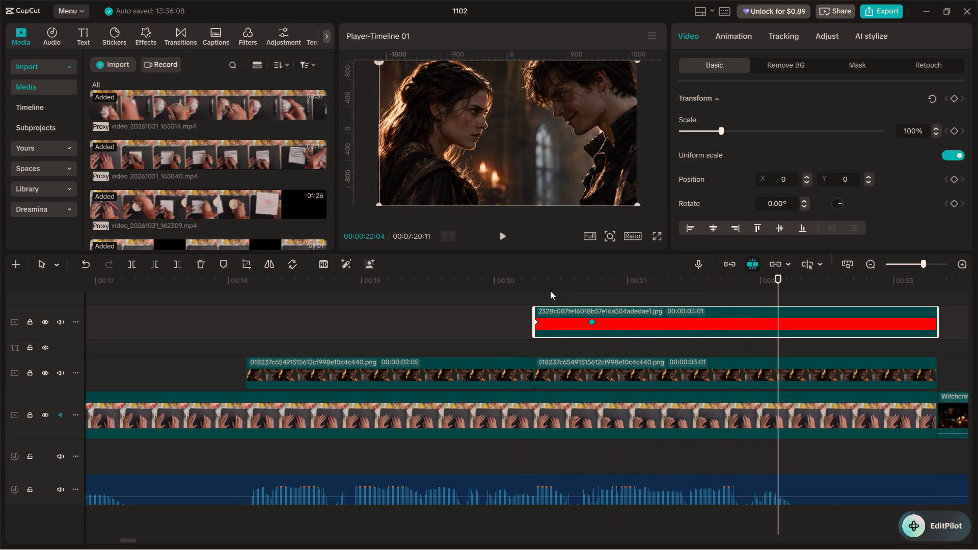
Set the opacity of the red clip's opening keyframe at 00:00:20:09 to 40%.
click(550, 291)
click(616, 284)
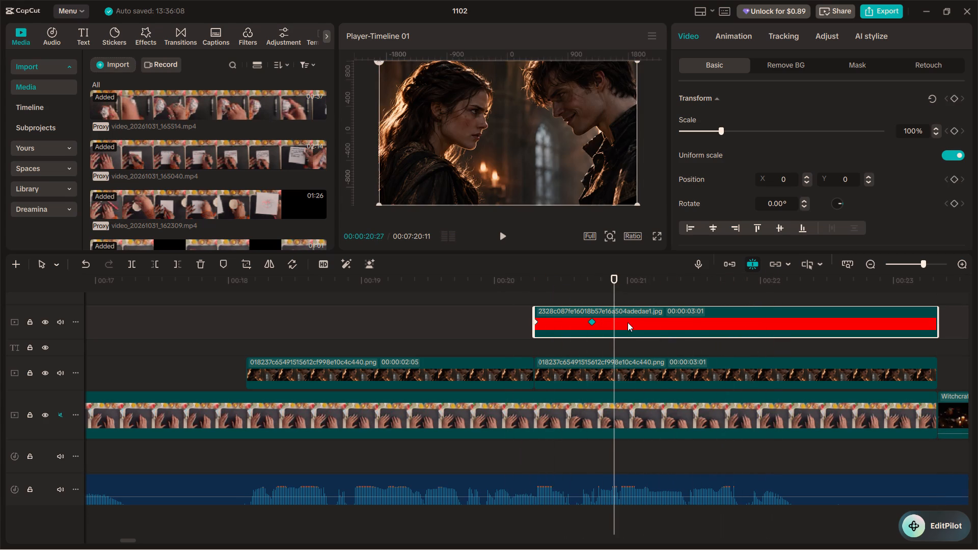
scroll(802, 181, down, 4)
scroll(767, 156, up, 1)
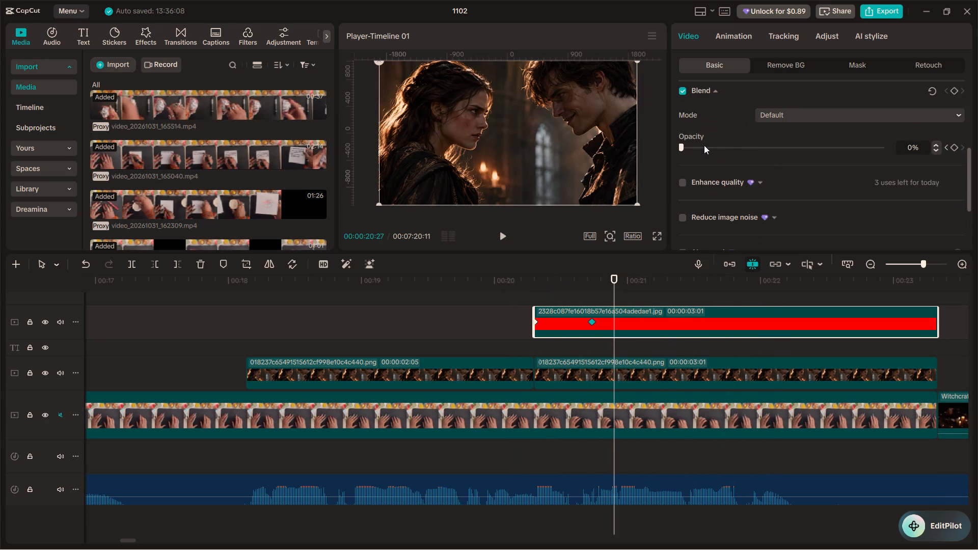
scroll(740, 121, up, 1)
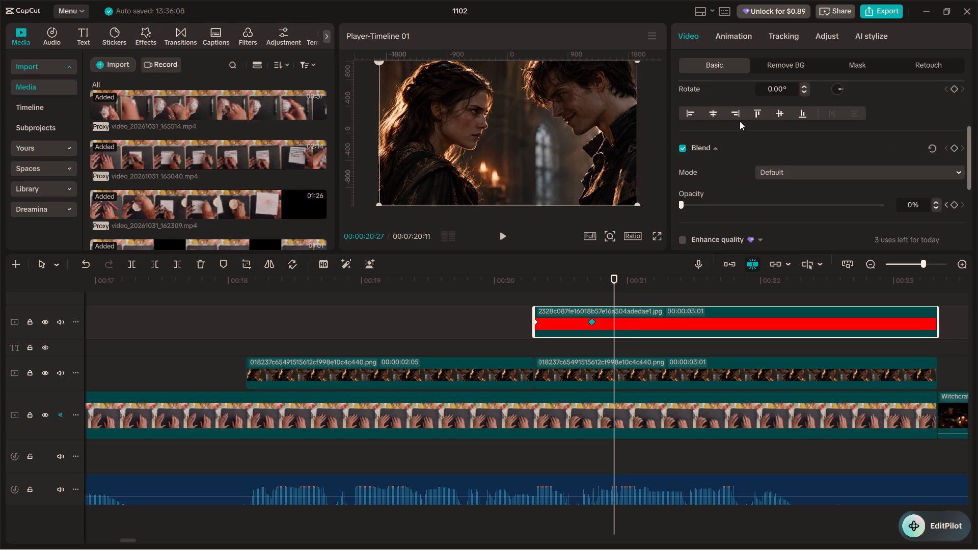
scroll(719, 154, up, 1)
scroll(719, 159, down, 2)
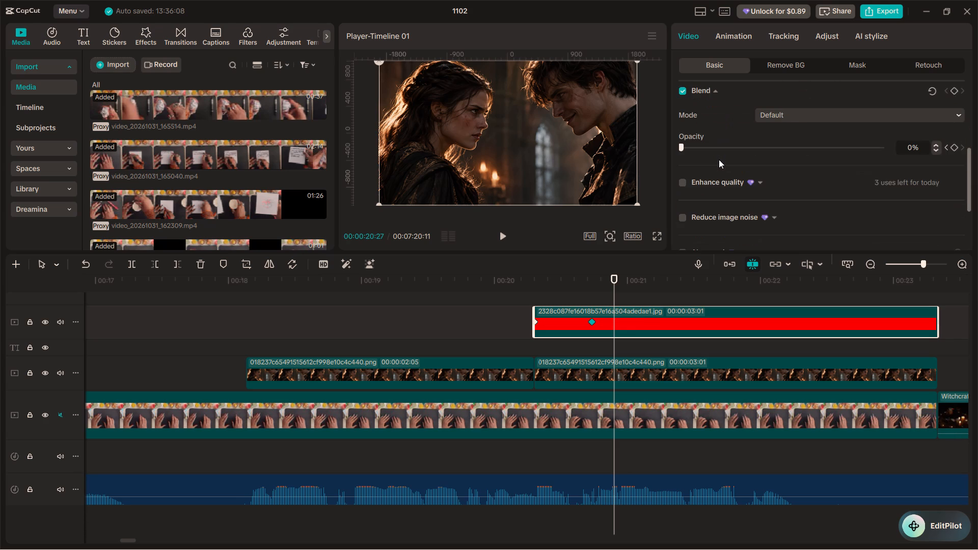
double_click(532, 282)
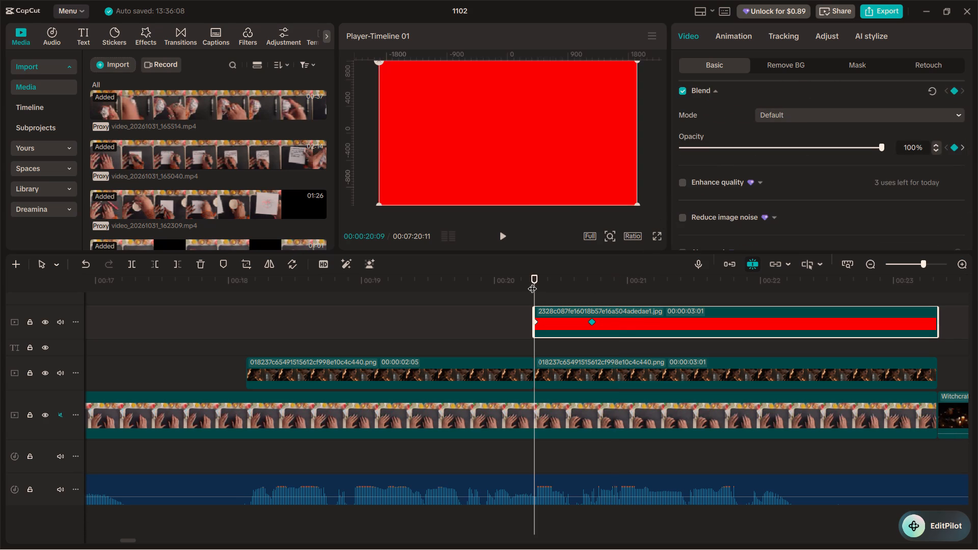
drag(739, 147, 739, 150)
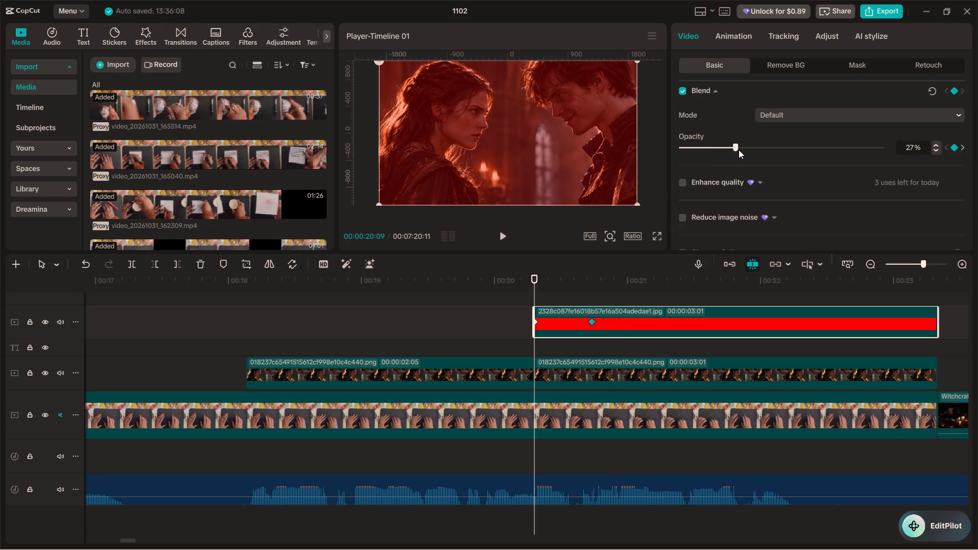
drag(739, 150, 765, 161)
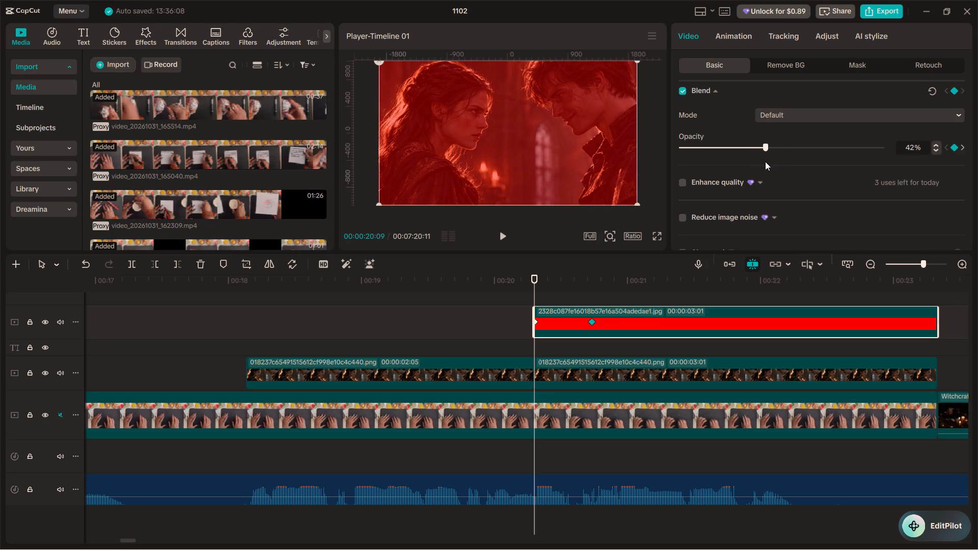
drag(765, 161, 761, 162)
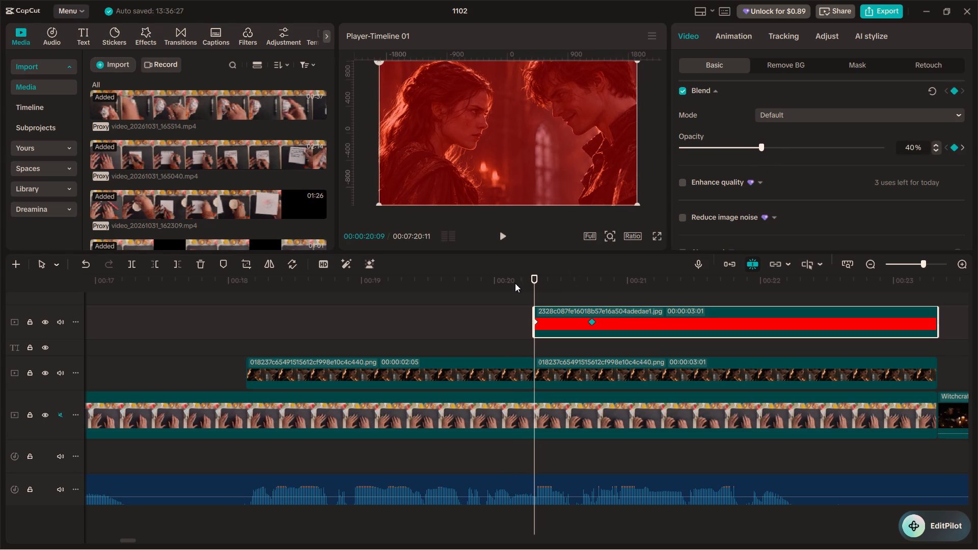
Play back the cut between the two image segments repeatedly to review the red flash at its new opacity.
click(515, 283)
key(space)
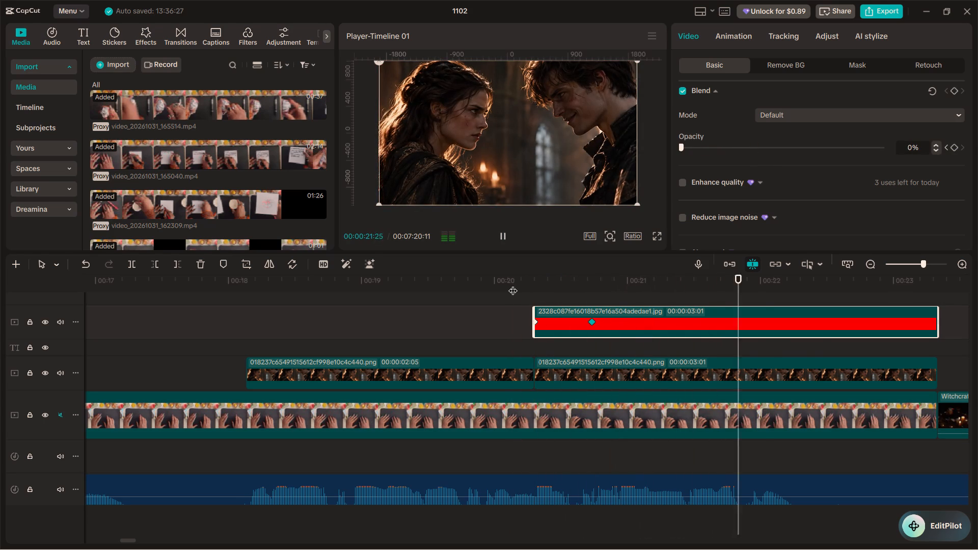
key(space)
key(space)
key(space)
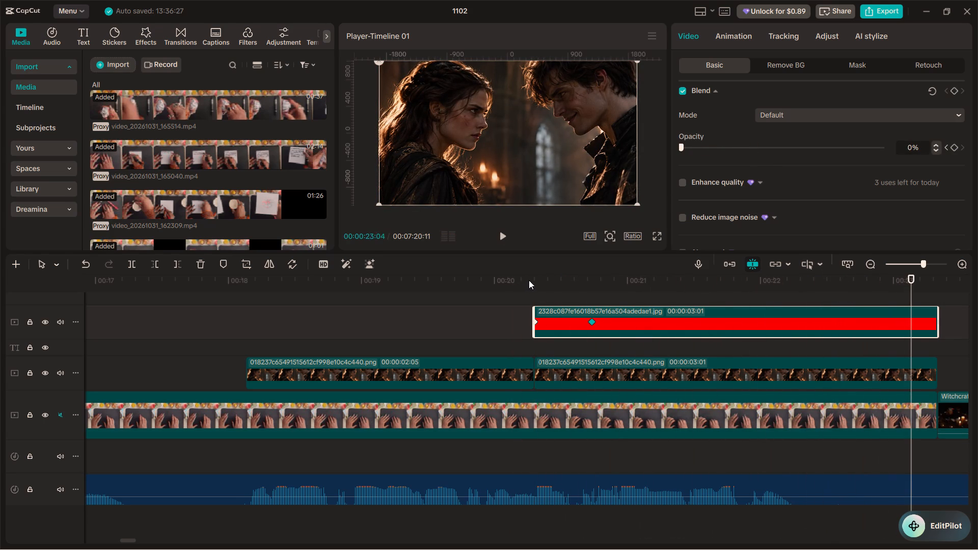
click(512, 277)
key(space)
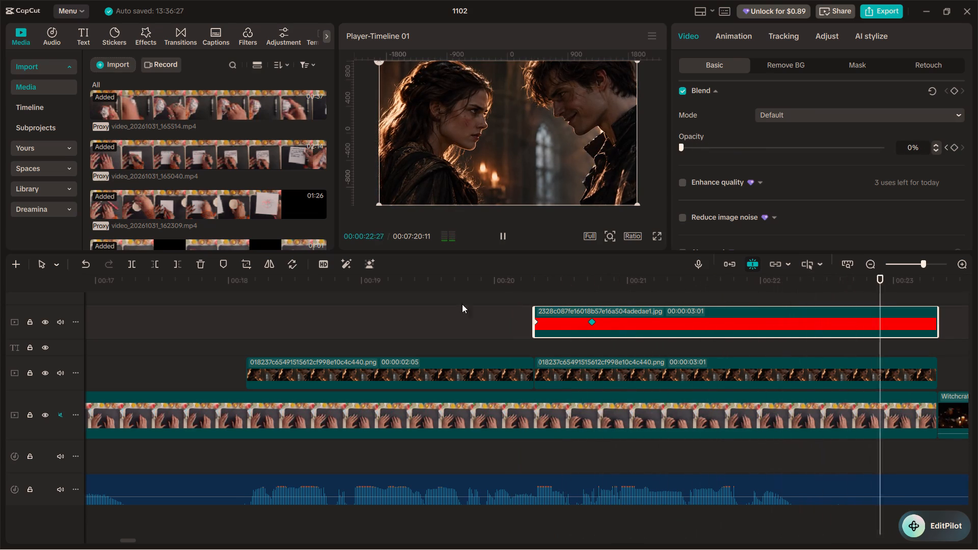
click(446, 299)
click(329, 303)
key(space)
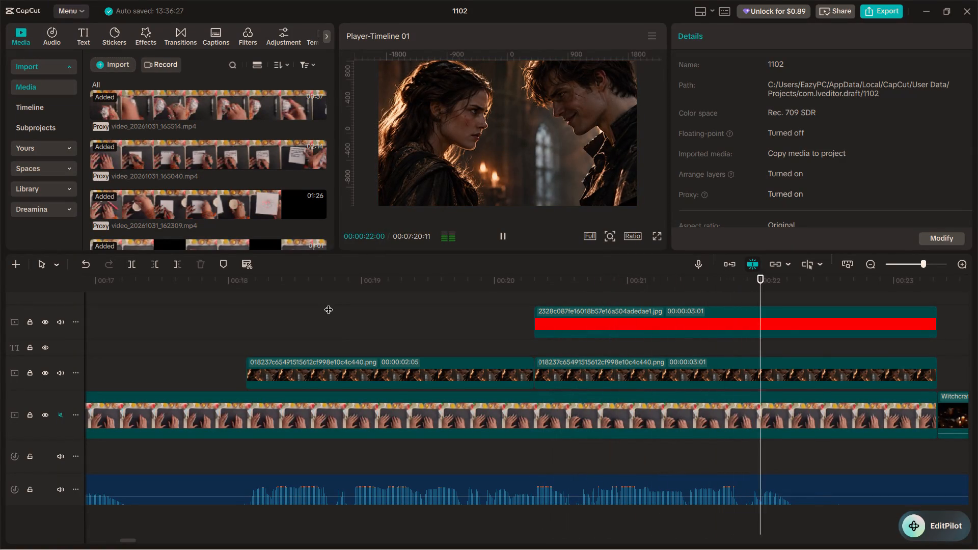
key(space)
Play back the first image segment from several points to find the moment in the narration for the red flash.
click(258, 317)
key(space)
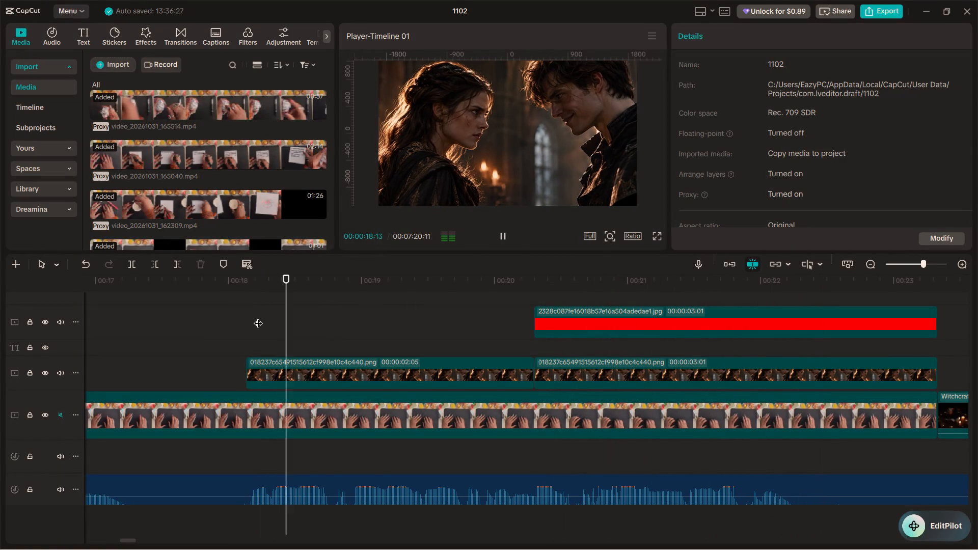
key(space)
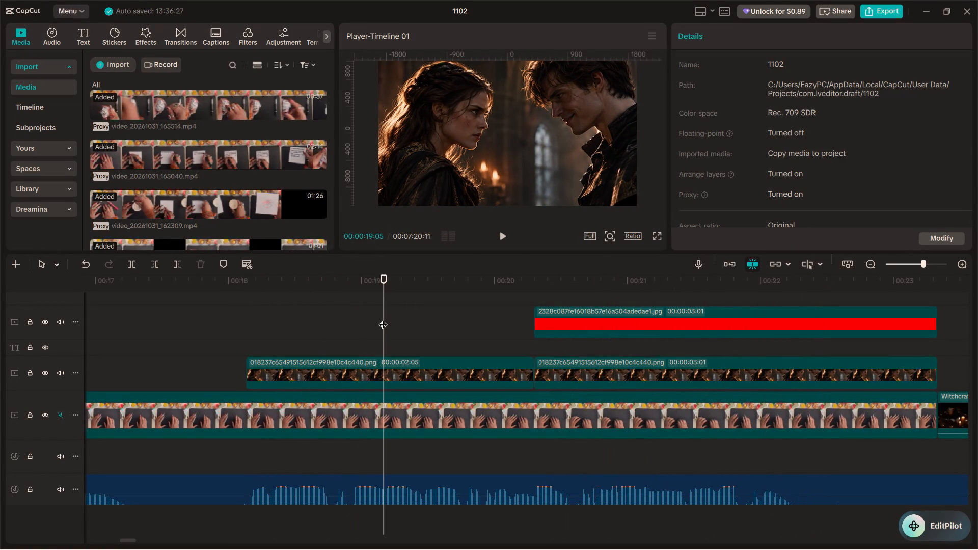
drag(383, 318, 323, 317)
key(space)
key(space)
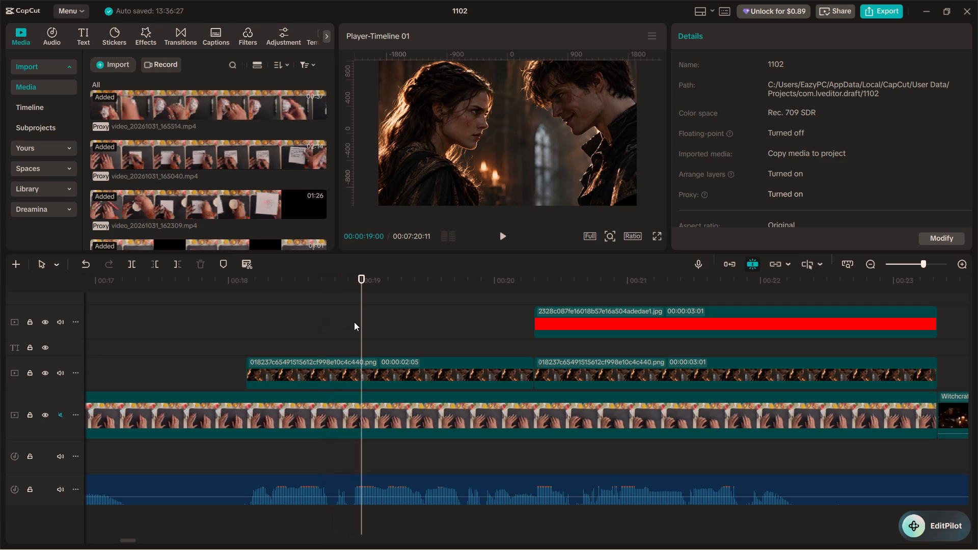
key(space)
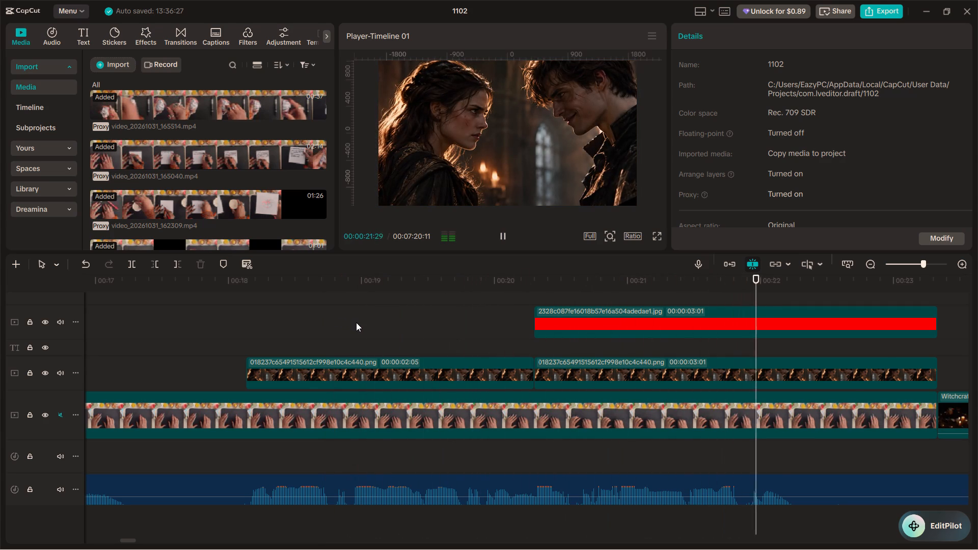
key(space)
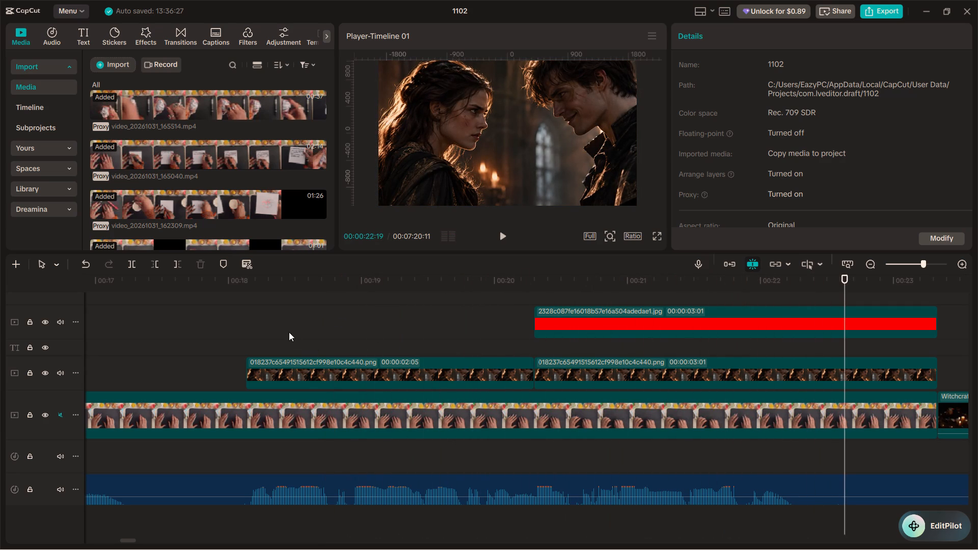
click(289, 327)
key(space)
key(space)
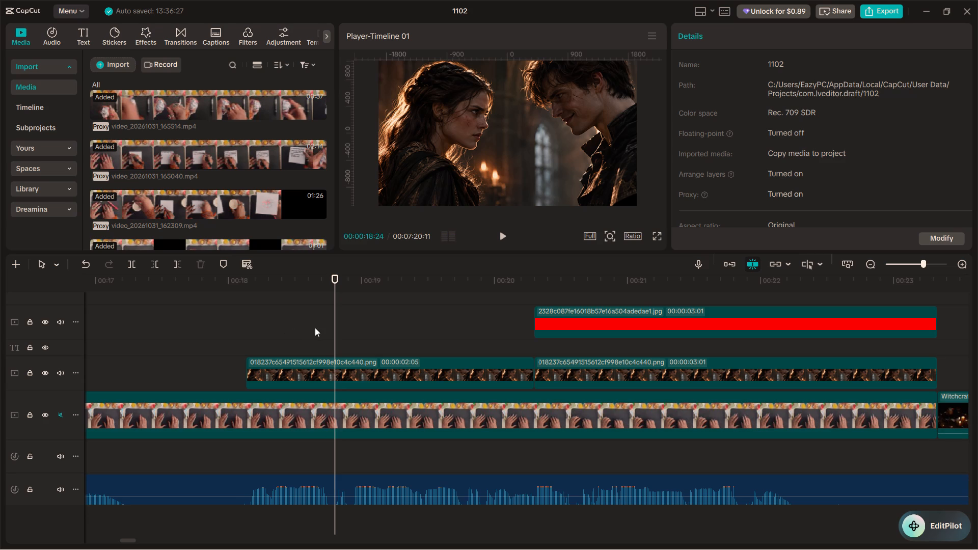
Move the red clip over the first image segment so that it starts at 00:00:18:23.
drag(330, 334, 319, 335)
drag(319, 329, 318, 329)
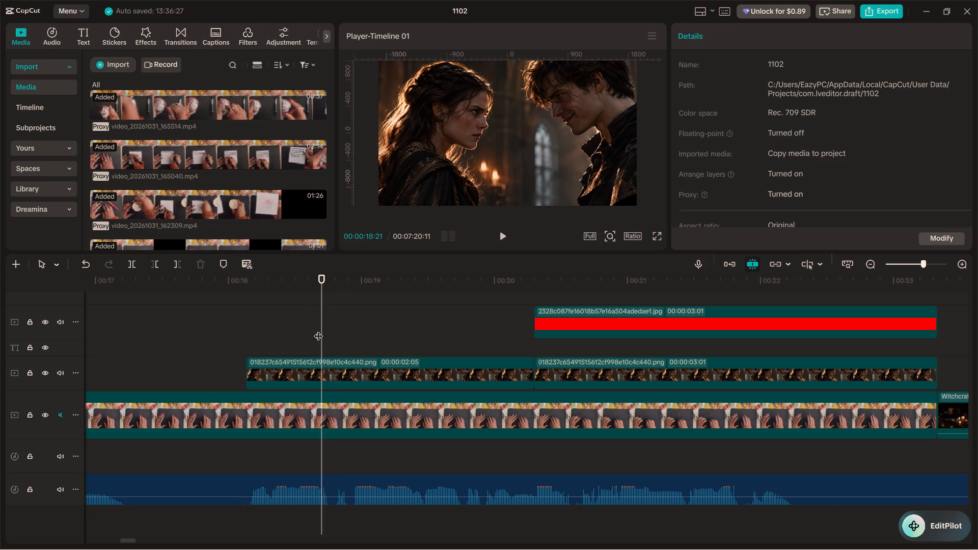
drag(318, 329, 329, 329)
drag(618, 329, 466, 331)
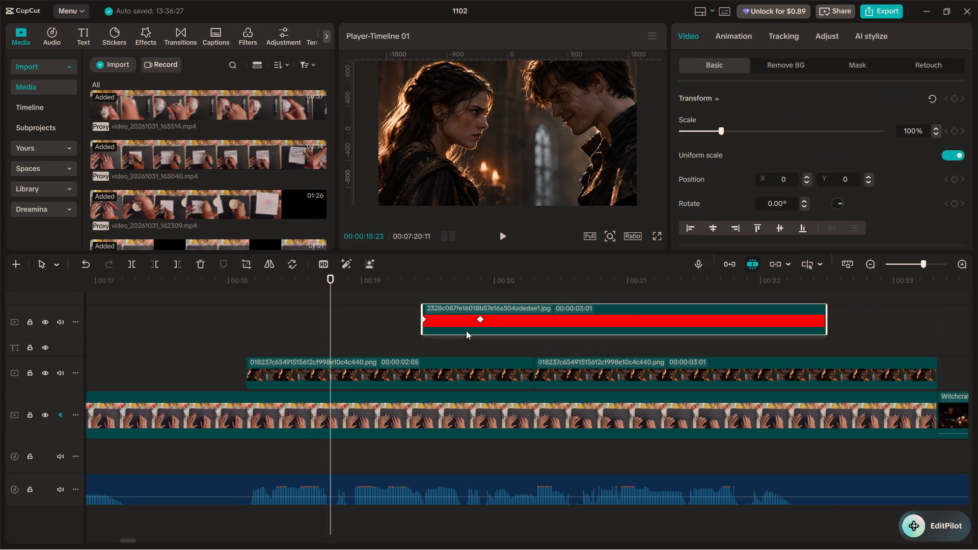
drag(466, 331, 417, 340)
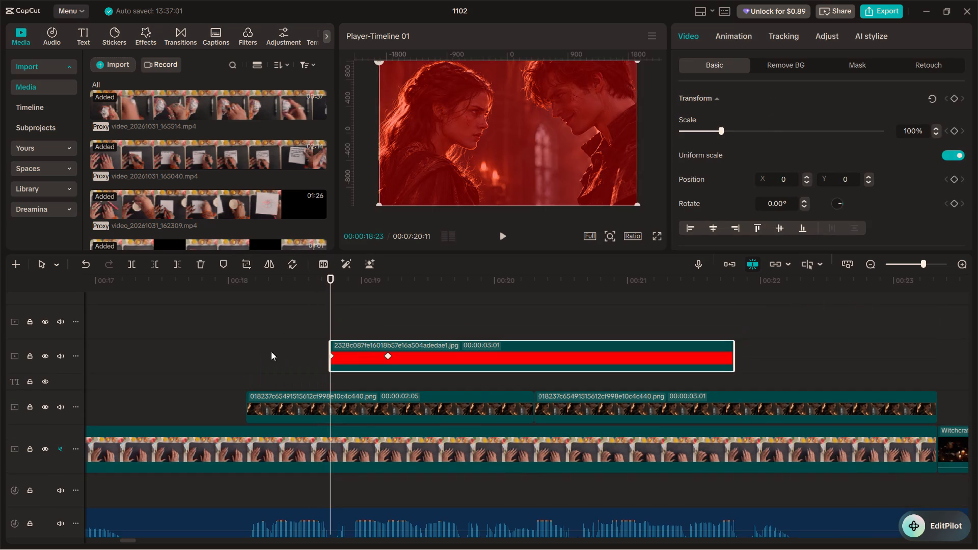
Play back the first image segment around 00:00:18:18 to check the red flash's timing against the narration.
click(258, 351)
key(space)
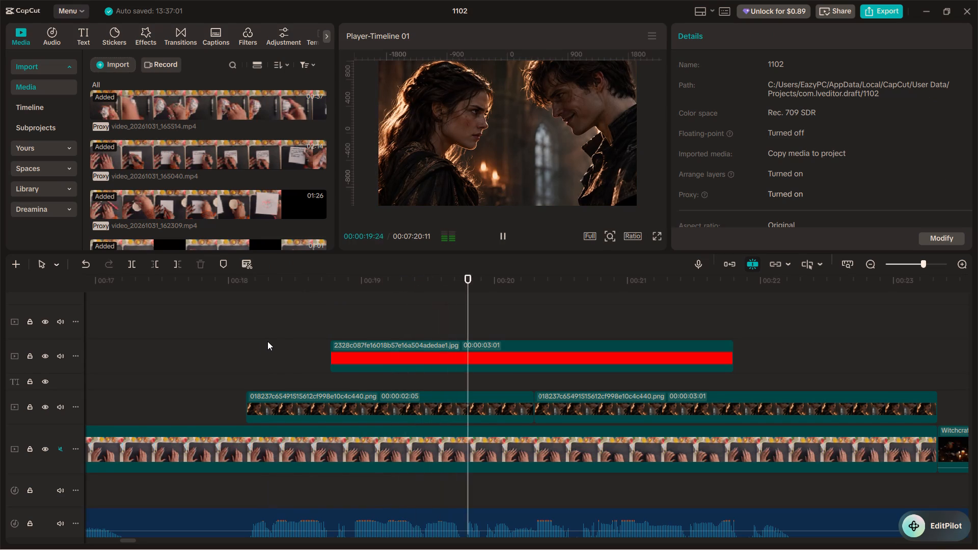
scroll(268, 341, down, 3)
click(256, 328)
key(space)
key(space)
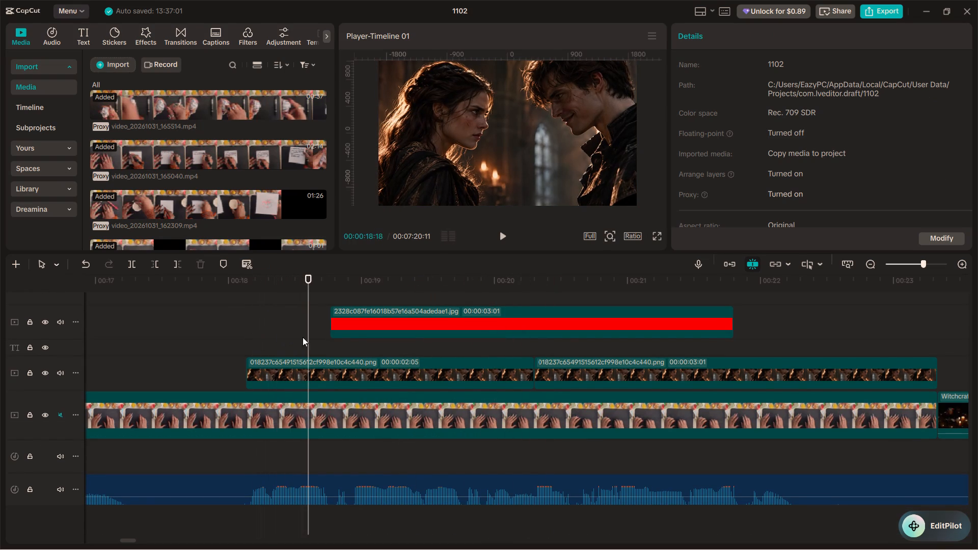
drag(308, 341, 296, 341)
key(space)
key(space)
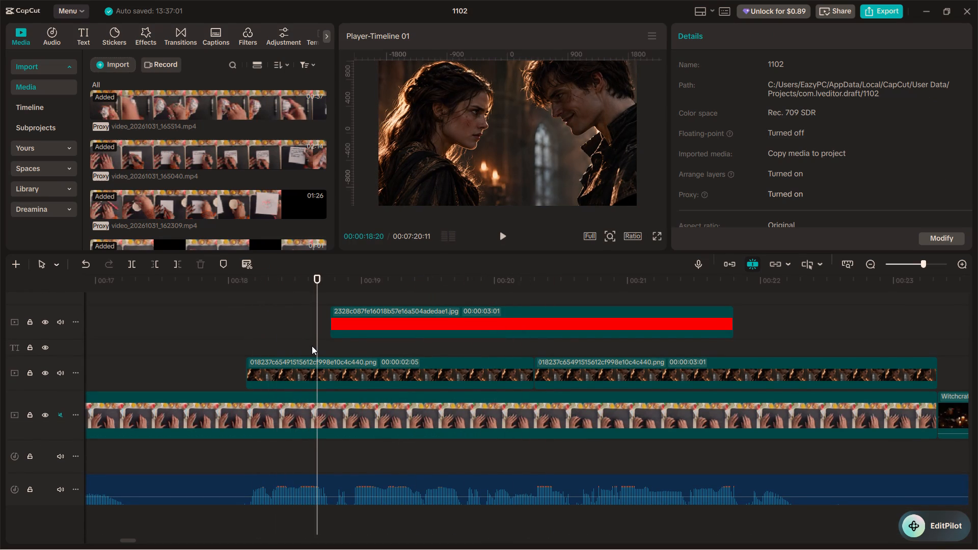
Move the red clip's start earlier to 00:00:18:16 over the first image segment and play back the new timing.
ctrl+scroll(312, 346, up, 10)
drag(320, 340, 292, 342)
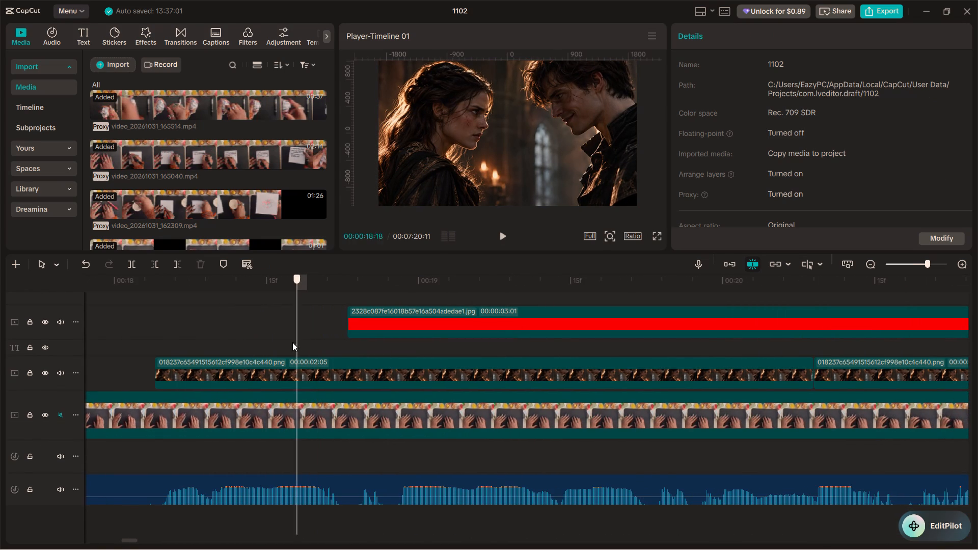
drag(292, 342, 278, 343)
key(space)
key(space)
drag(328, 340, 325, 340)
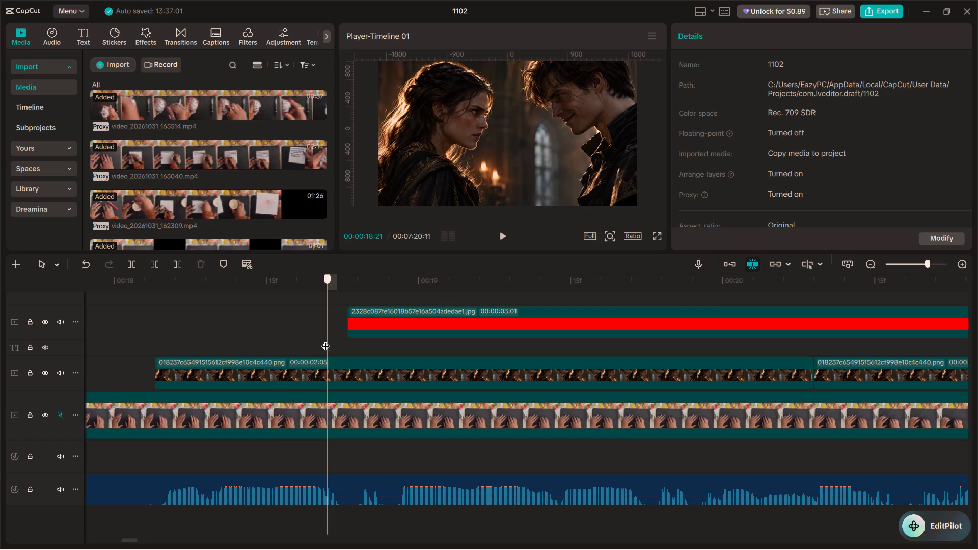
drag(325, 340, 277, 340)
drag(384, 318, 314, 318)
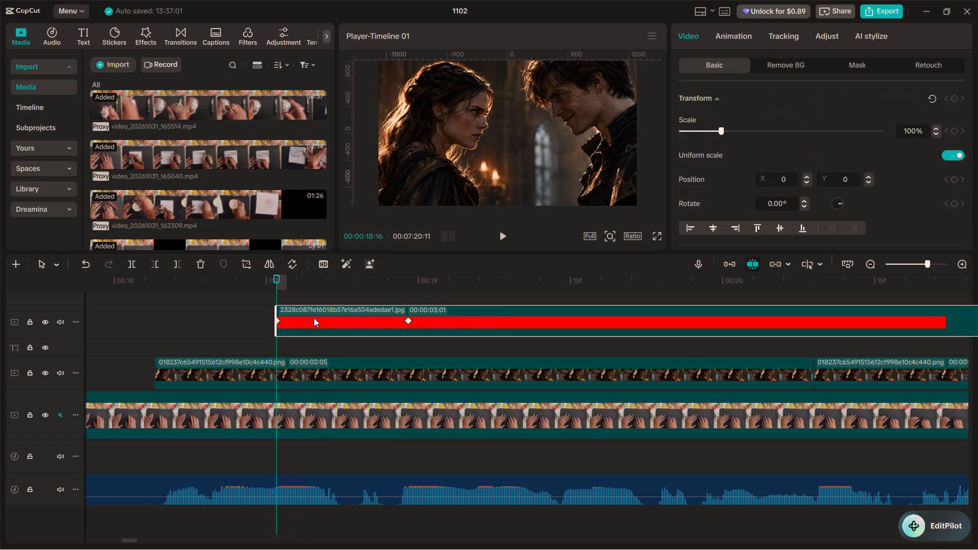
drag(314, 318, 311, 318)
click(204, 339)
key(space)
ctrl+scroll(211, 326, down, 3)
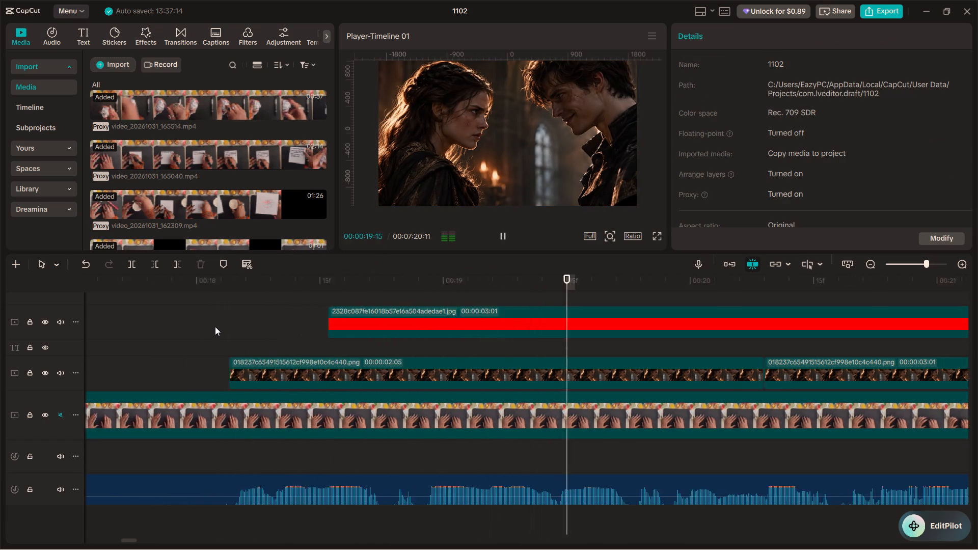
ctrl+scroll(215, 326, down, 5)
ctrl+scroll(309, 320, up, 4)
Lengthen the red fade by moving its closing opacity keyframe to about one second after the clip's start, and play it back.
click(411, 323)
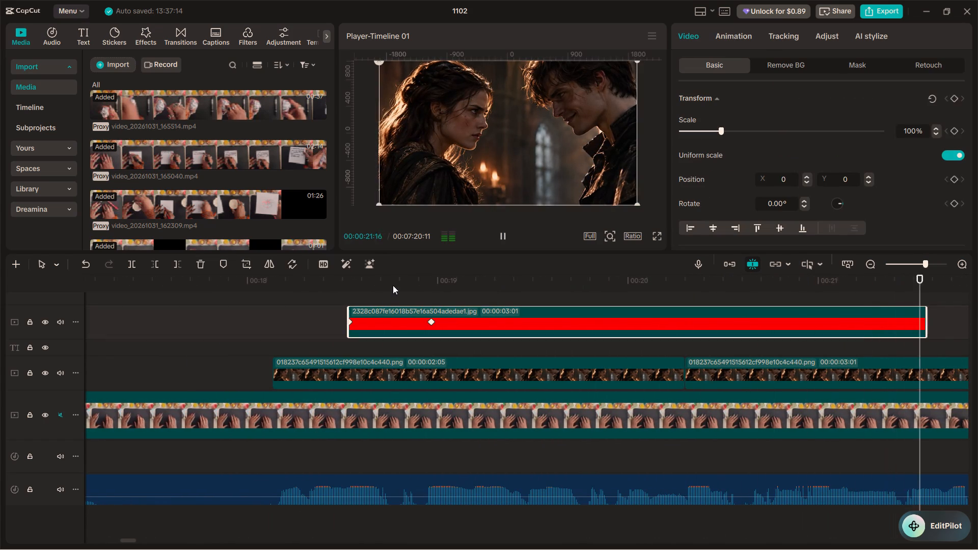
click(393, 285)
drag(431, 324, 502, 326)
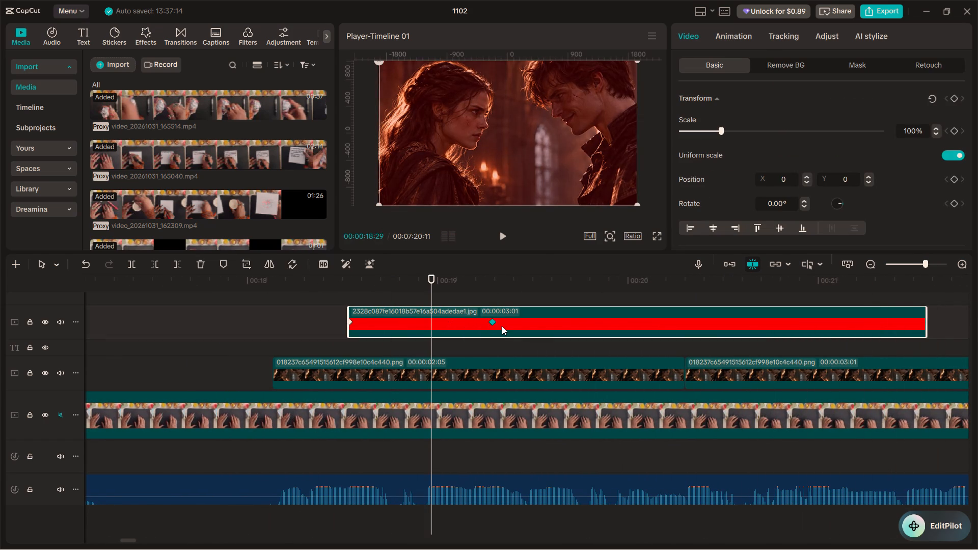
drag(502, 326, 536, 326)
click(295, 301)
key(space)
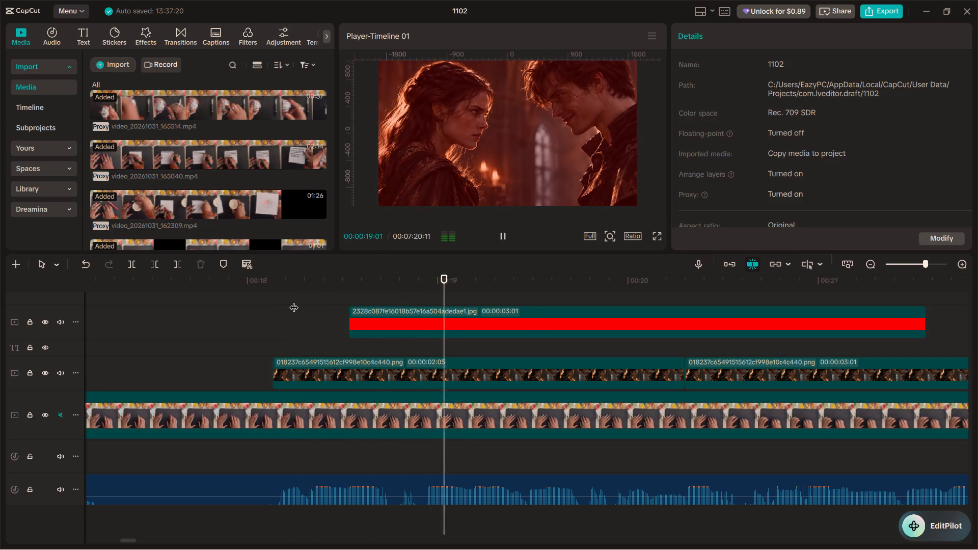
Play back the image segments from around 00:00:18:11 to review the lengthened red fade.
ctrl+scroll(294, 300, down, 11)
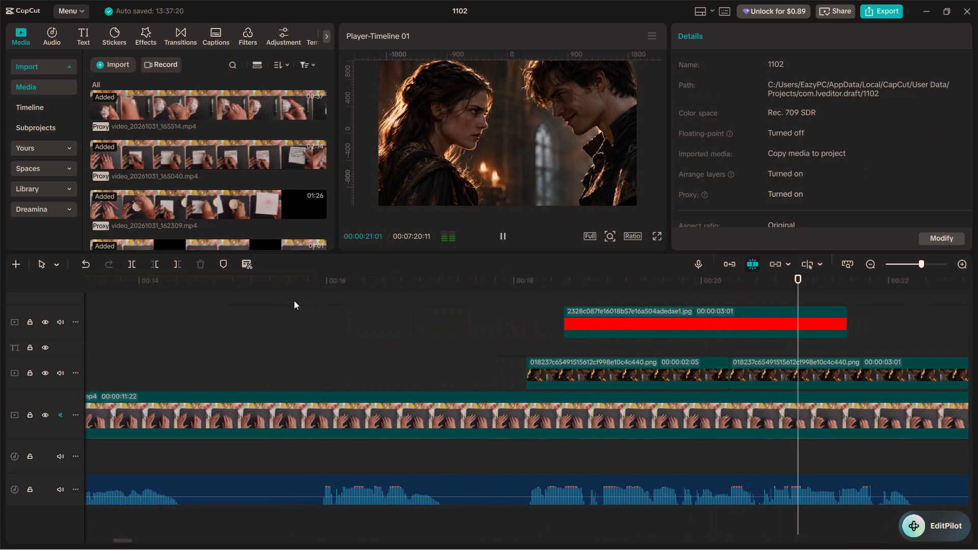
ctrl+scroll(294, 300, down, 2)
alt+scroll(294, 300, down, 4)
key(space)
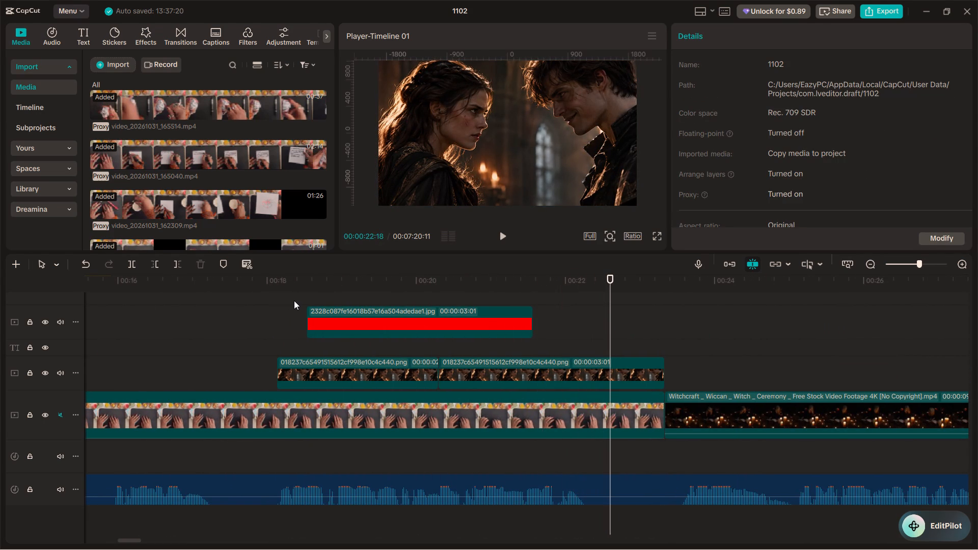
click(295, 285)
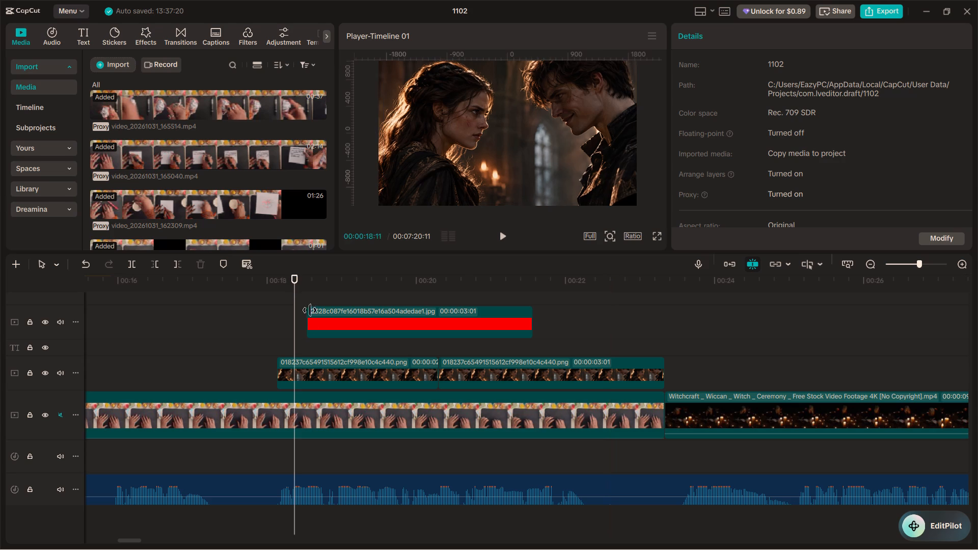
key(space)
key(space)
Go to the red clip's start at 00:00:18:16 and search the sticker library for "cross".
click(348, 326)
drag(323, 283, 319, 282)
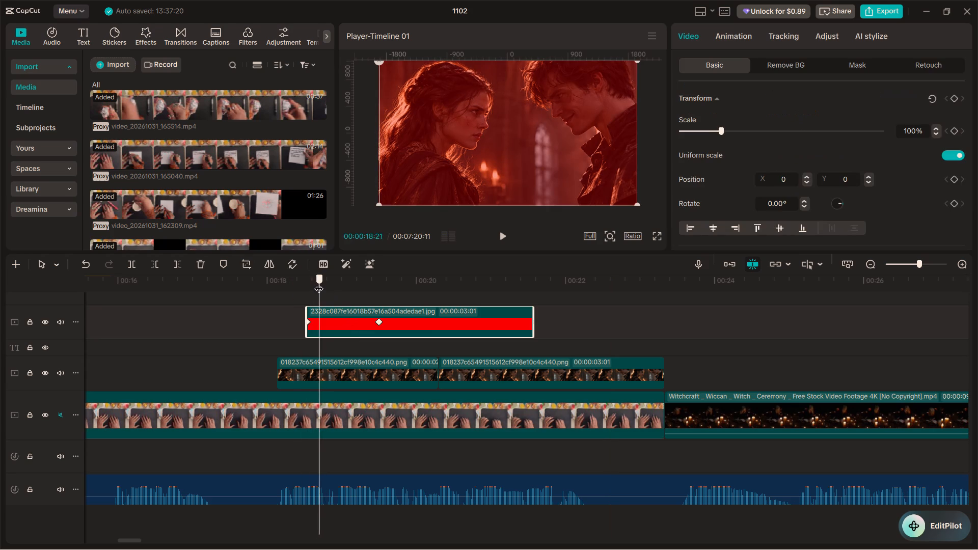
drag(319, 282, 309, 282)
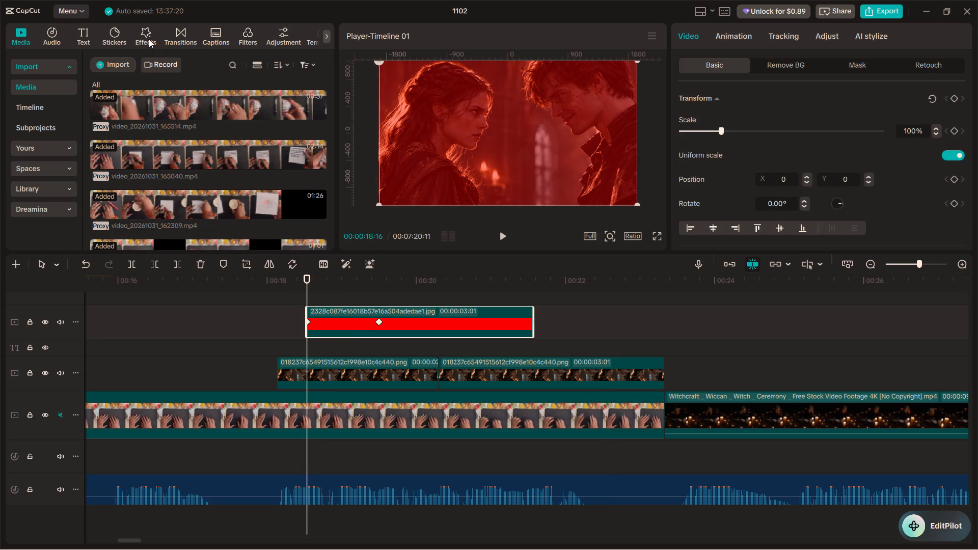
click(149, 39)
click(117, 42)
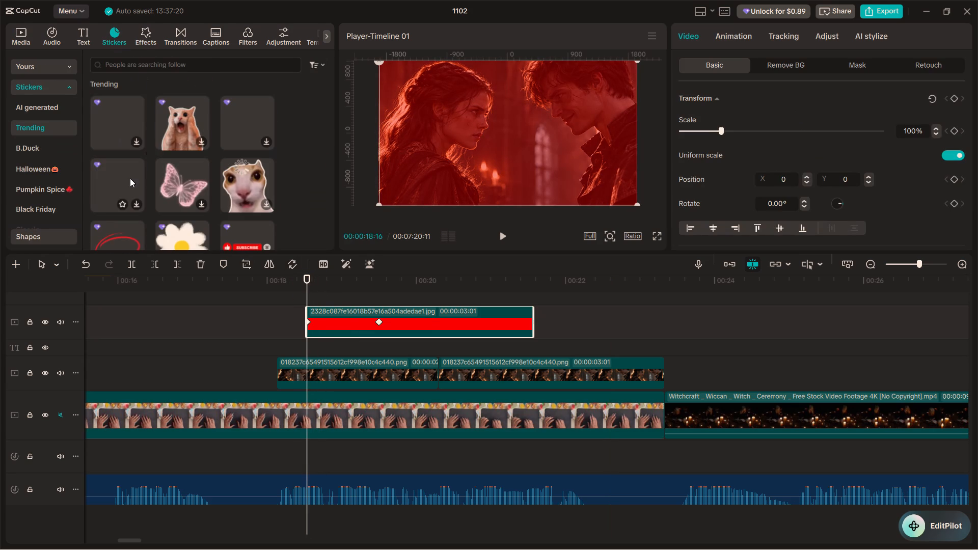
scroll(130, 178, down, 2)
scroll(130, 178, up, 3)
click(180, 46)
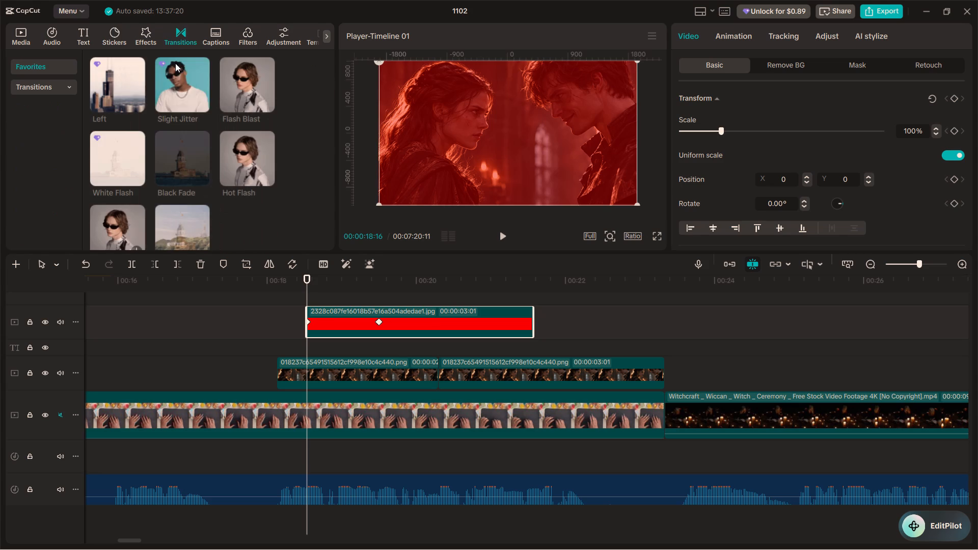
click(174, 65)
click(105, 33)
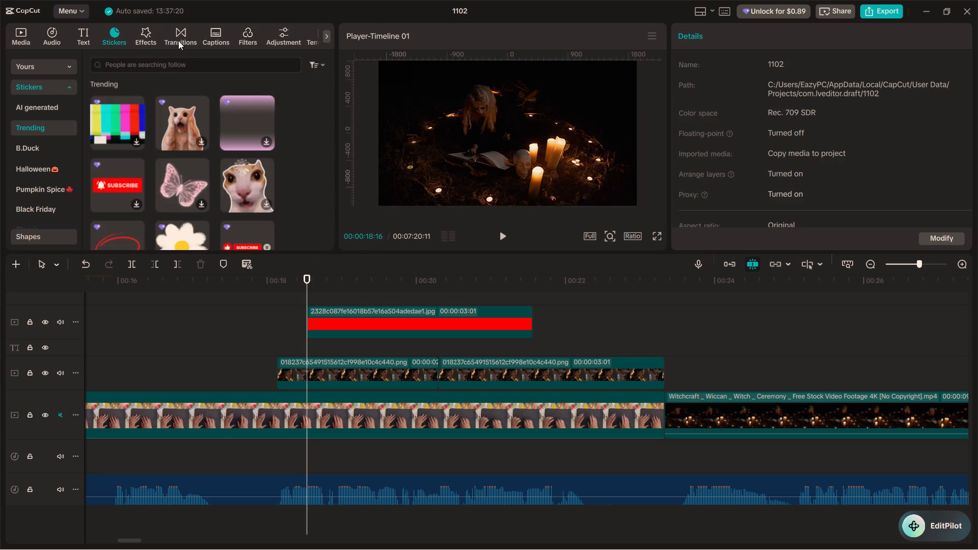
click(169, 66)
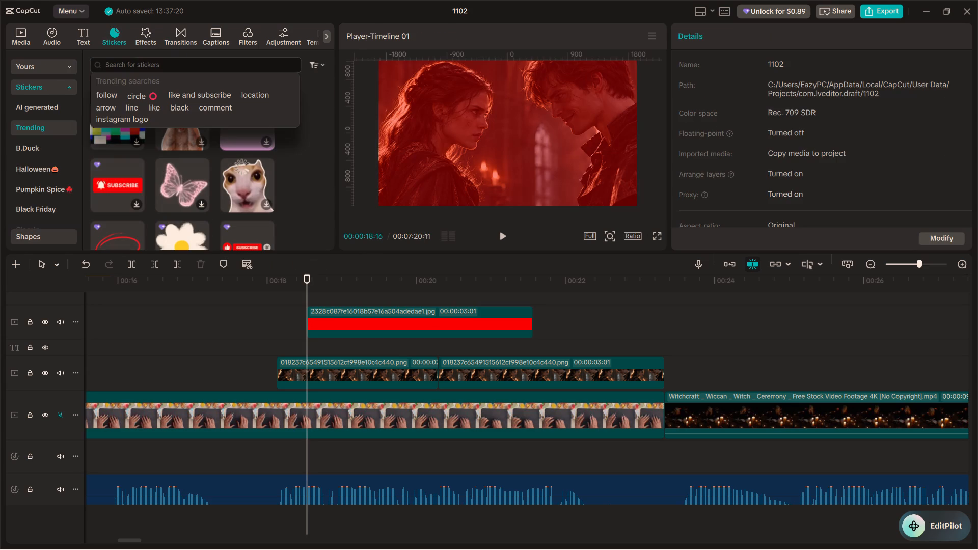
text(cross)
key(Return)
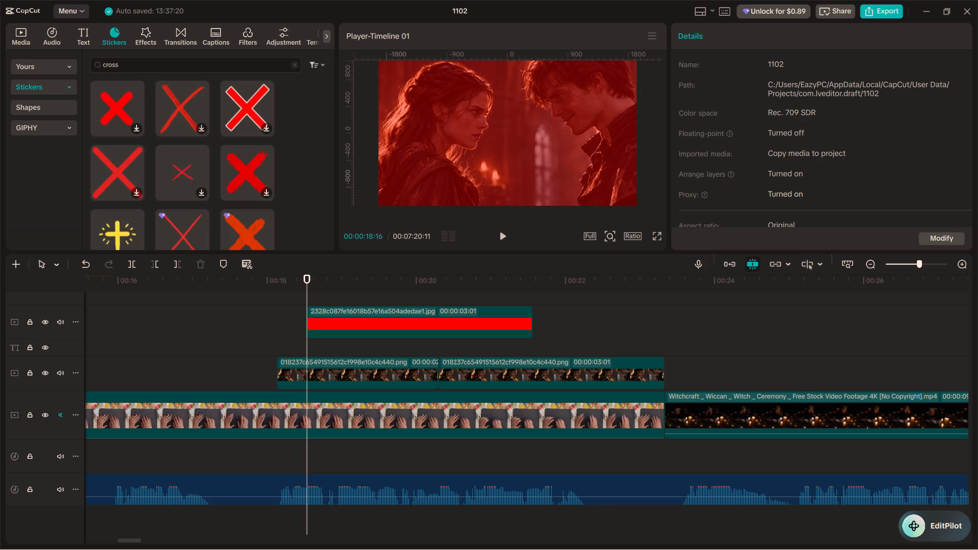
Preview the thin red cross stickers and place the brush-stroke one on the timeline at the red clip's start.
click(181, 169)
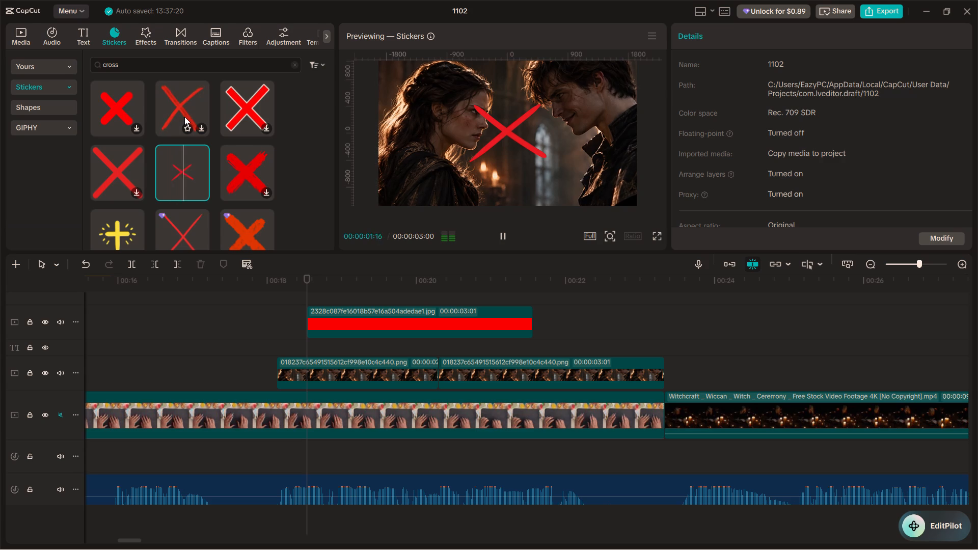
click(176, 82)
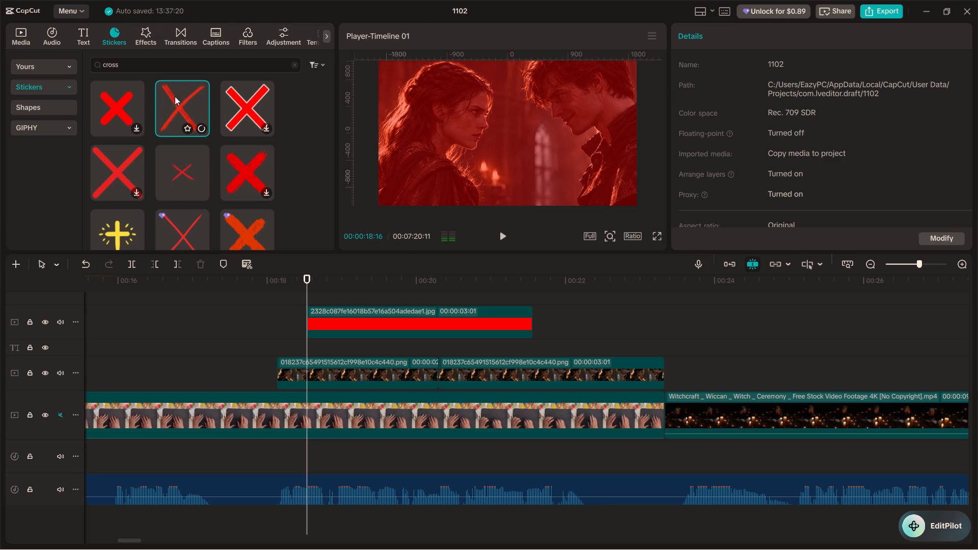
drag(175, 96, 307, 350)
Play back the image segments from 00:00:18:01 to judge the cross sticker together with the red flash.
click(269, 337)
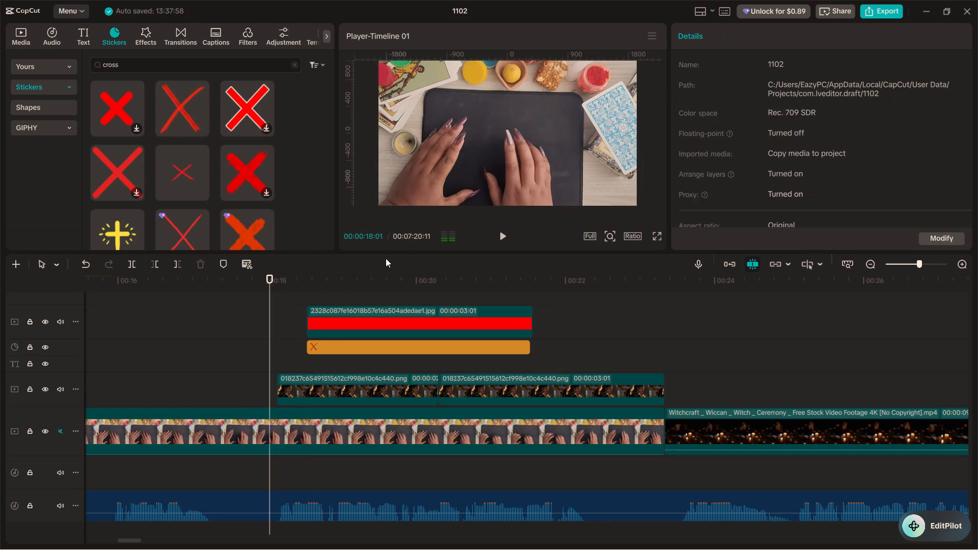
click(502, 234)
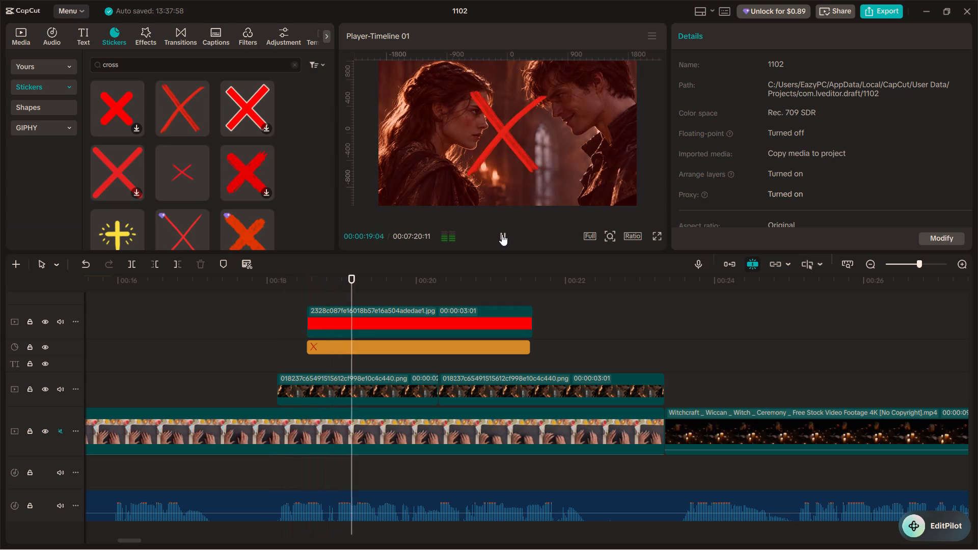
click(502, 234)
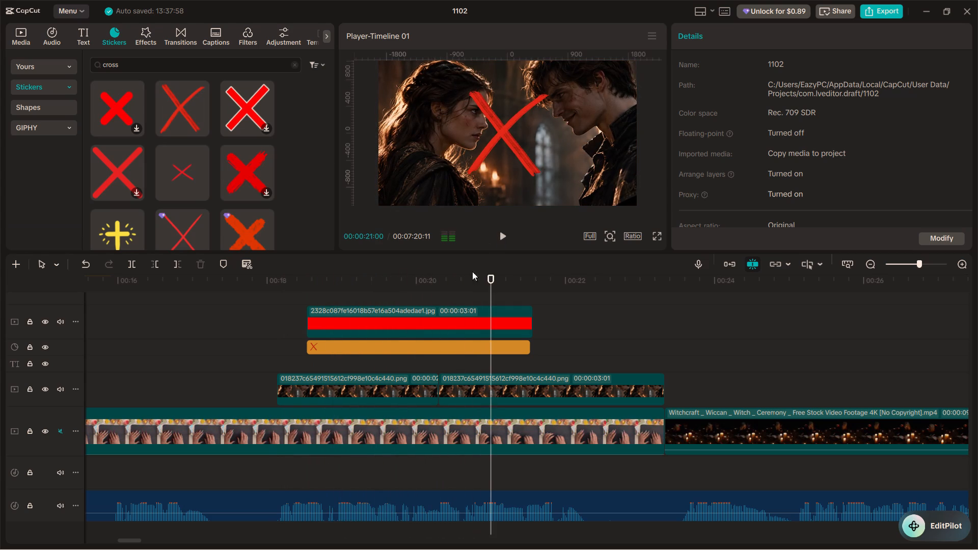
click(398, 339)
click(399, 345)
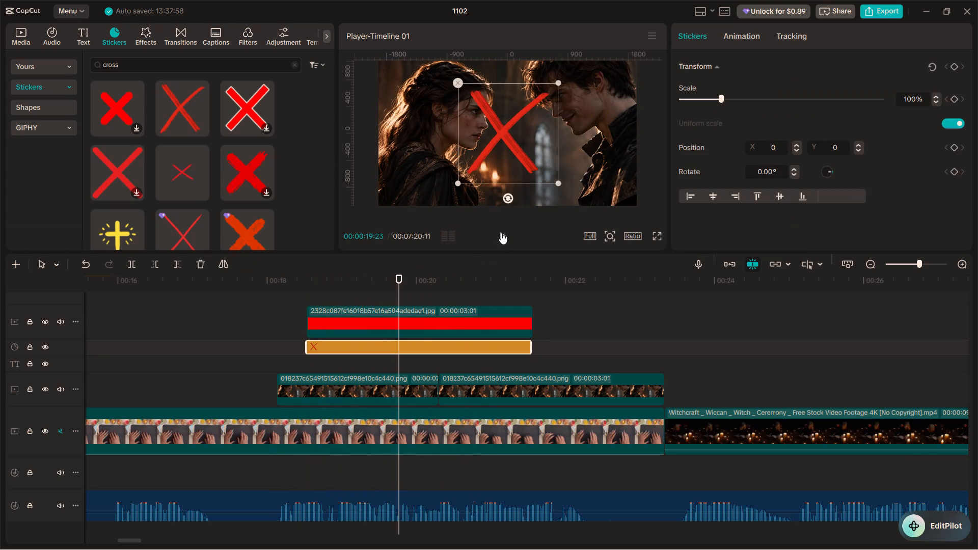
click(501, 233)
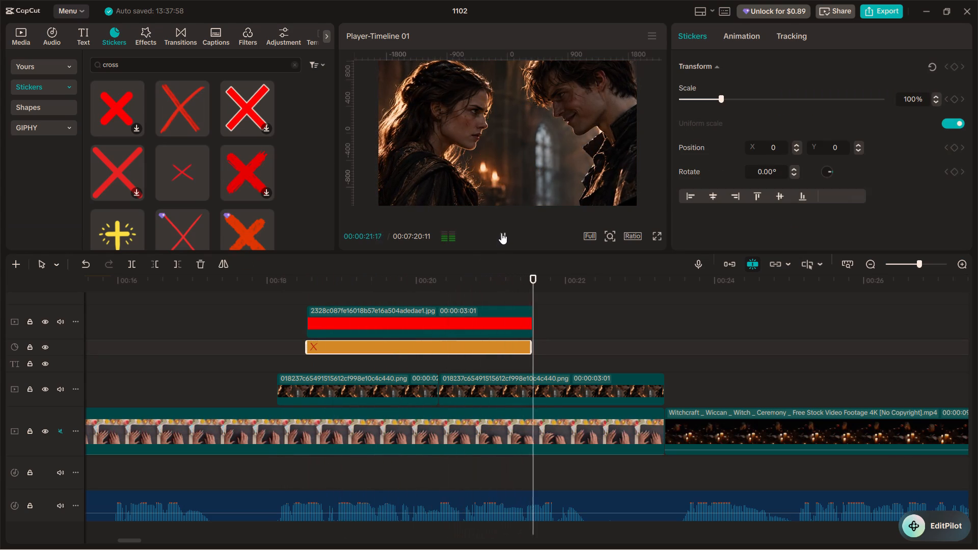
click(501, 233)
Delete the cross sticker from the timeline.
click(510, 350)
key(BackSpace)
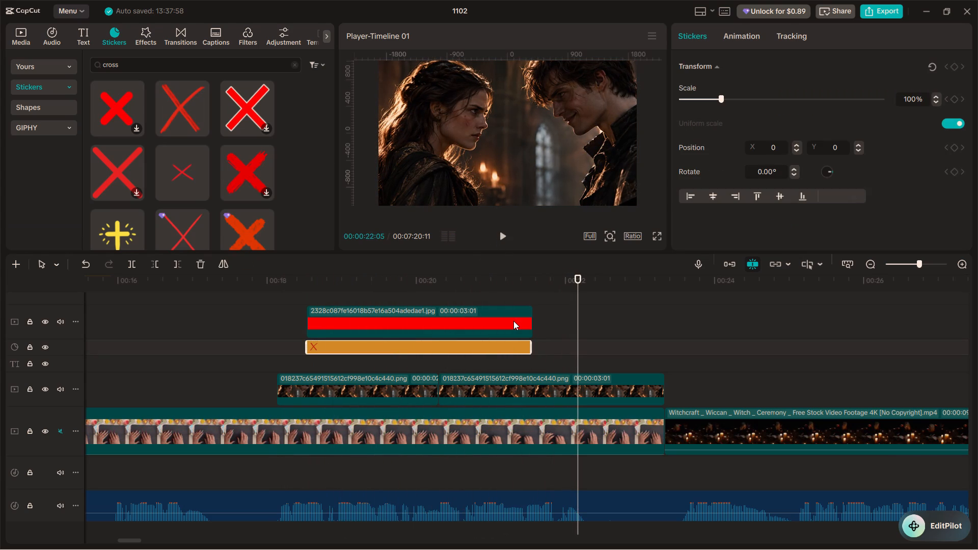
Duplicate the red clip onto the track above and align the copy with the original's start at 00:00:18:16.
scroll(514, 319, up, 4)
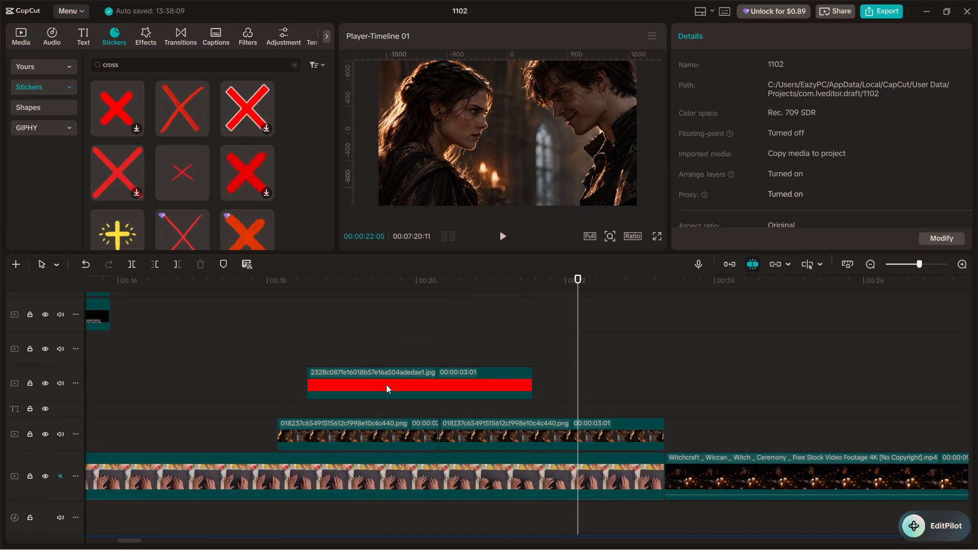
click(386, 384)
alt+drag(399, 383, 402, 344)
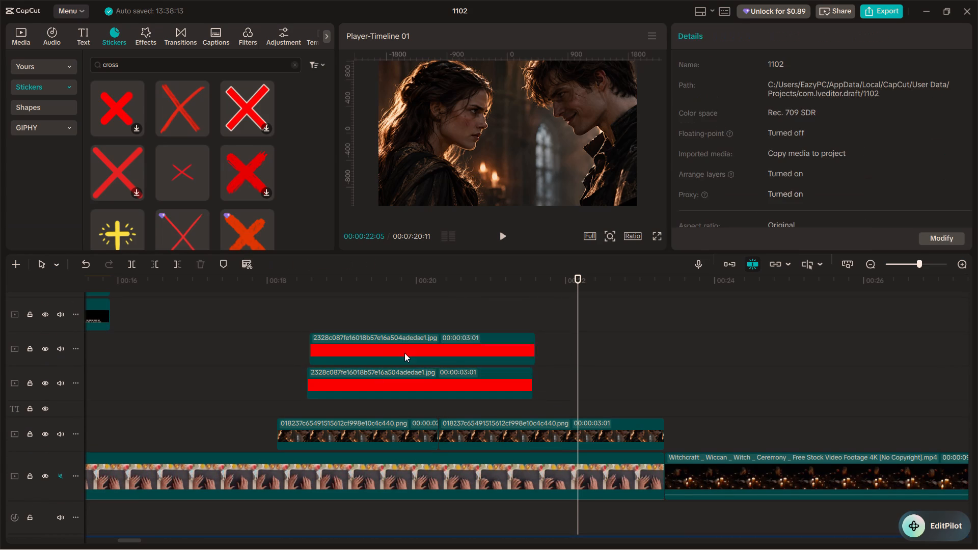
click(404, 355)
drag(388, 346, 382, 346)
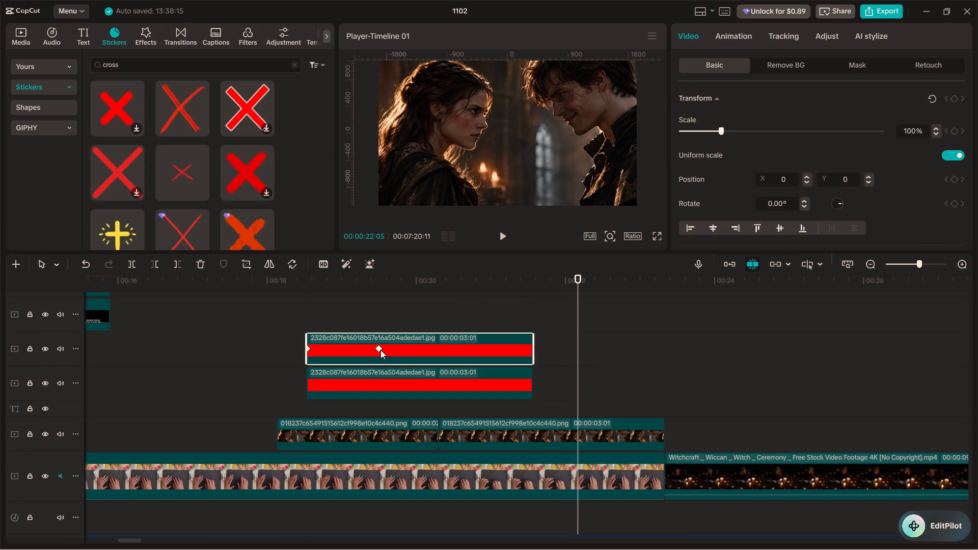
Delete both opacity keyframes from the upper red clip.
click(381, 350)
key(BackSpace)
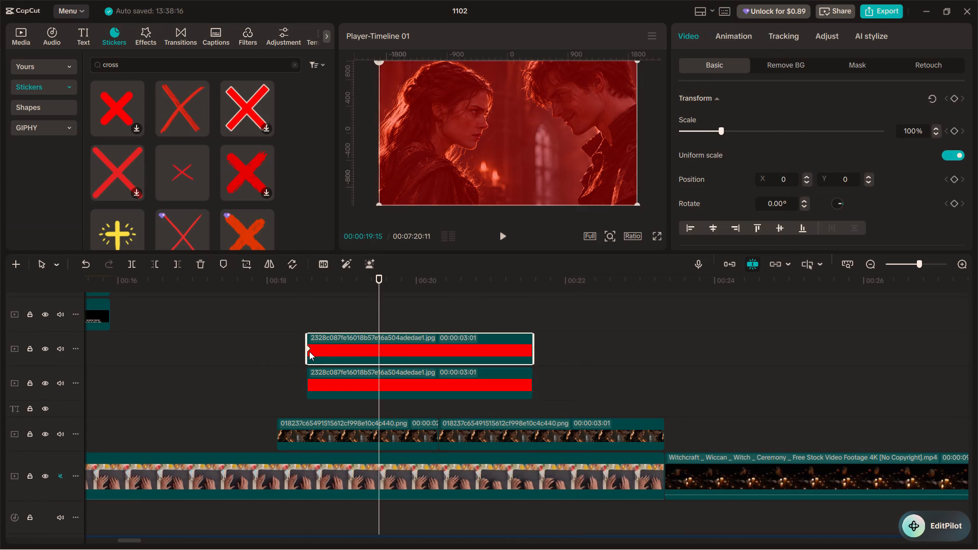
click(309, 346)
key(BackSpace)
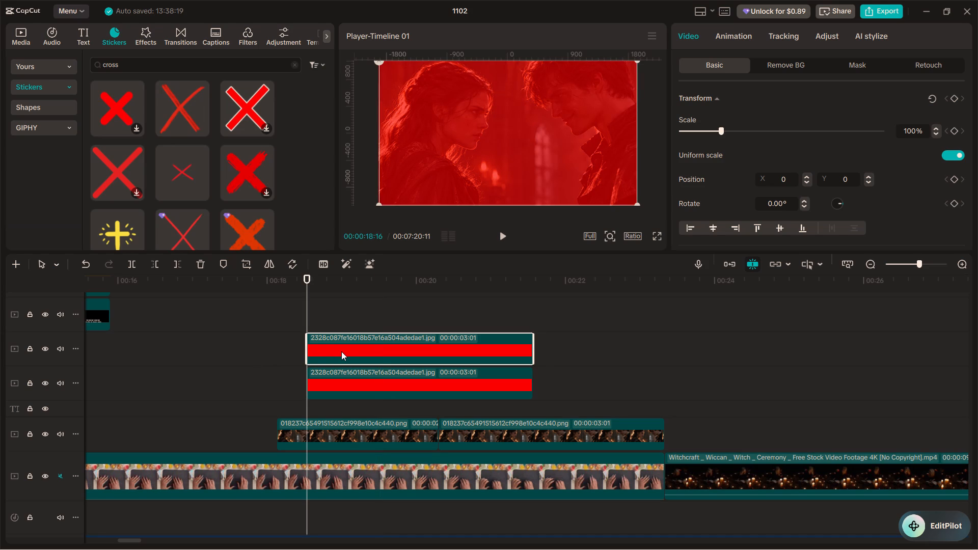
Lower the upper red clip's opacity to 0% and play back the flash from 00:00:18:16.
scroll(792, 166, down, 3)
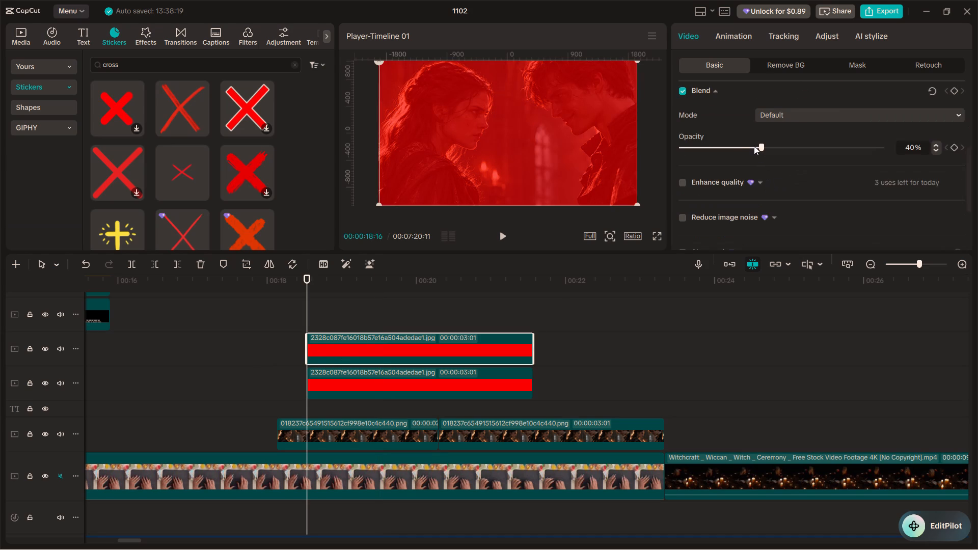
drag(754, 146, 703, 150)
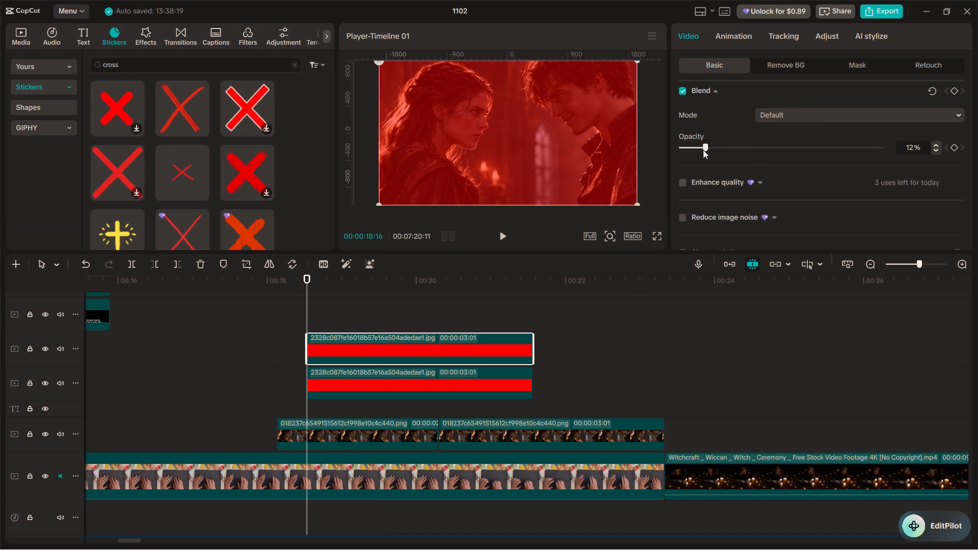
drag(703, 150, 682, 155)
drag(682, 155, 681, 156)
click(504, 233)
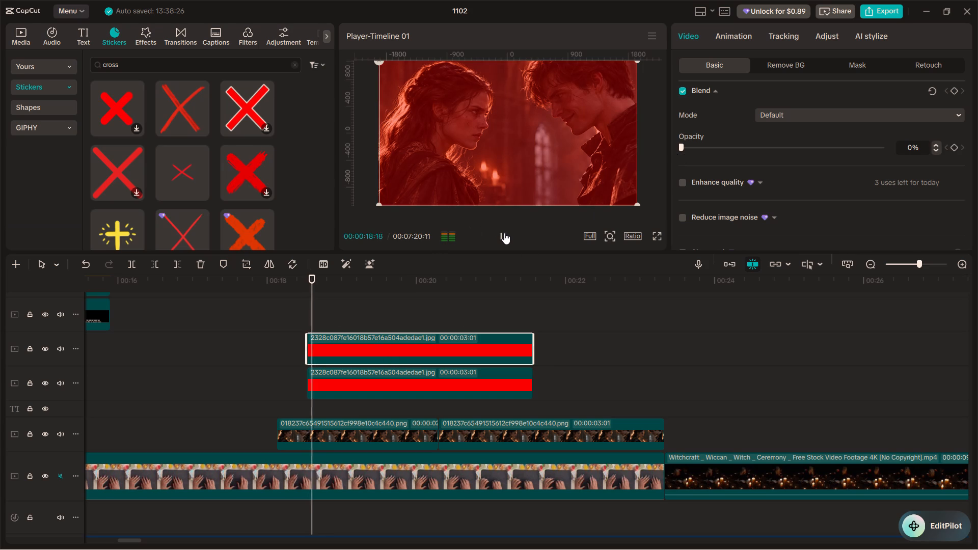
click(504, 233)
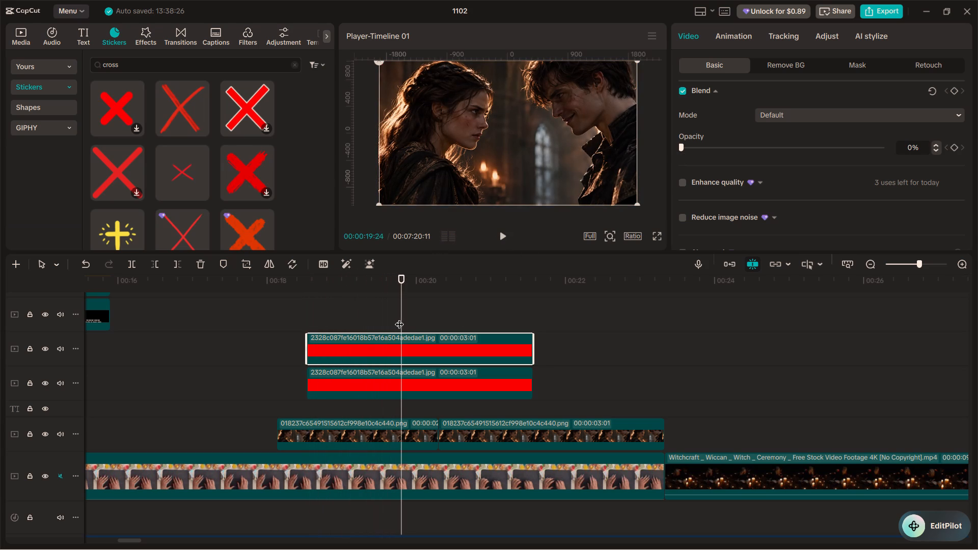
Shift the upper red clip slightly after the lower one's start, to about 00:00:18:22.
click(412, 341)
click(411, 347)
click(375, 395)
drag(410, 350, 424, 350)
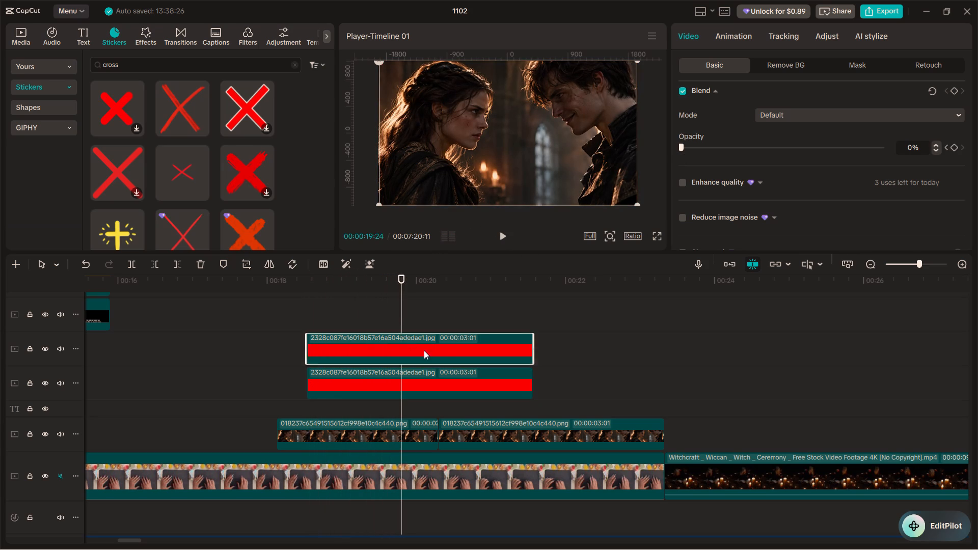
drag(424, 350, 472, 355)
click(433, 391)
drag(427, 344, 432, 343)
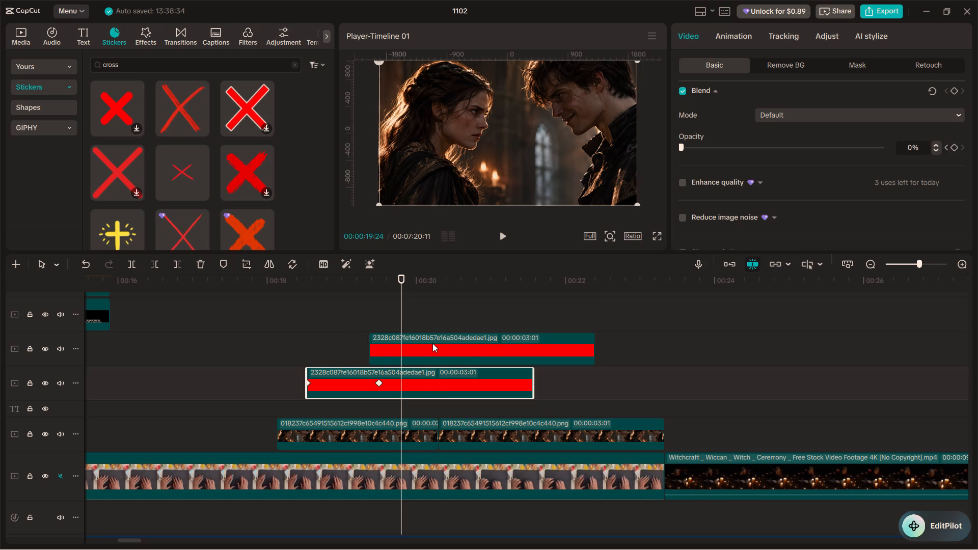
drag(432, 343, 379, 348)
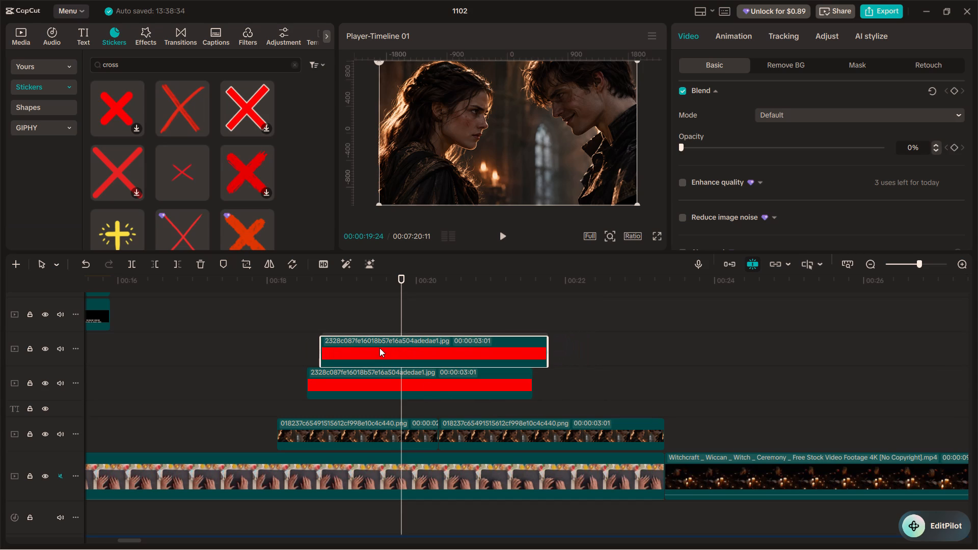
drag(379, 348, 379, 348)
Set the upper red clip's opacity to 11% with the playhead at 00:00:19:12.
click(372, 366)
click(364, 377)
click(360, 352)
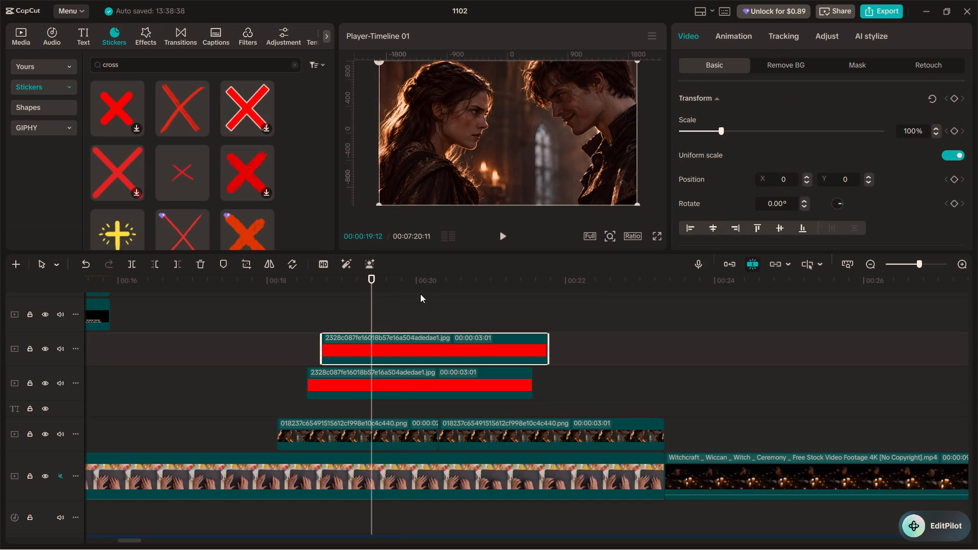
scroll(727, 210, down, 2)
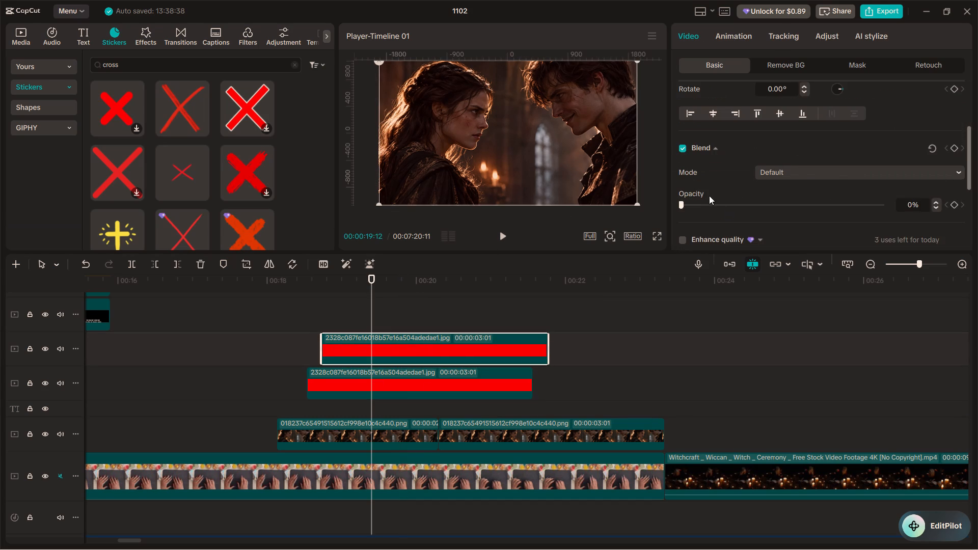
drag(680, 208, 701, 210)
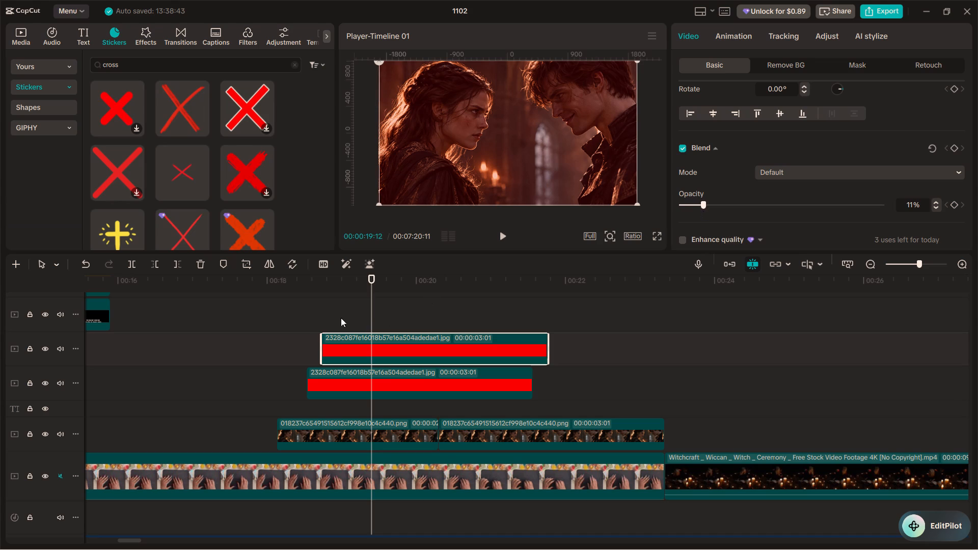
Play back the red flash over the confrontation image from just before the lower red clip starts.
click(311, 316)
click(499, 230)
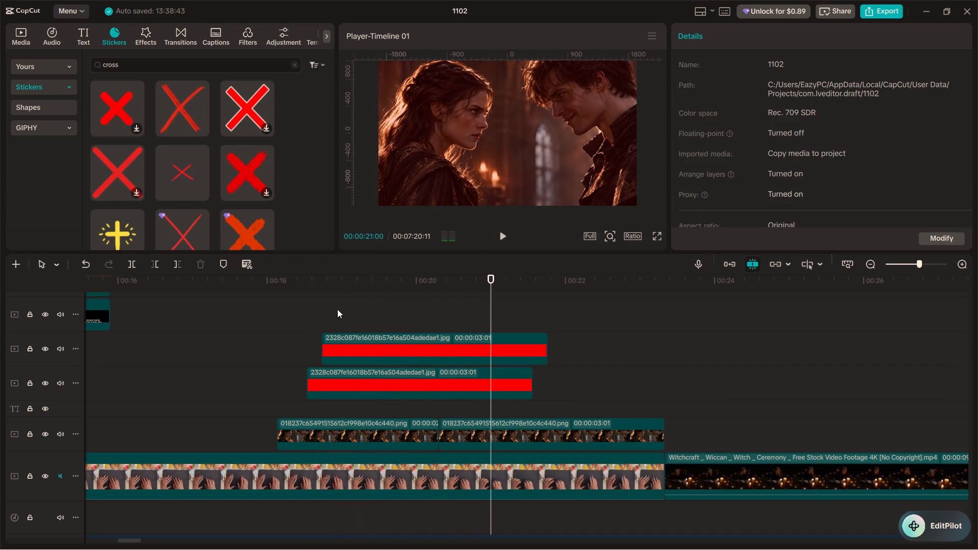
click(301, 323)
click(499, 231)
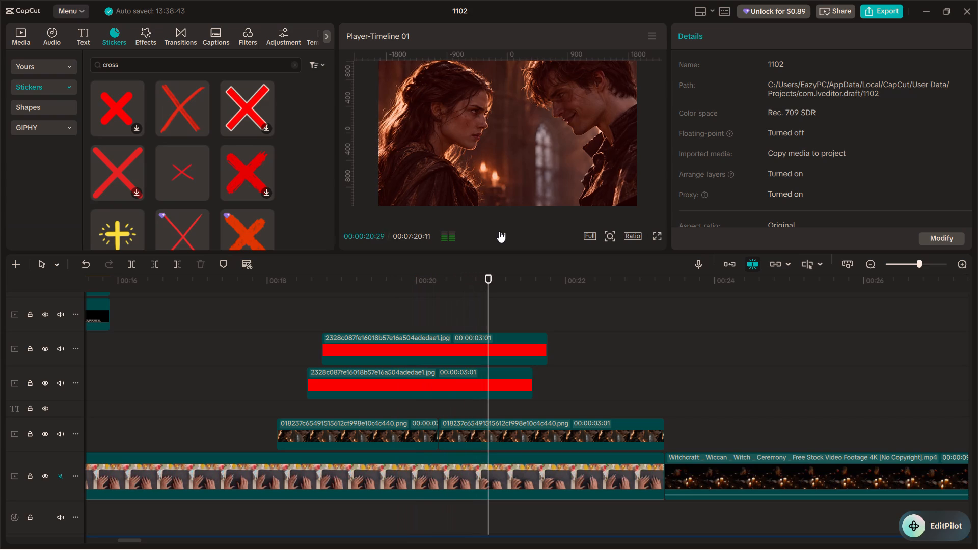
click(499, 231)
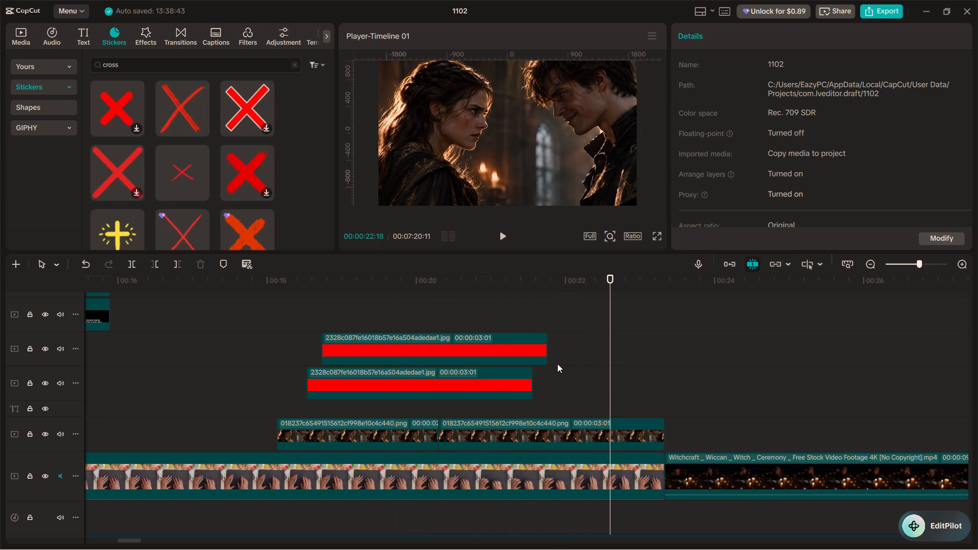
Extend both red clips together to a duration of 00:00:04:24, with the lower one ending where the confrontation image ends.
drag(550, 393, 520, 336)
drag(548, 352, 708, 346)
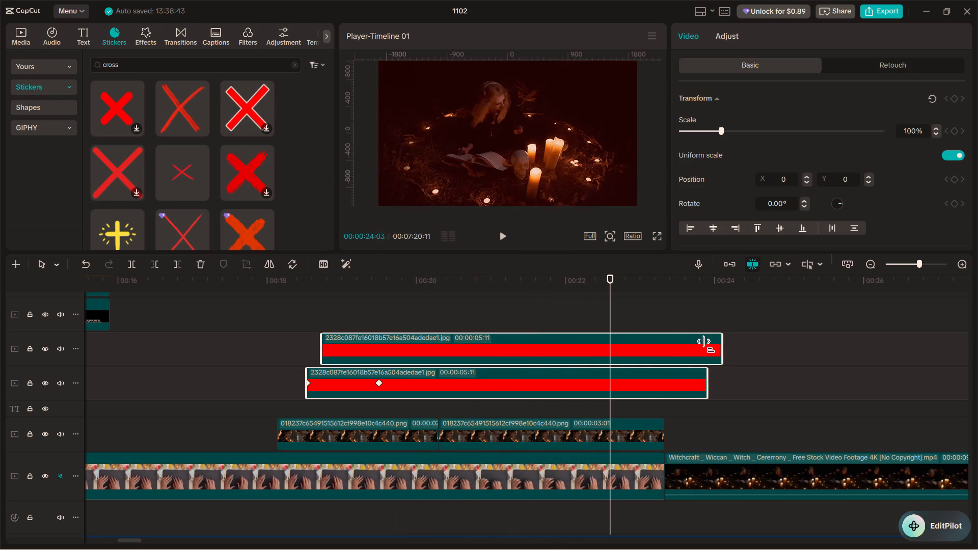
drag(708, 346, 680, 350)
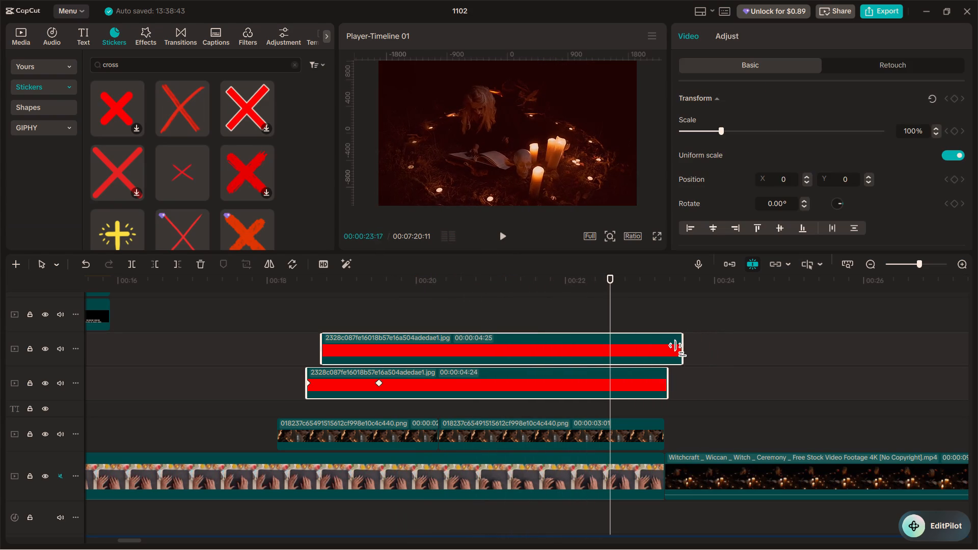
drag(680, 350, 674, 349)
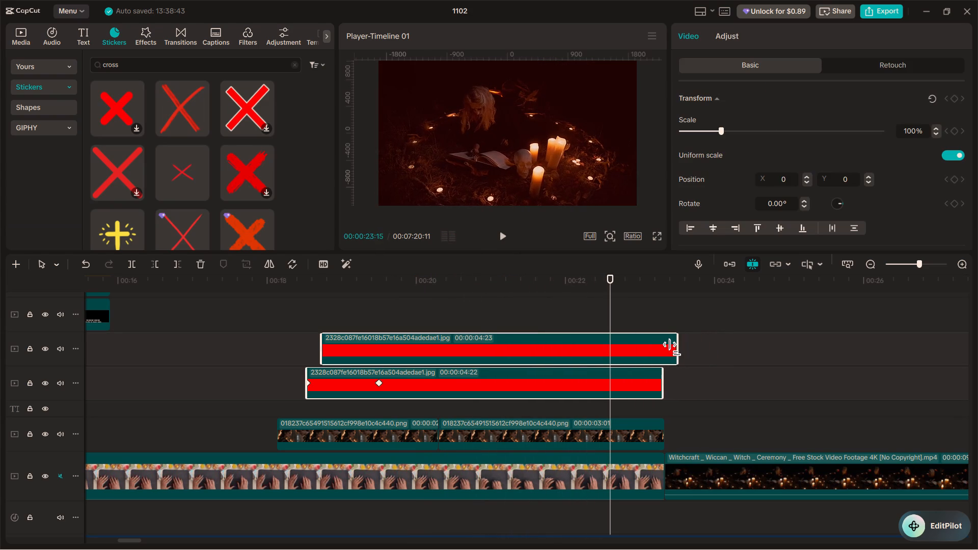
drag(674, 349, 677, 349)
click(687, 399)
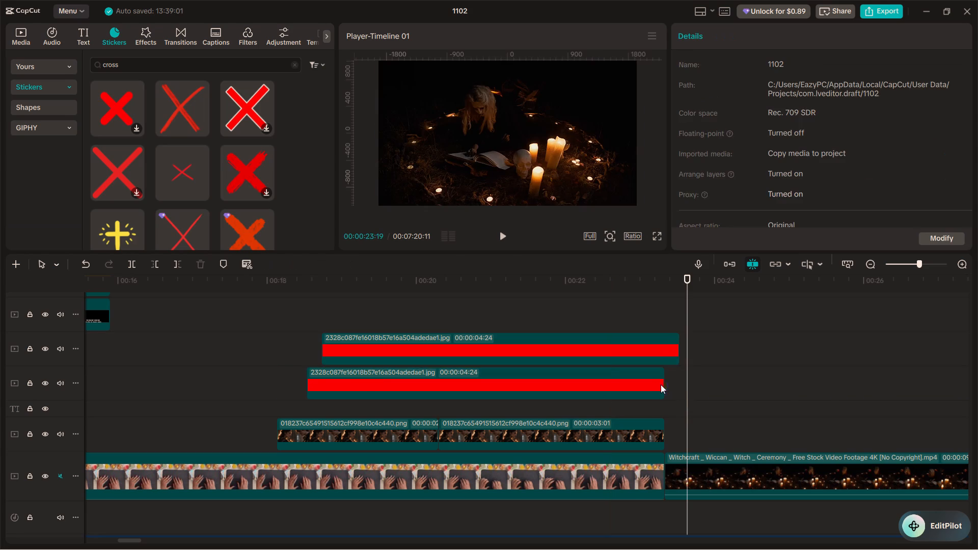
Trim the end of the upper red clip to a 00:00:04:18 duration, flush with the lower red clip's end.
click(658, 384)
click(664, 382)
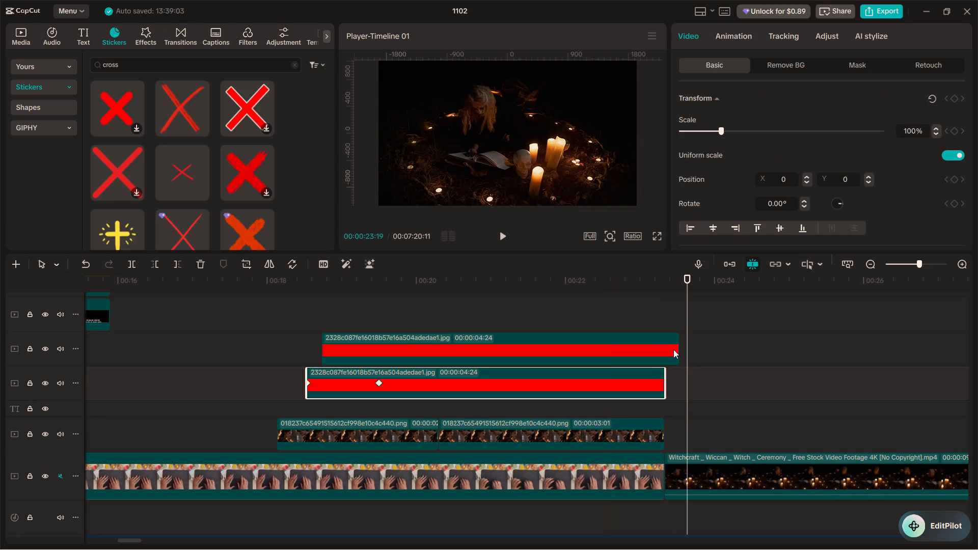
click(673, 349)
click(678, 384)
click(672, 347)
drag(681, 350, 665, 350)
Play back the red overlay from its start through the cut to the Witchcraft ceremony footage.
click(627, 305)
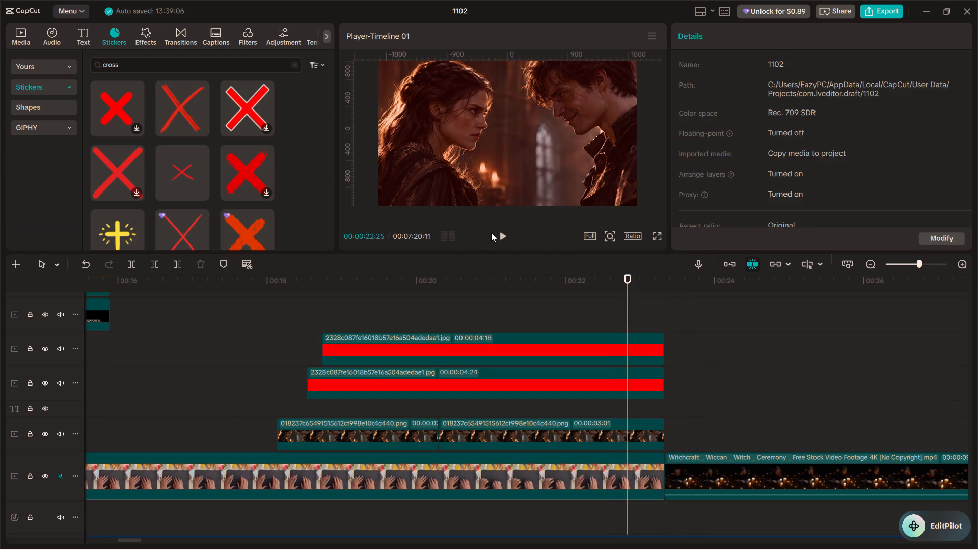
click(491, 233)
click(506, 236)
click(506, 236)
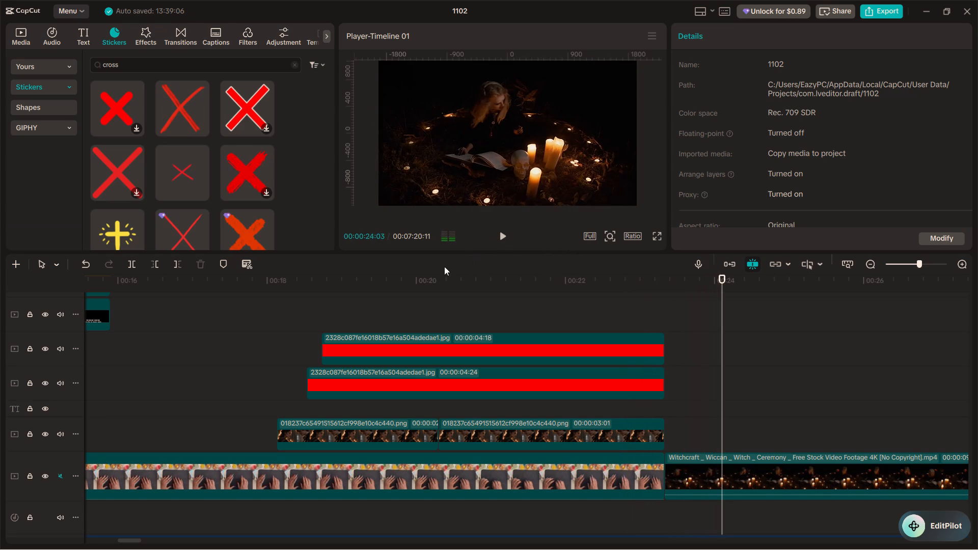
click(282, 307)
click(507, 237)
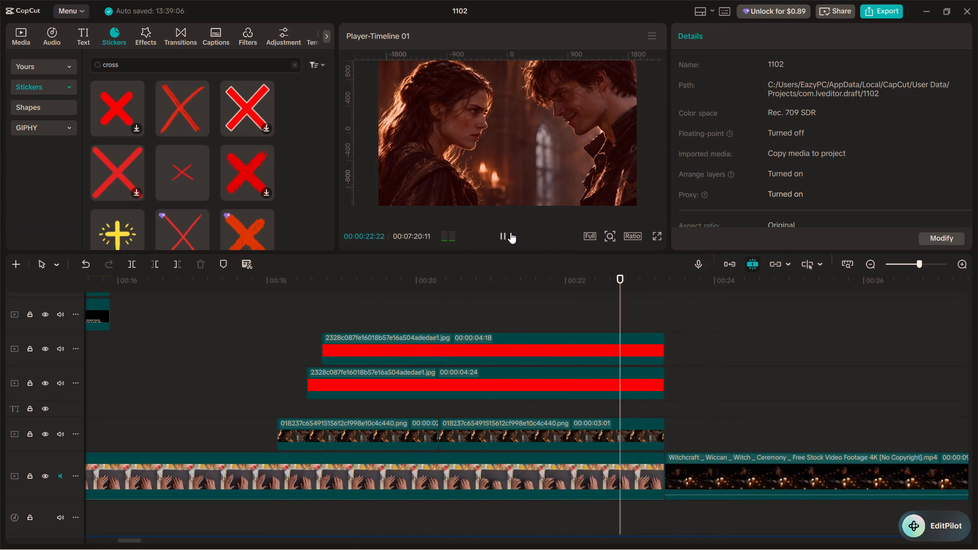
click(510, 232)
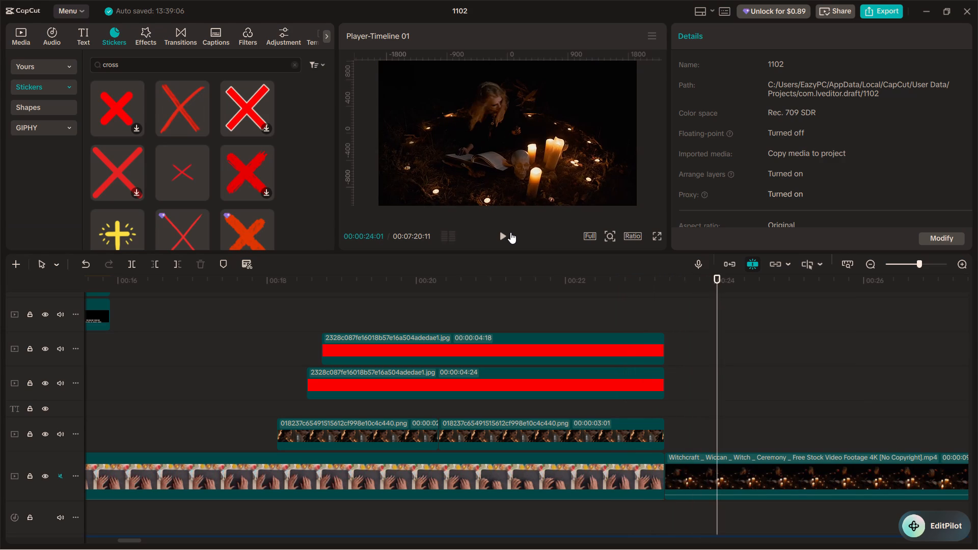
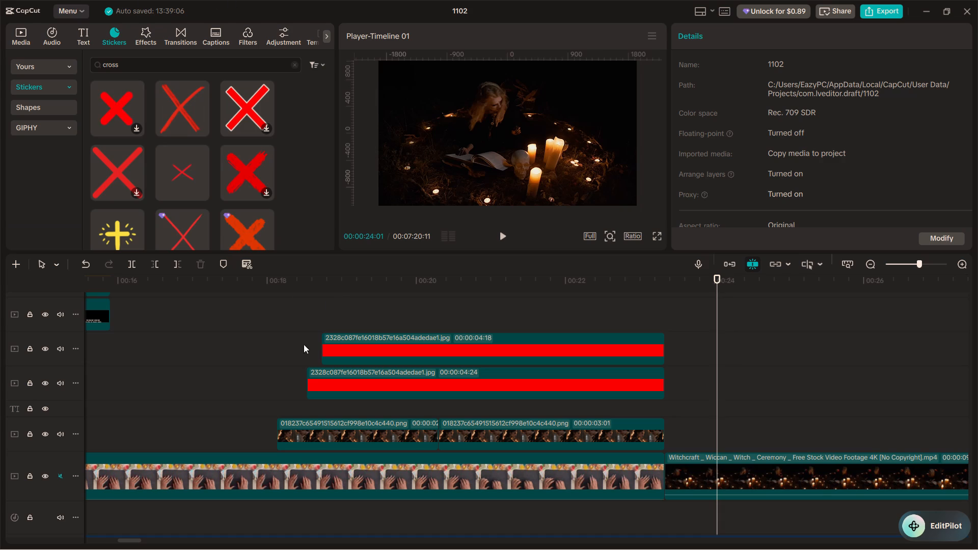
Play back the red overlay over the confrontation image and through the cut to the Witchcraft ceremony footage.
click(289, 329)
key(space)
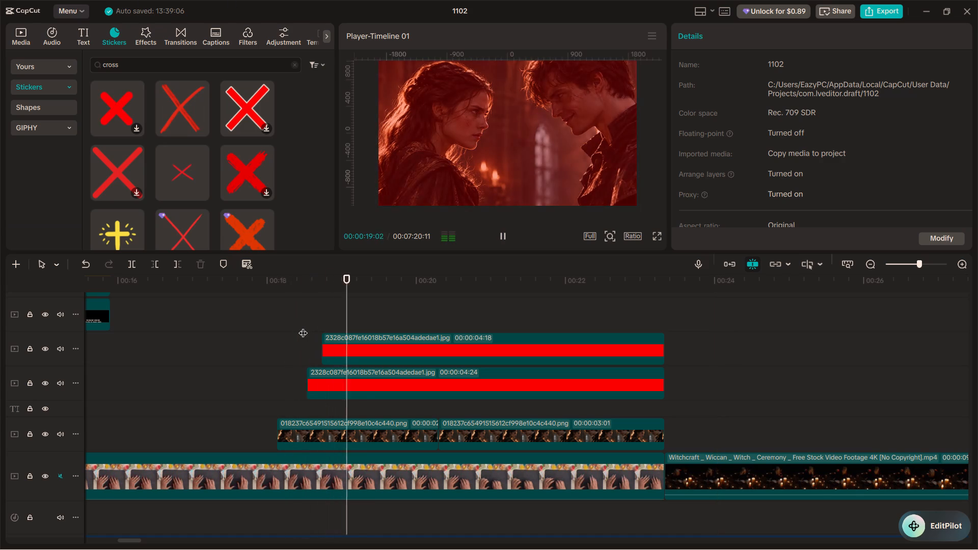
ctrl+scroll(303, 320, down, 8)
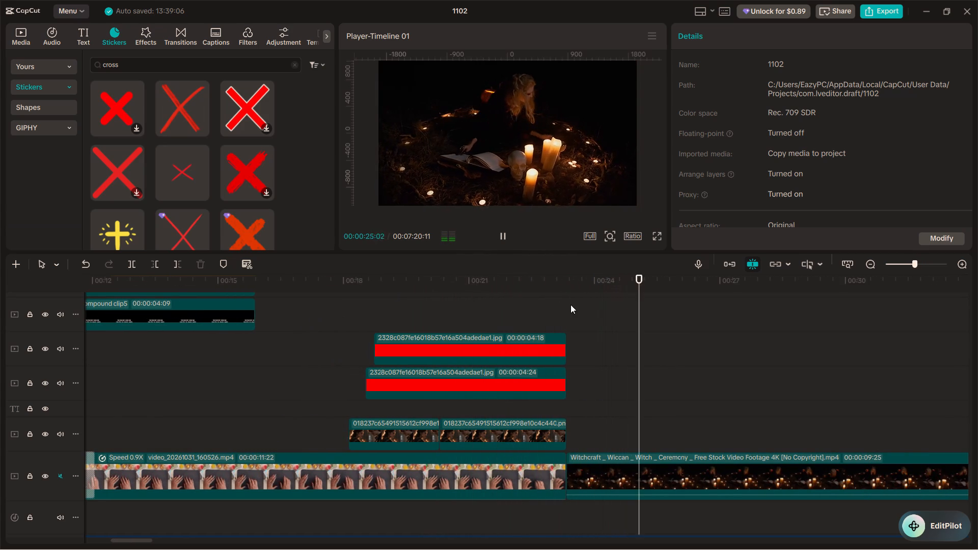
click(548, 305)
key(space)
key(space)
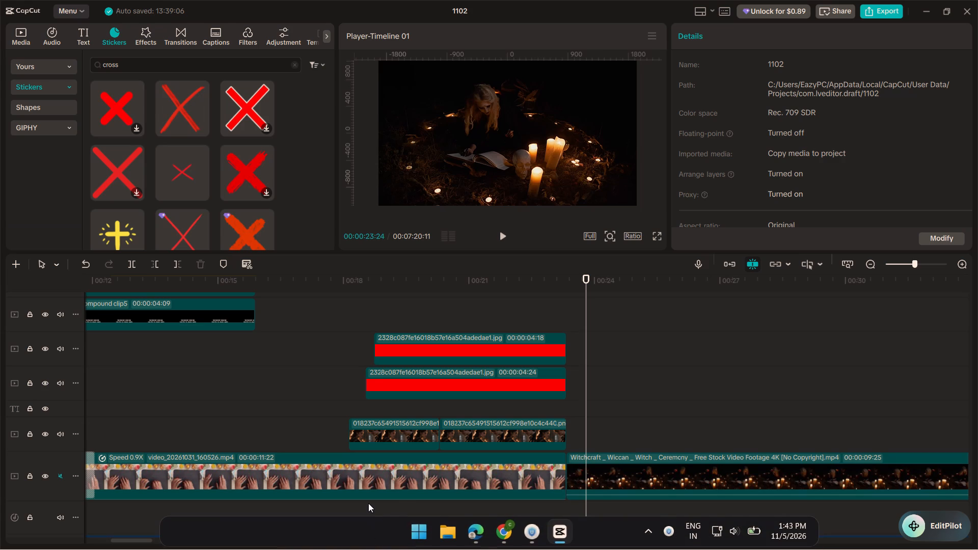
click(334, 359)
key(space)
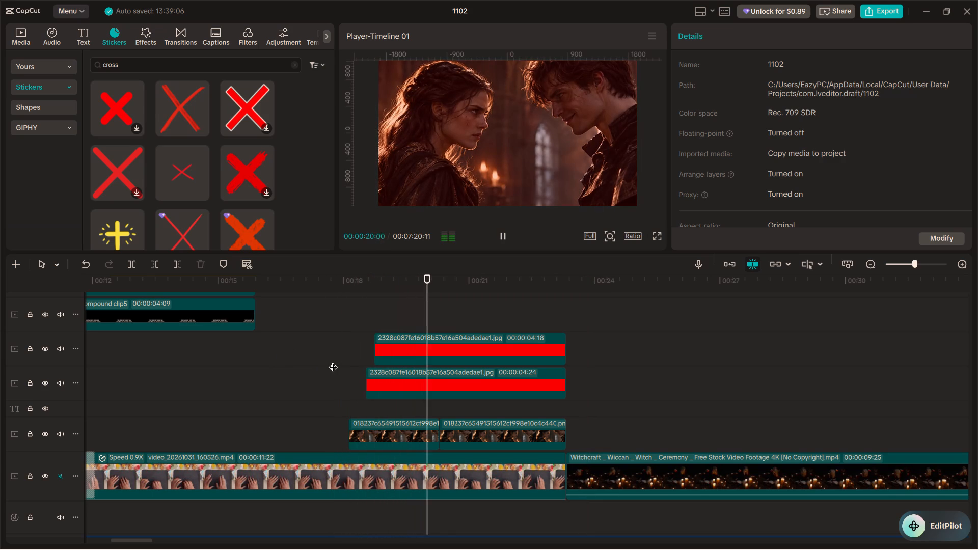
key(space)
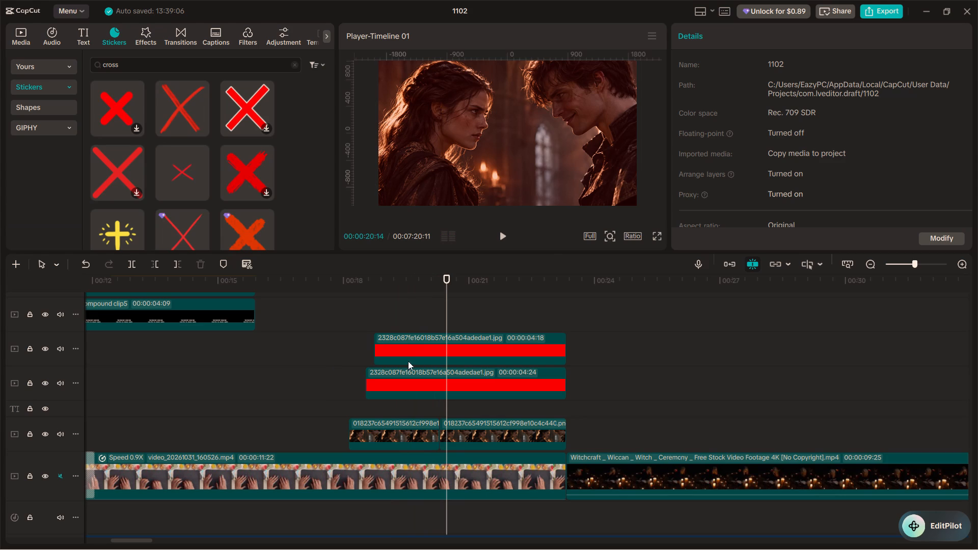
Extend the start of the upper red clip to a 00:00:04:24 duration, flush with the lower red clip's start.
click(430, 349)
drag(373, 349, 364, 349)
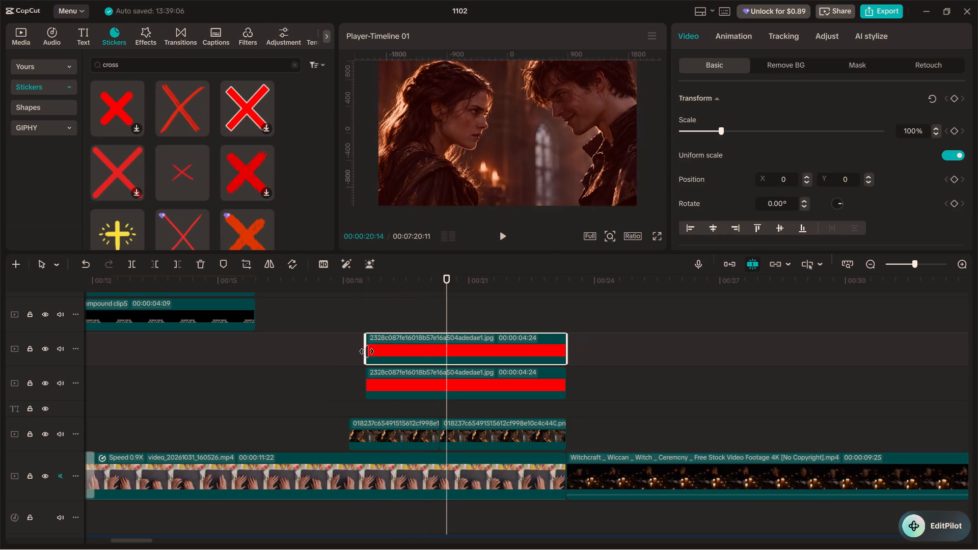
Play back the aligned red clips over the confrontation image from just before they start.
click(357, 347)
key(space)
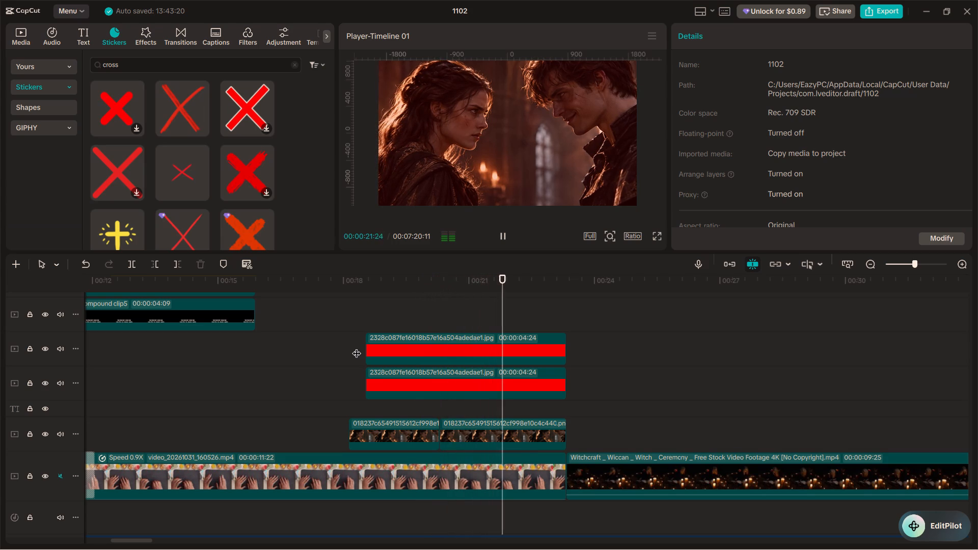
click(320, 373)
key(space)
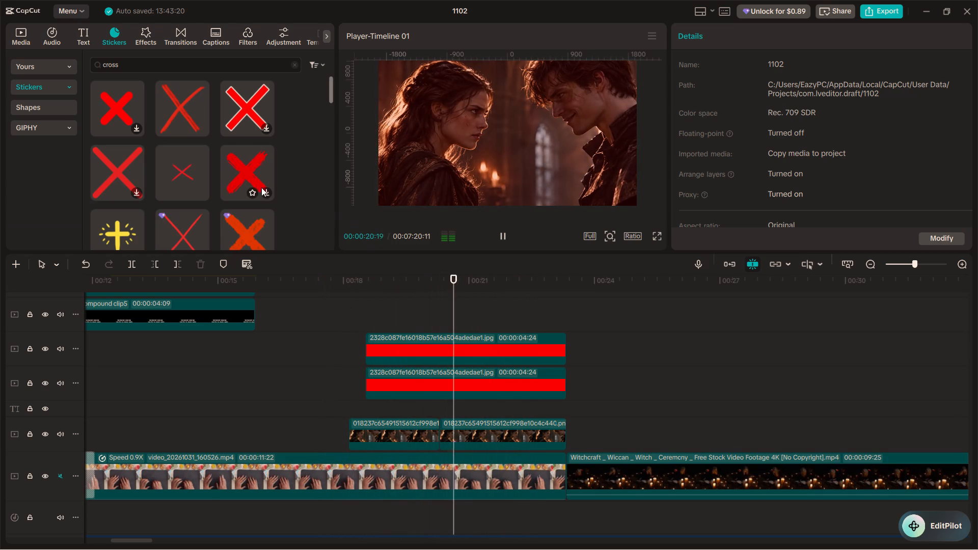
key(space)
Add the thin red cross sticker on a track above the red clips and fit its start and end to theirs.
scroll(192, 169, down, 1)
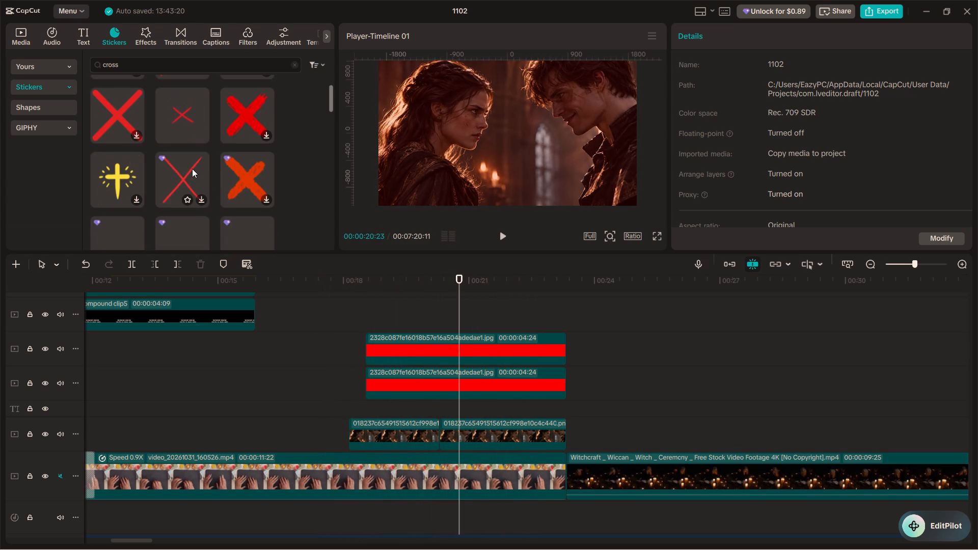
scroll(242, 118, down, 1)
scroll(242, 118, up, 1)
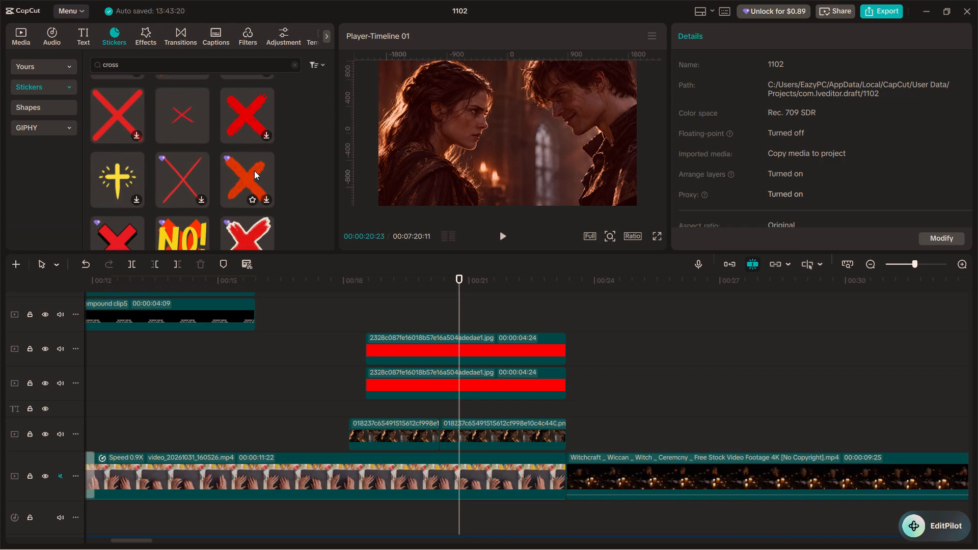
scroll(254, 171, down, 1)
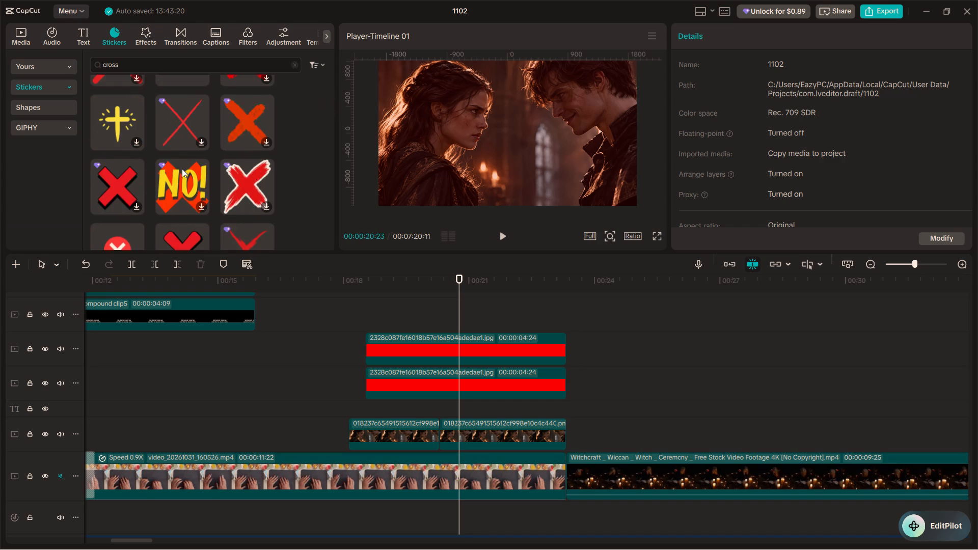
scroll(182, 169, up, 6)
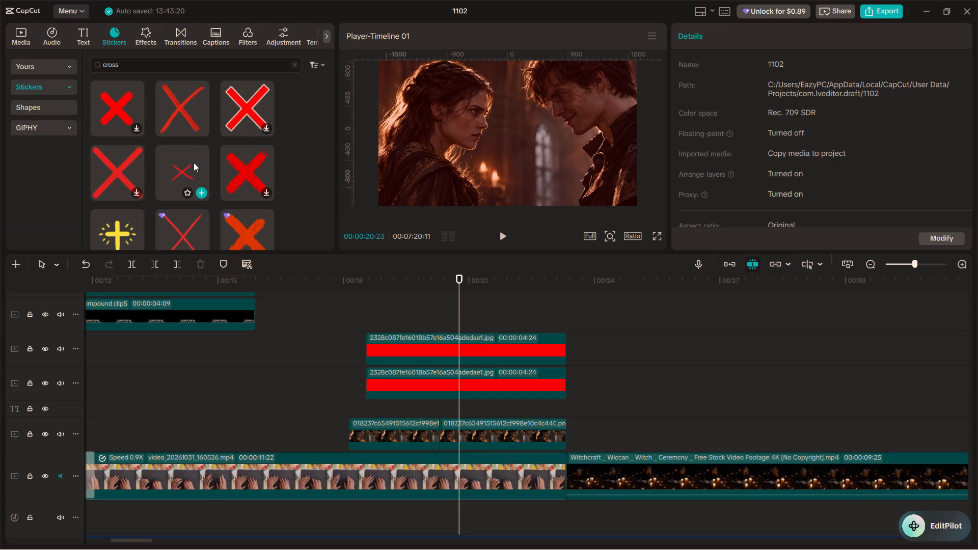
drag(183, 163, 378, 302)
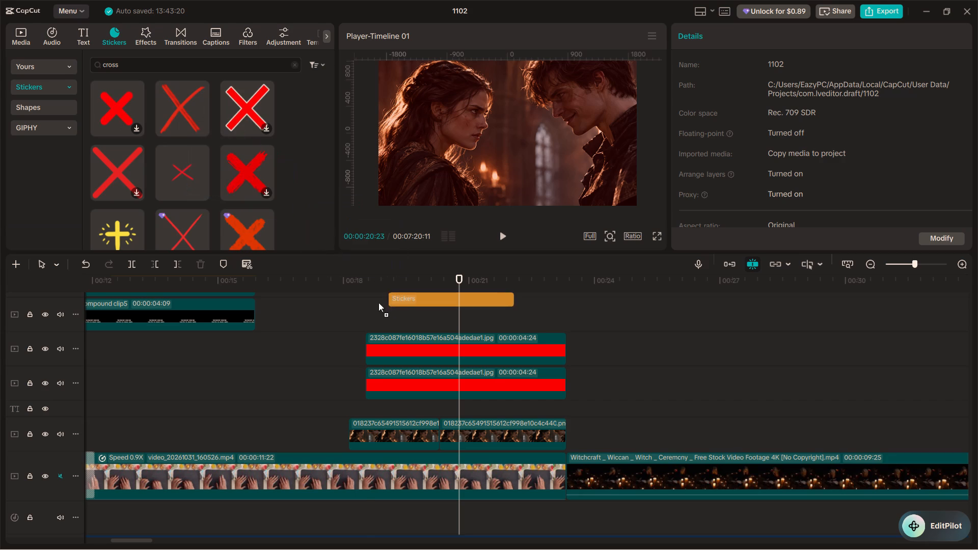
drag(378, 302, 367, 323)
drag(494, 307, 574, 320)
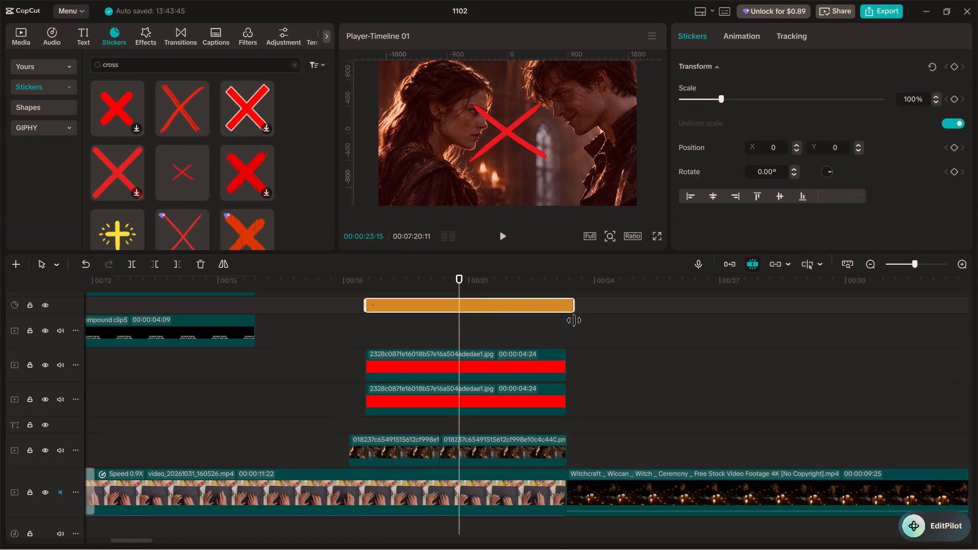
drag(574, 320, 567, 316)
Play back the cross sticker over the confrontation image from before its start.
click(316, 324)
key(space)
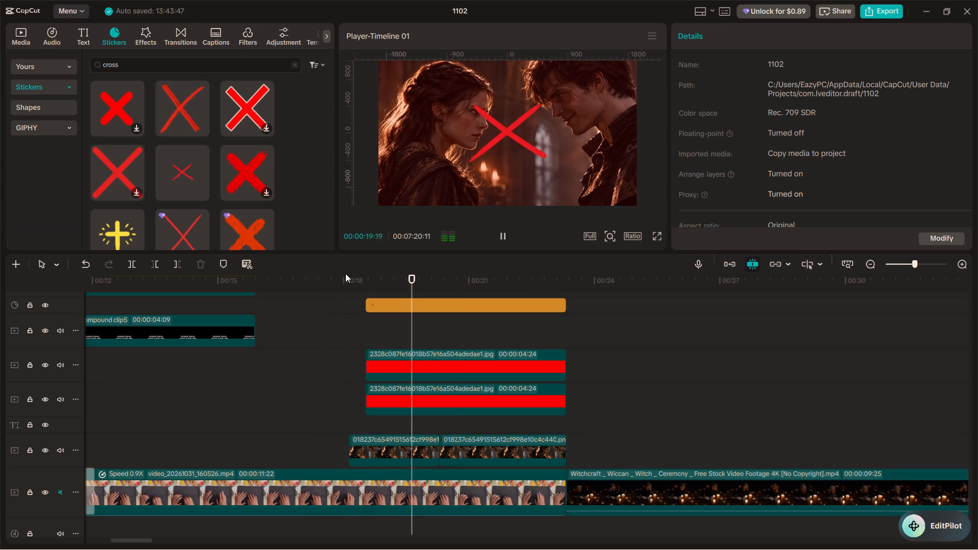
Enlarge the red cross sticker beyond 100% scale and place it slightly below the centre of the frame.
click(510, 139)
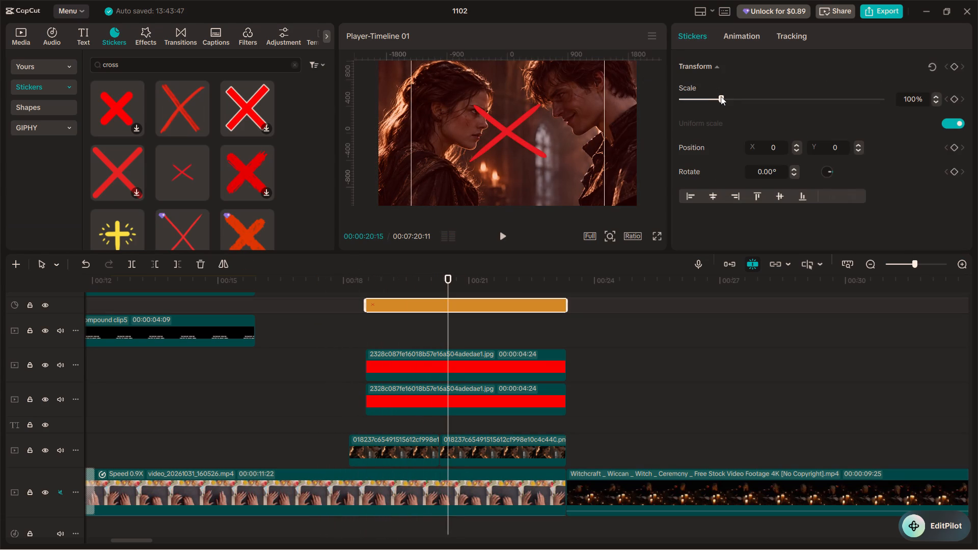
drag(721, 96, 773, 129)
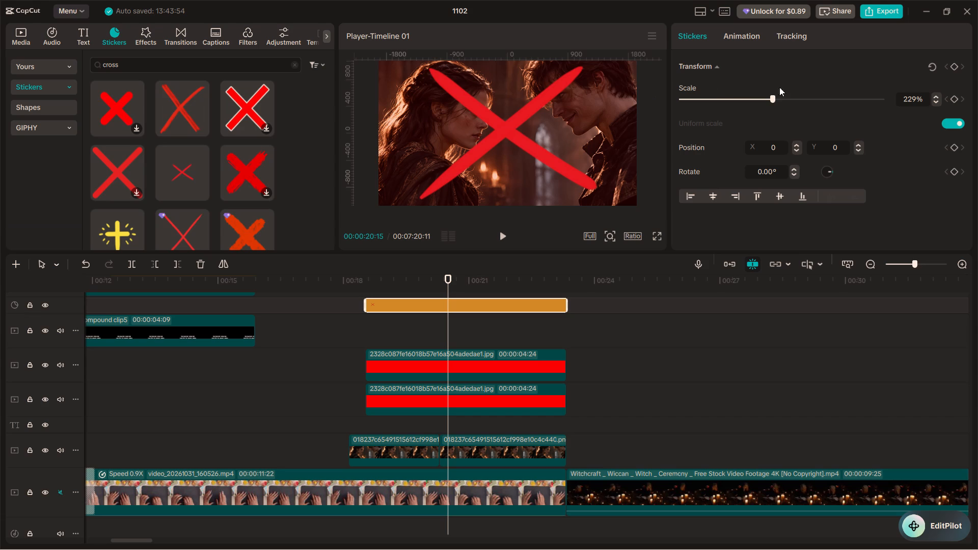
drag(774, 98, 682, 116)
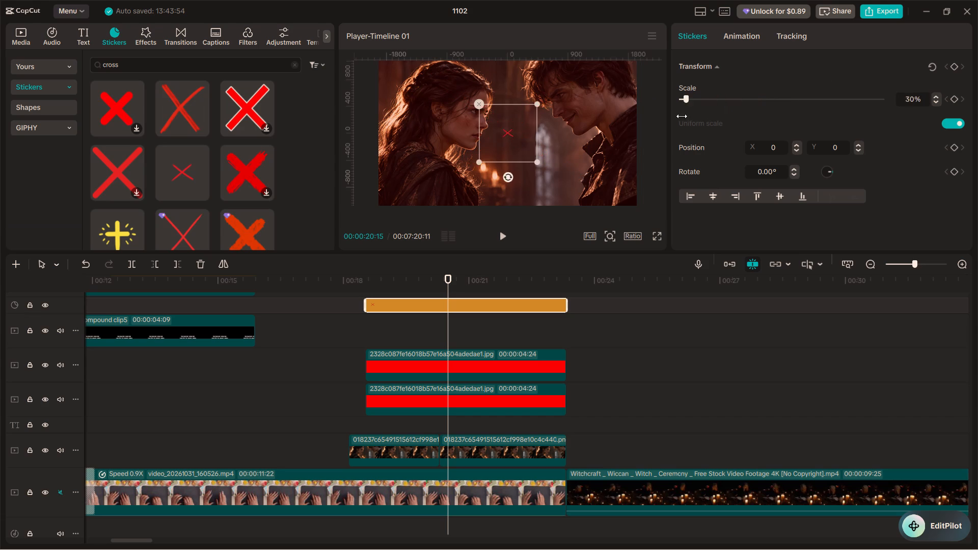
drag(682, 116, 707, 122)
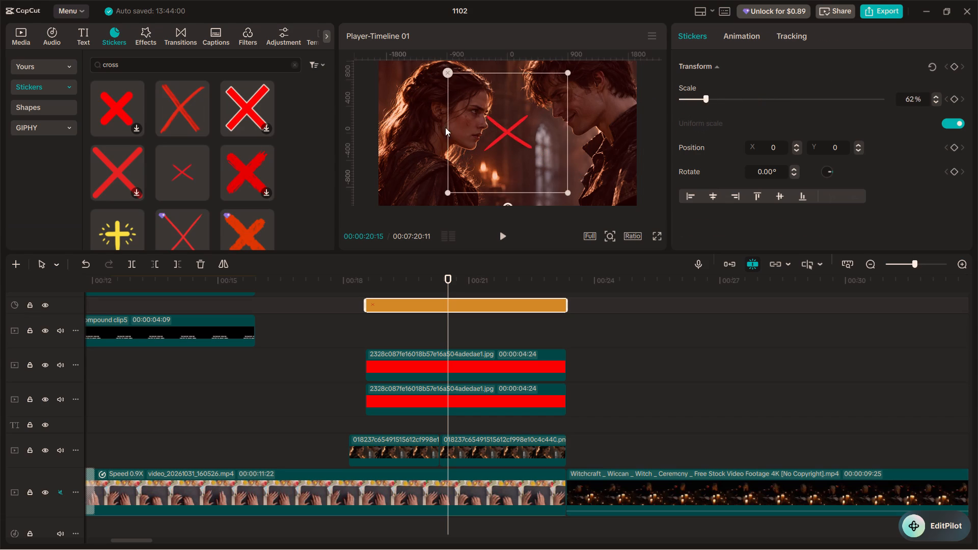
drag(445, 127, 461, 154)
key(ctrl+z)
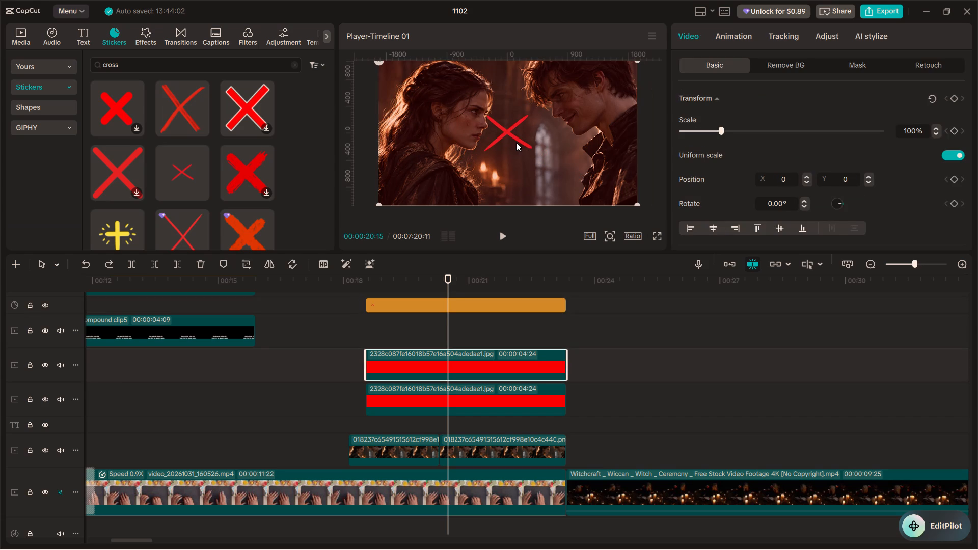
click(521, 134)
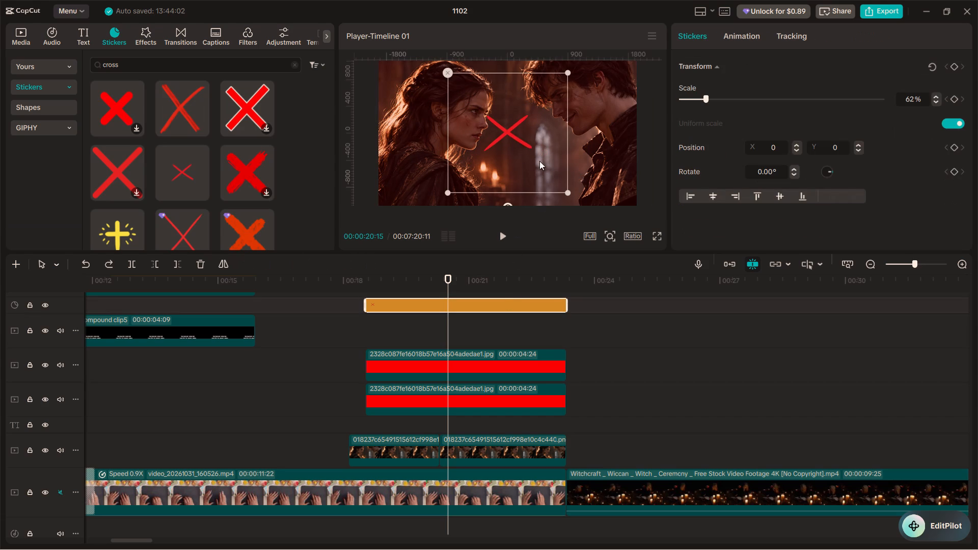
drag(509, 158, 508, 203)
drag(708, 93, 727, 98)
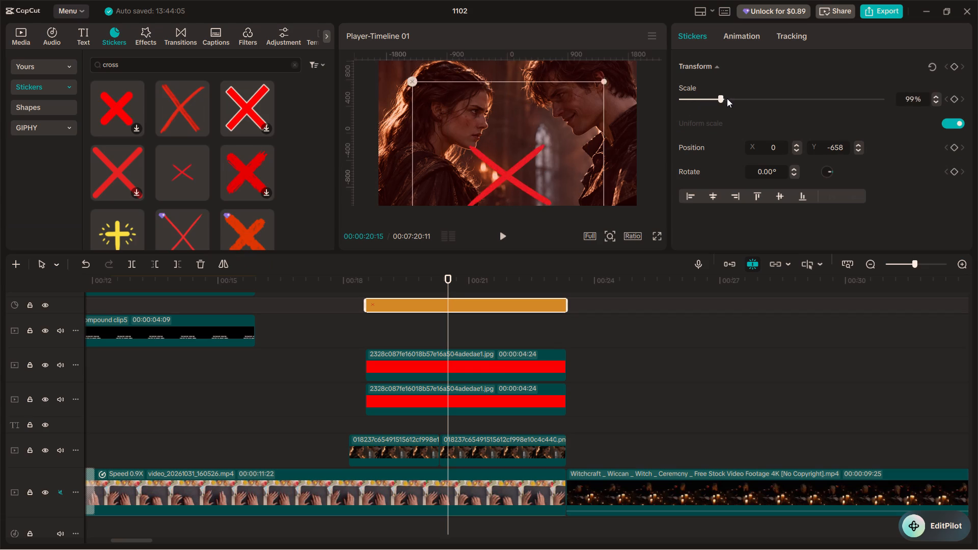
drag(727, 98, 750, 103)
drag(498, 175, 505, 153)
Play back the enlarged cross sticker together with the red flash from before both start.
click(340, 334)
key(space)
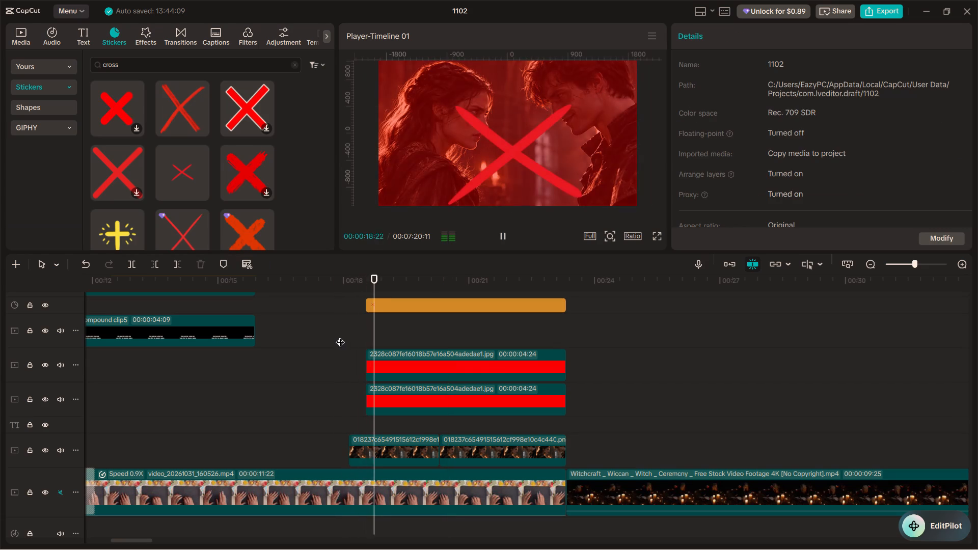
key(space)
click(421, 315)
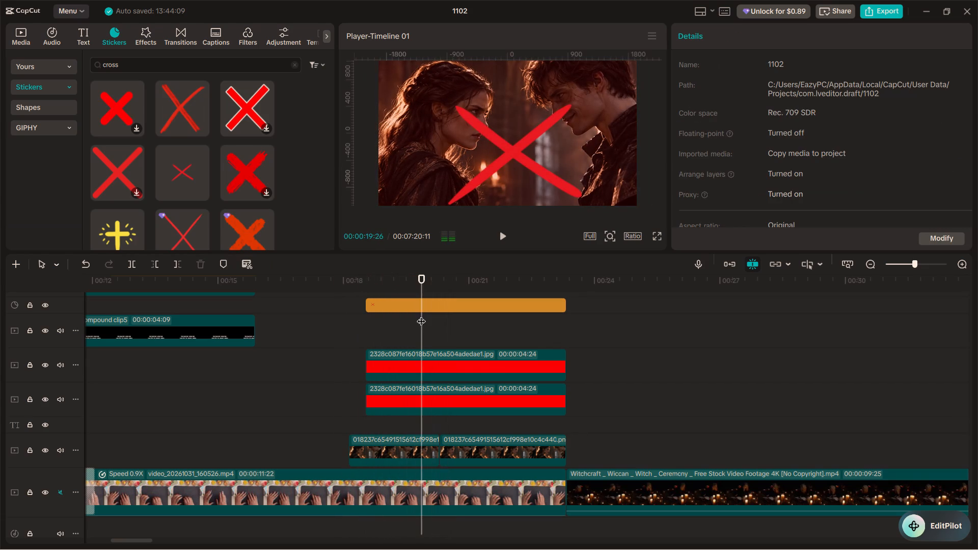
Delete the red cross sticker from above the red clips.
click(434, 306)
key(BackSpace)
Play back the confrontation image without the cross through the cut into the Witchcraft ceremony footage.
key(space)
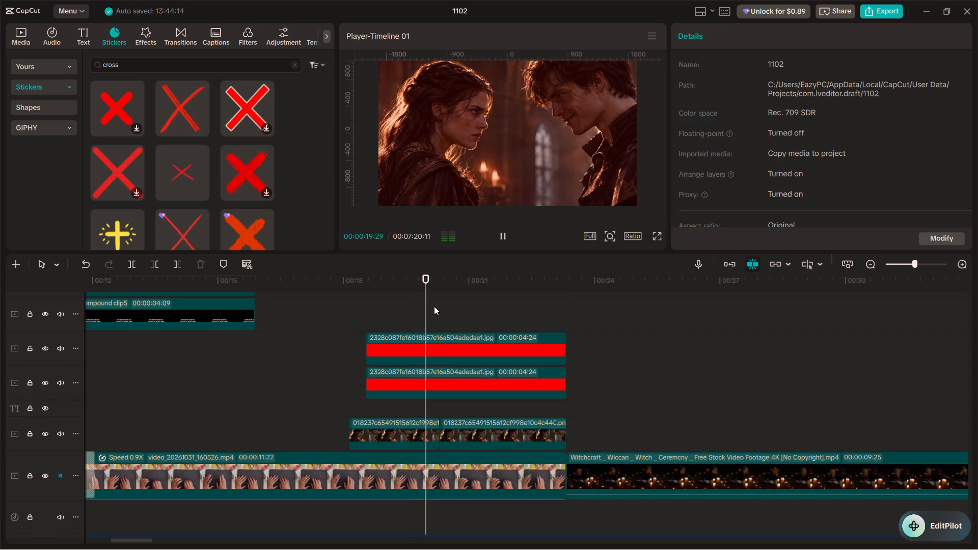
ctrl+scroll(420, 306, down, 9)
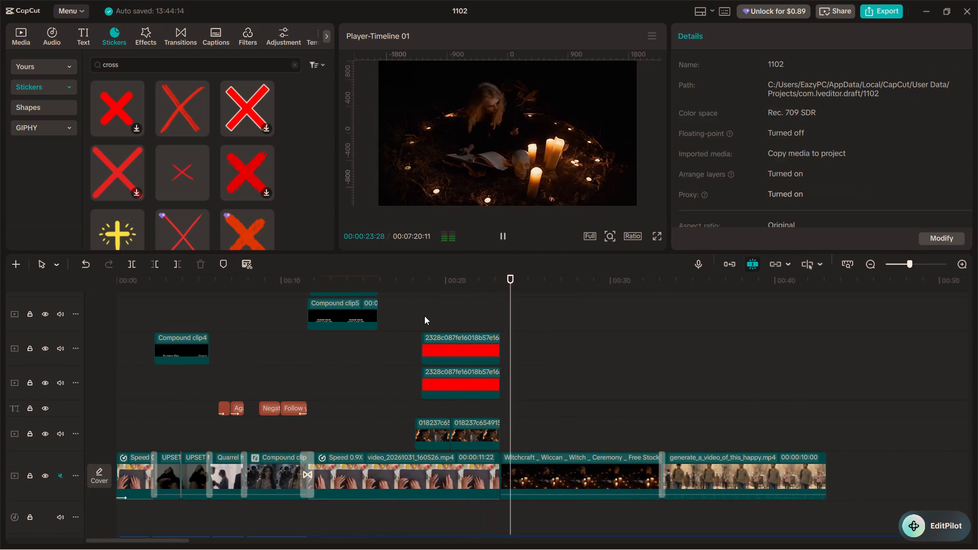
scroll(522, 351, down, 4)
scroll(522, 351, up, 2)
key(space)
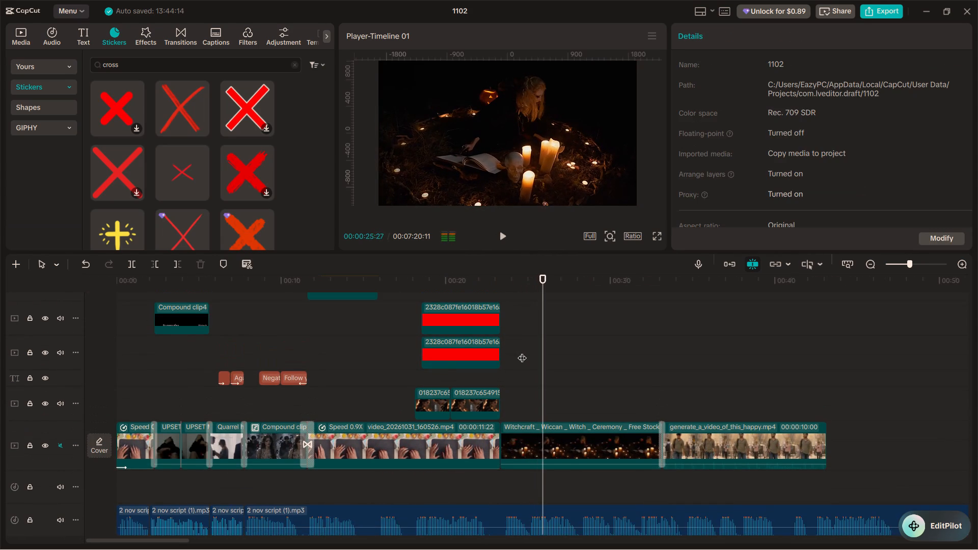
Apply the Fade Out exit animation to the second confrontation image clip.
drag(524, 399, 493, 311)
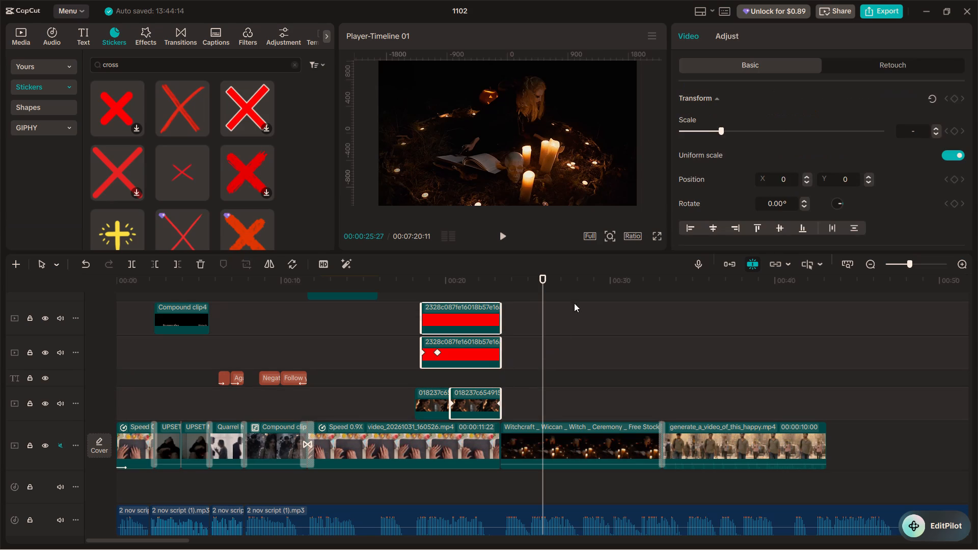
click(508, 393)
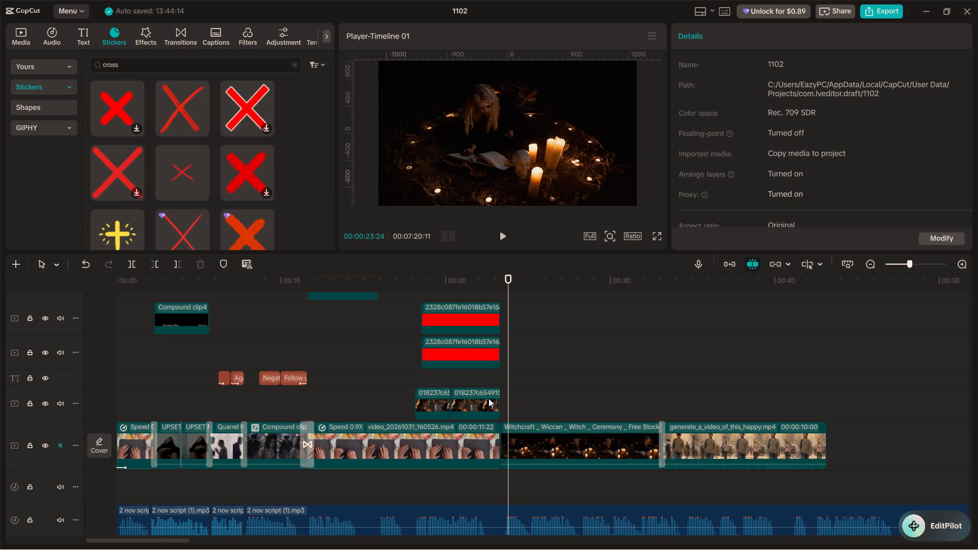
click(488, 398)
click(737, 43)
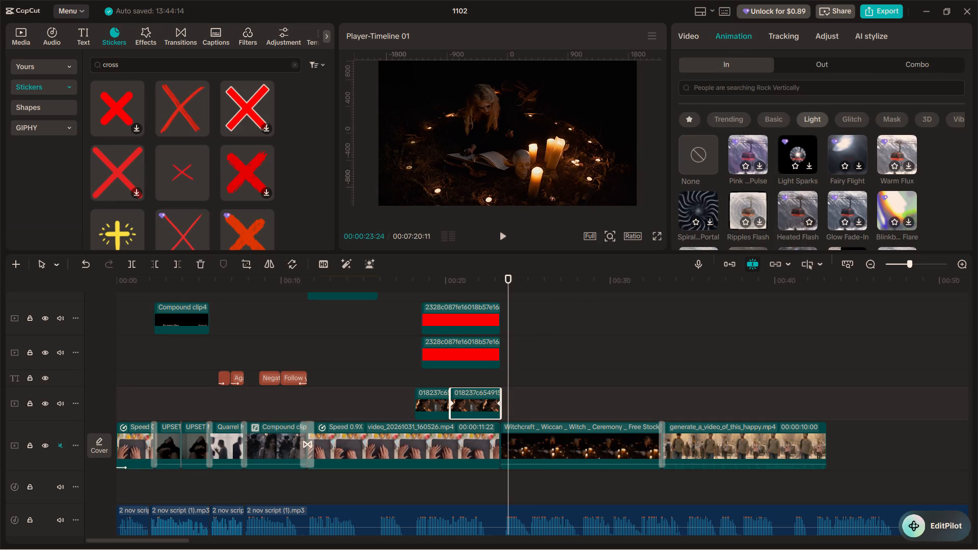
click(816, 69)
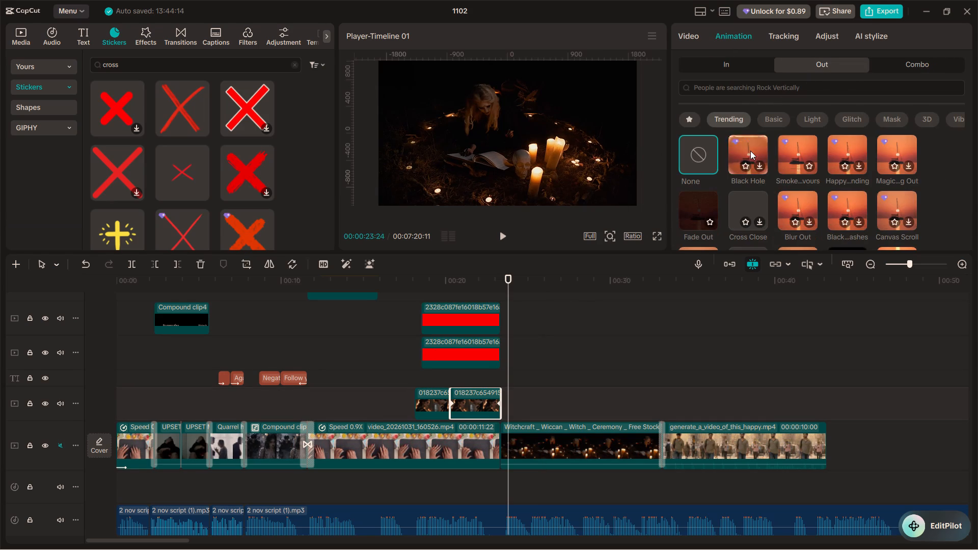
click(704, 211)
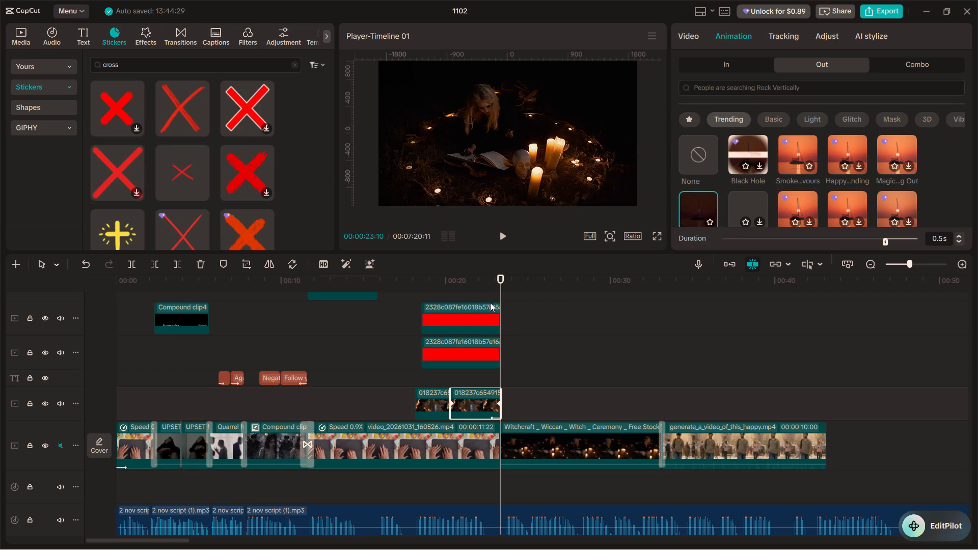
Apply the Fade Out exit animation to the lower red clip.
drag(518, 352, 495, 318)
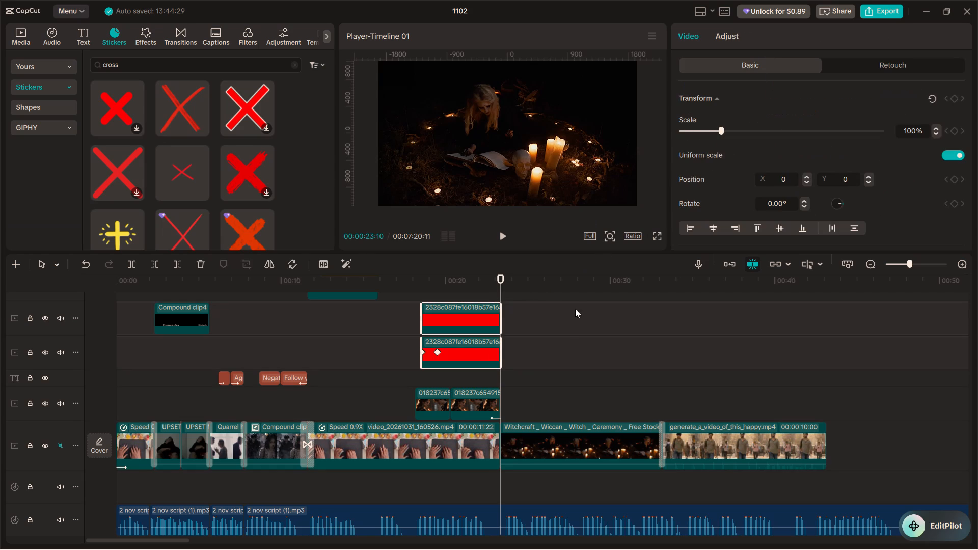
click(514, 345)
click(492, 349)
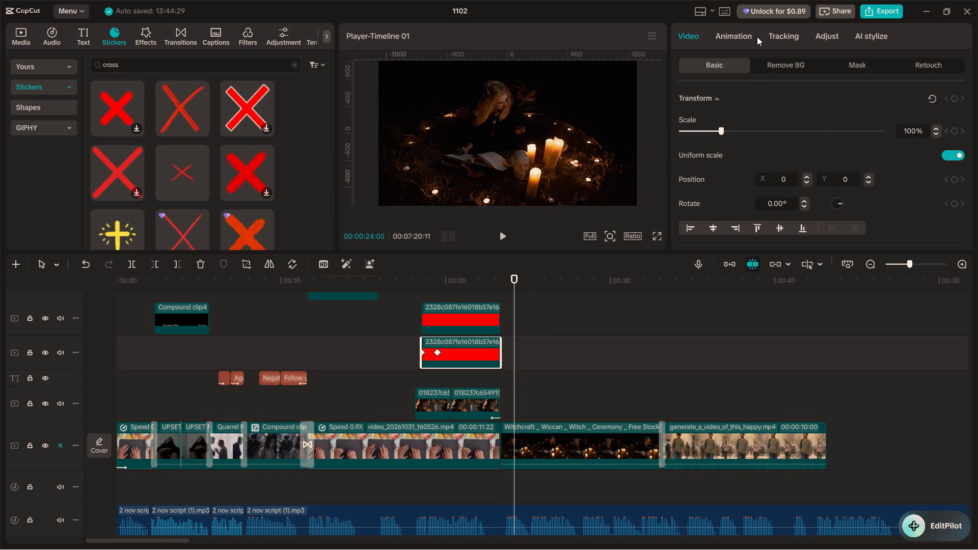
click(757, 37)
click(692, 209)
Apply the Fade Out exit animation to the upper red clip.
click(481, 314)
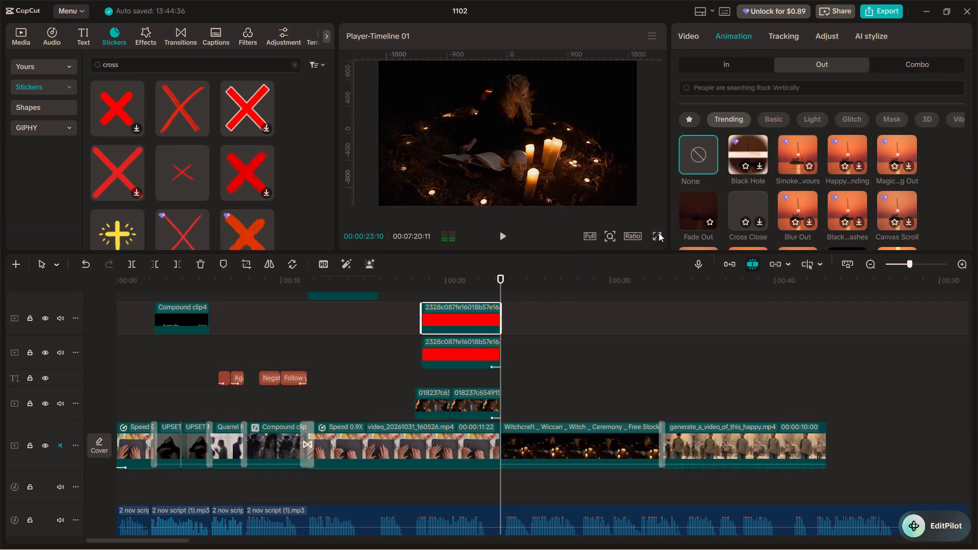
click(695, 200)
Play back the confrontation image and the start of the Witchcraft footage to check the fade-outs.
click(384, 329)
key(space)
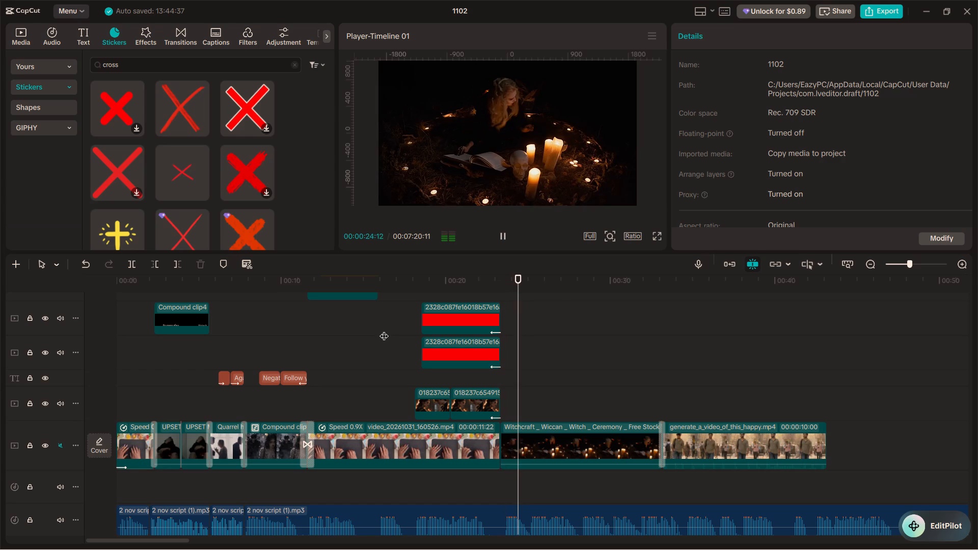
key(space)
click(461, 382)
key(space)
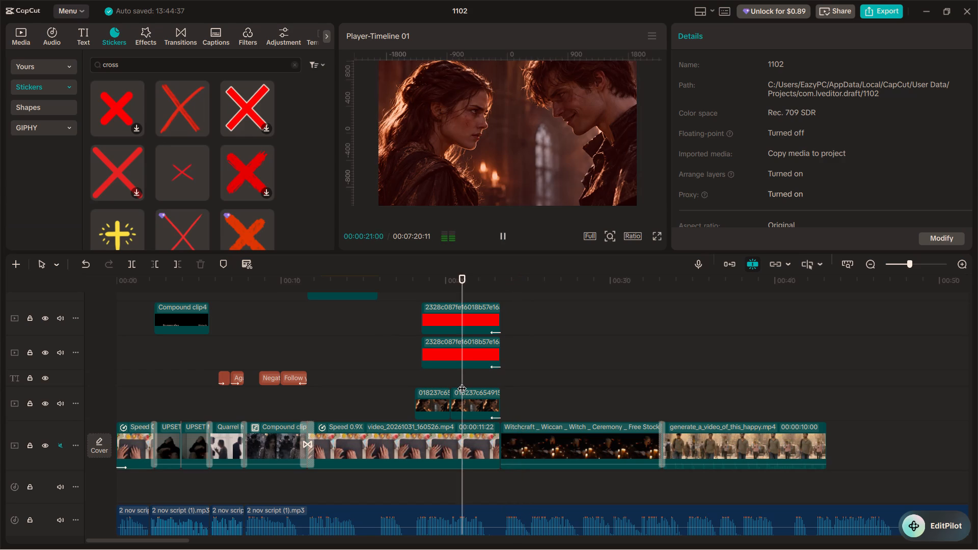
key(space)
Turn the 0.9X hands video clip before the Witchcraft footage into a compound clip.
click(392, 450)
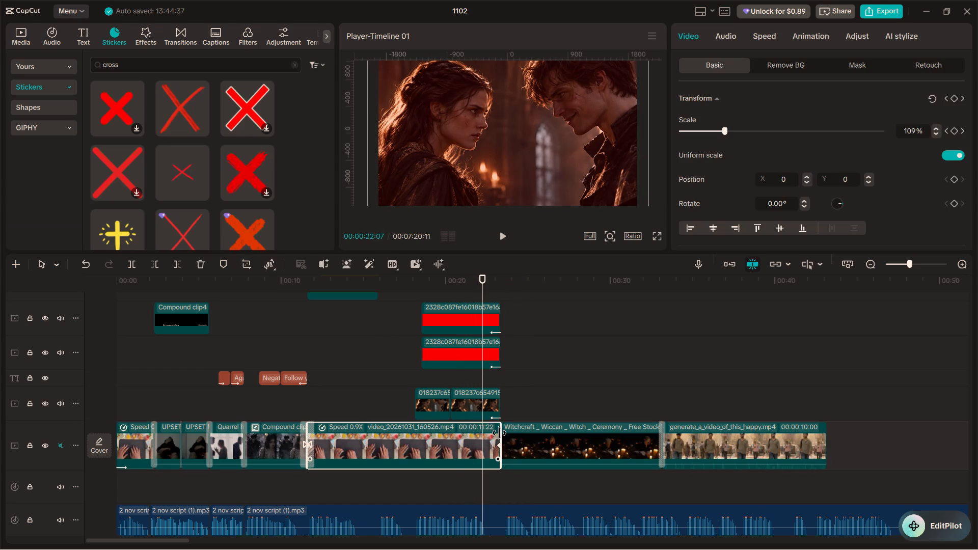
right_click(476, 436)
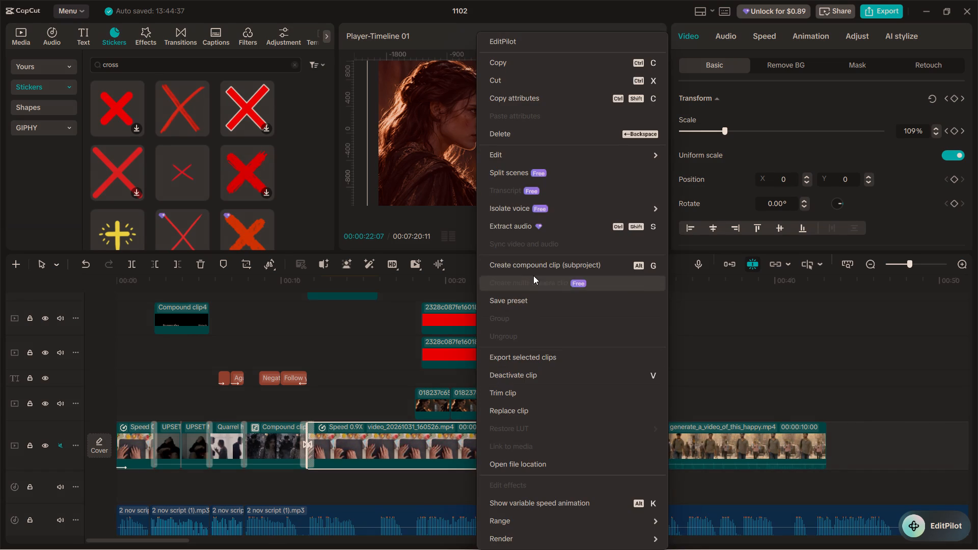
click(535, 270)
Trim the end of the hands compound clip back to the start of the confrontation image, leaving 00:00:06:16.
drag(498, 434, 476, 425)
click(447, 382)
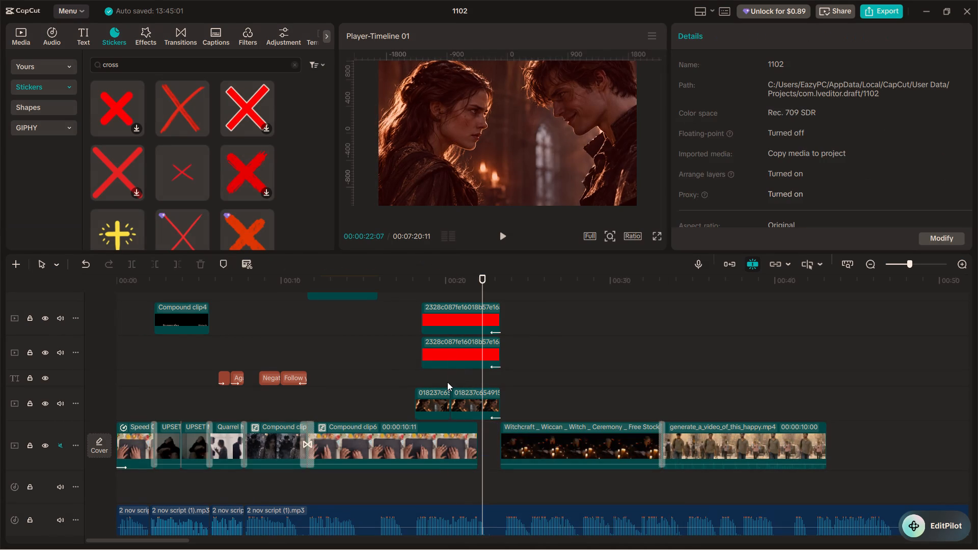
key(space)
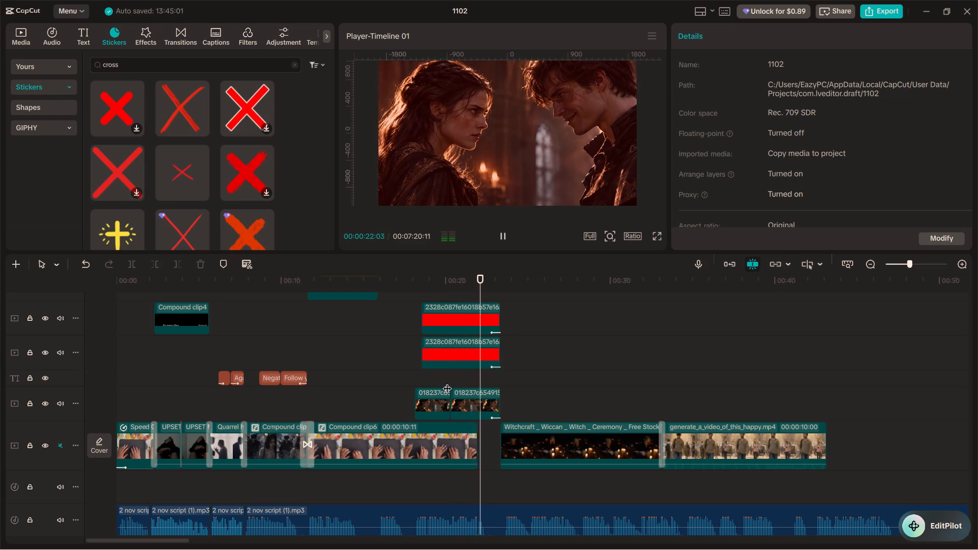
key(space)
click(451, 450)
drag(477, 433, 420, 419)
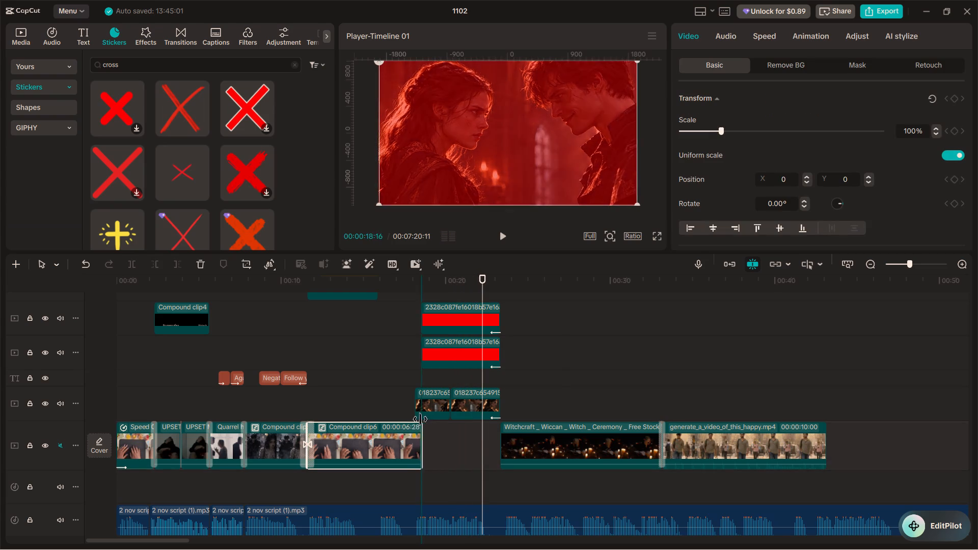
drag(420, 419, 414, 419)
Play back the trimmed section through the Witchcraft footage and the captioned opening of the hands clip.
click(394, 396)
key(space)
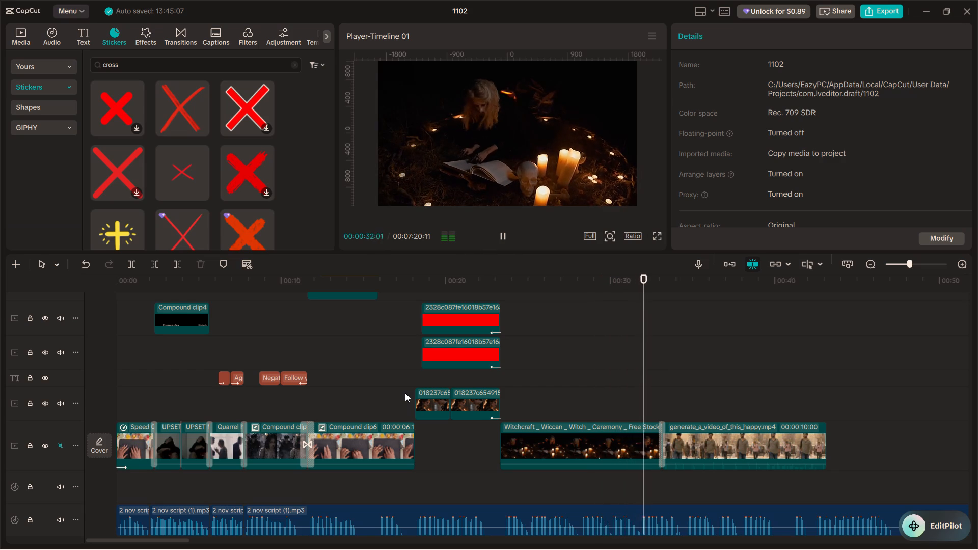
key(space)
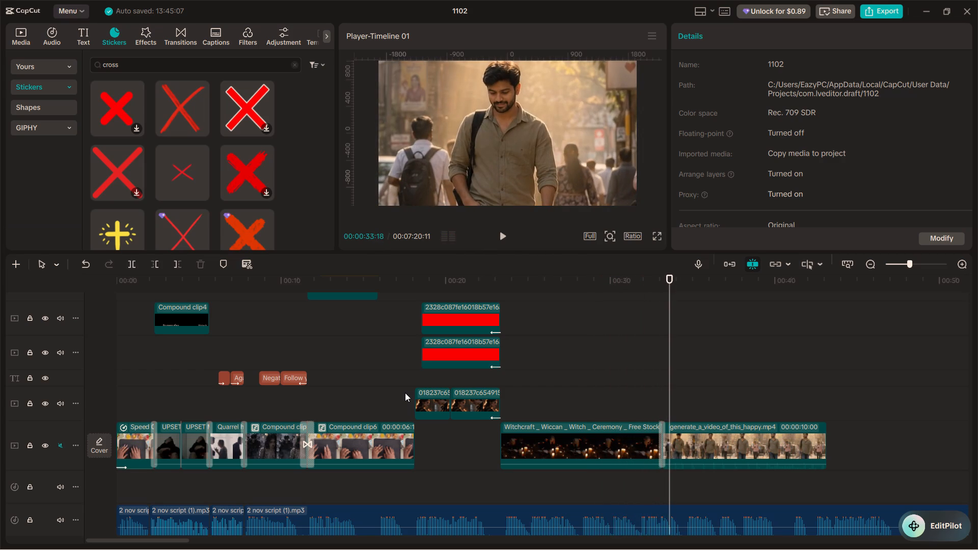
click(291, 343)
key(space)
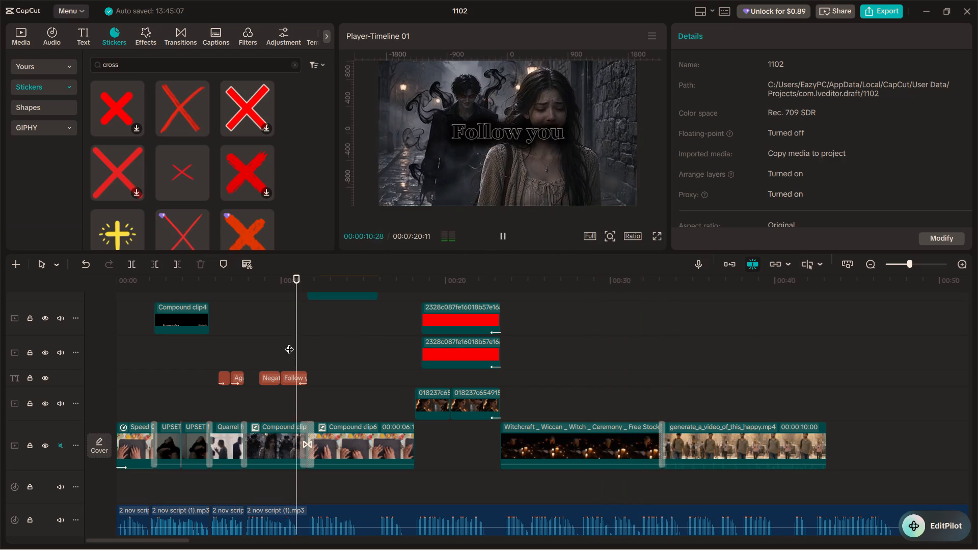
scroll(312, 347, up, 11)
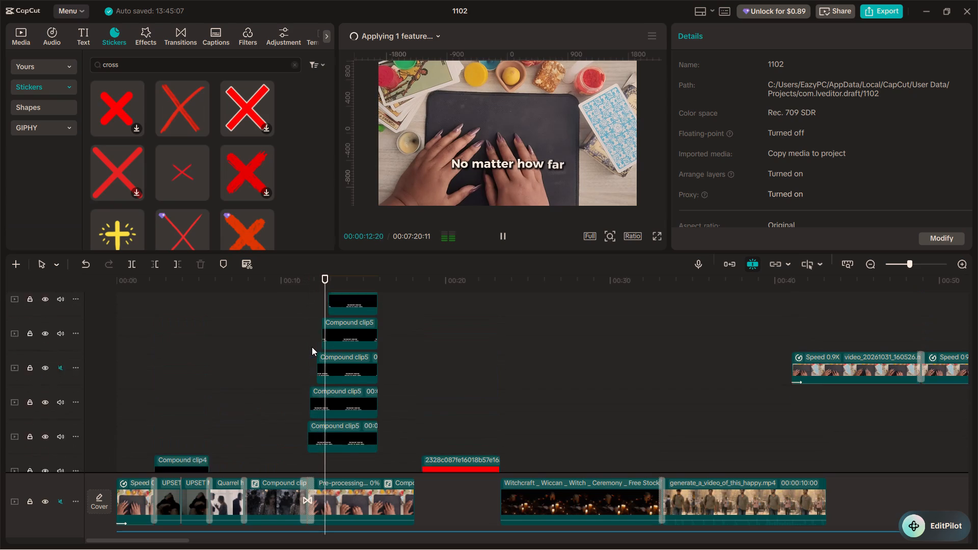
scroll(312, 347, down, 4)
Replay the confrontation image's red flash and its fade-out into the Witchcraft footage.
click(410, 362)
key(space)
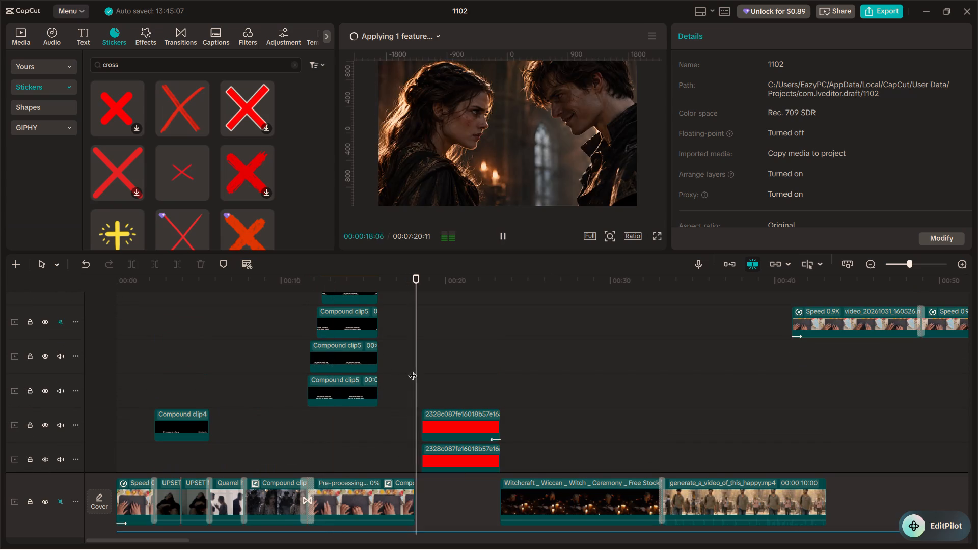
scroll(413, 369, down, 2)
key(space)
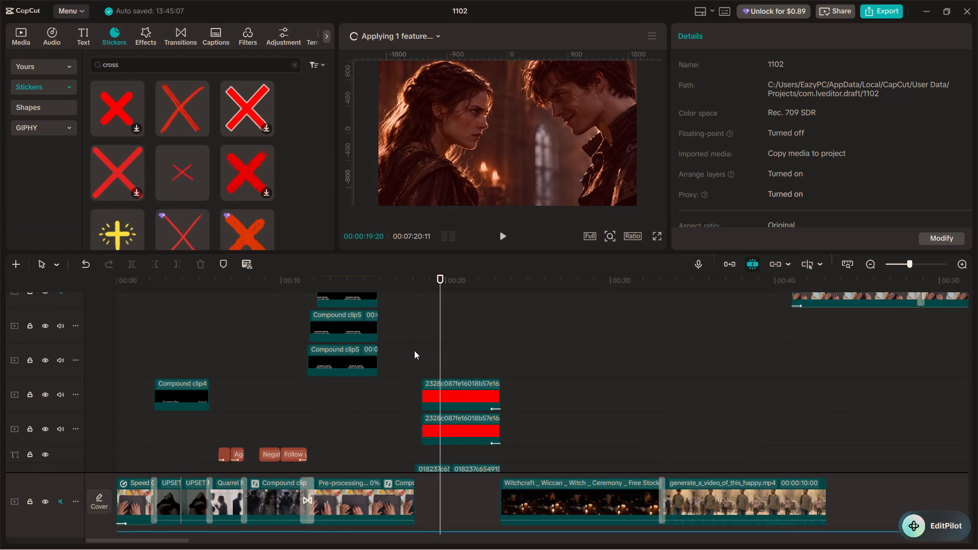
click(405, 355)
key(space)
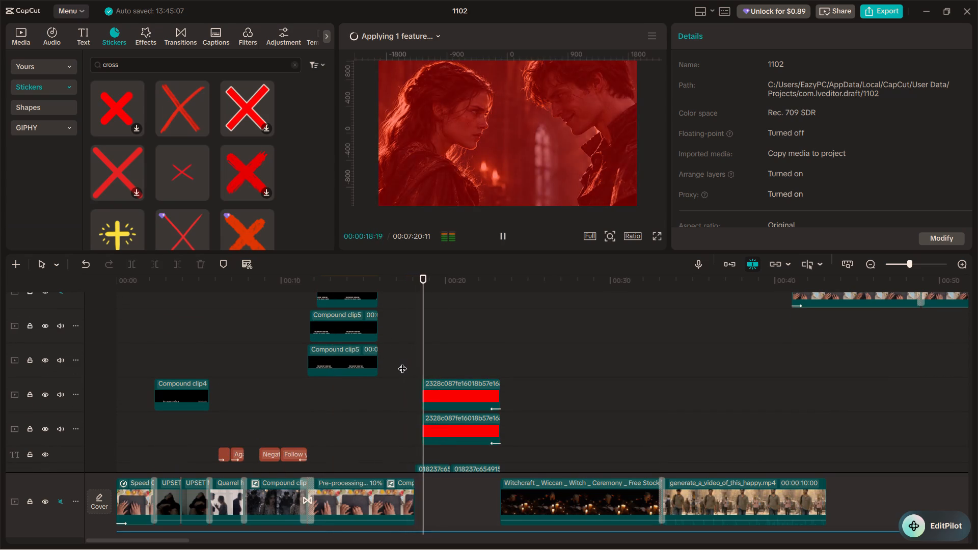
scroll(402, 362, down, 2)
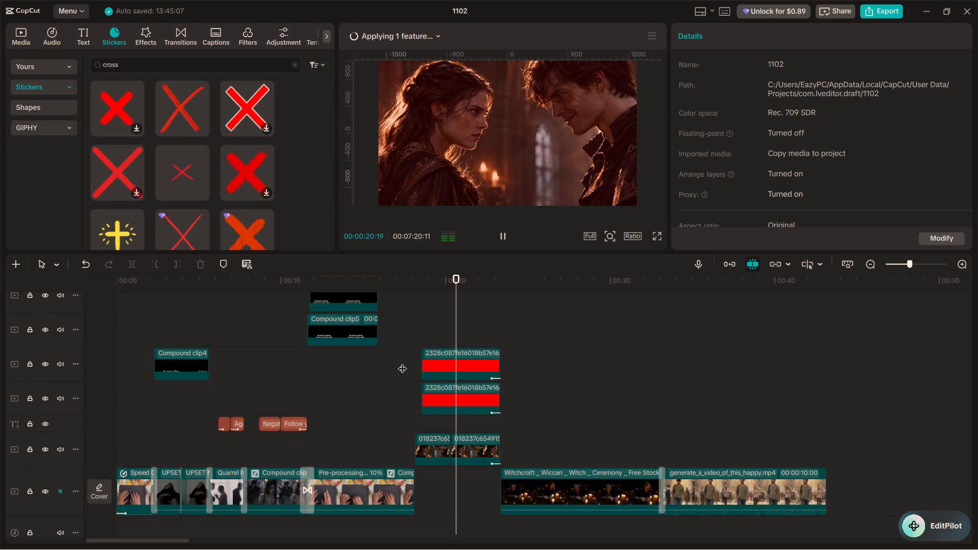
key(space)
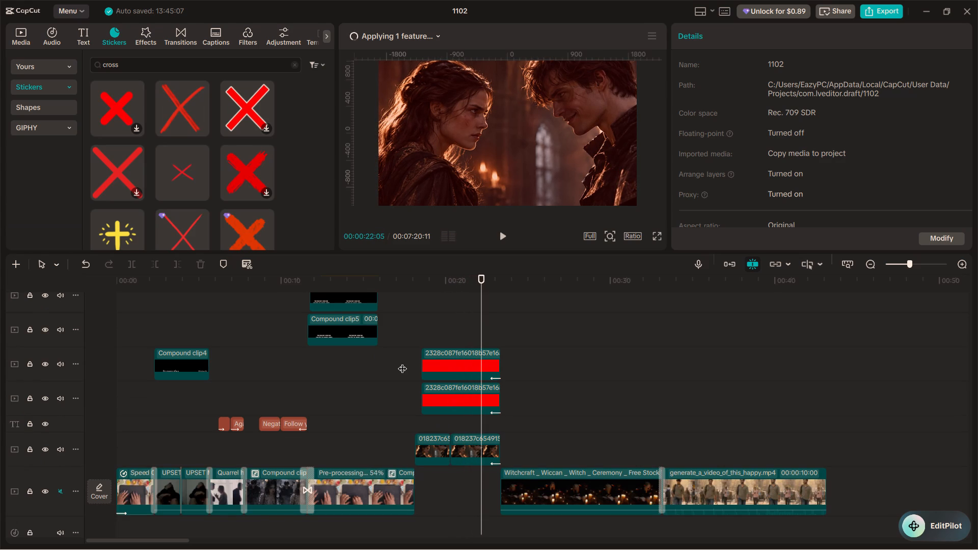
click(402, 362)
key(space)
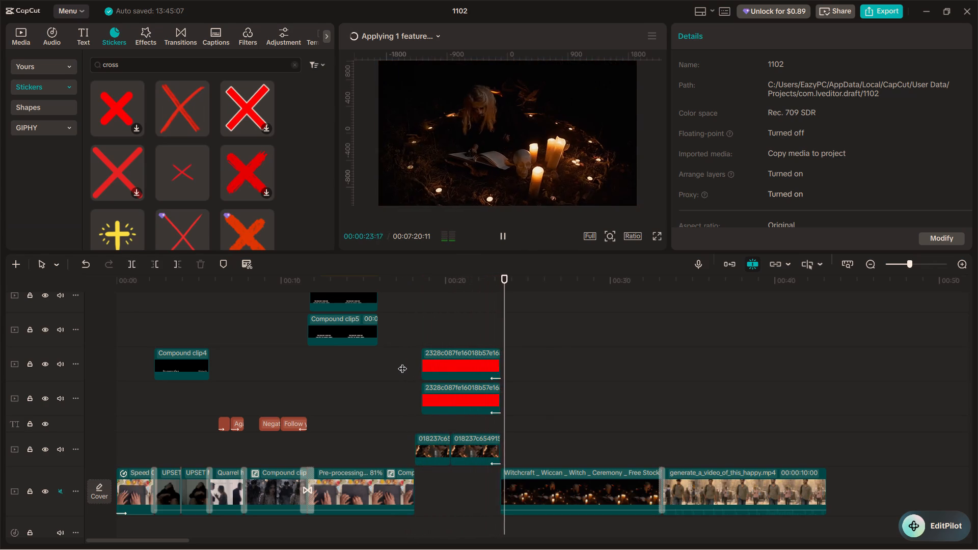
key(space)
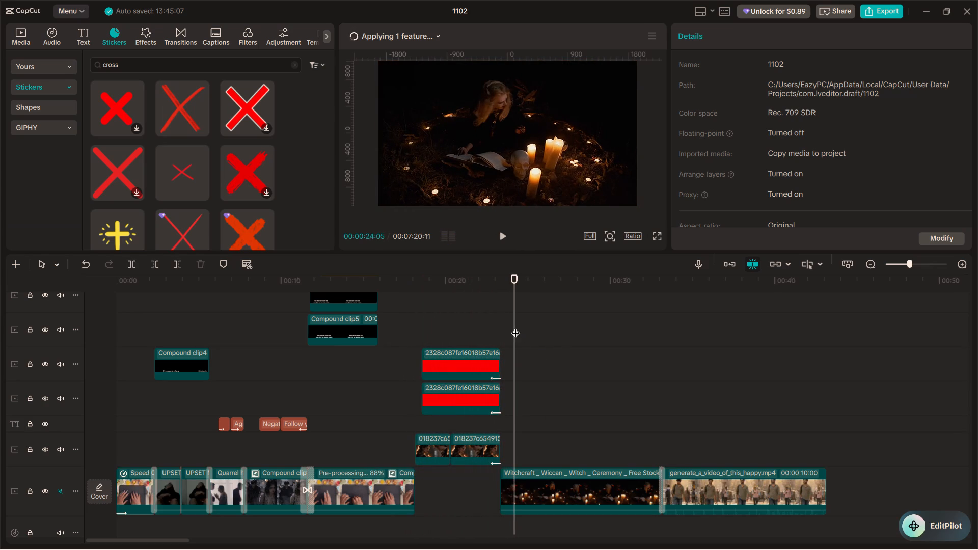
Add a default text clip at the start of the Witchcraft footage and scale it down slightly in the frame.
drag(515, 326, 502, 321)
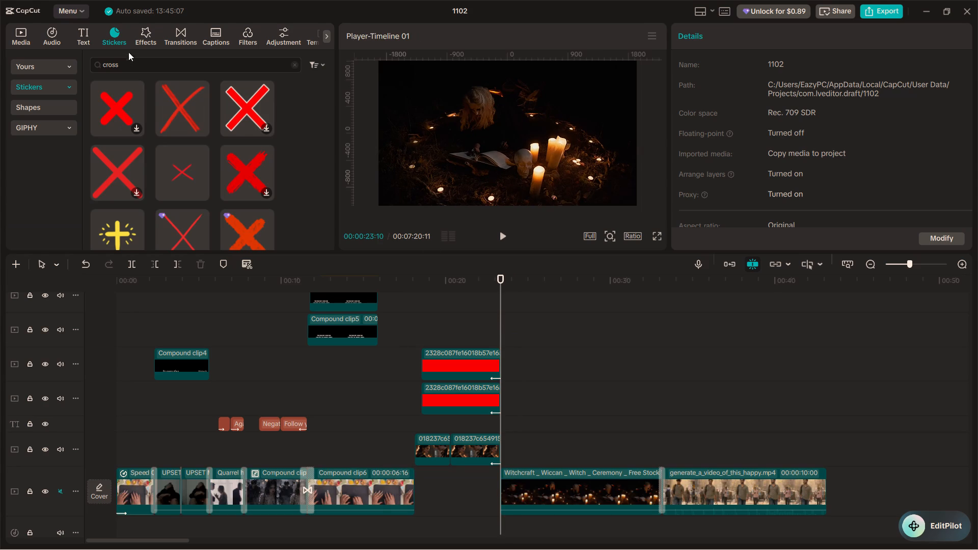
click(142, 32)
click(83, 34)
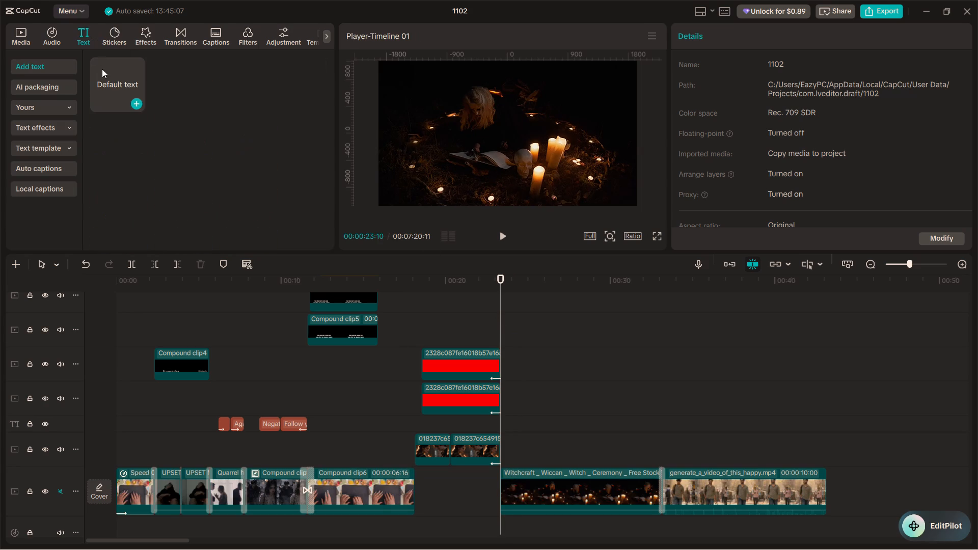
drag(128, 108, 501, 454)
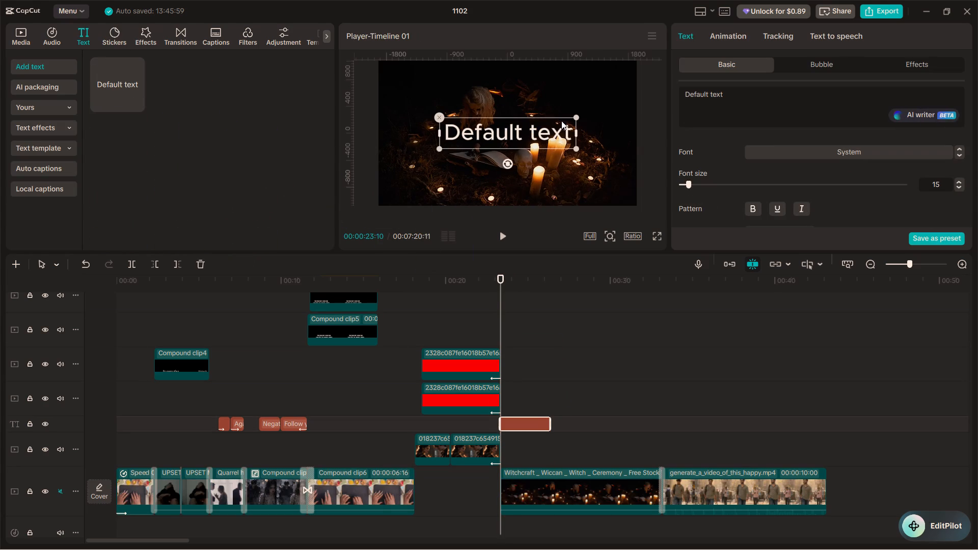
drag(576, 116, 555, 116)
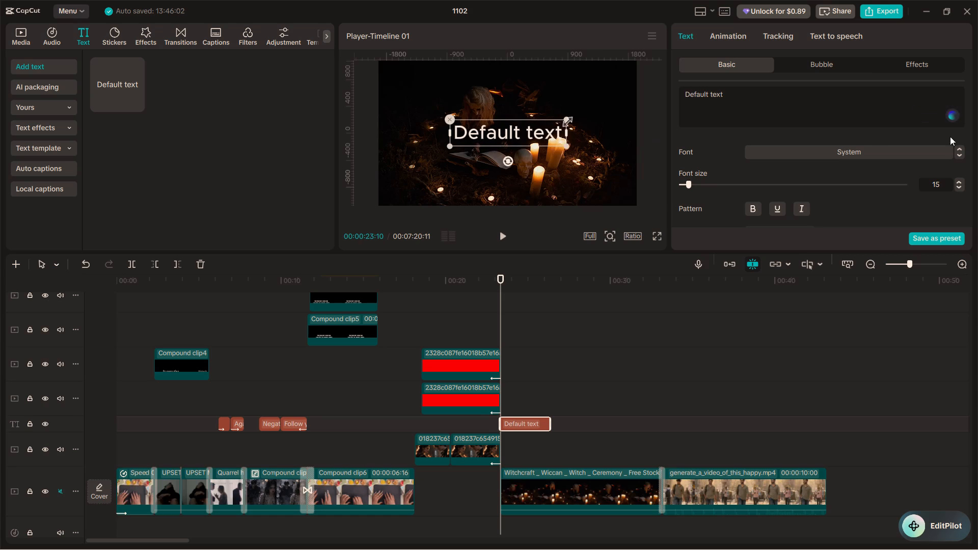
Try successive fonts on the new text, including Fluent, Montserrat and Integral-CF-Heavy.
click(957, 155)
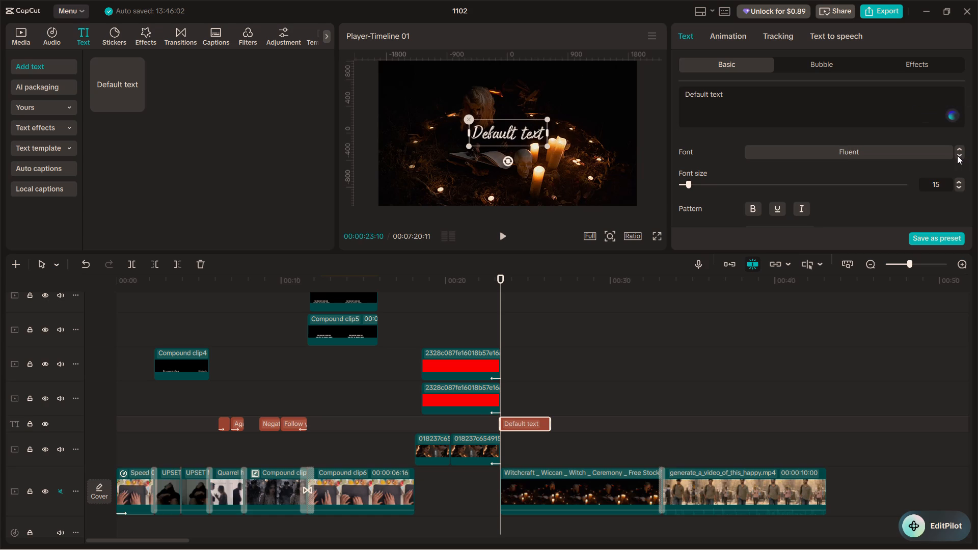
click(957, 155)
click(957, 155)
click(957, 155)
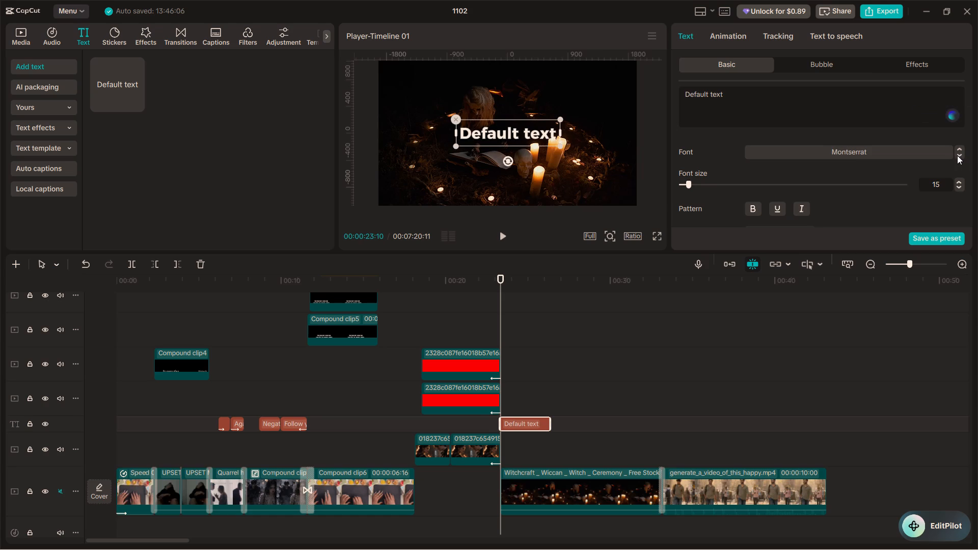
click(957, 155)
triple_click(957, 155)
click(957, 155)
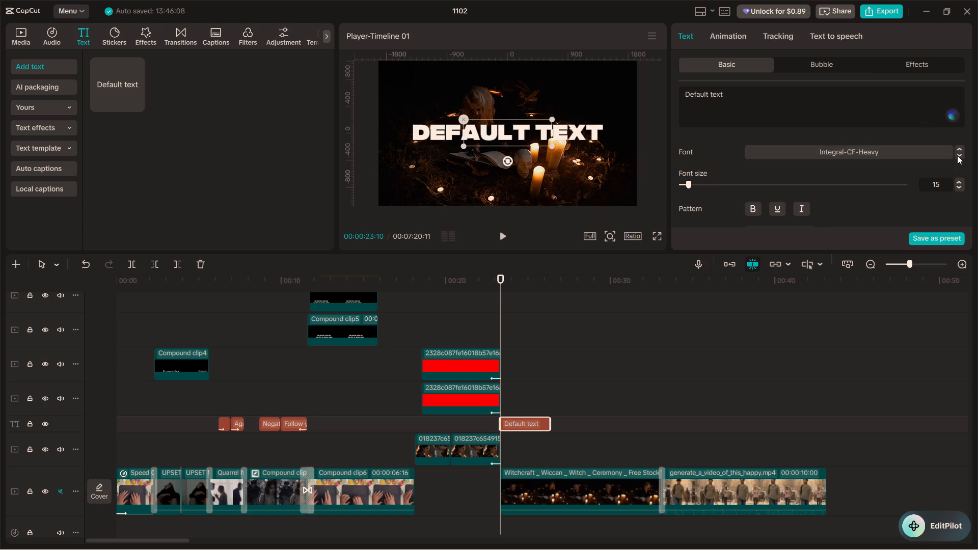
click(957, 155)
Search the fonts for "serif" and apply the favourite Serif font to the new text.
click(878, 154)
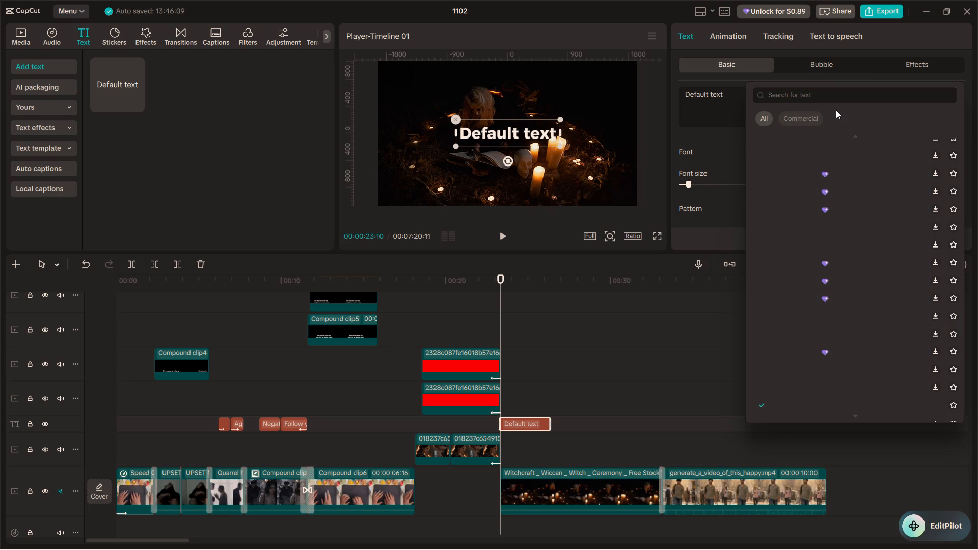
click(830, 97)
text(ser)
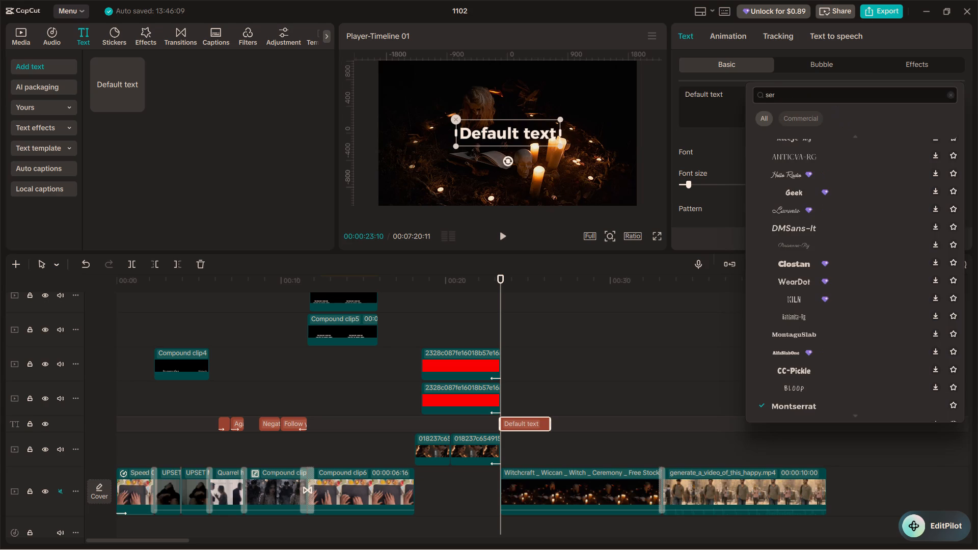
text(if)
key(Return)
scroll(830, 97, up, 1)
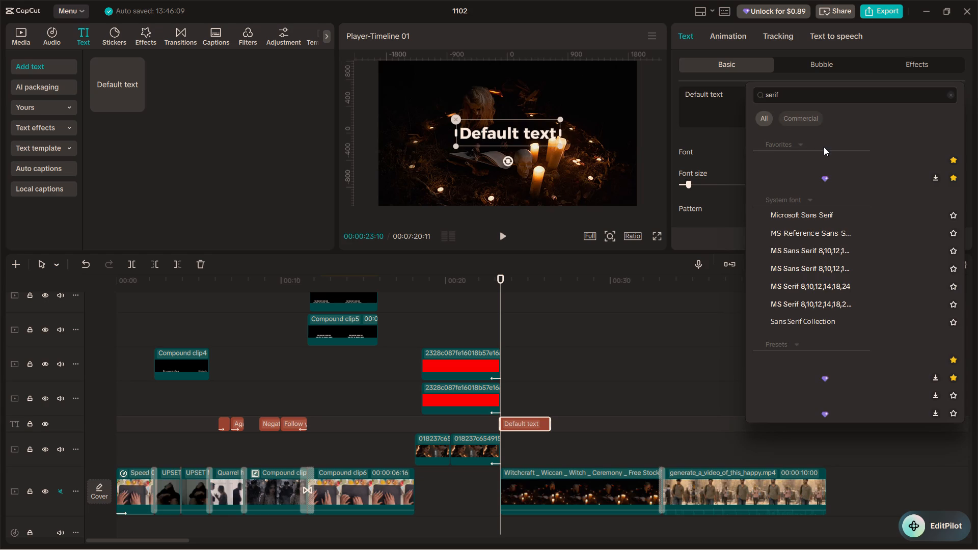
click(822, 152)
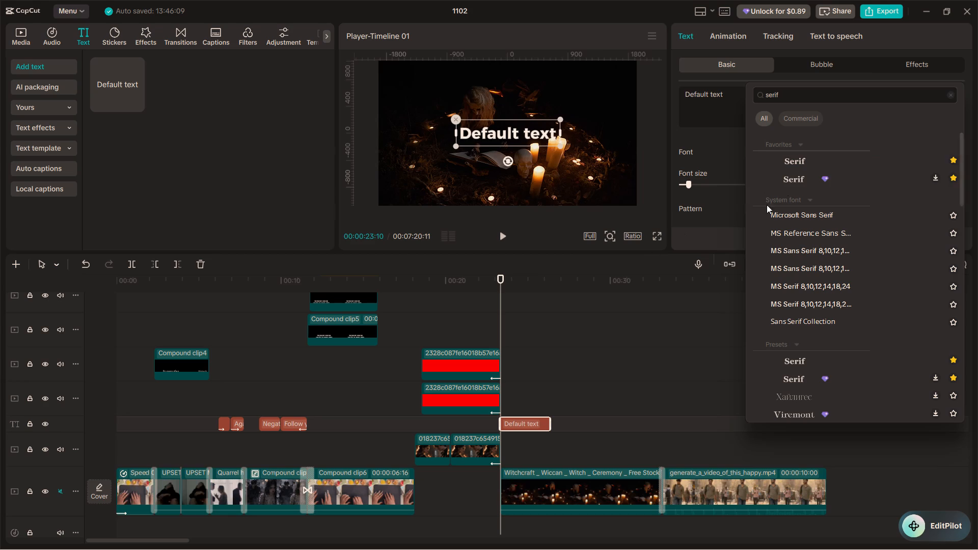
click(797, 168)
Play back the opening of the Witchcraft footage to check the serif text against the voice-over.
click(413, 338)
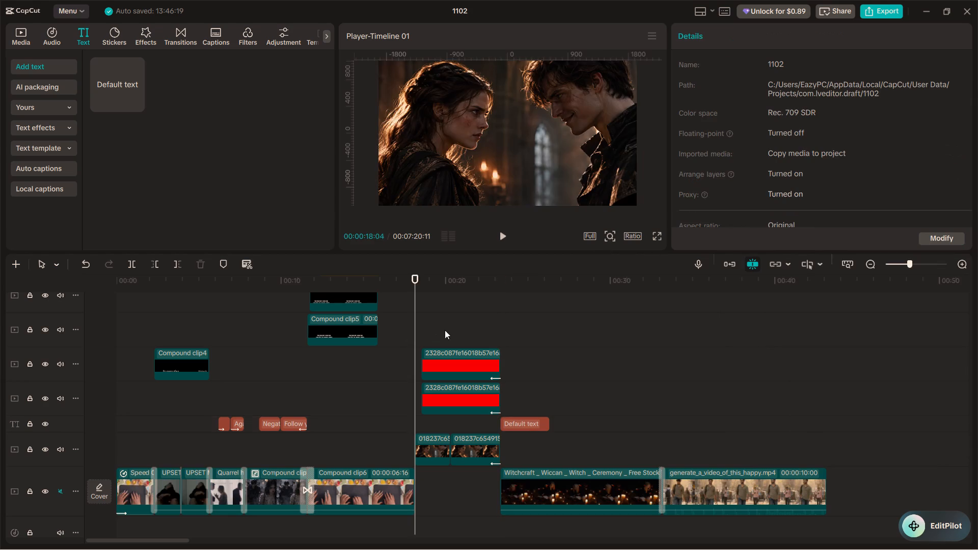
click(497, 343)
key(space)
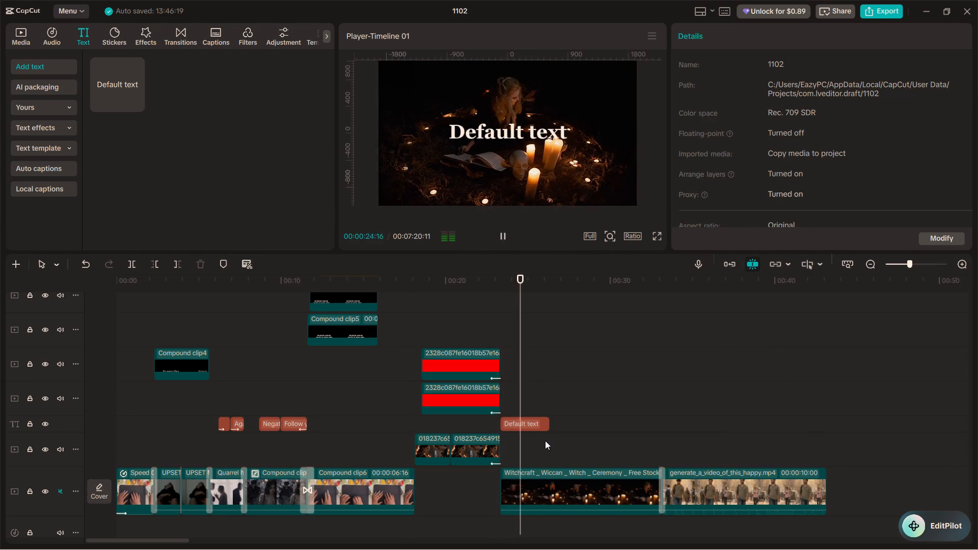
key(space)
scroll(561, 420, up, 10)
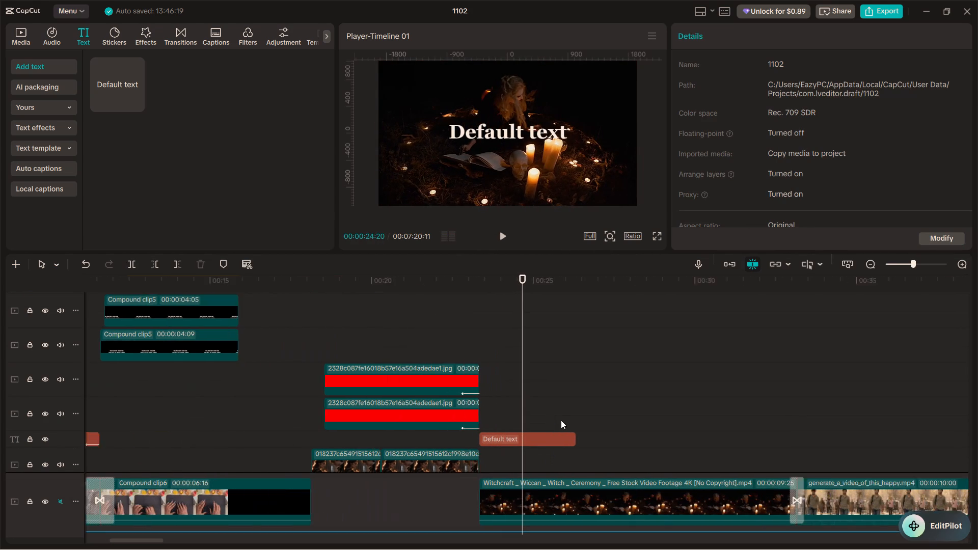
scroll(561, 420, up, 8)
key(space)
scroll(562, 420, down, 4)
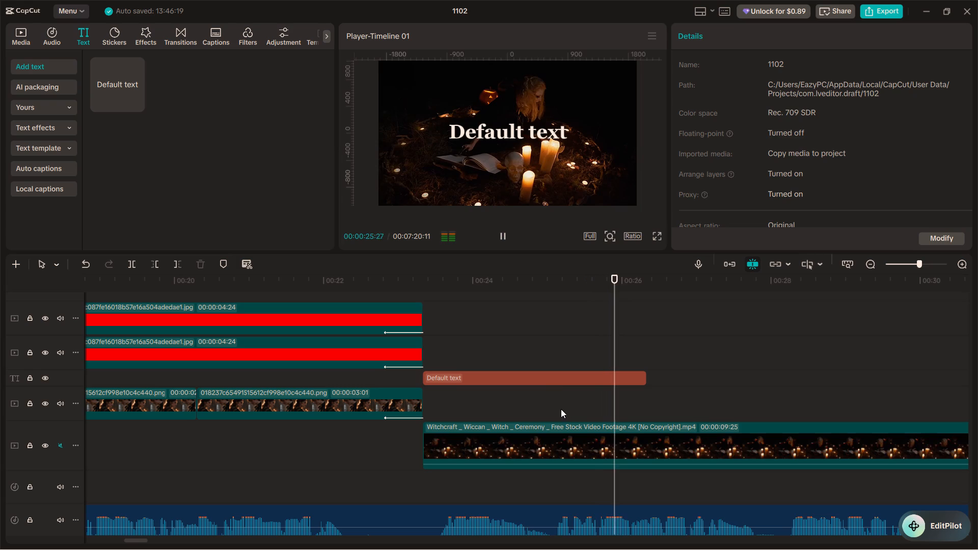
key(space)
Split the default text clip over the Witchcraft footage at 00:00:25:03.
click(557, 377)
drag(618, 341, 556, 342)
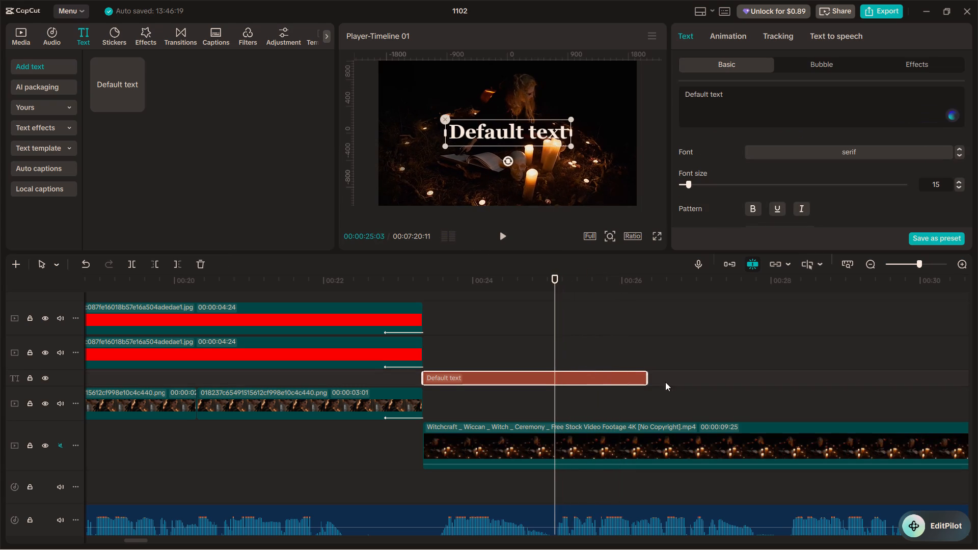
key(ctrl+b)
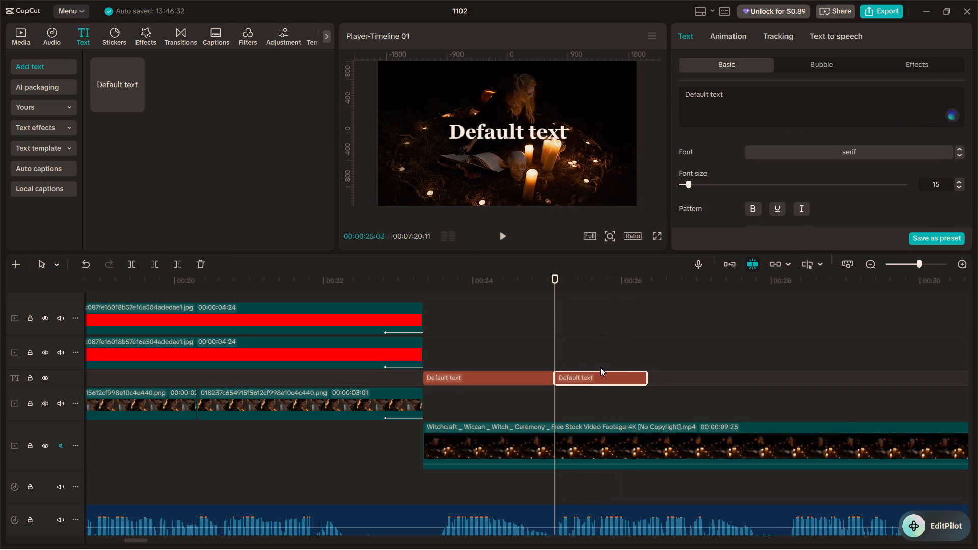
Play back the Witchcraft footage around both text clips to hear the voice-over wording and timing.
key(space)
key(space)
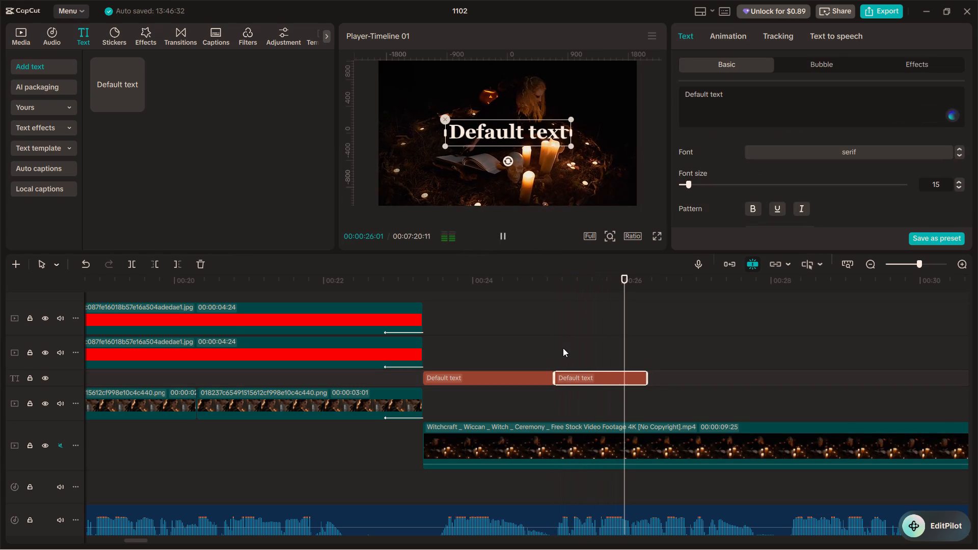
alt+scroll(563, 348, down, 5)
key(space)
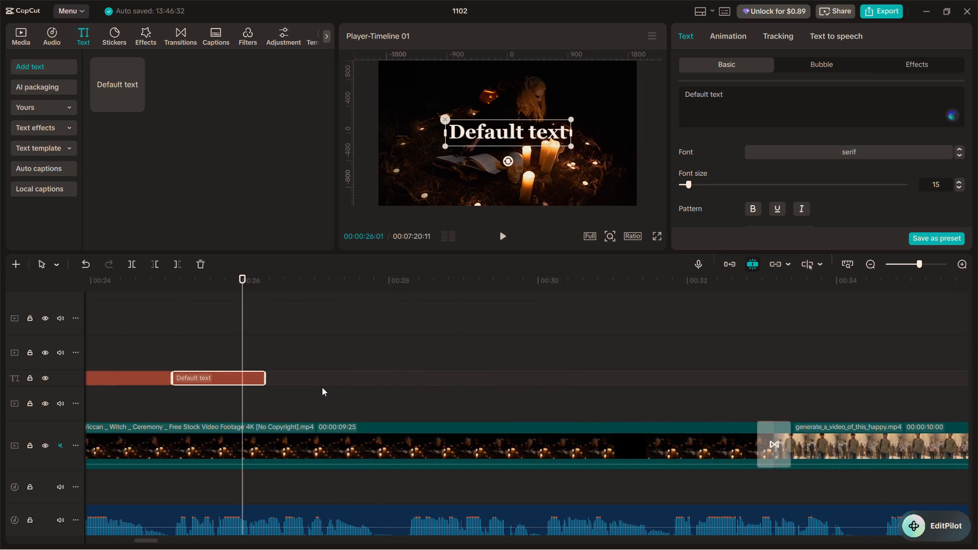
key(space)
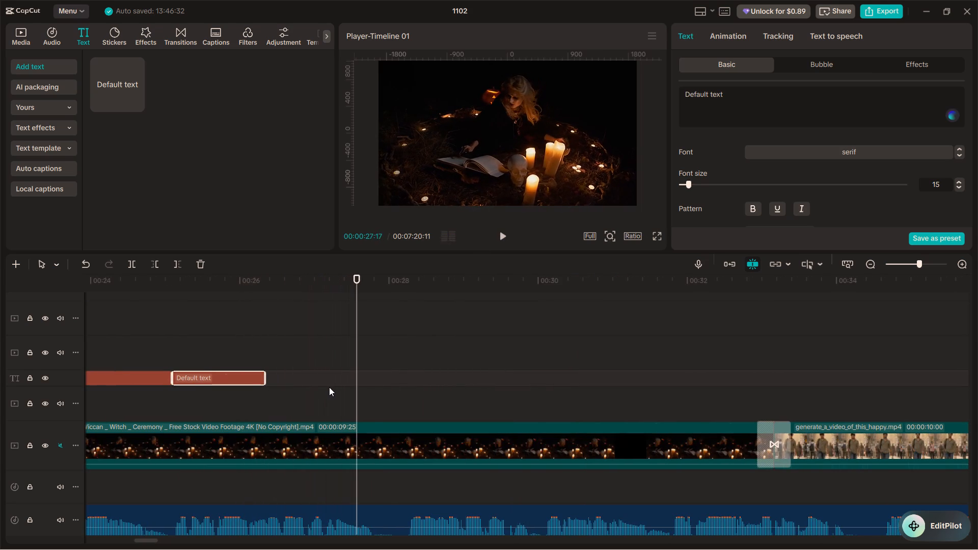
key(space)
key(space)
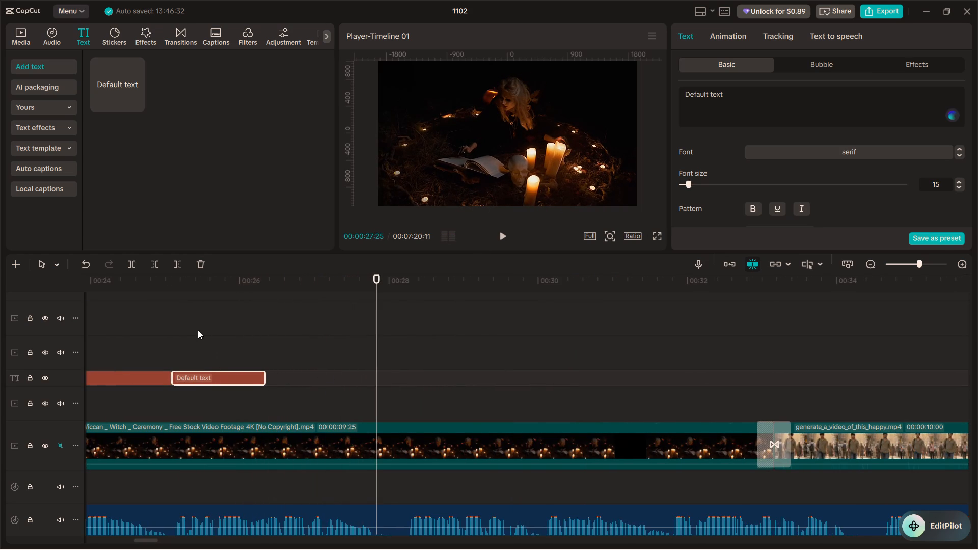
click(198, 330)
key(space)
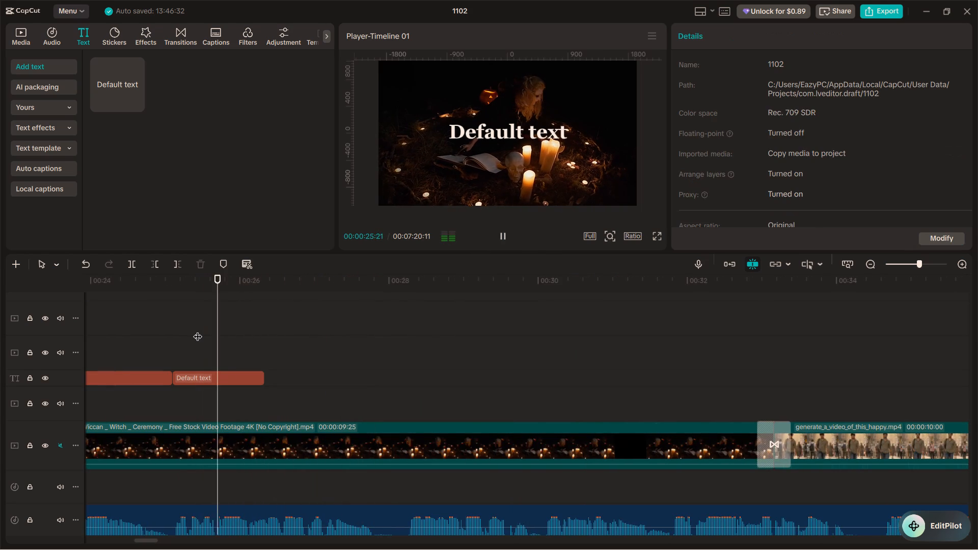
key(space)
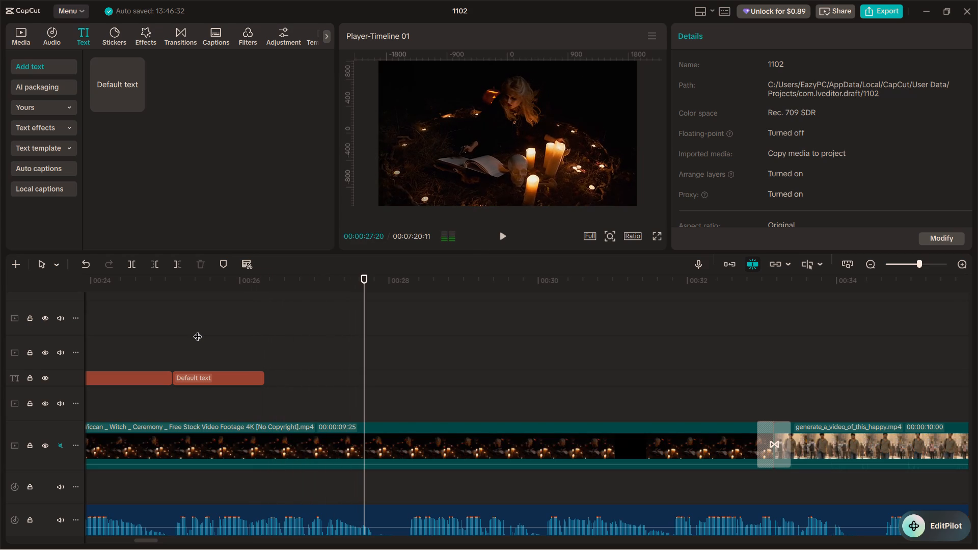
click(214, 351)
key(space)
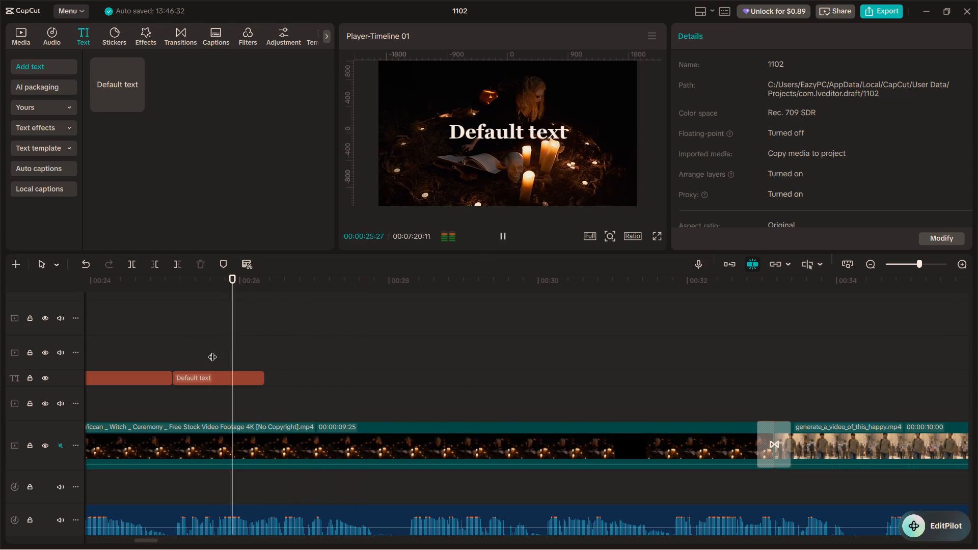
key(space)
key(space)
key(space)
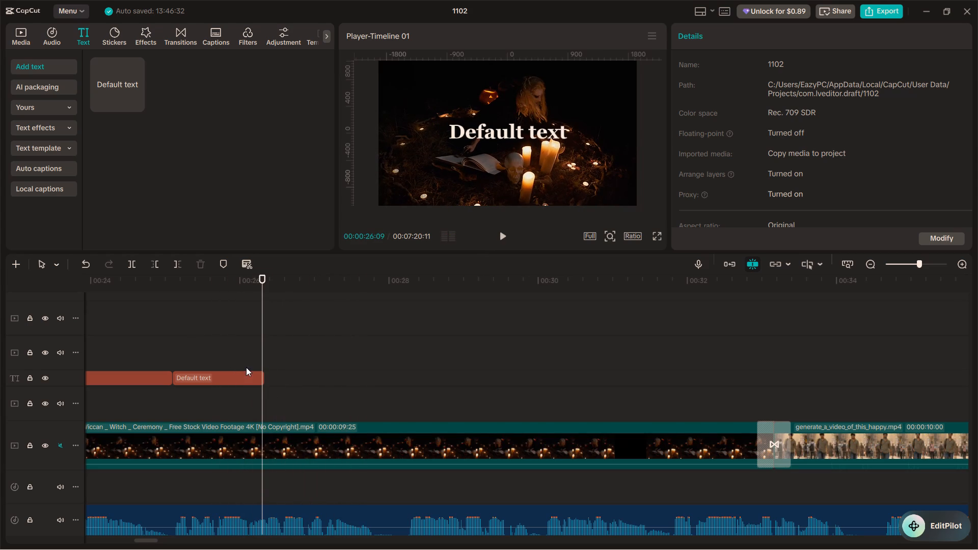
scroll(197, 348, up, 4)
alt+scroll(197, 348, down, 1)
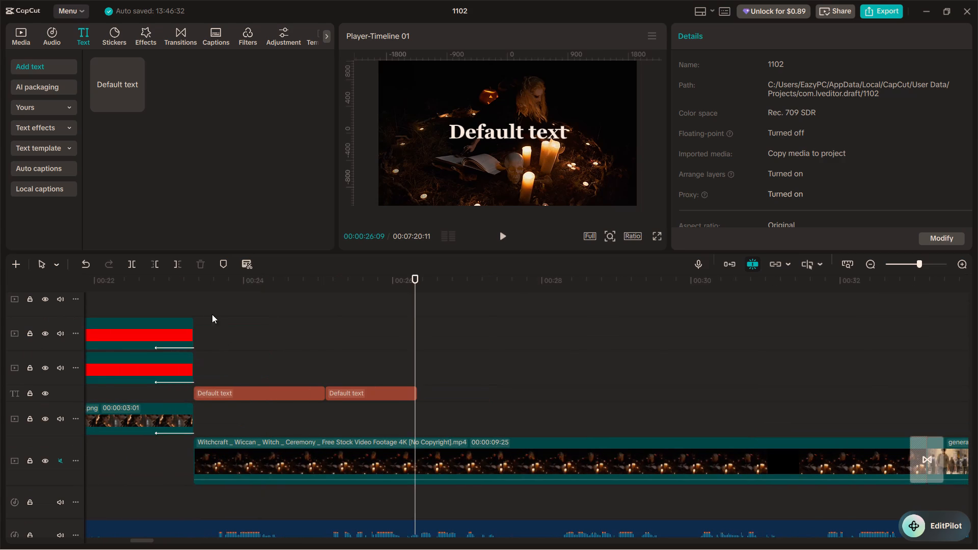
click(190, 293)
key(space)
key(space)
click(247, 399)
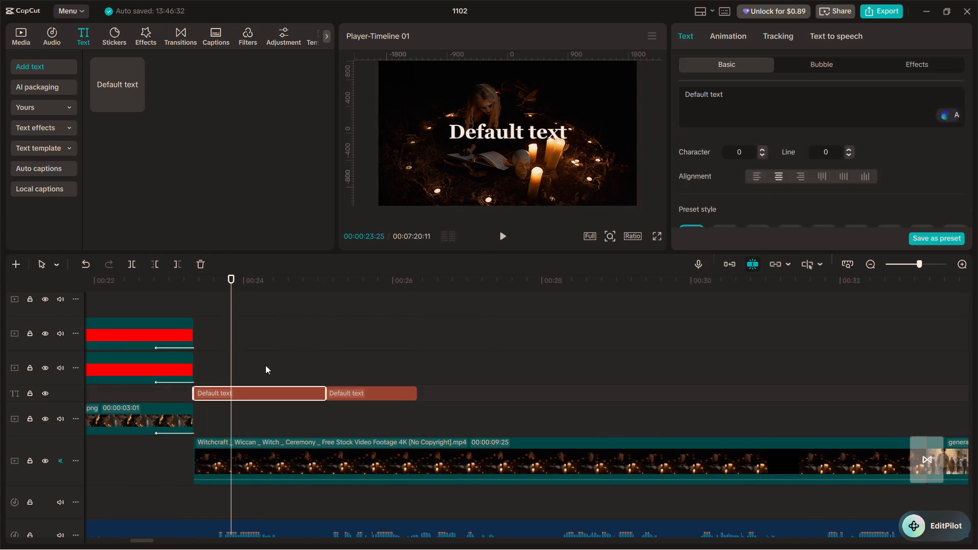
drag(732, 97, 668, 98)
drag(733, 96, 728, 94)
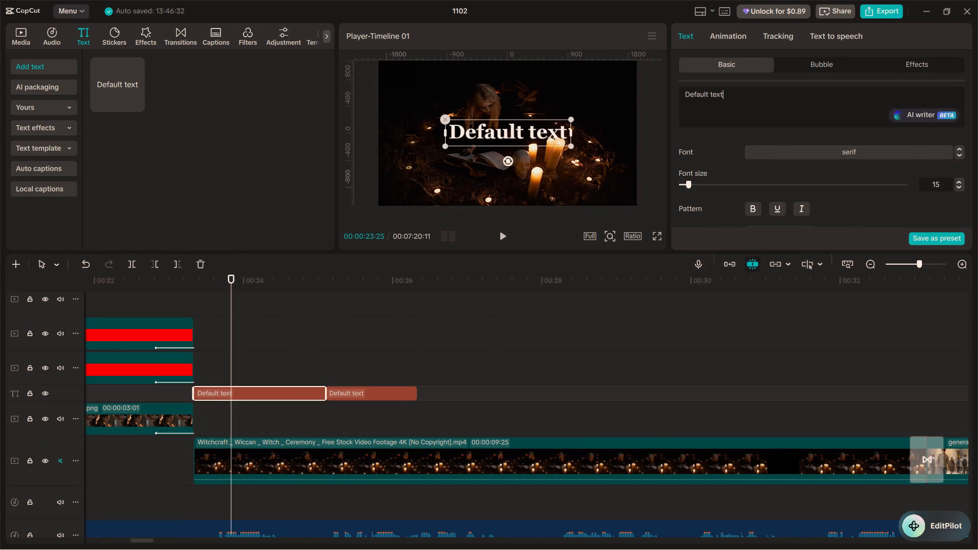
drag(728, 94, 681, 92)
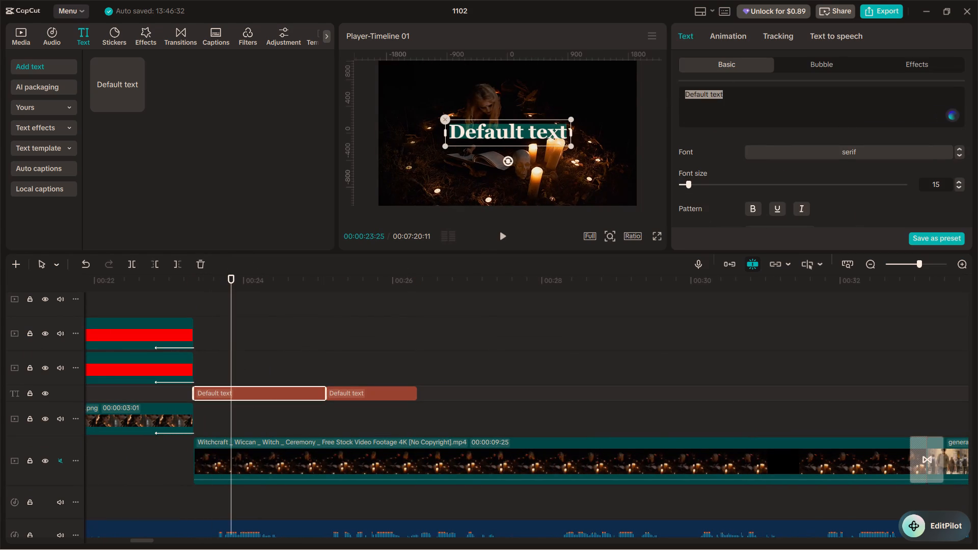
Delete the second of the two split default text clips.
drag(395, 360, 402, 407)
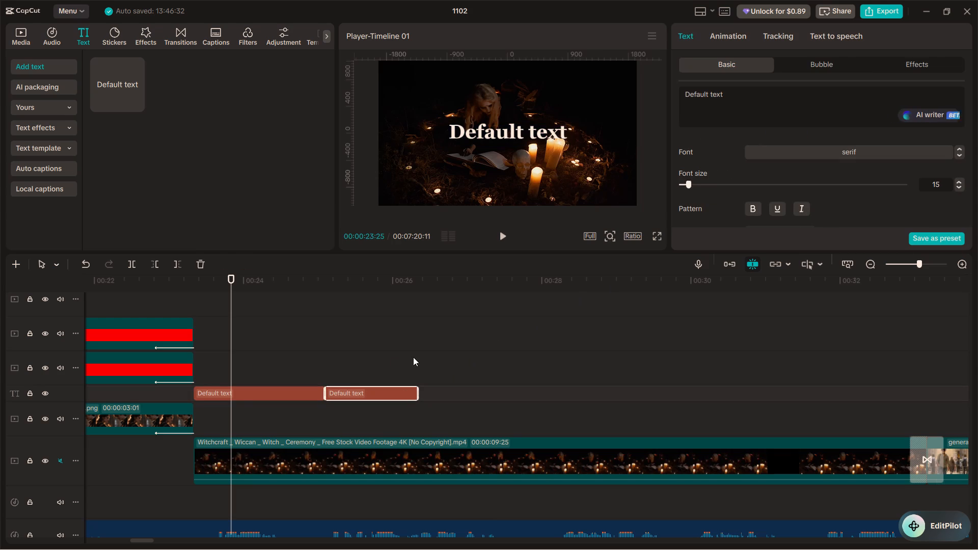
key(BackSpace)
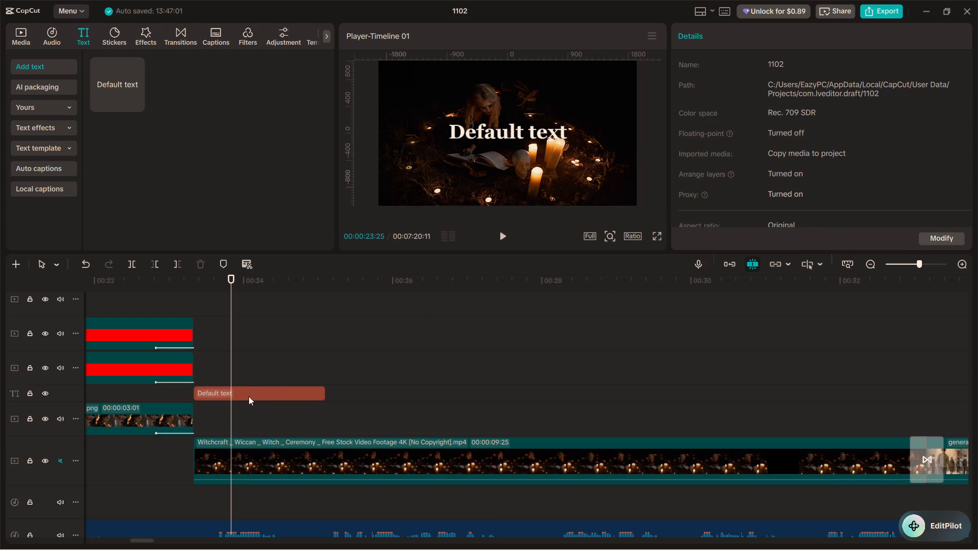
Replace the remaining text clip's default wording with "For generations".
click(249, 396)
click(738, 95)
key(space)
key(ctrl+a)
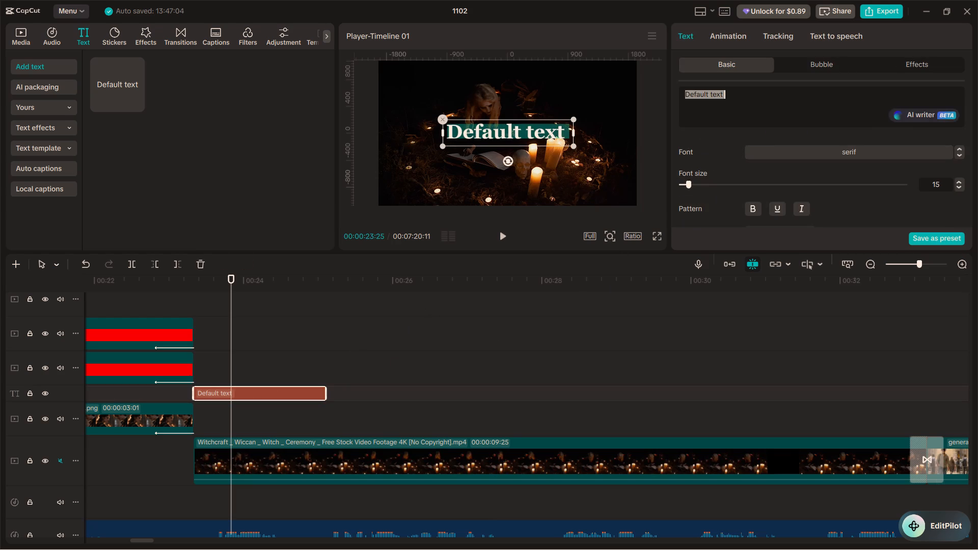
text(for)
key(space)
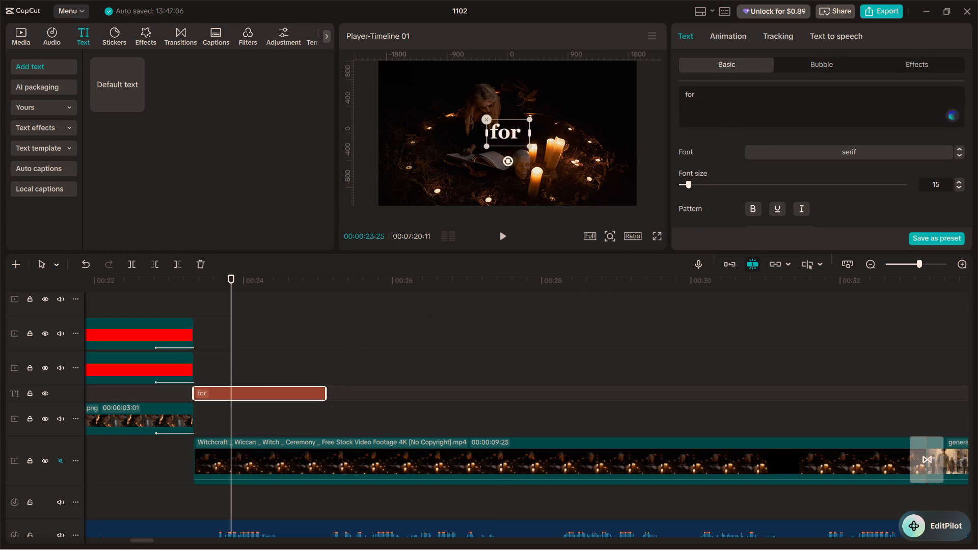
key(BackSpace)
key(BackSpace)
key(BackSpace)
key(BackSpace)
text(For geneer)
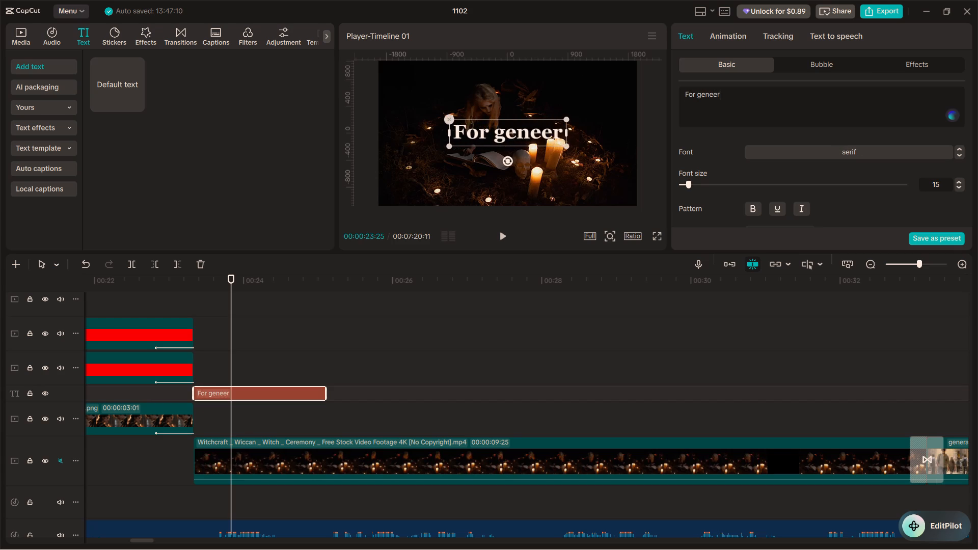
key(BackSpace)
key(BackSpace)
text(rations)
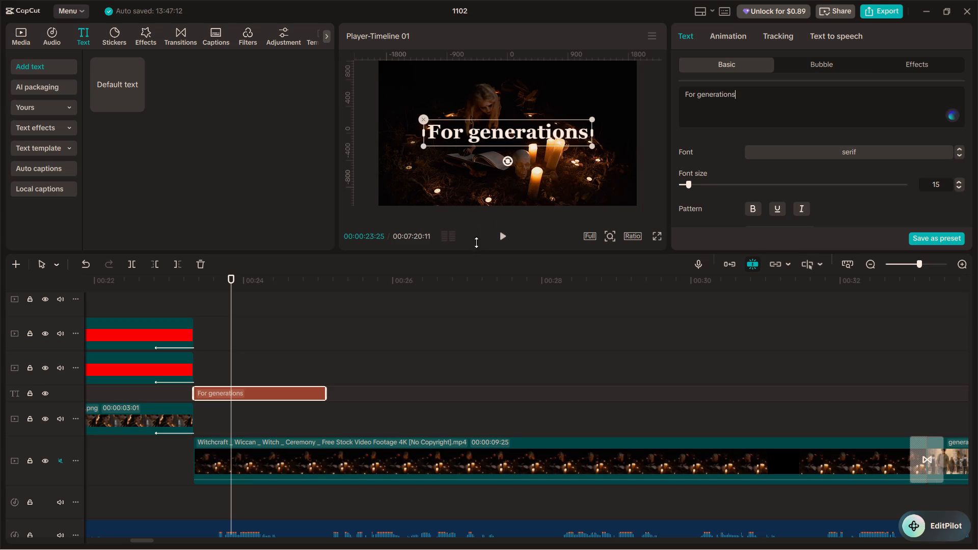
Add a second line reading "people have turned to" to the caption.
key(shift+Return)
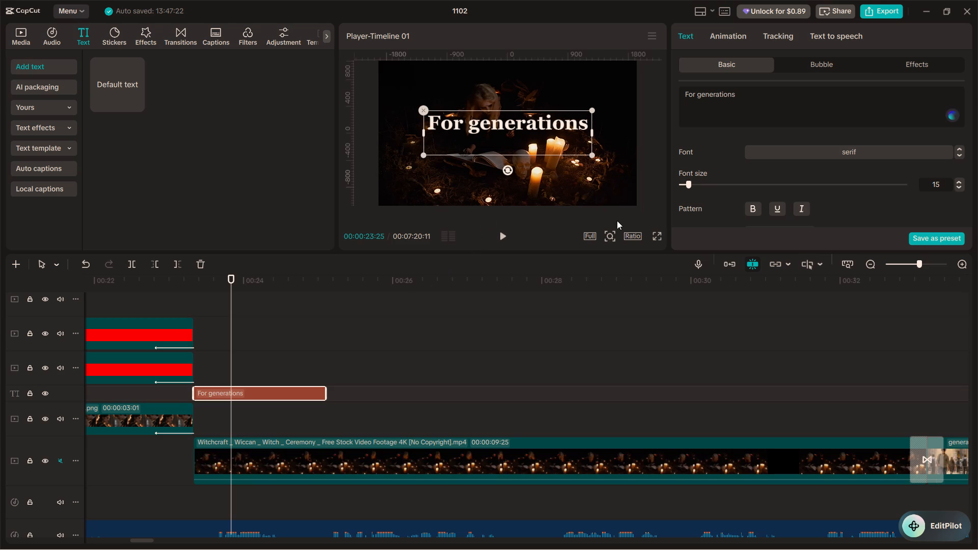
text(pop)
key(BackSpace)
key(BackSpace)
text(eople has)
key(space)
key(BackSpace)
key(BackSpace)
key(BackSpace)
text(ve)
key(space)
key(BackSpace)
key(BackSpace)
key(BackSpace)
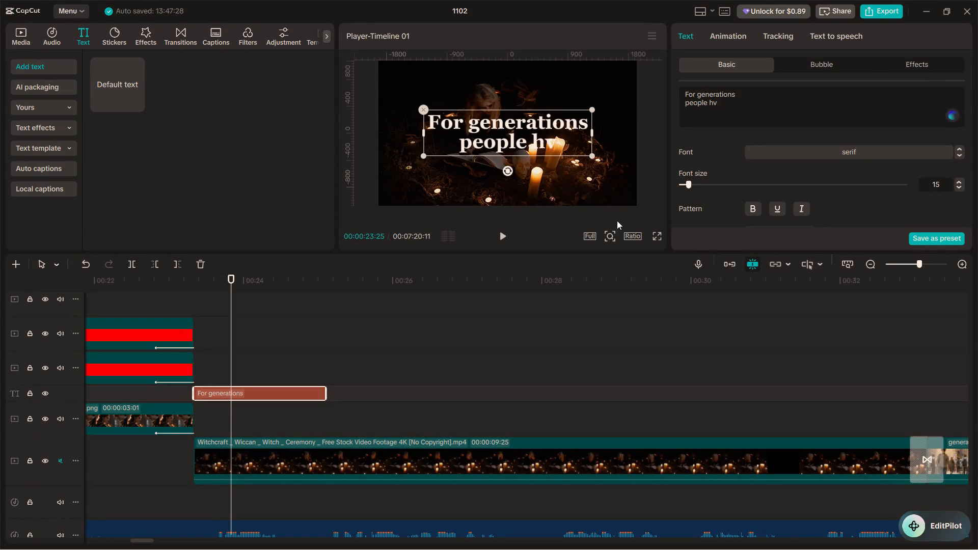
text(ave turned)
key(space)
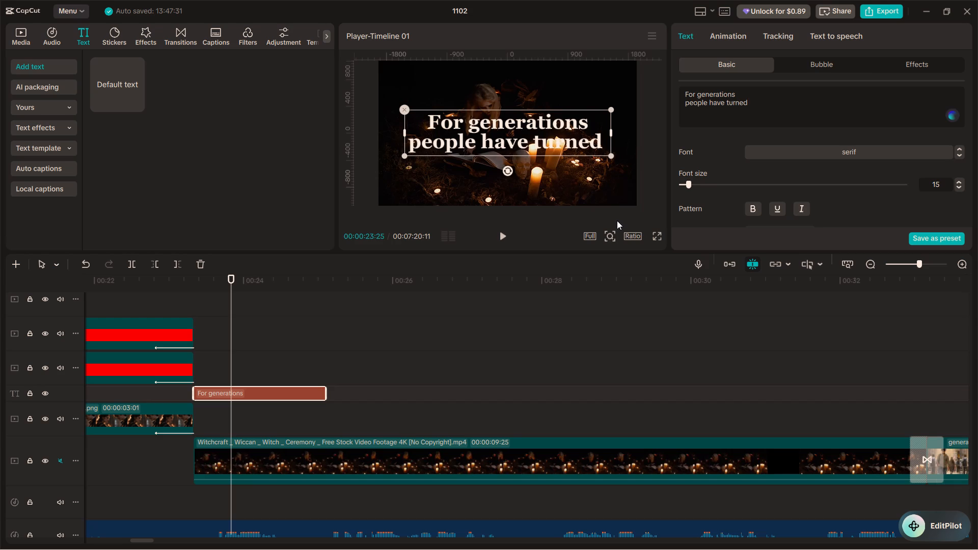
key(space)
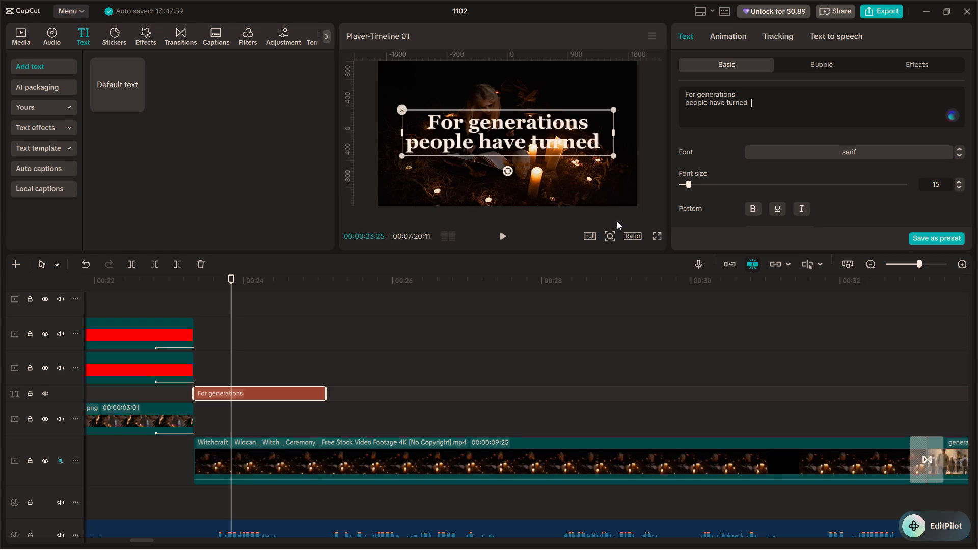
text(to)
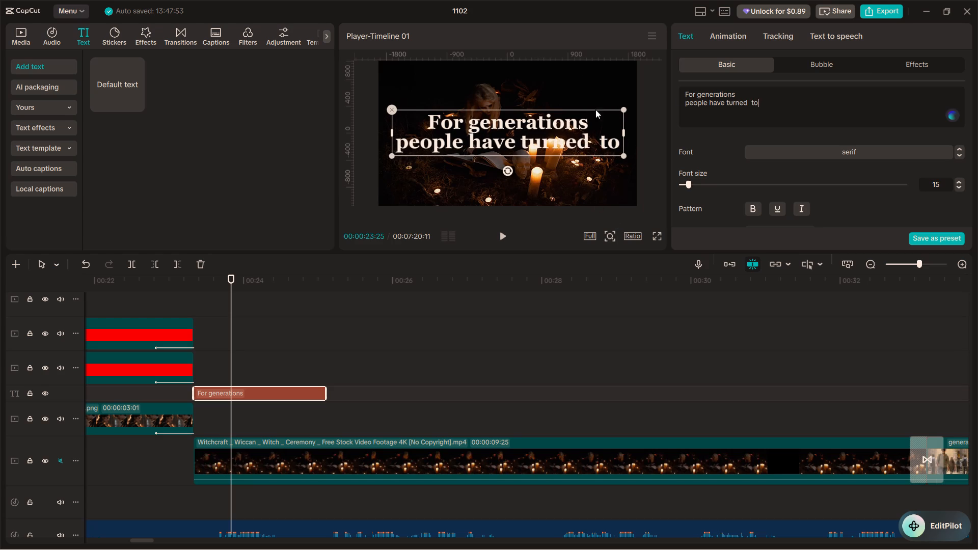
Scale the two-line caption down slightly in the frame.
drag(625, 112, 594, 118)
Enable a shadow on the caption text.
scroll(762, 170, down, 1)
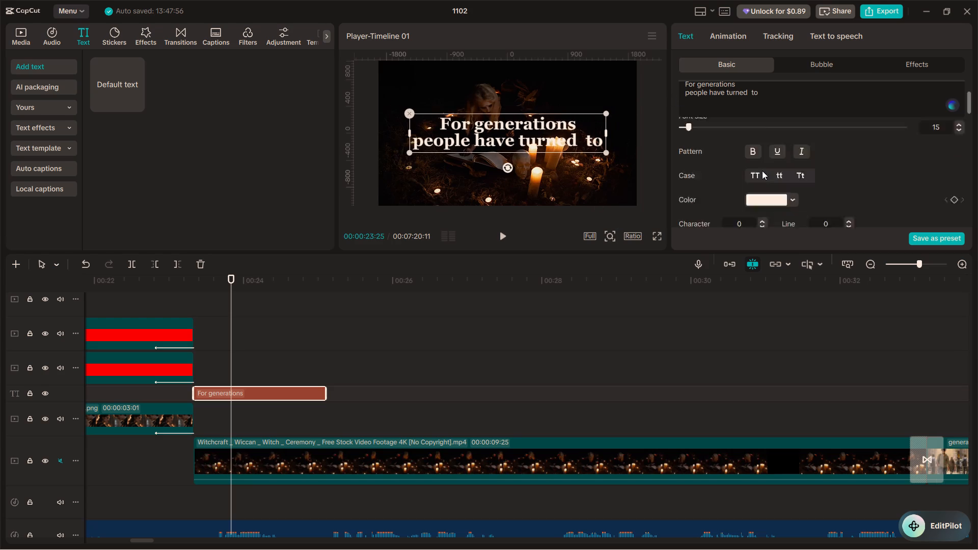
scroll(762, 171, down, 7)
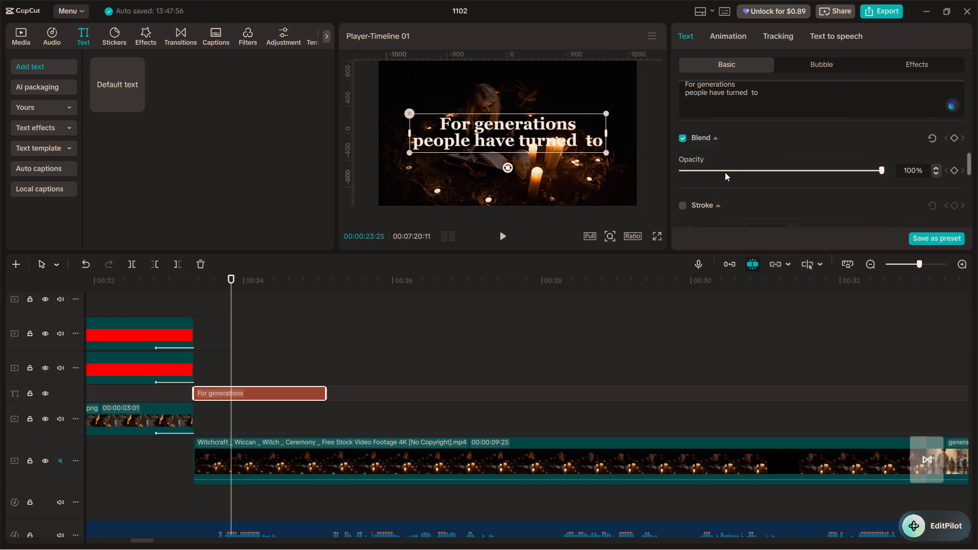
scroll(725, 172, down, 4)
scroll(693, 177, up, 1)
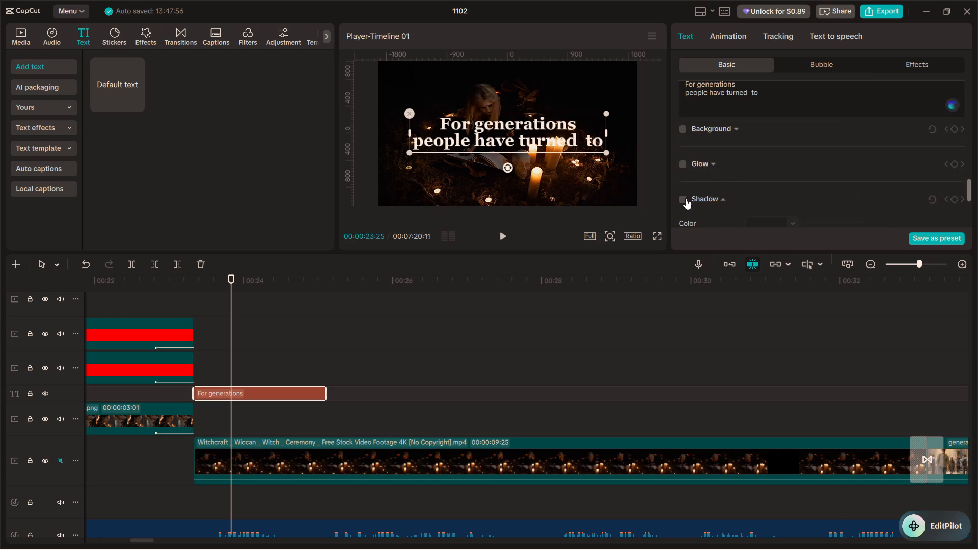
click(683, 199)
Move the caption to the top centre of the video frame at a smaller size and preview its opening.
drag(507, 134, 506, 90)
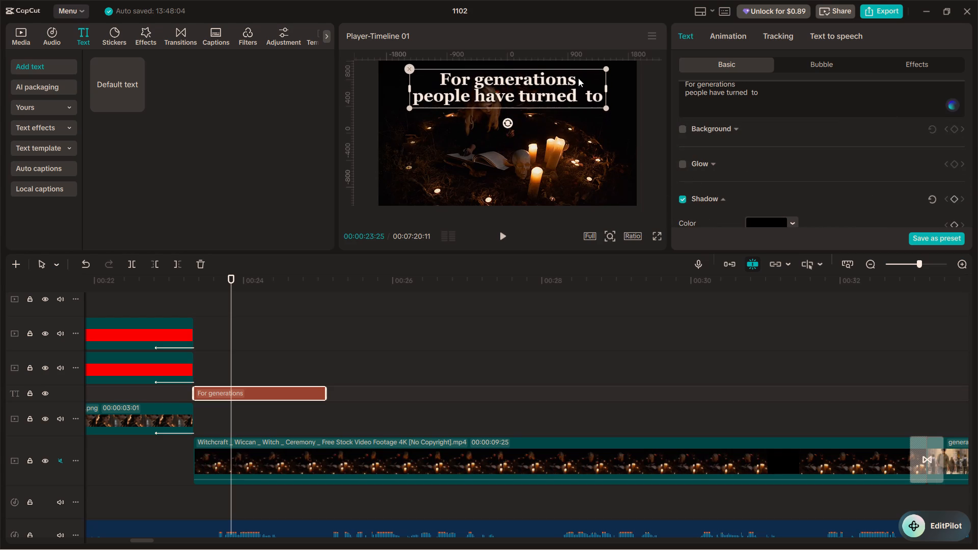
drag(605, 68, 554, 84)
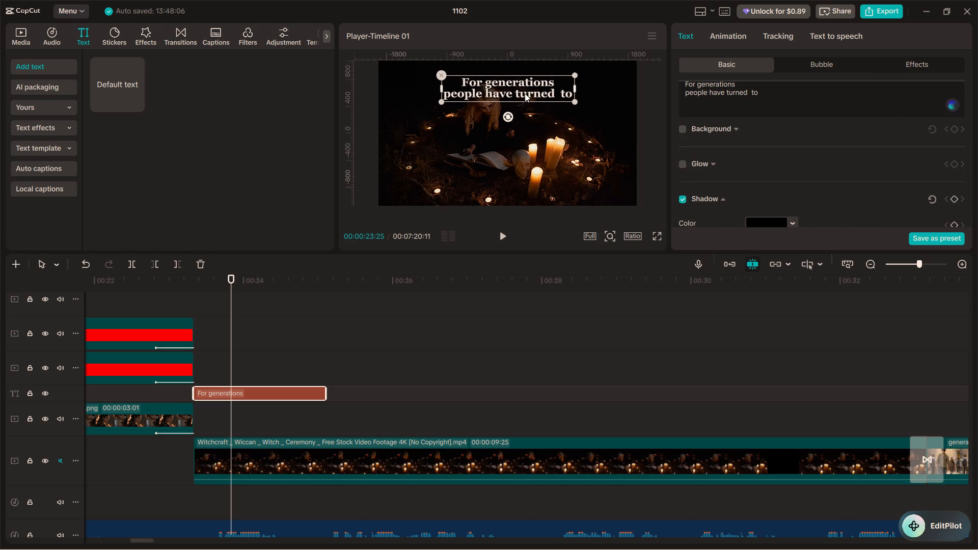
click(525, 93)
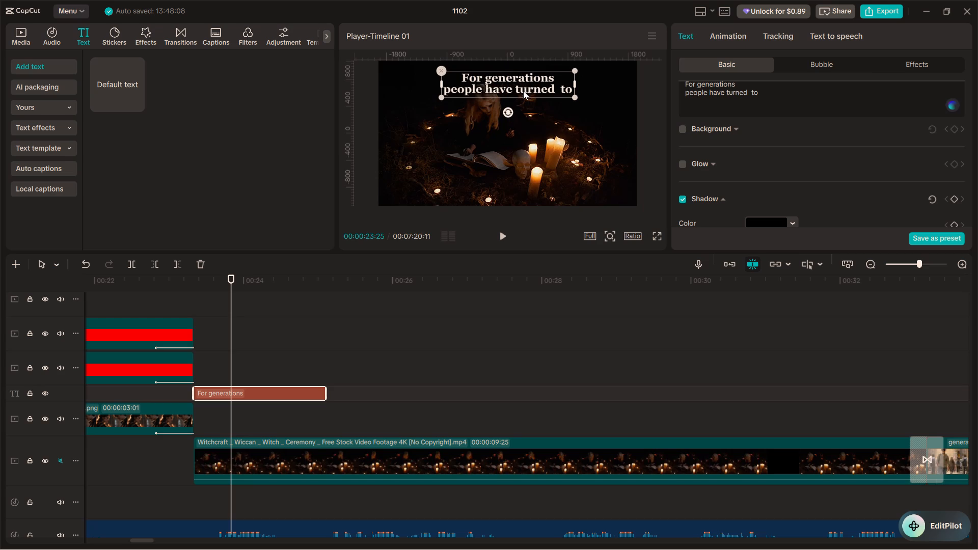
click(576, 68)
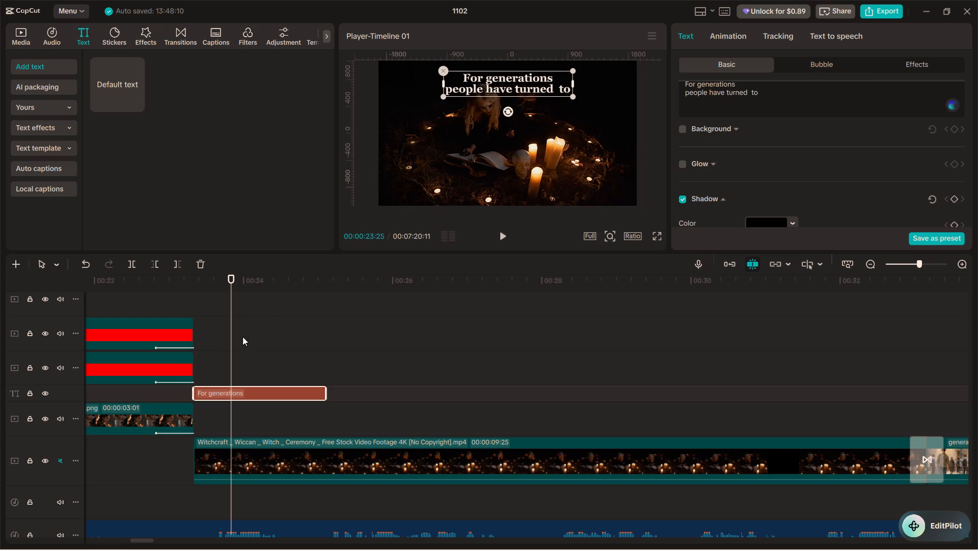
click(178, 299)
key(space)
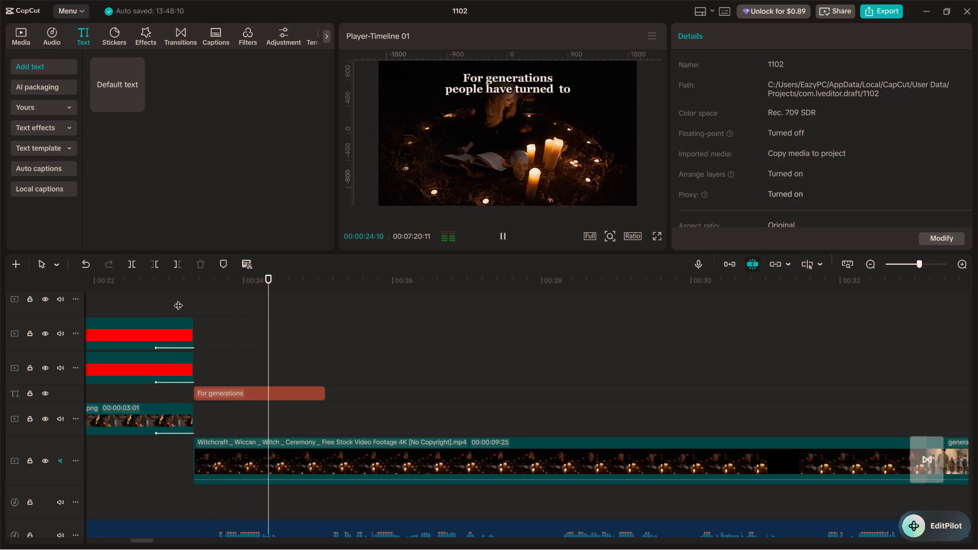
key(space)
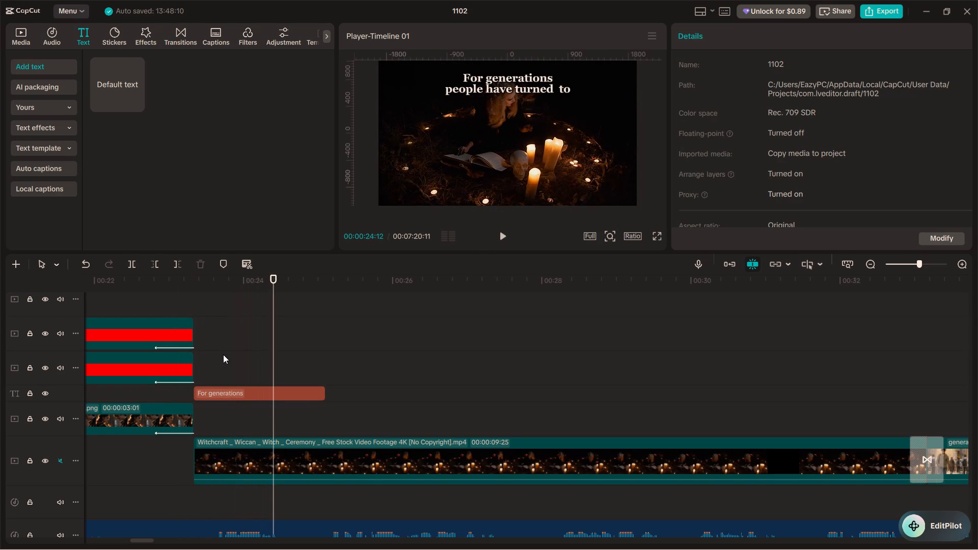
Open the entrance animations for the "For generations" text clip.
scroll(223, 354, up, 2)
scroll(223, 354, down, 3)
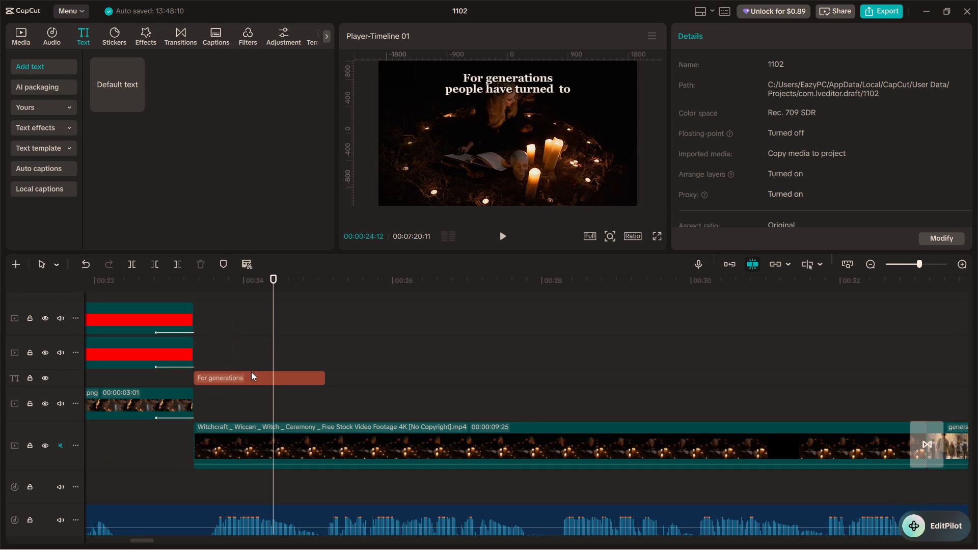
click(248, 376)
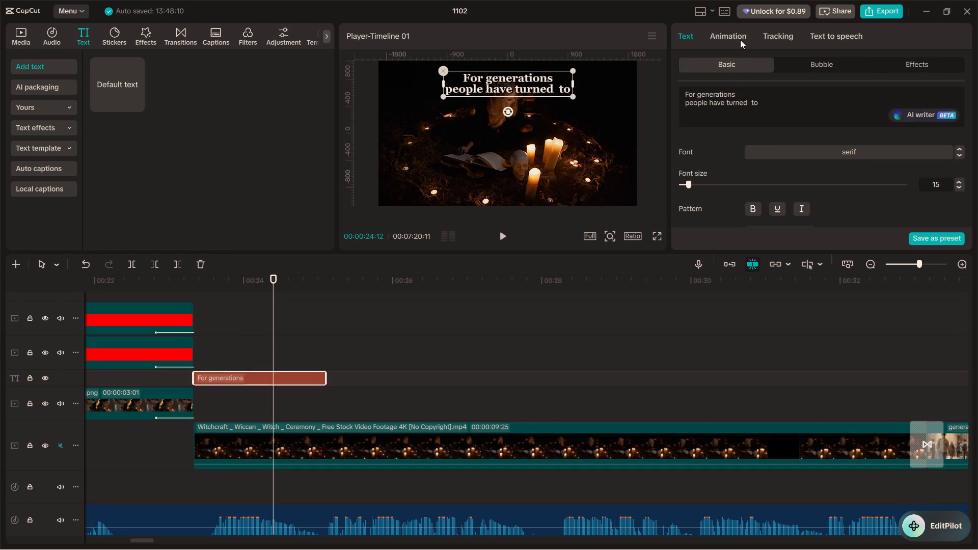
click(731, 36)
click(739, 70)
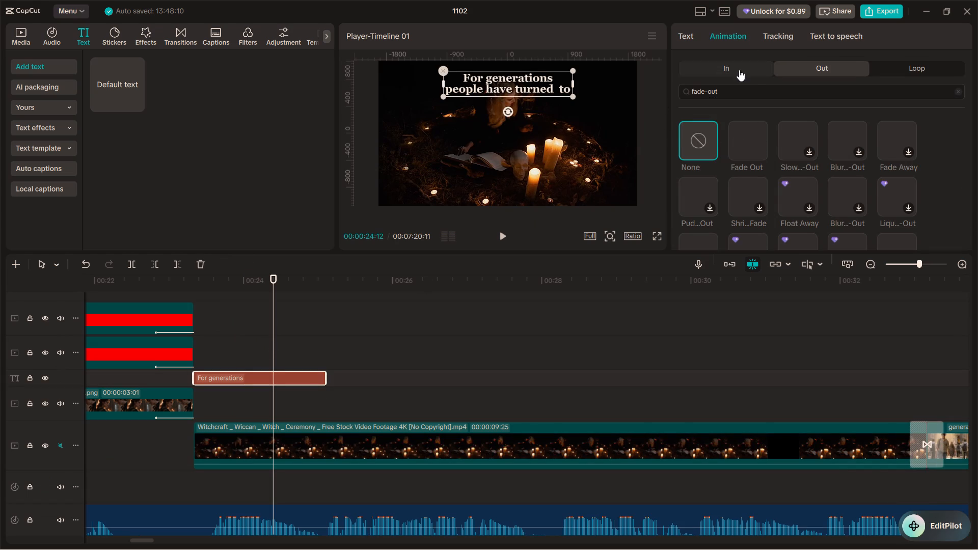
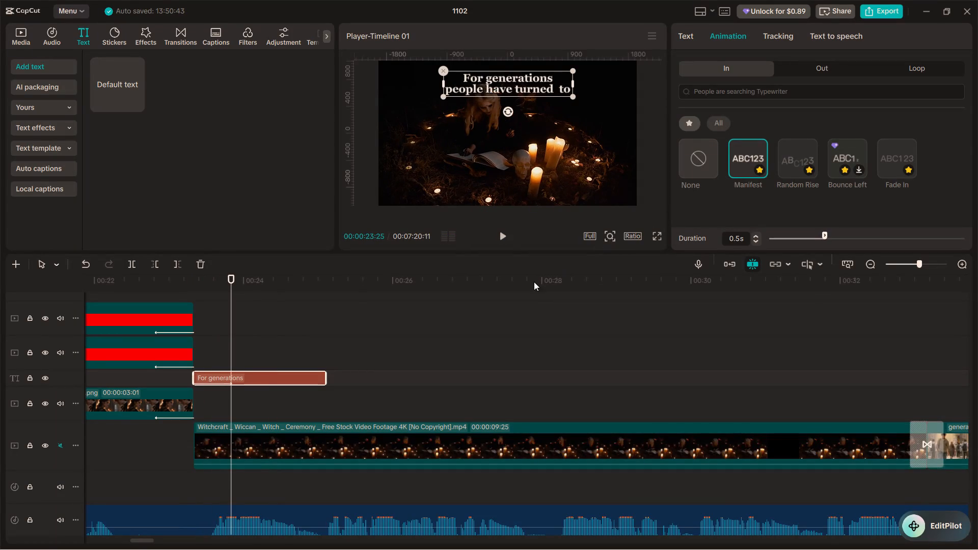
Play the narration to find the second line's start, and duplicate the "For generations" text clip onto a track above at 00:00:24:29.
click(190, 288)
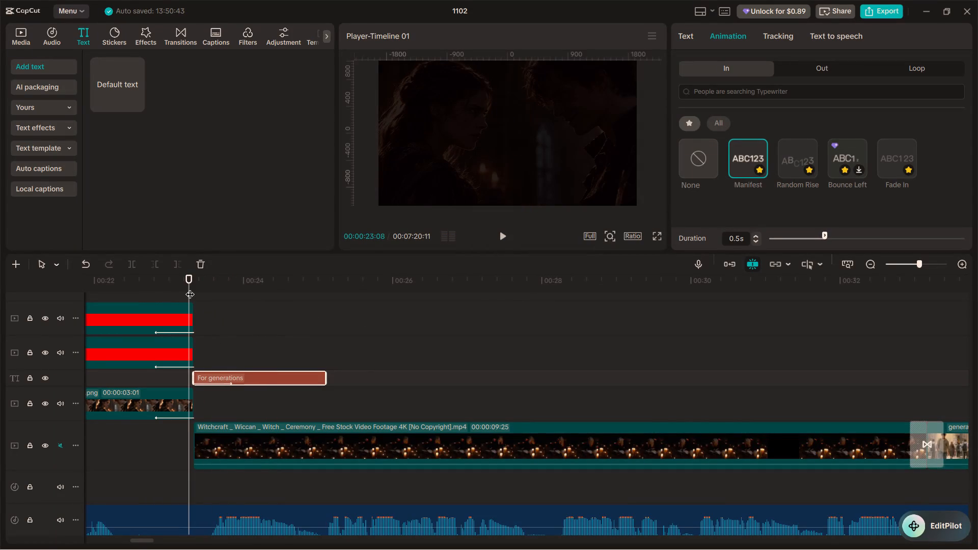
key(space)
key(space)
key(space)
key(space)
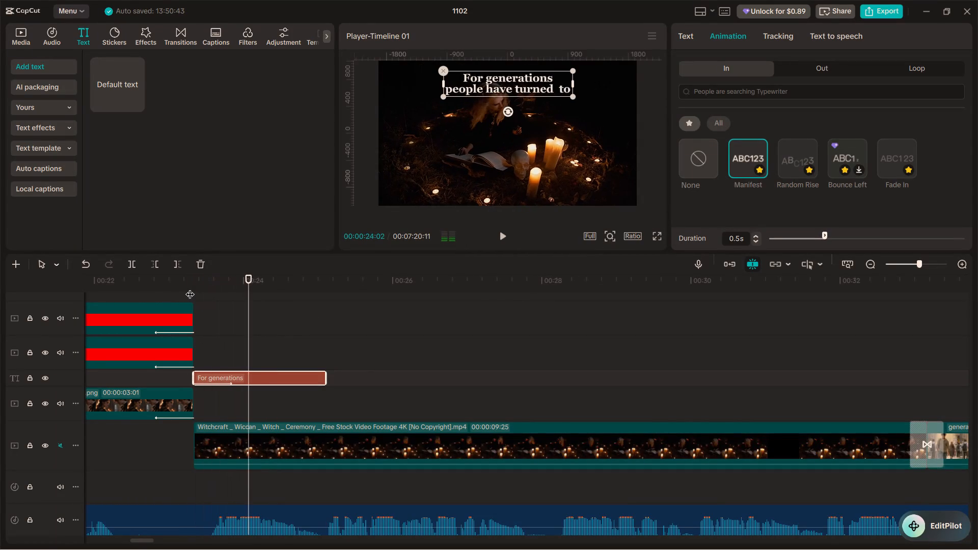
key(space)
key(space)
key(space)
key(space)
key(space)
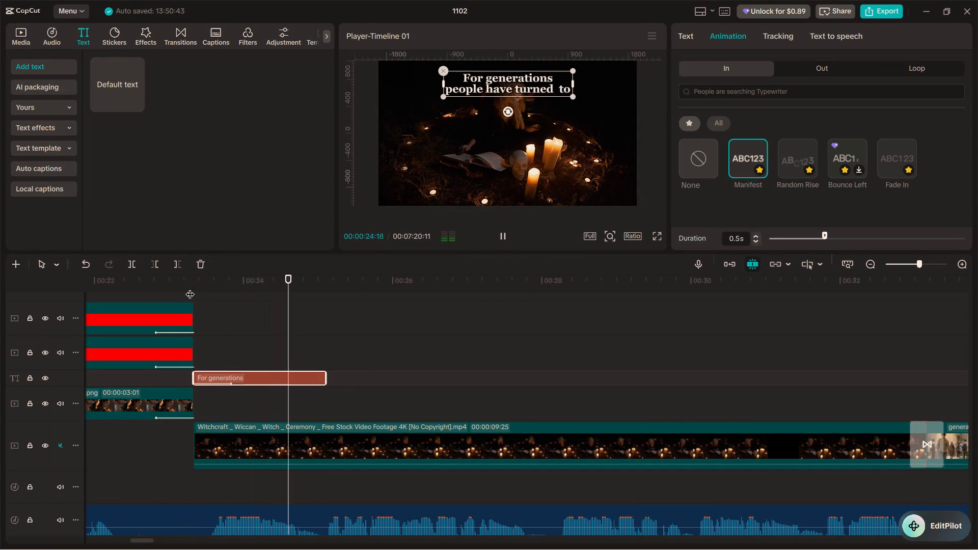
key(space)
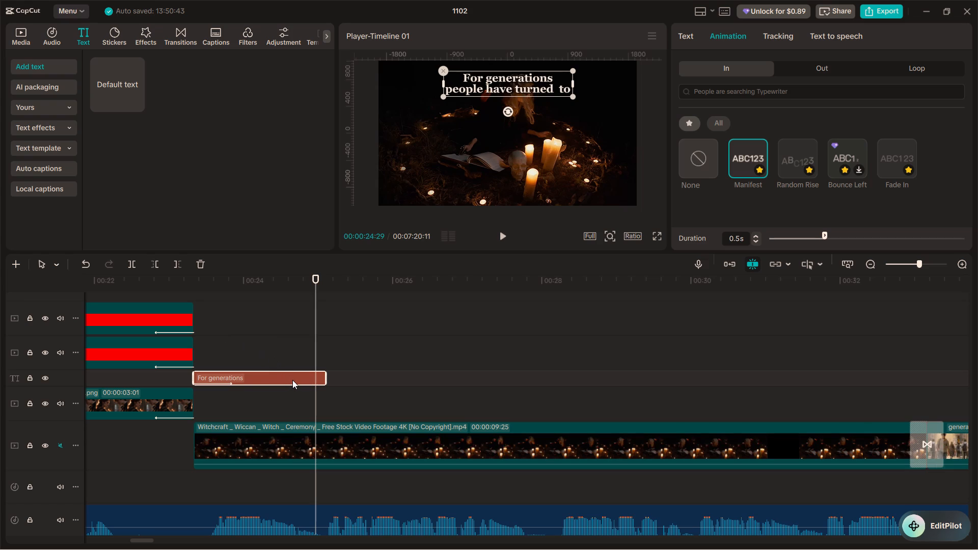
alt+drag(292, 381, 414, 383)
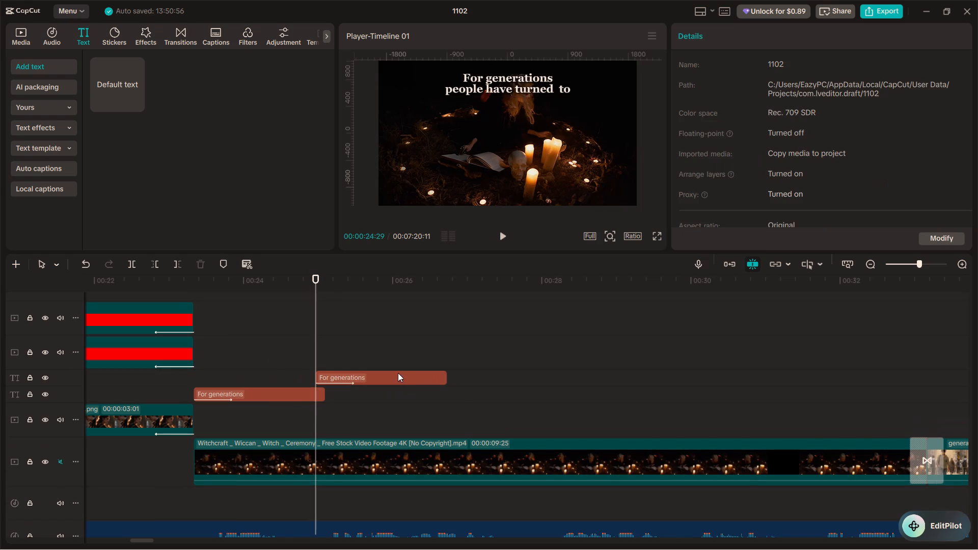
Check the second line's timing against the narration and shift the duplicated text clip to start at 00:00:25:03.
click(281, 369)
key(space)
key(space)
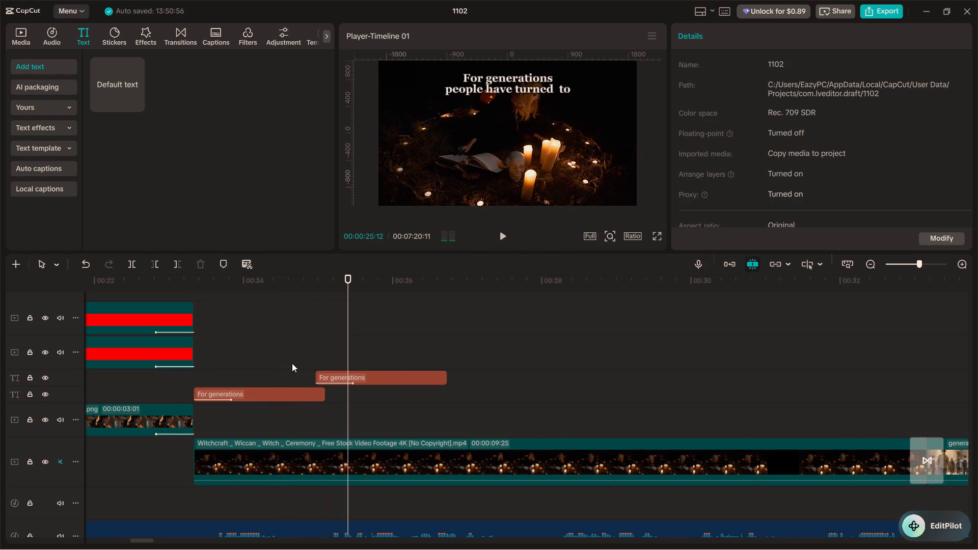
scroll(338, 383, down, 3)
click(320, 306)
drag(320, 306, 328, 306)
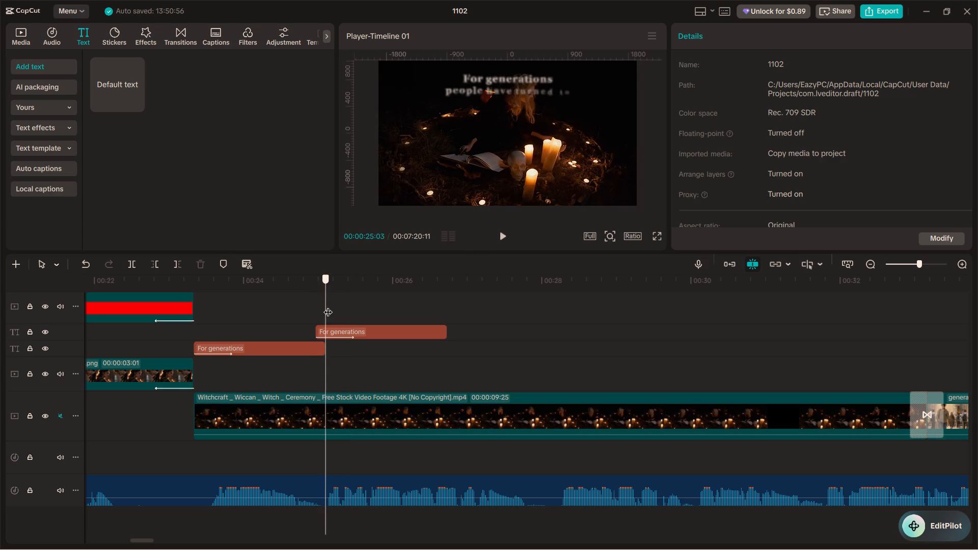
drag(328, 306, 329, 307)
drag(341, 333, 350, 335)
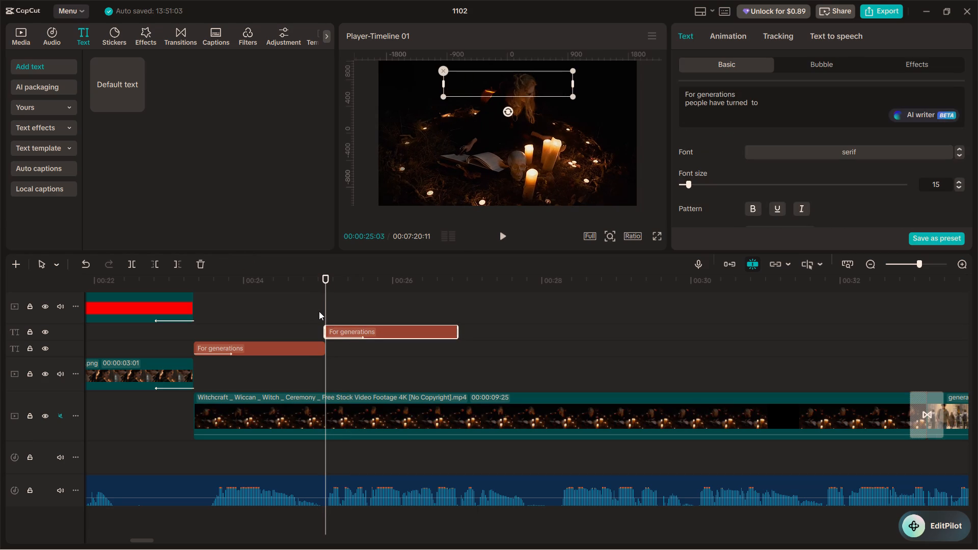
Remove the first line from the duplicated text so it reads only "people have turned to".
drag(739, 97, 671, 95)
key(BackSpace)
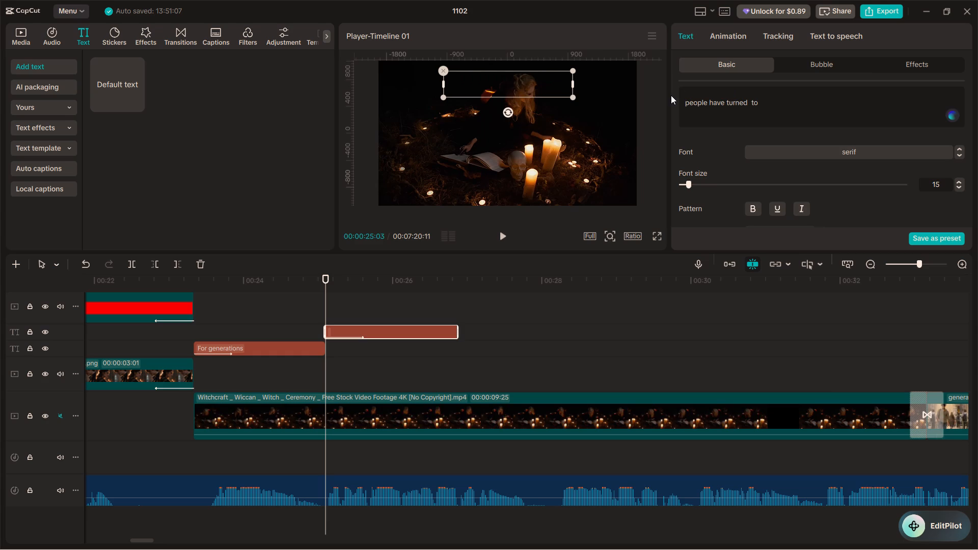
key(BackSpace)
key(Down)
key(BackSpace)
Delete the second line from the original text clip so it reads only "For generations".
click(184, 343)
key(space)
key(space)
click(230, 352)
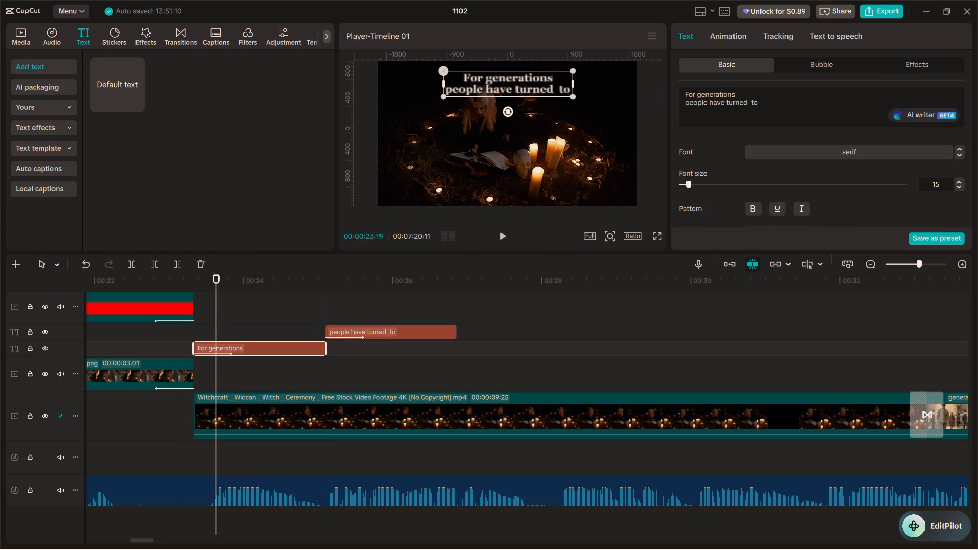
drag(763, 104, 675, 103)
key(BackSpace)
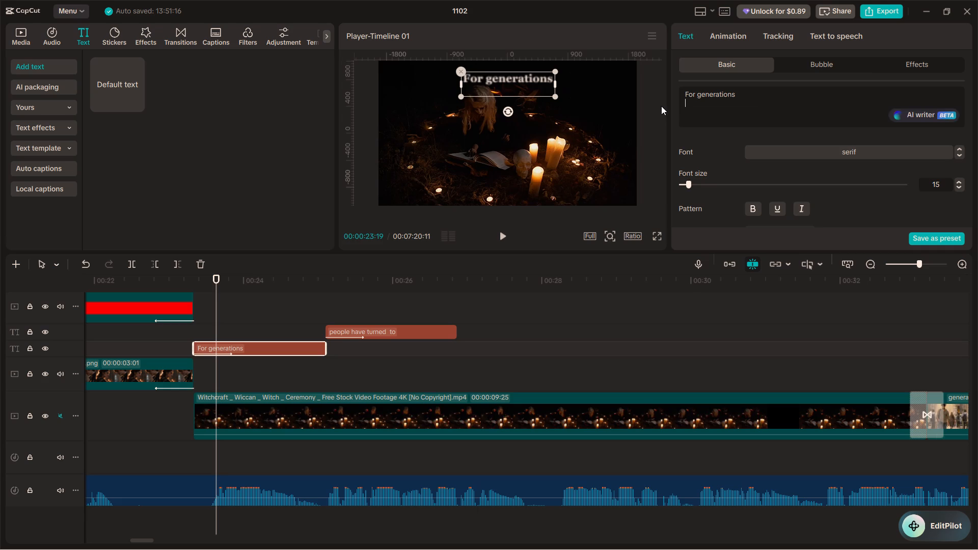
Play the two captions and extend the "For generations" clip to end together with the "people have turned to" clip.
click(178, 337)
key(space)
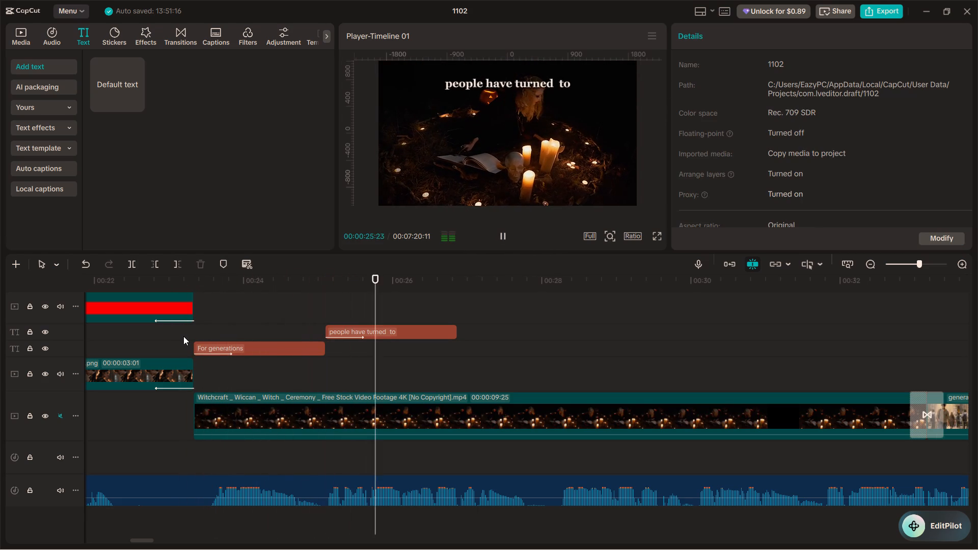
key(space)
click(314, 348)
drag(325, 348, 433, 344)
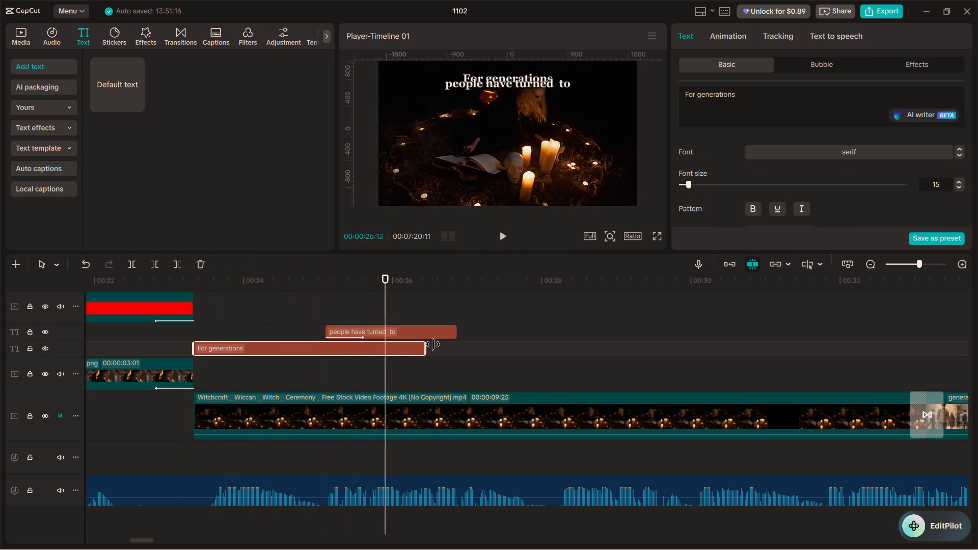
drag(433, 344, 456, 344)
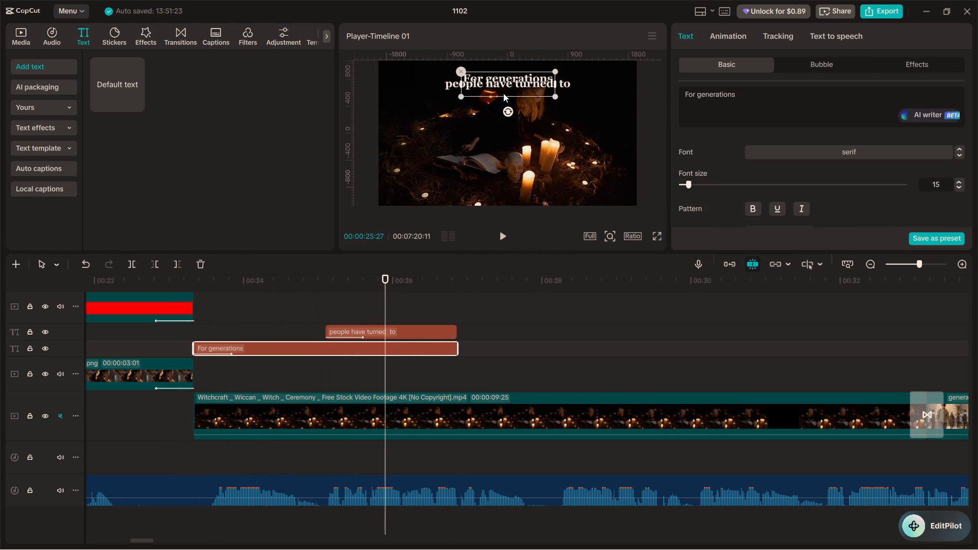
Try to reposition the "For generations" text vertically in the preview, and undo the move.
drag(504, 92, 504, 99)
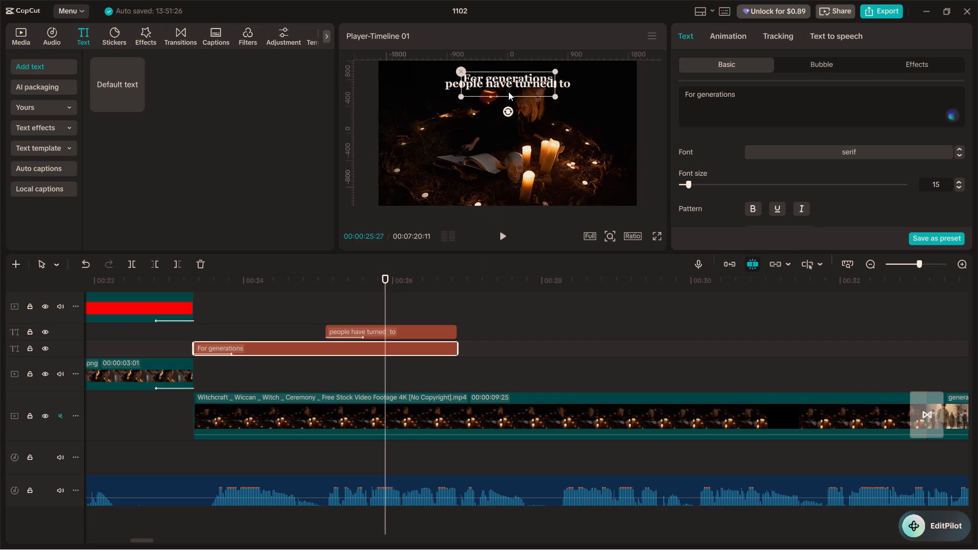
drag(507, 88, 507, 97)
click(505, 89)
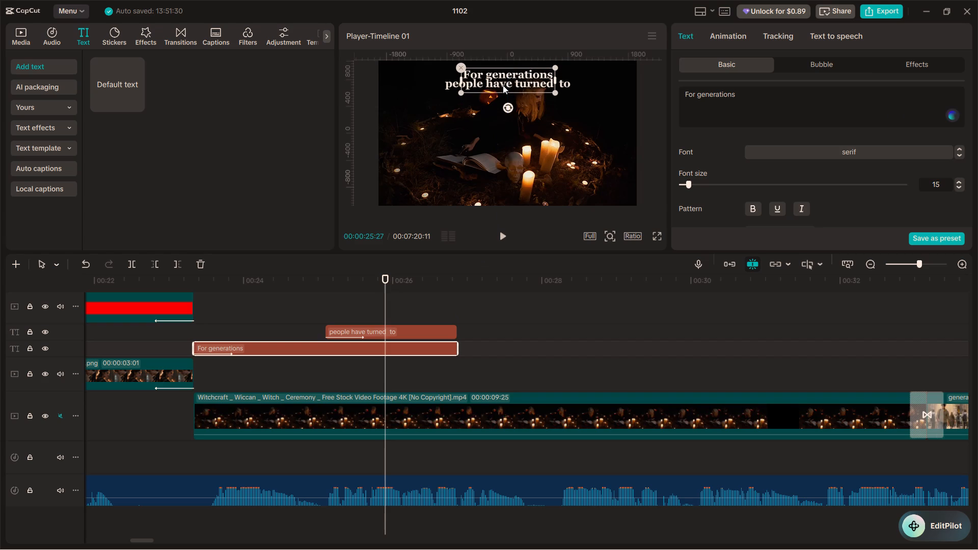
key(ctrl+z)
Move the "people have turned to" text down in the preview to sit centred just below the "For generations" line.
click(355, 331)
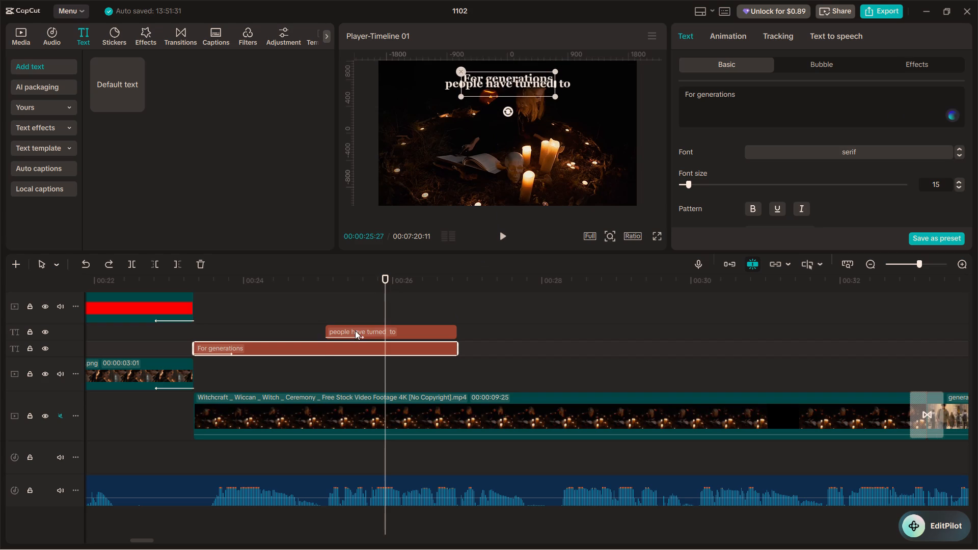
drag(517, 86, 517, 94)
drag(510, 84, 510, 87)
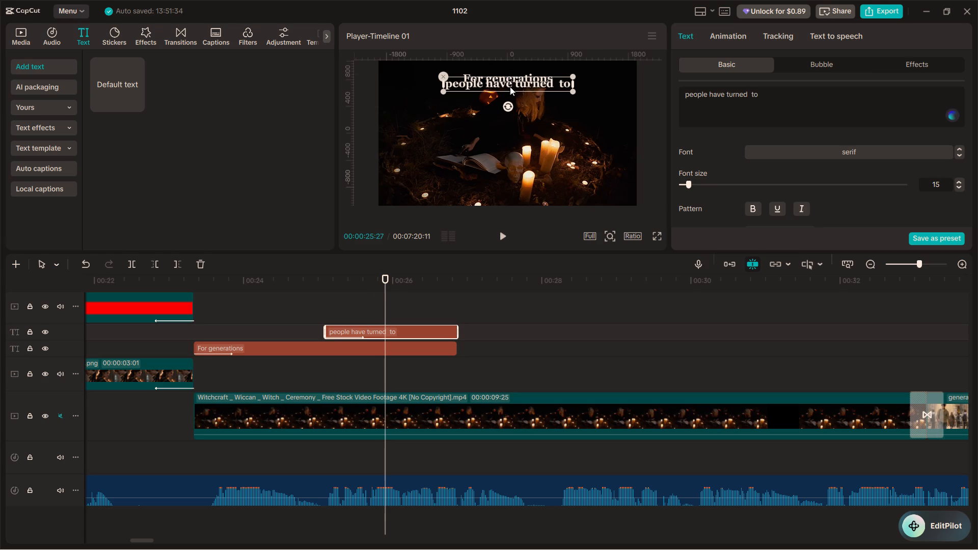
drag(510, 87, 510, 91)
drag(505, 82, 502, 92)
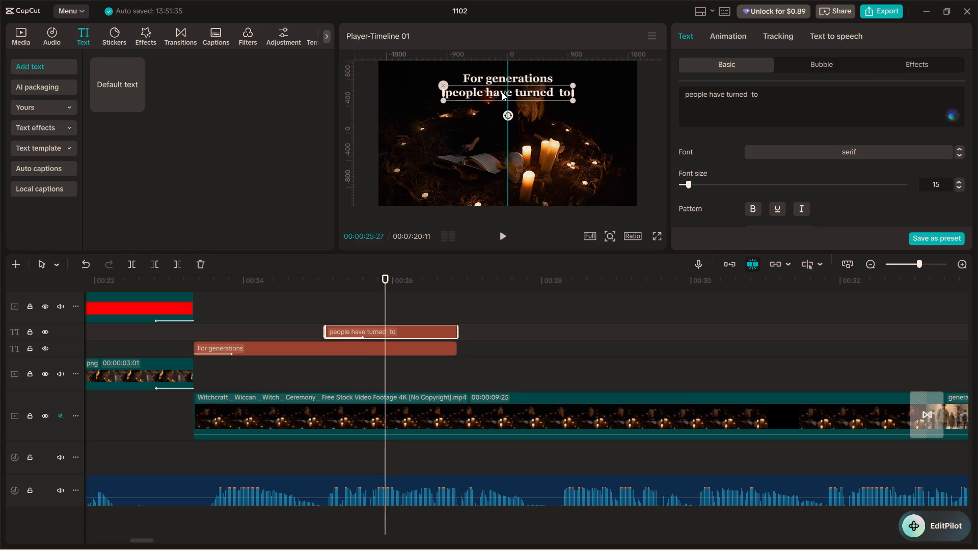
drag(502, 92, 502, 89)
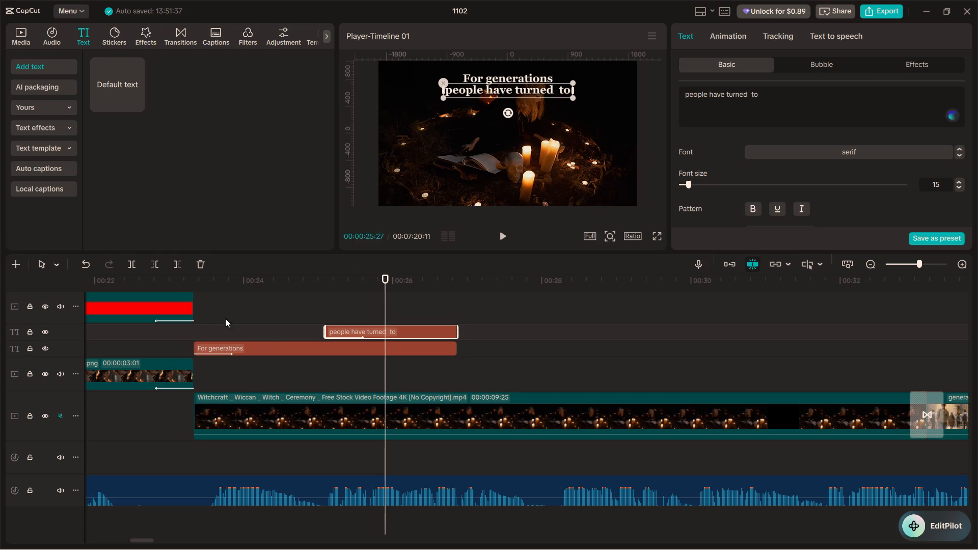
Play the section from the start of the "For generations" clip to review both text lines appearing.
click(185, 331)
key(space)
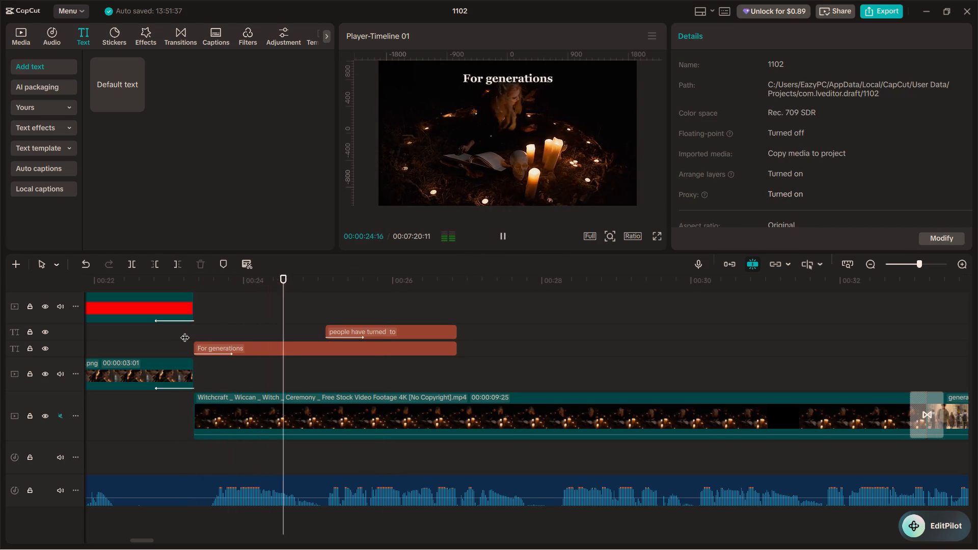
key(space)
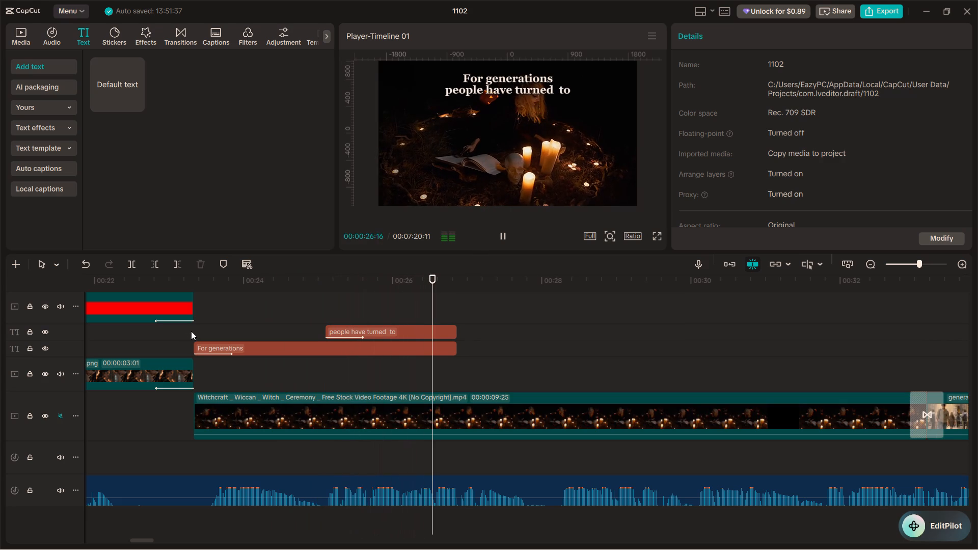
Replay the narration repeatedly around 00:00:26 to examine the word timing near the end of the second text line.
drag(433, 285, 410, 284)
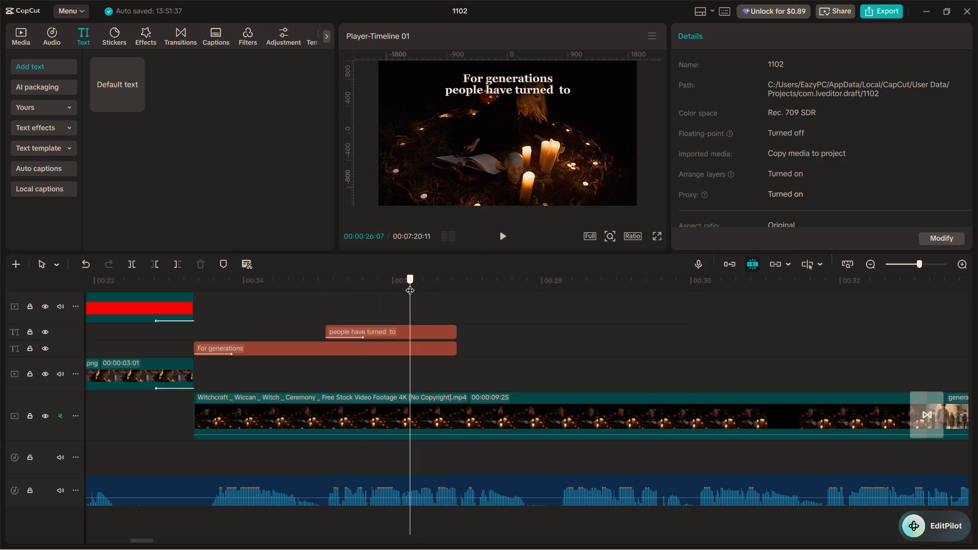
drag(410, 284, 400, 283)
key(space)
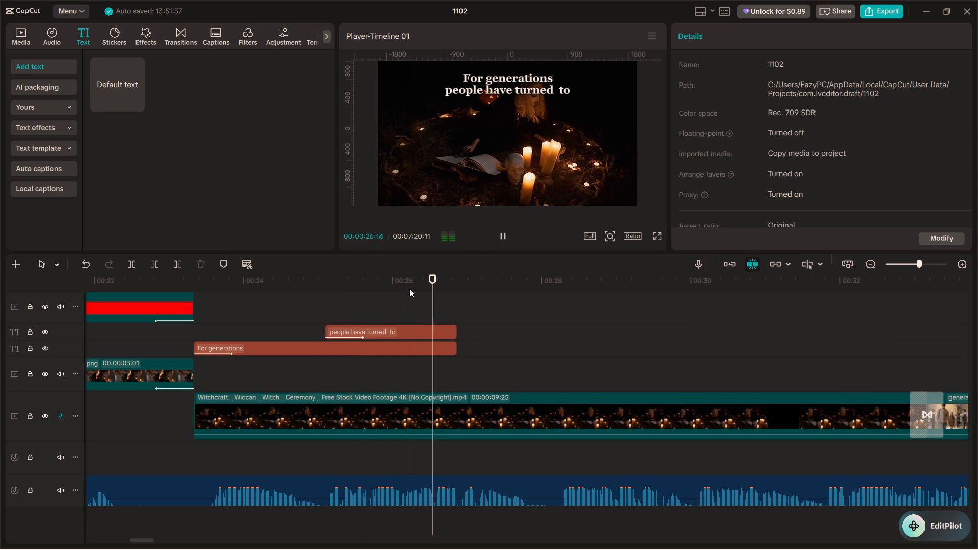
key(space)
drag(442, 286, 433, 286)
key(space)
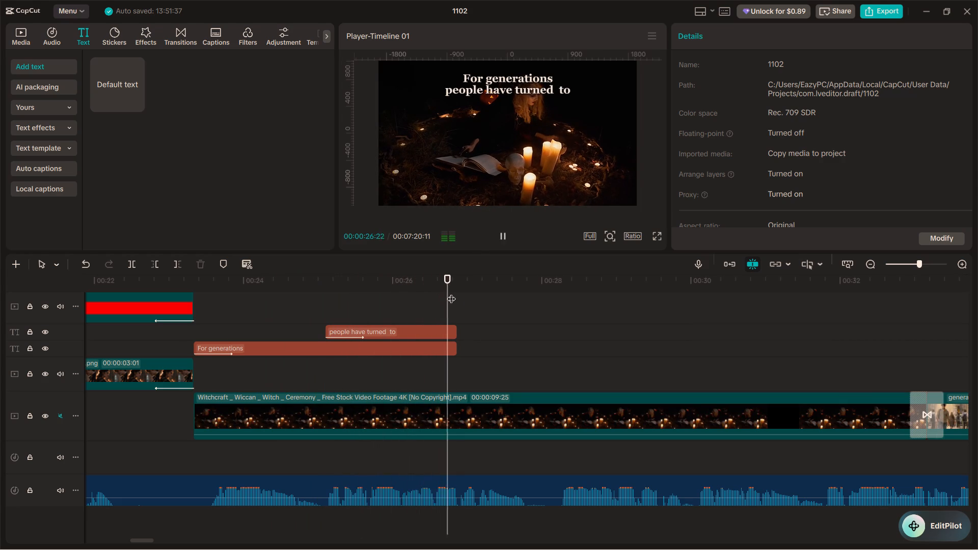
key(space)
drag(451, 288, 421, 293)
key(space)
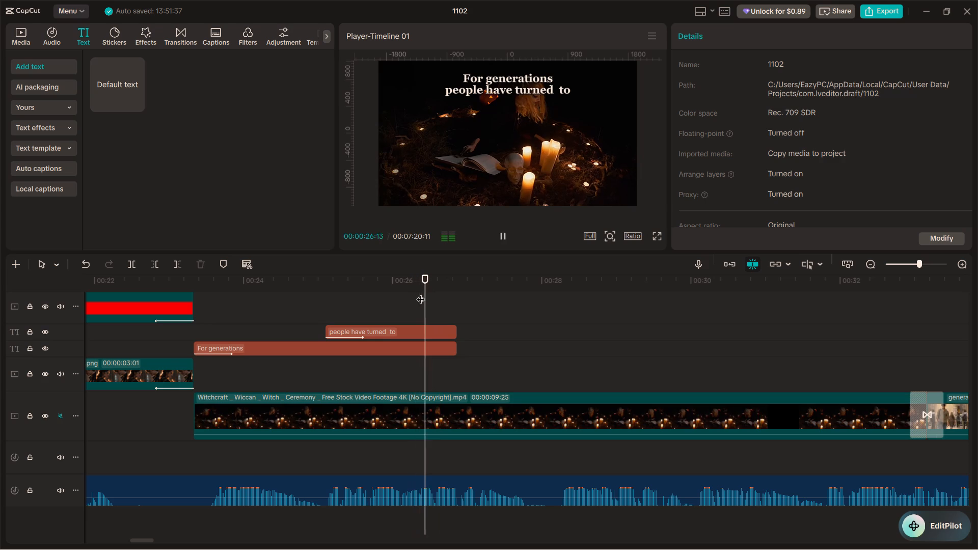
key(space)
drag(443, 295, 431, 294)
click(431, 294)
drag(431, 294, 418, 298)
double_click(418, 298)
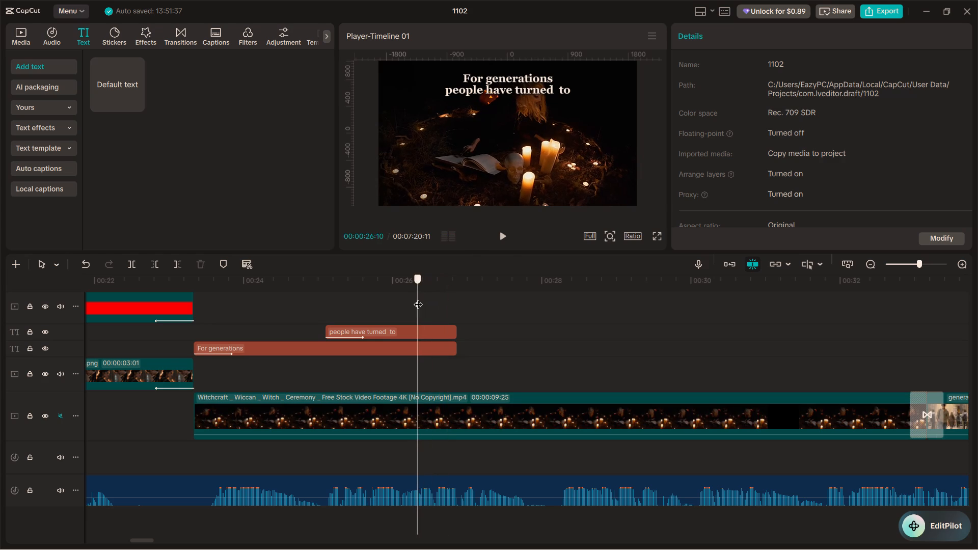
double_click(413, 299)
double_click(409, 299)
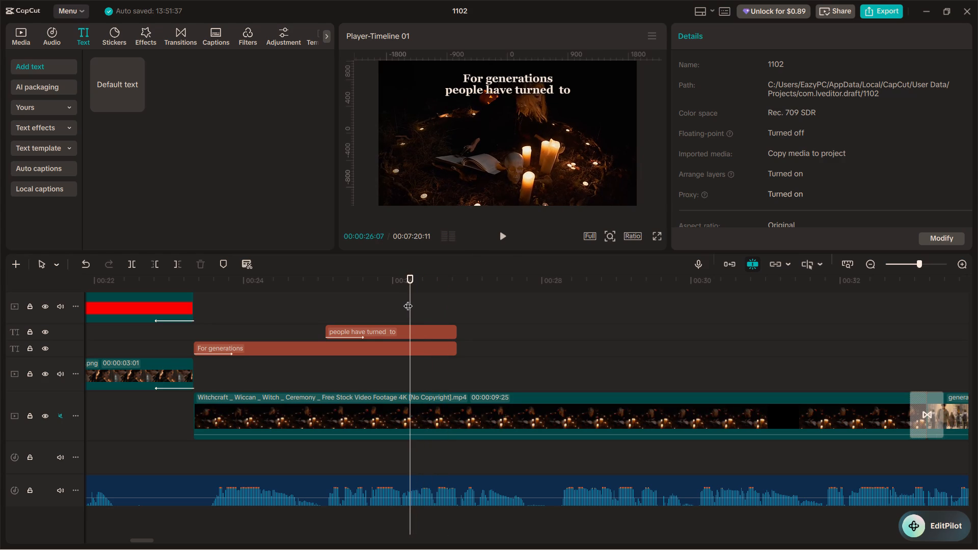
click(405, 299)
key(space)
key(space)
drag(441, 310, 401, 306)
key(space)
key(space)
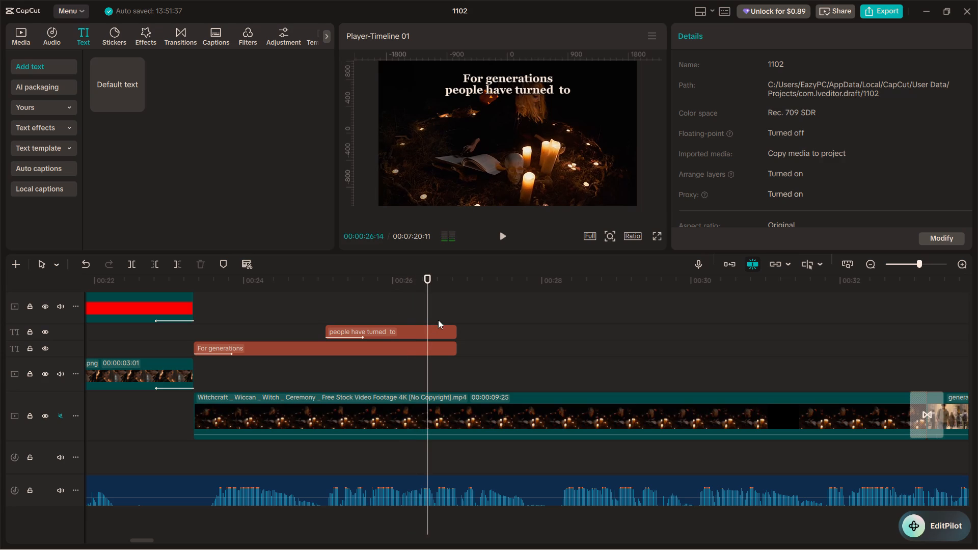
Replay the narration in short bursts around 00:00:26:02 to 00:00:26:05 to examine where the next phrase begins.
drag(427, 311, 397, 308)
ctrl+scroll(402, 310, up, 20)
ctrl+scroll(402, 310, up, 5)
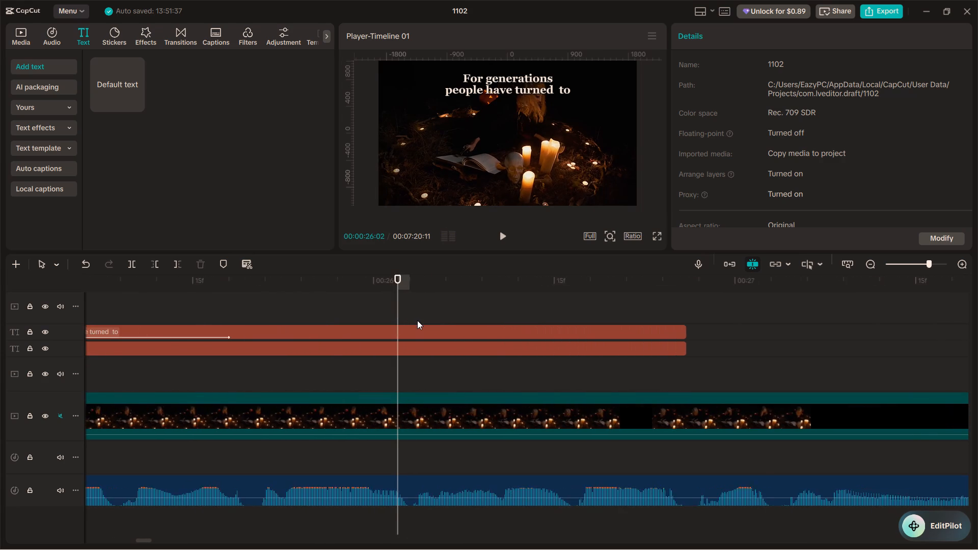
ctrl+scroll(417, 320, up, 5)
drag(398, 297, 416, 306)
key(space)
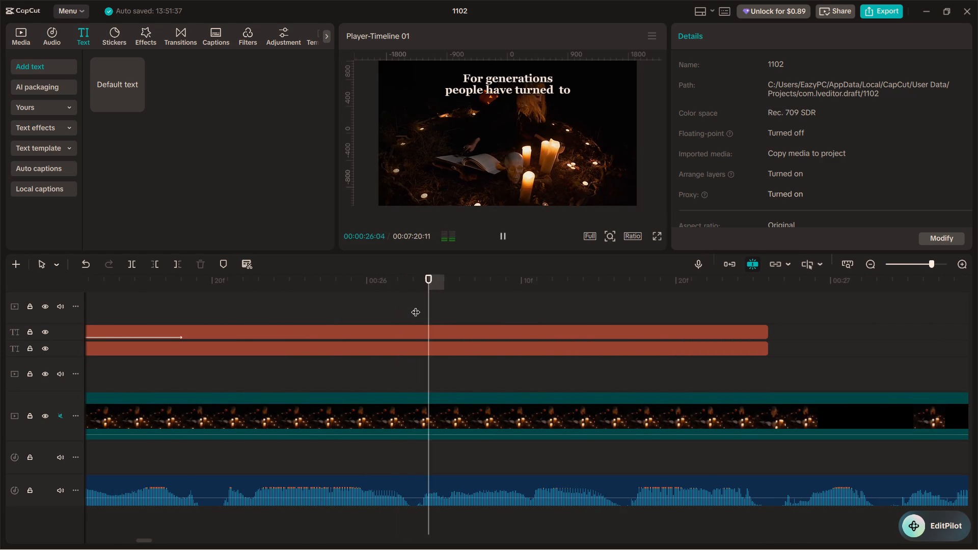
key(space)
click(418, 299)
drag(418, 299, 429, 297)
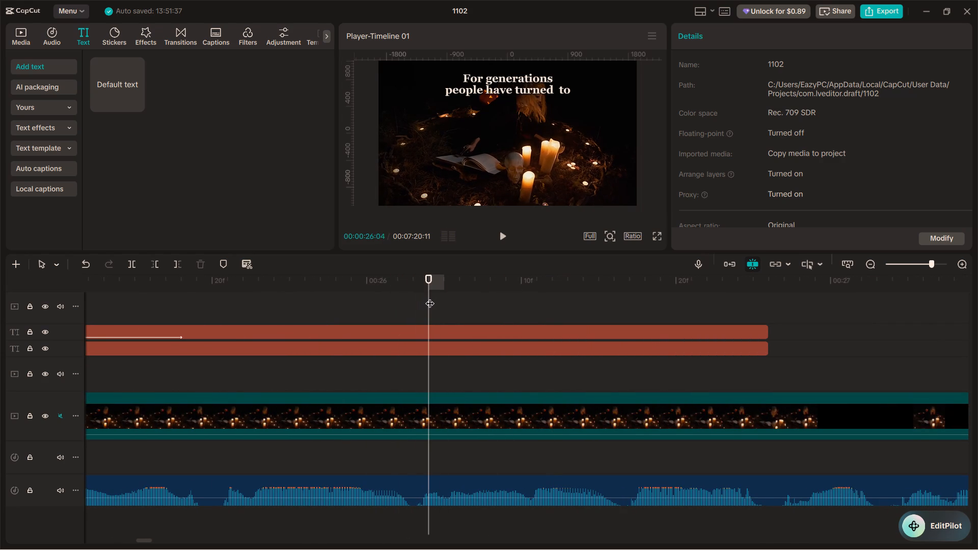
key(space)
key(space)
click(442, 297)
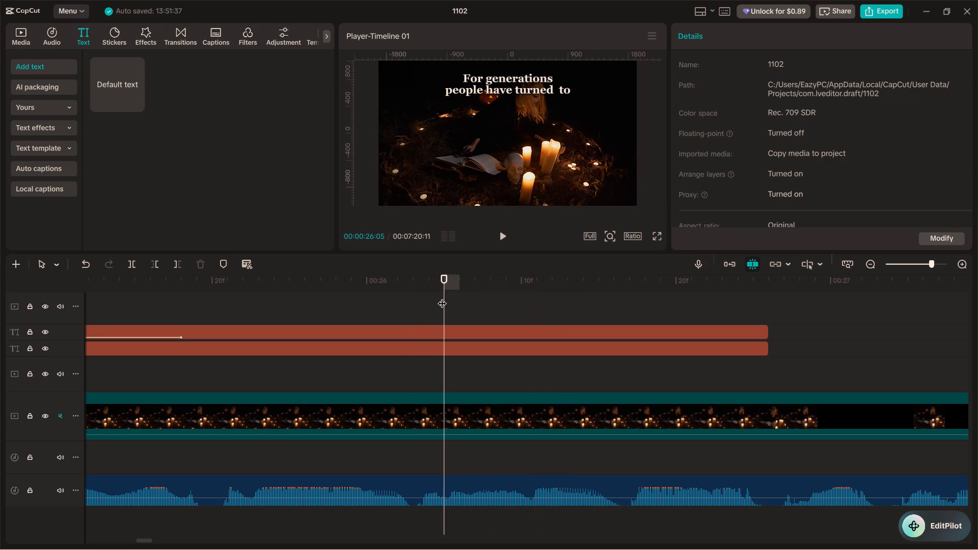
key(space)
key(space)
click(453, 300)
drag(453, 300, 445, 298)
click(445, 298)
Add a default text clip at 00:00:26:05 on a new track above the "people have turned to" line.
ctrl+scroll(468, 330, down, 17)
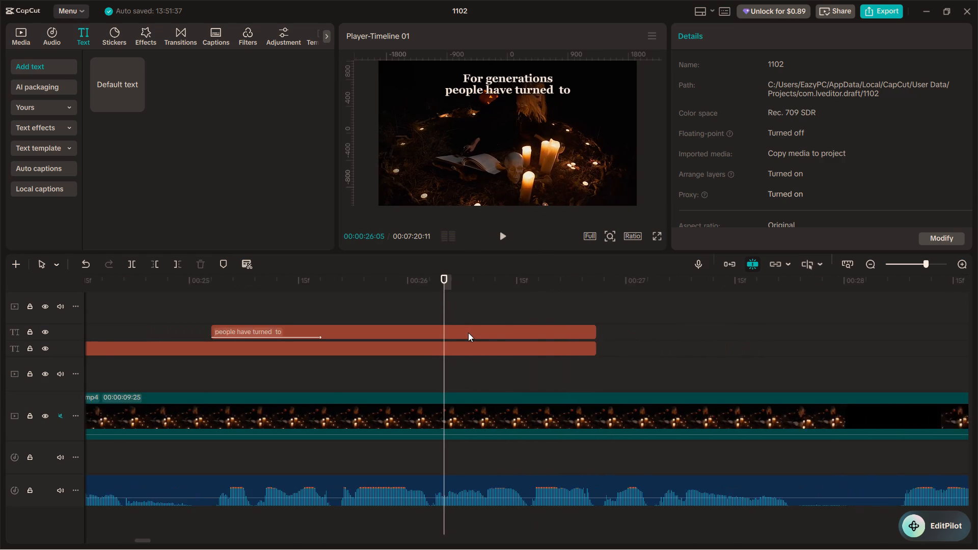
ctrl+scroll(468, 333, down, 14)
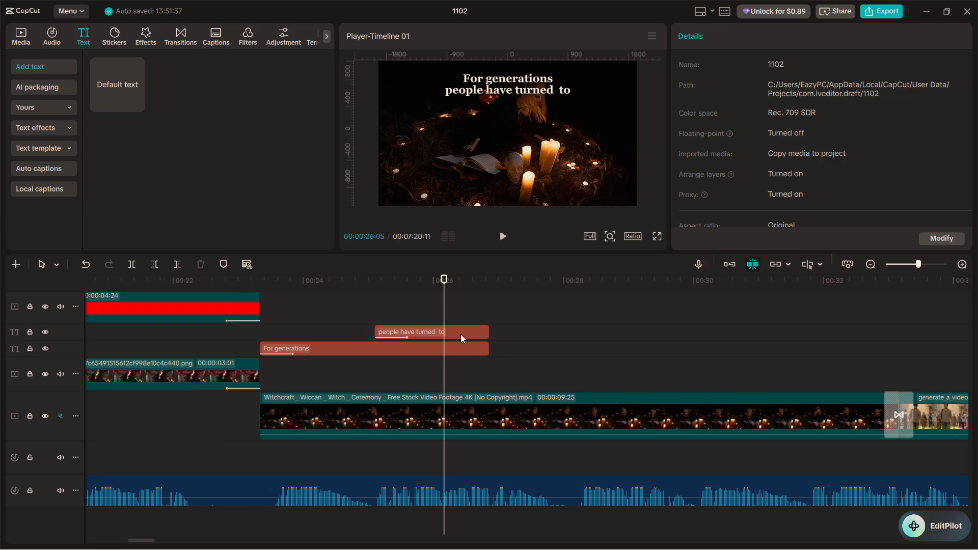
drag(118, 79, 275, 190)
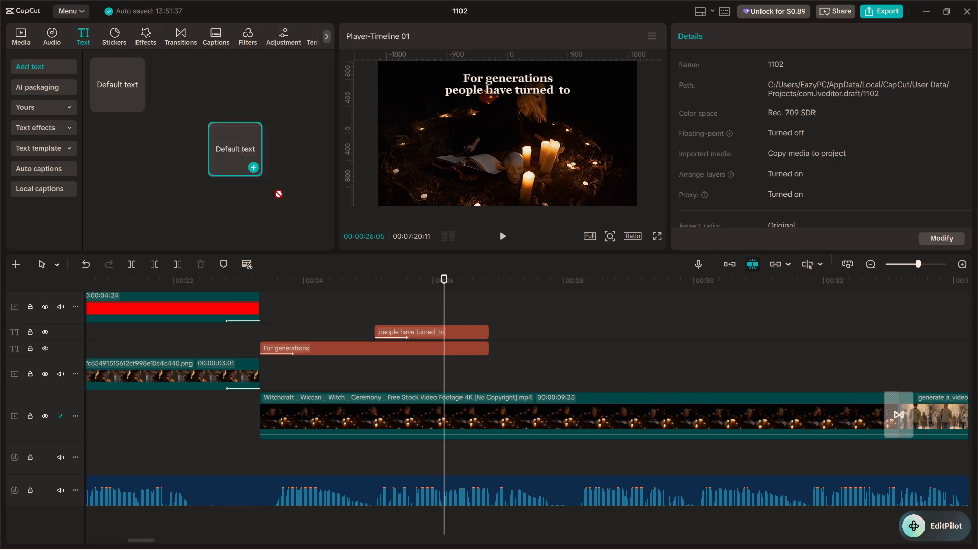
drag(275, 190, 446, 316)
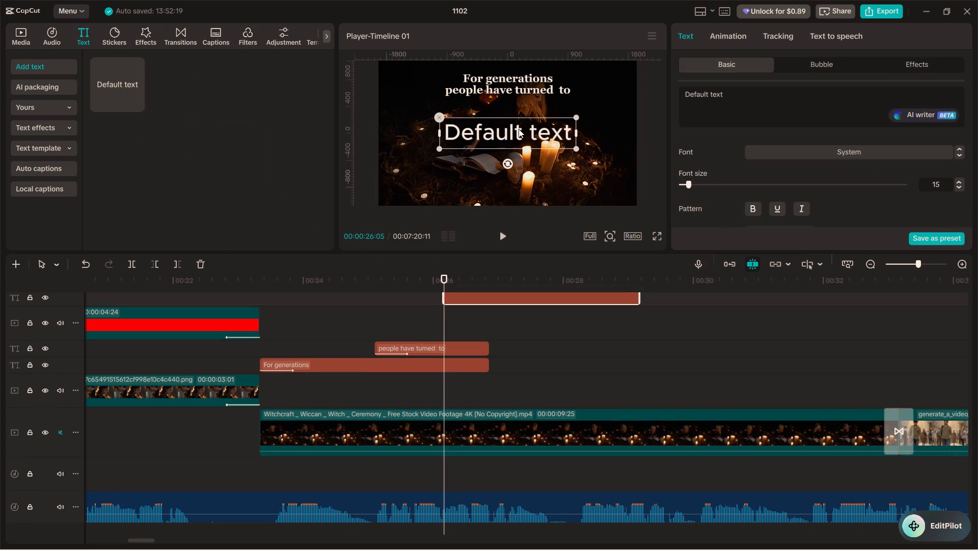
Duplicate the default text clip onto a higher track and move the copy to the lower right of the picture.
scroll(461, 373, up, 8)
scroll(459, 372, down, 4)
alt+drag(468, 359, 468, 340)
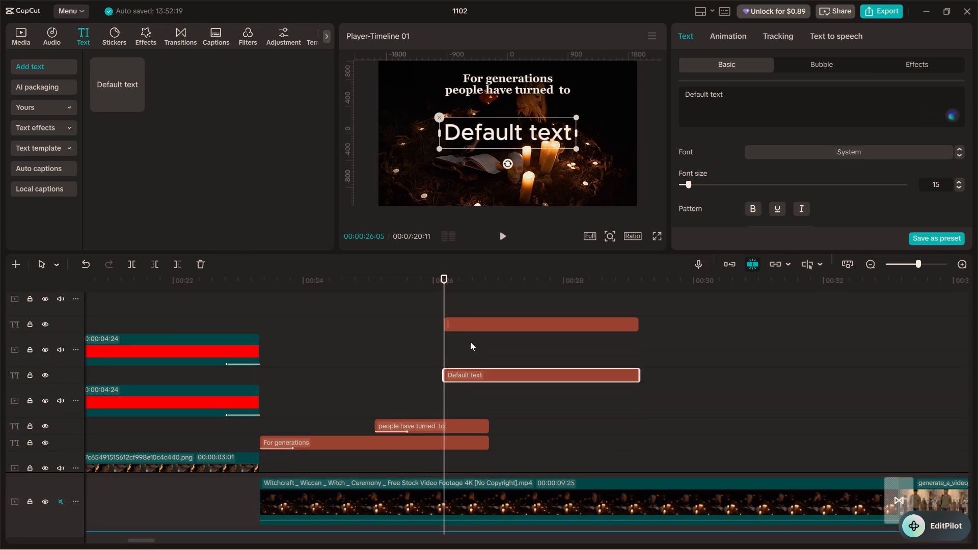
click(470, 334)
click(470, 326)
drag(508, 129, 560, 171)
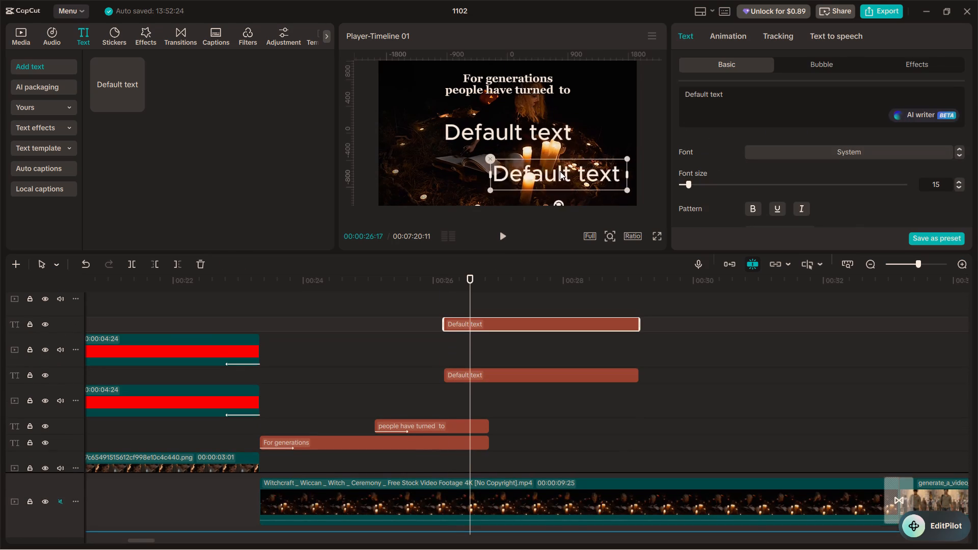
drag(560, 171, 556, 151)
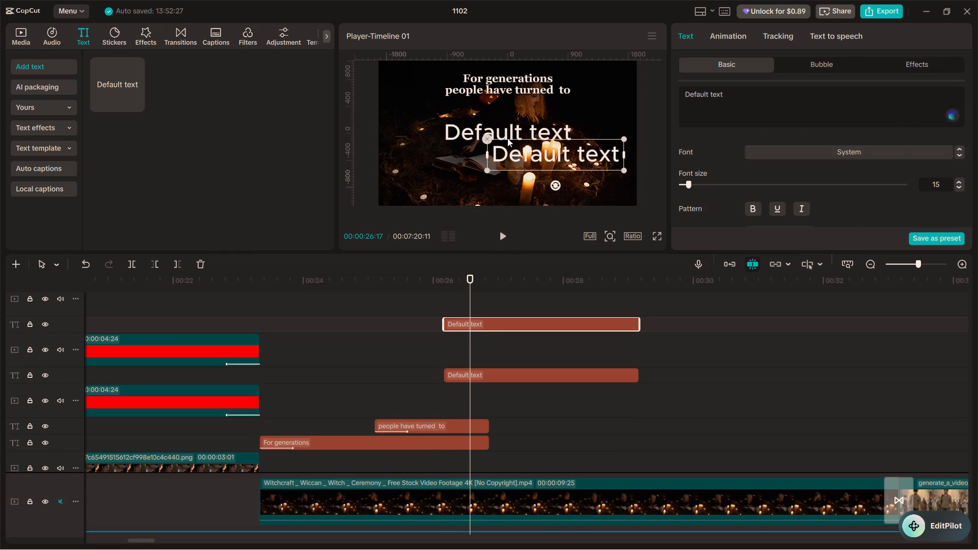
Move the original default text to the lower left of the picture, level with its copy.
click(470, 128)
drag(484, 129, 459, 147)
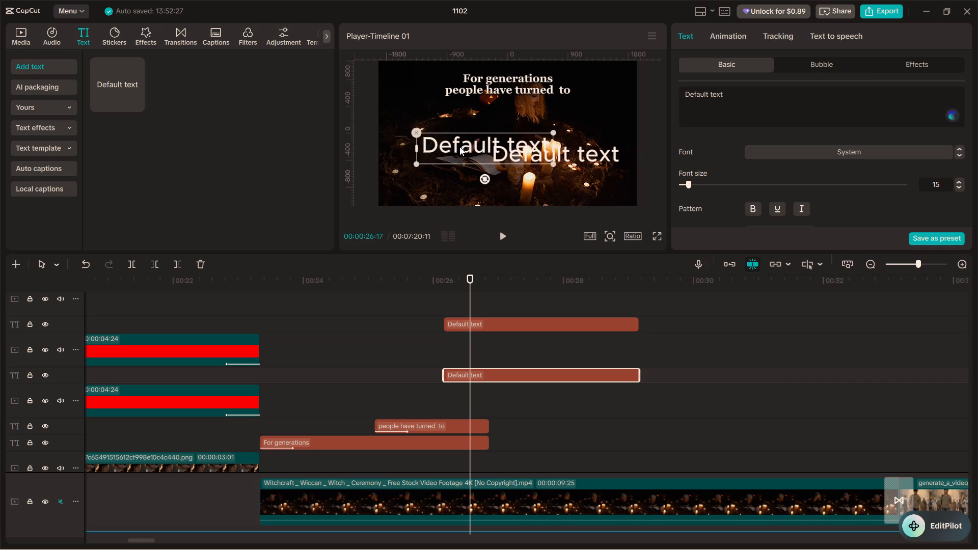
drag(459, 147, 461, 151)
Replace the original default text's wording with "Symbolic" and "Rituals" on two lines.
drag(724, 93, 675, 93)
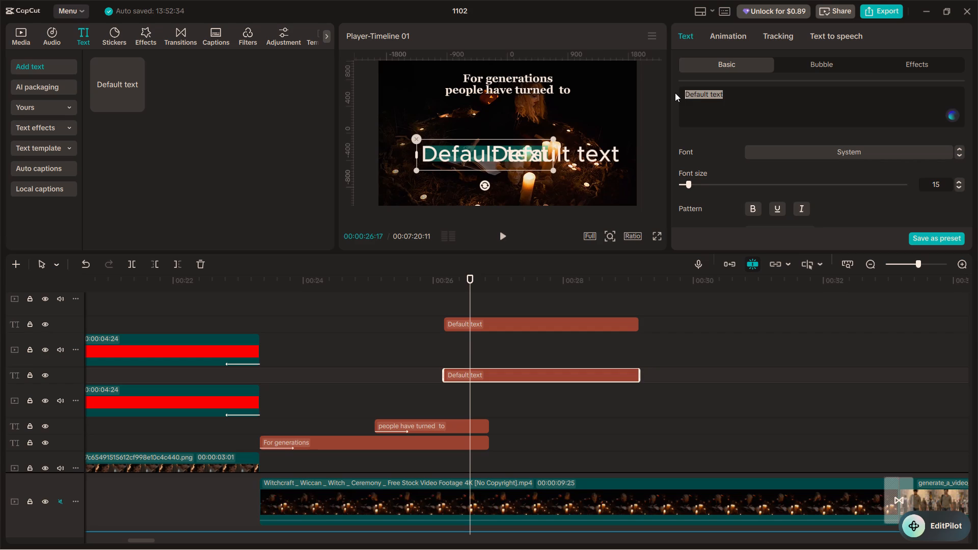
text(Sy)
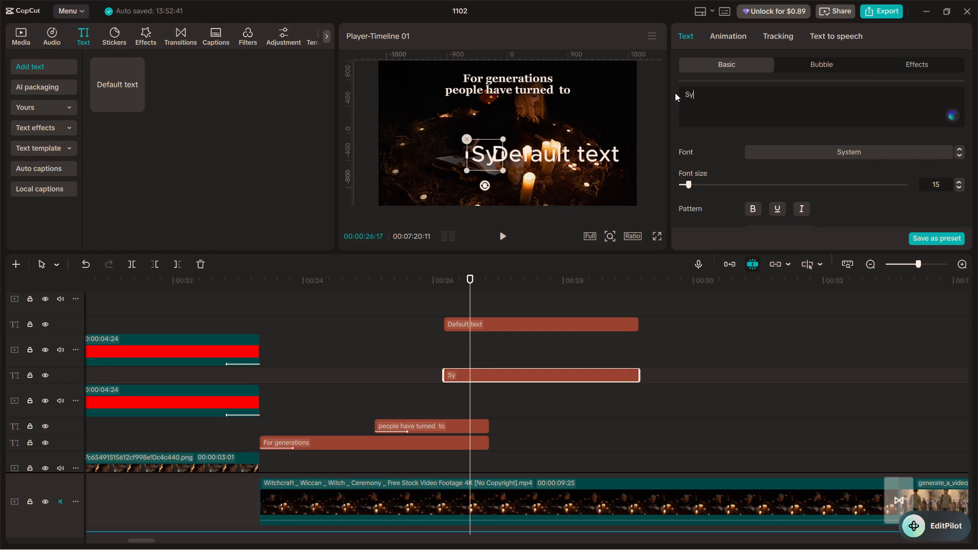
text(mbo)
text(lic)
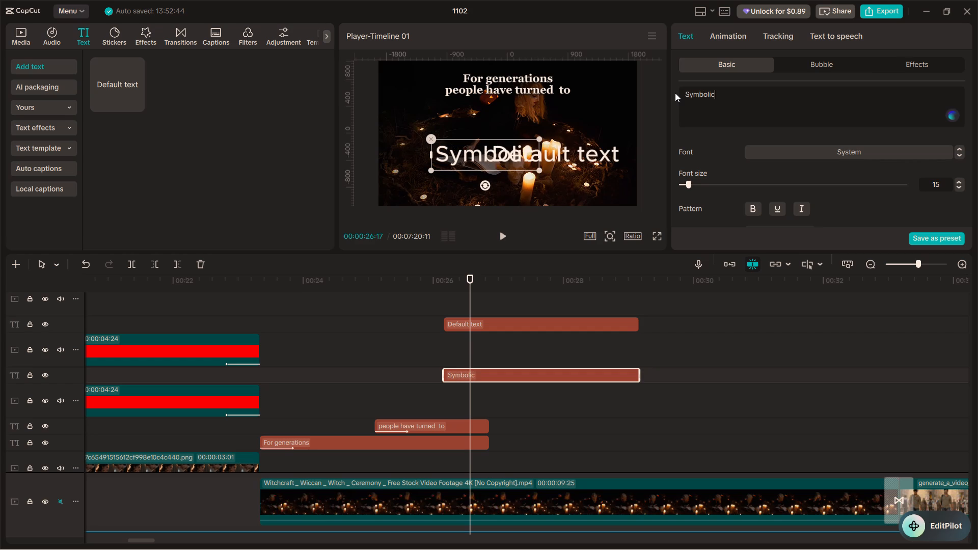
key(shift+Return)
key(r)
key(BackSpace)
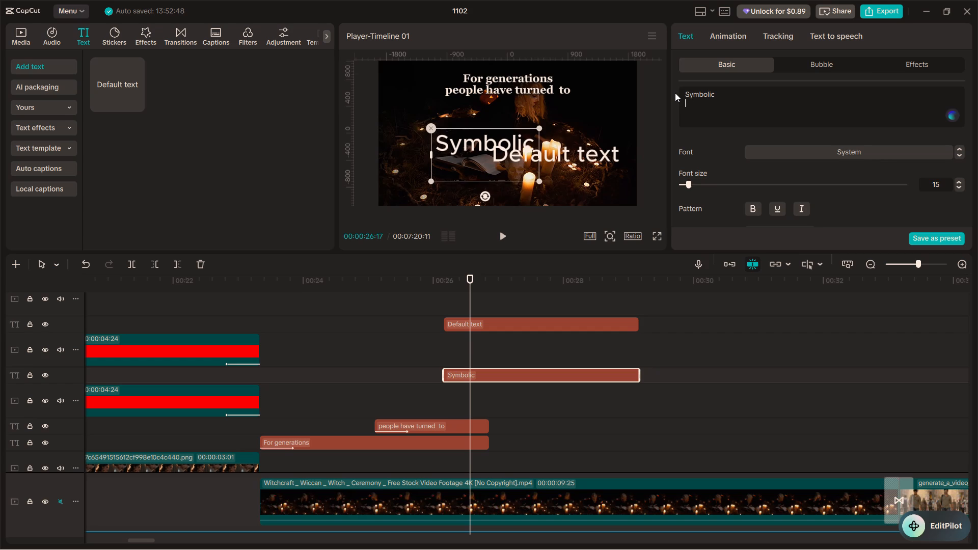
text(Rituals)
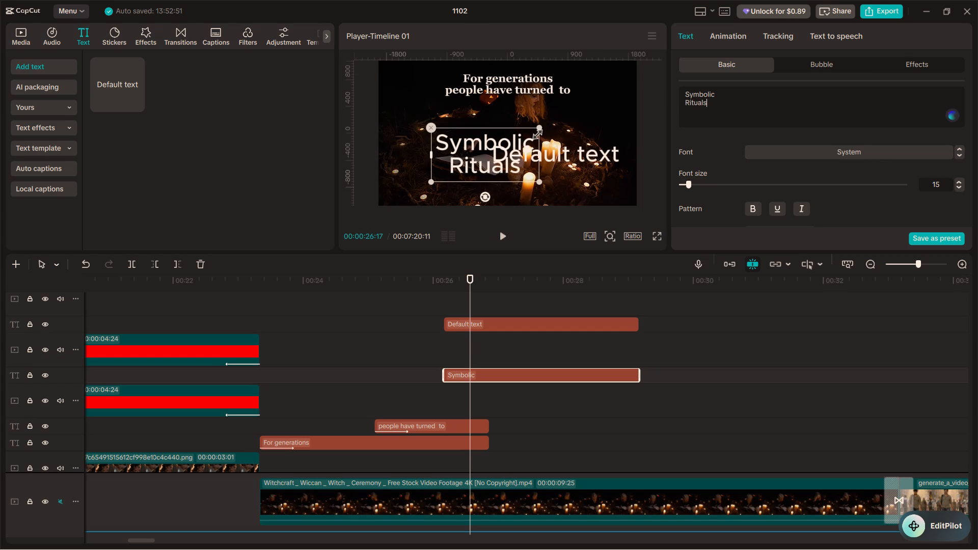
Scale the "Symbolic Rituals" text down to 41% and place it to the left of the open book.
drag(535, 132, 513, 132)
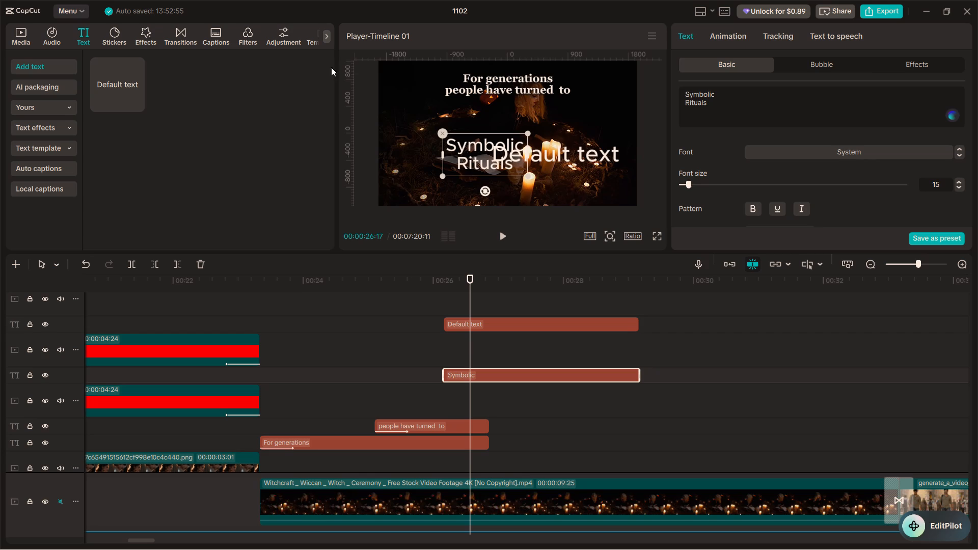
drag(526, 135, 526, 135)
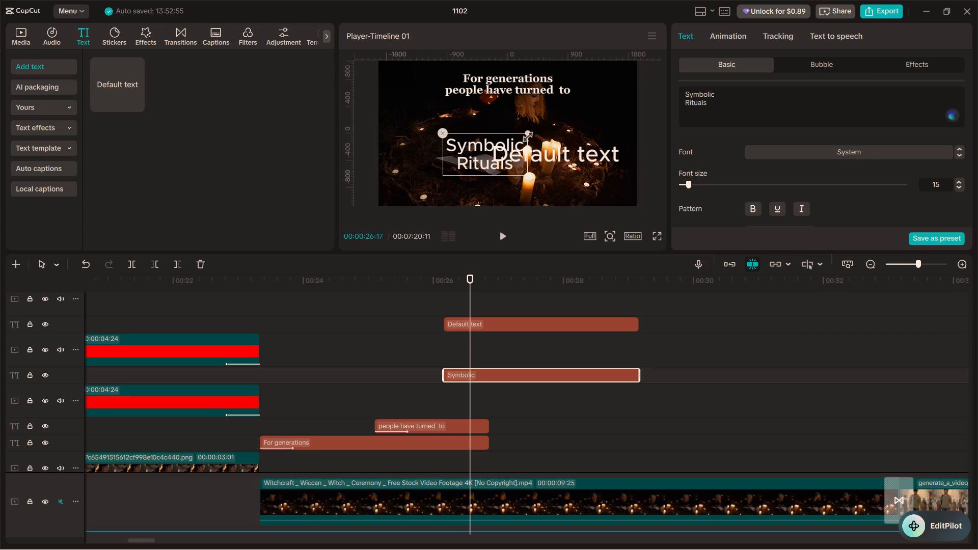
drag(526, 135, 492, 155)
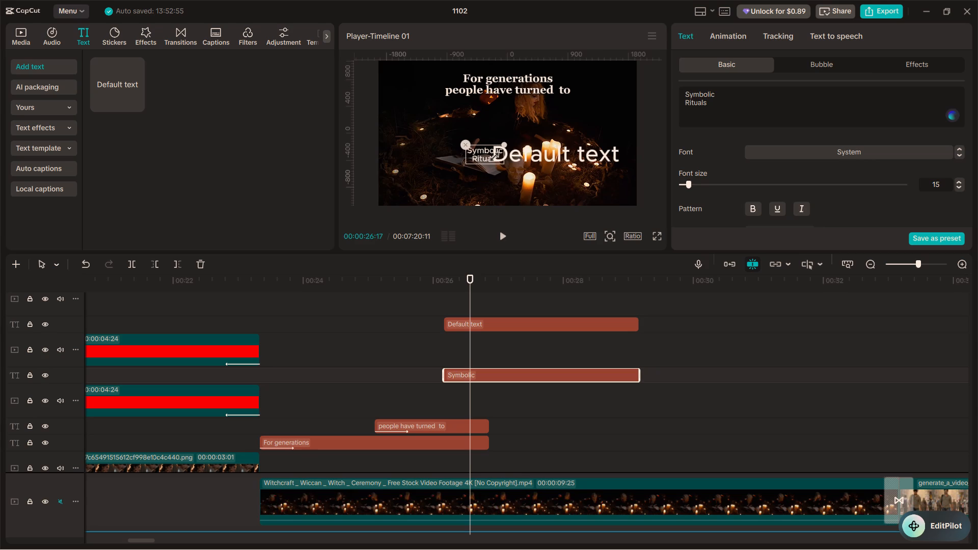
drag(492, 155, 499, 155)
drag(483, 155, 459, 156)
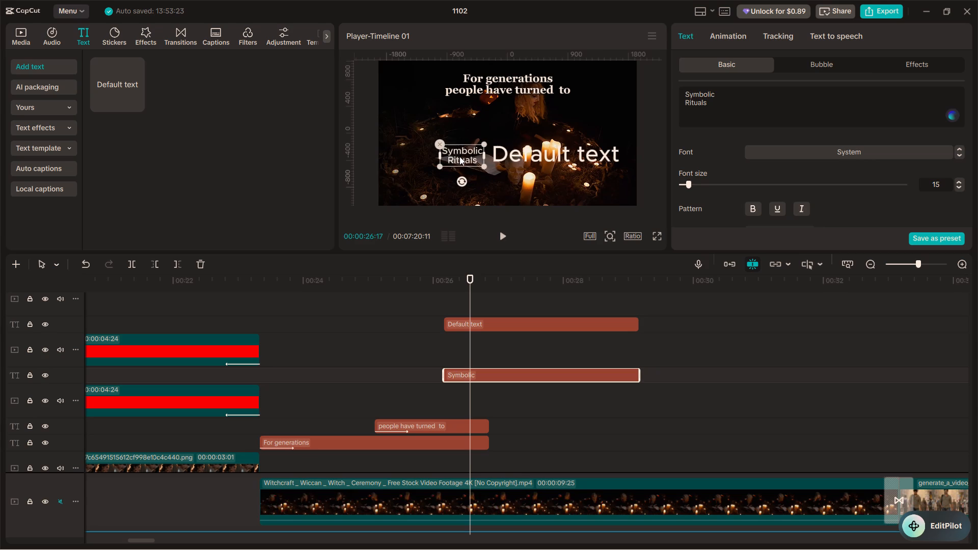
drag(459, 156, 447, 155)
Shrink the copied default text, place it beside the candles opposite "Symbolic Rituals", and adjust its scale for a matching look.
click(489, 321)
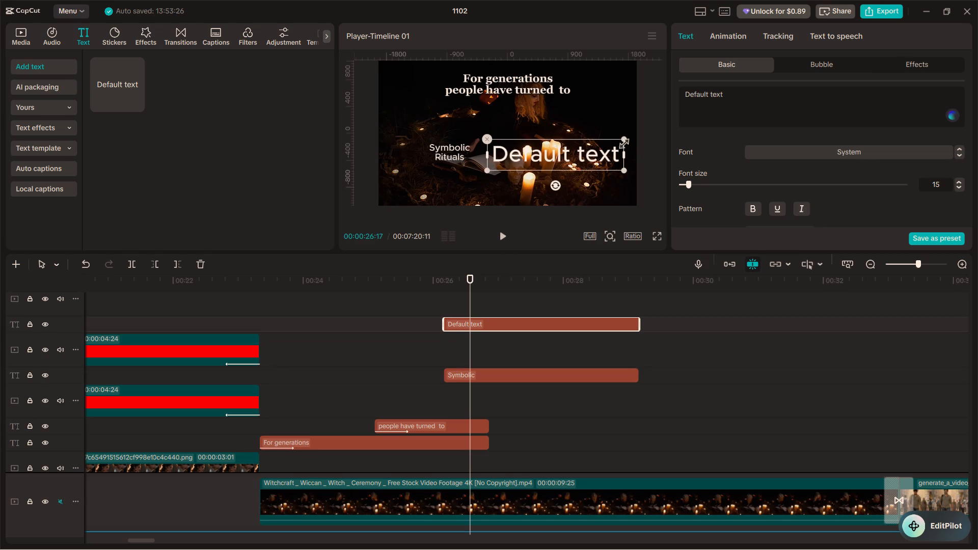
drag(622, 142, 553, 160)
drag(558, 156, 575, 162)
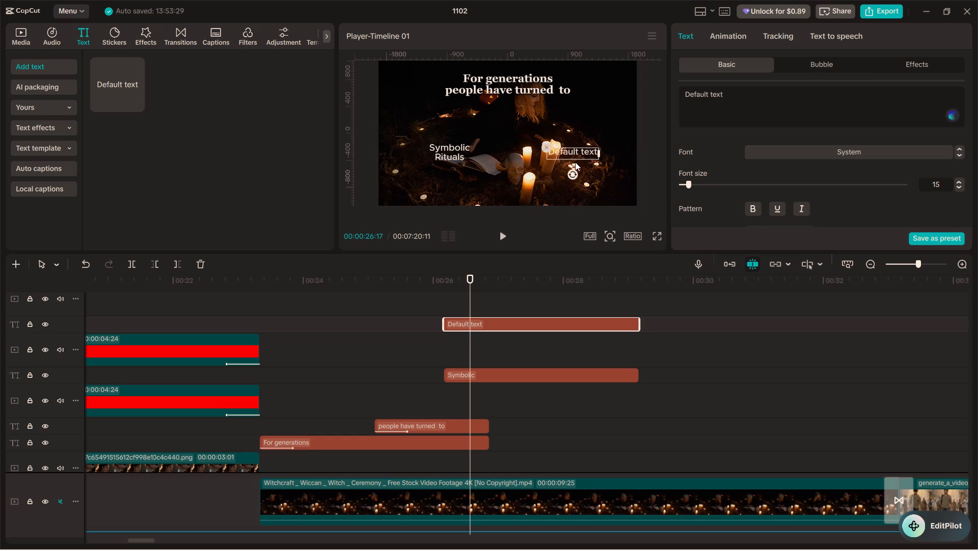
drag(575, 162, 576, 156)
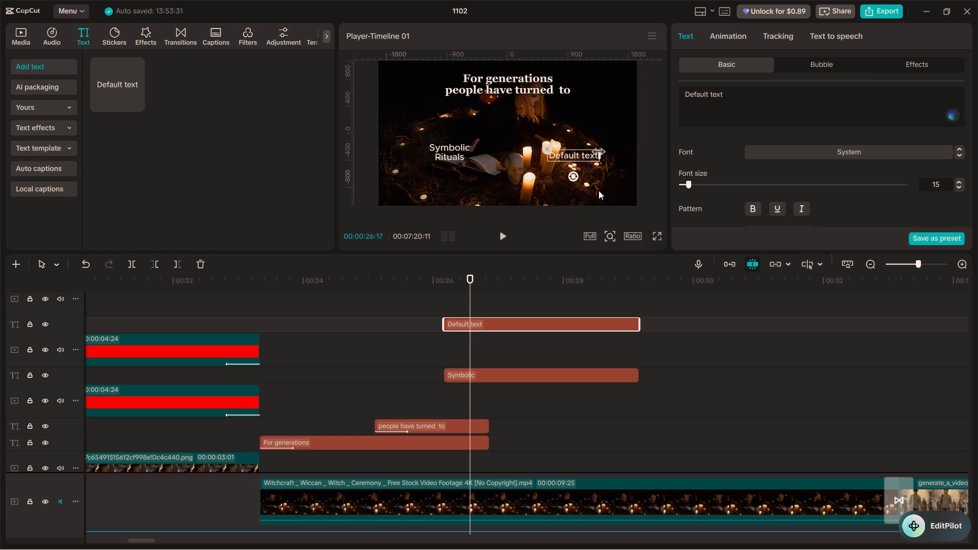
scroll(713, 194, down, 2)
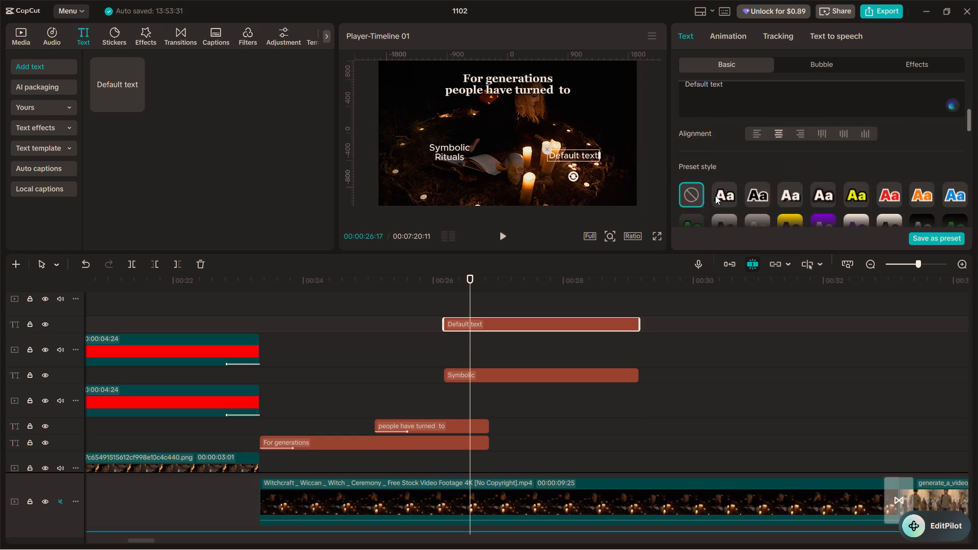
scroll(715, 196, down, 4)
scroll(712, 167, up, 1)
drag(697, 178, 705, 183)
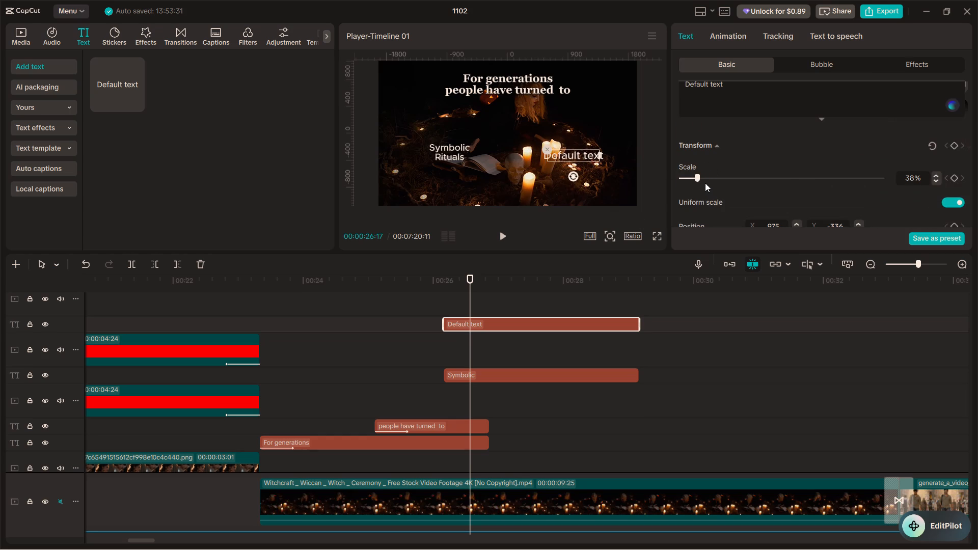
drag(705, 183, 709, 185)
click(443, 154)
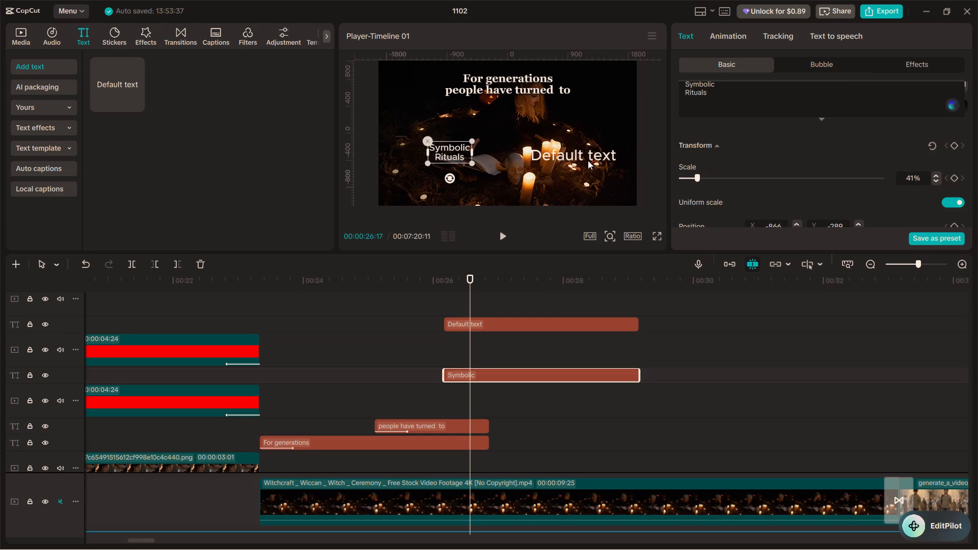
Play the section from just before 00:00:26 to review the new texts against the narration.
click(419, 300)
key(space)
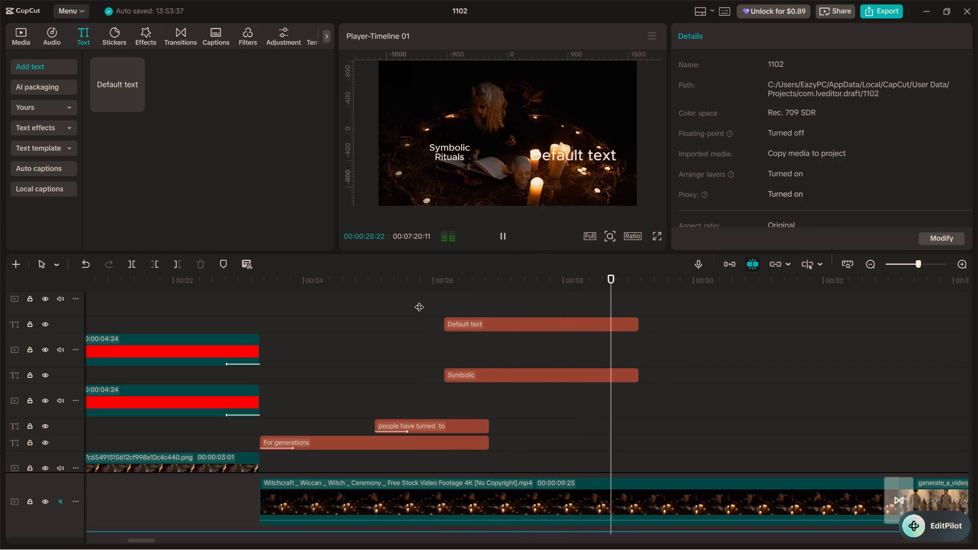
scroll(419, 300, down, 1)
scroll(420, 300, up, 1)
click(429, 306)
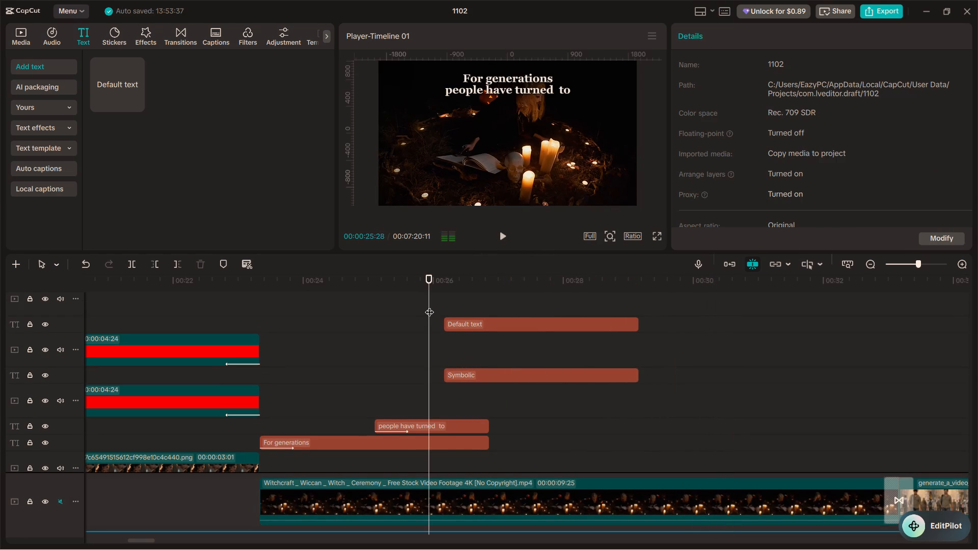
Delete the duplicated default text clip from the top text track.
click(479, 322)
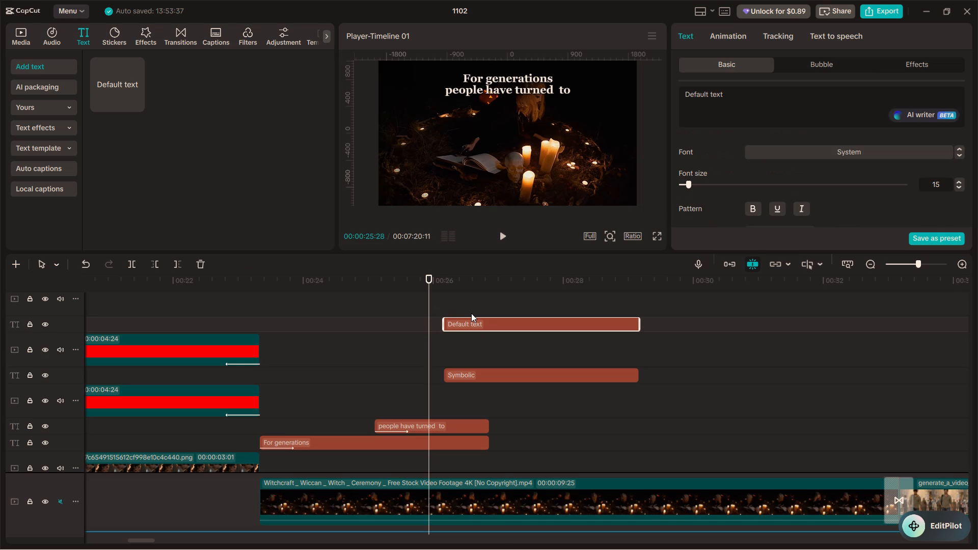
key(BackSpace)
Move the "Symbolic Rituals" text to the horizontal centre of the picture, just below the middle.
key(space)
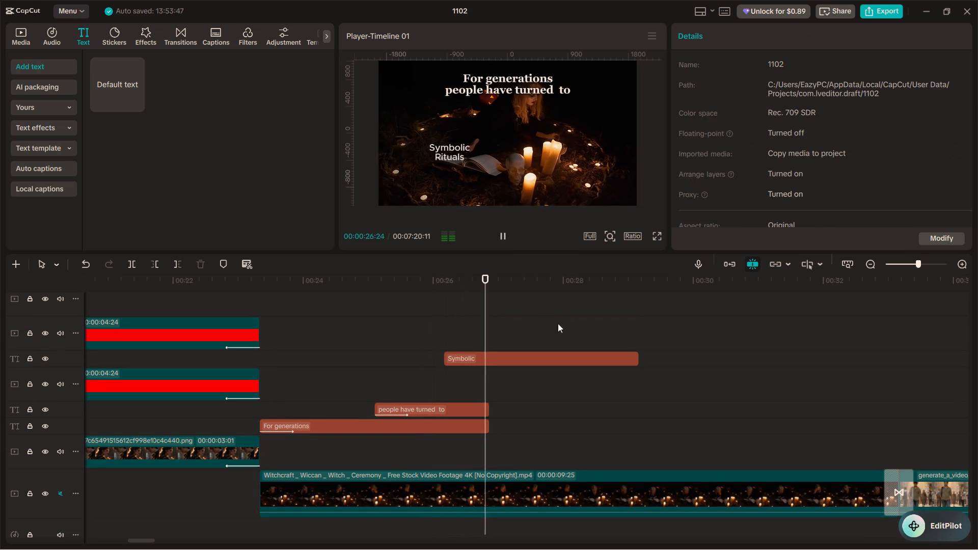
key(space)
click(543, 360)
drag(464, 149, 497, 148)
drag(479, 148, 506, 146)
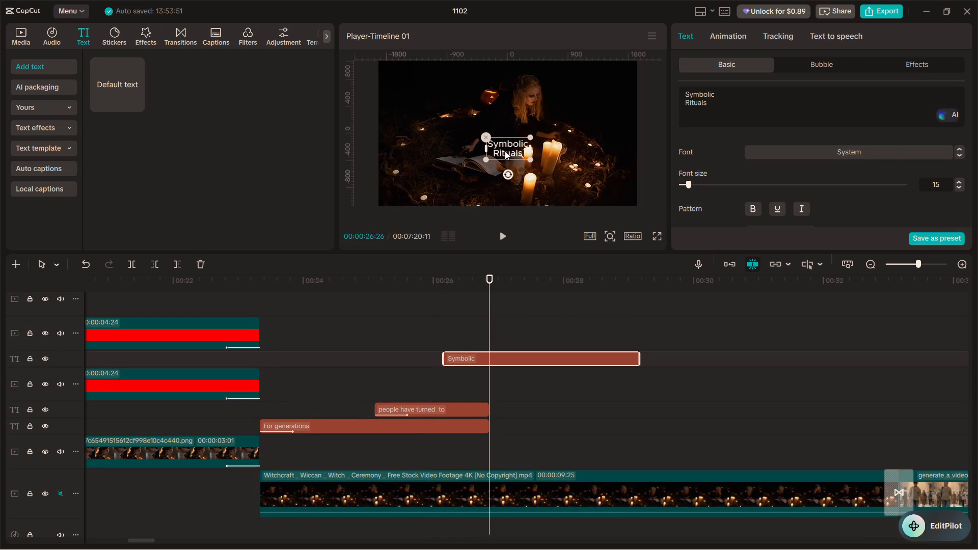
Play the section from about 00:00:25 to 00:00:28 to check the "Symbolic Rituals" text against the narration.
click(402, 325)
key(space)
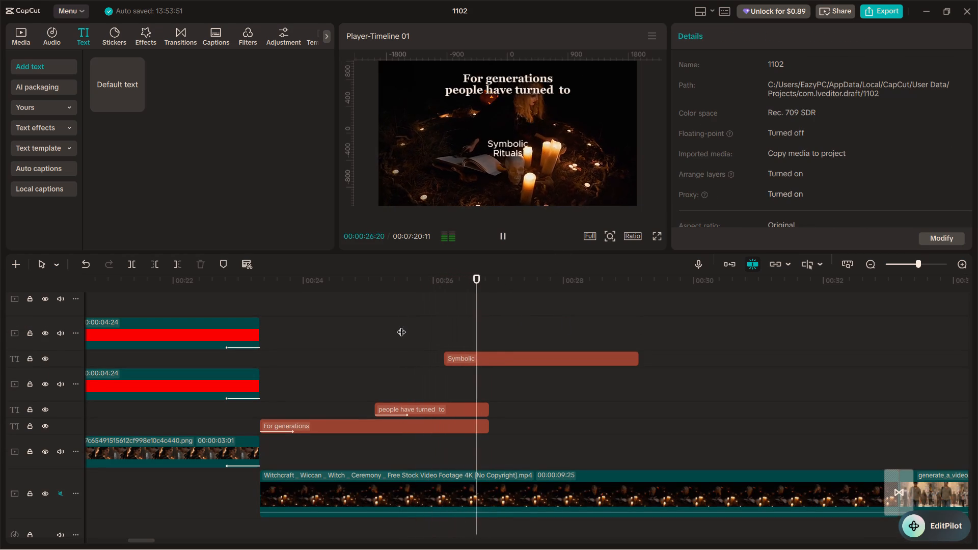
key(space)
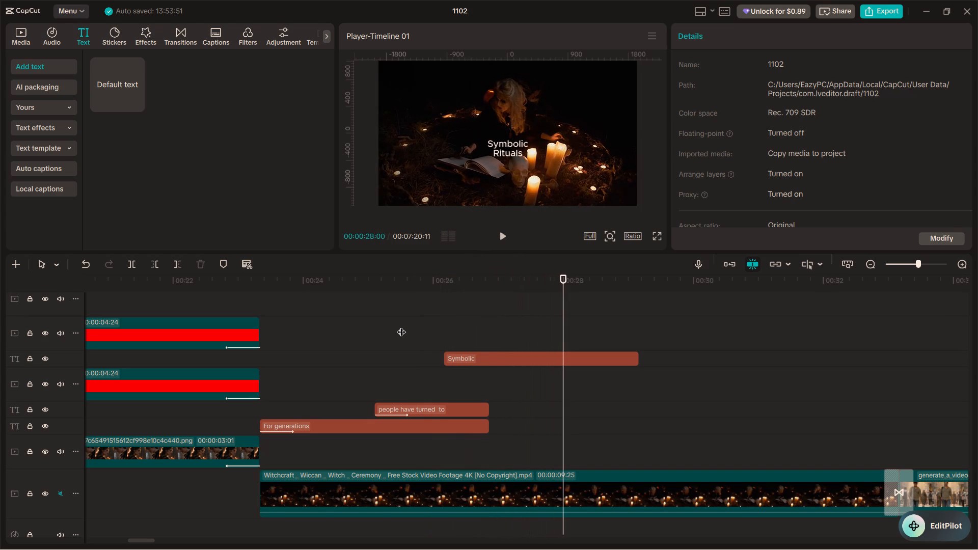
click(420, 325)
key(space)
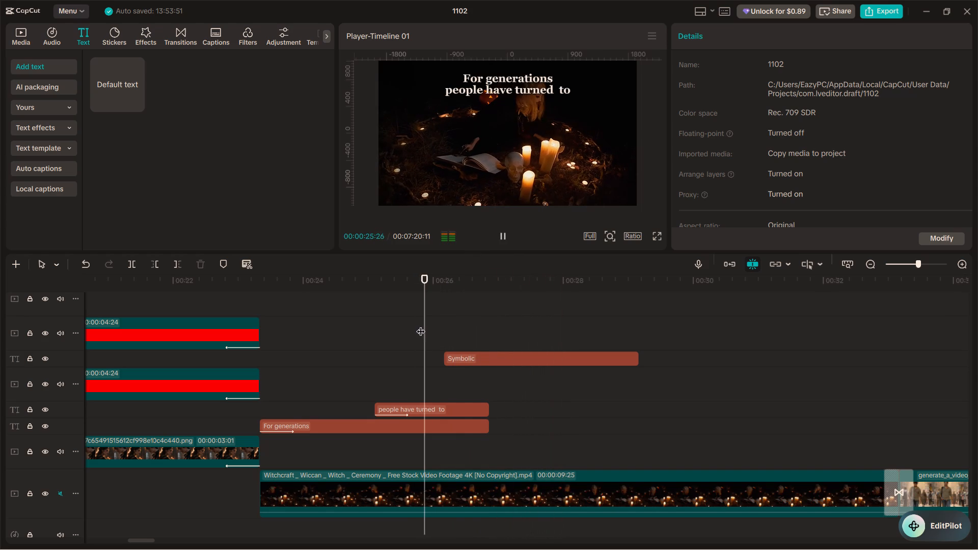
key(space)
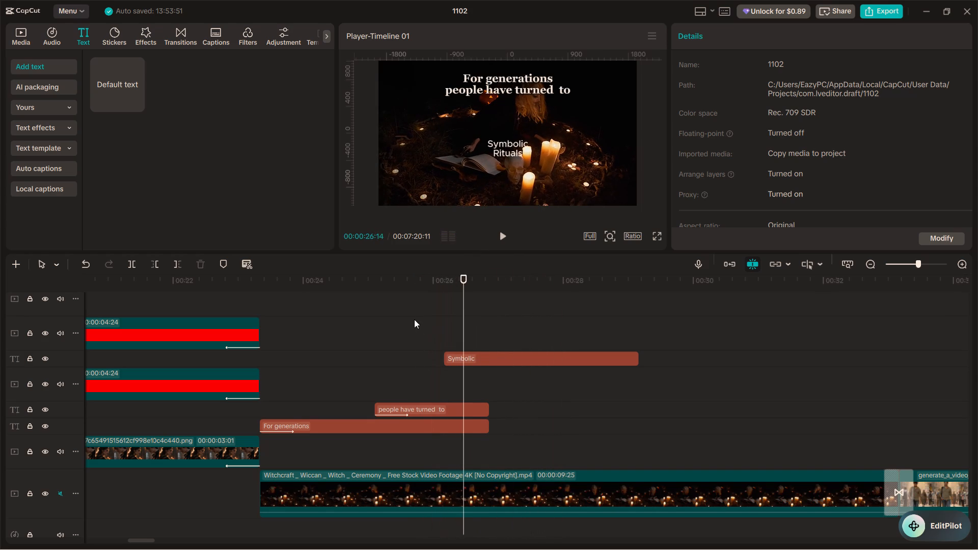
Extend the "For generations" and "people have turned to" text clips together to the end of the witchcraft footage, about 00:00:33.
drag(473, 378, 486, 428)
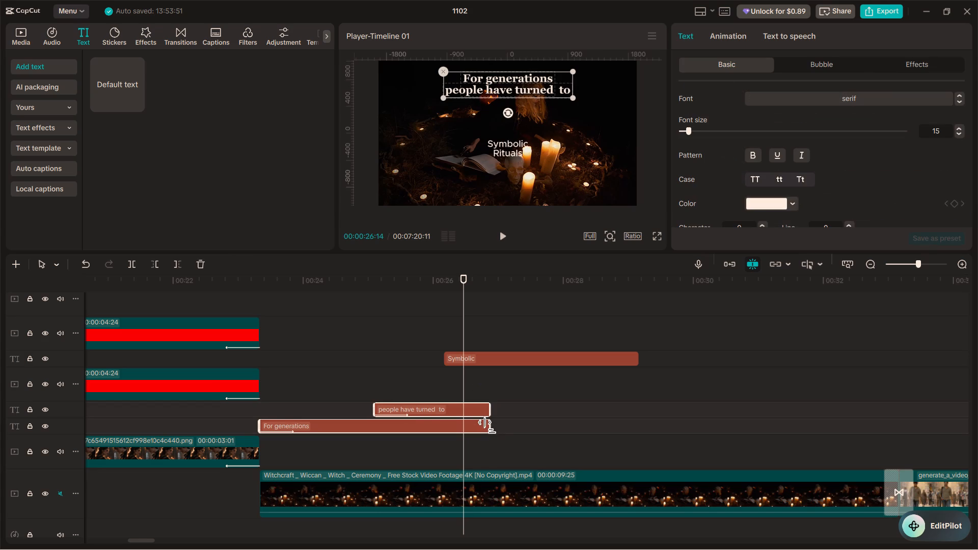
drag(489, 427, 896, 435)
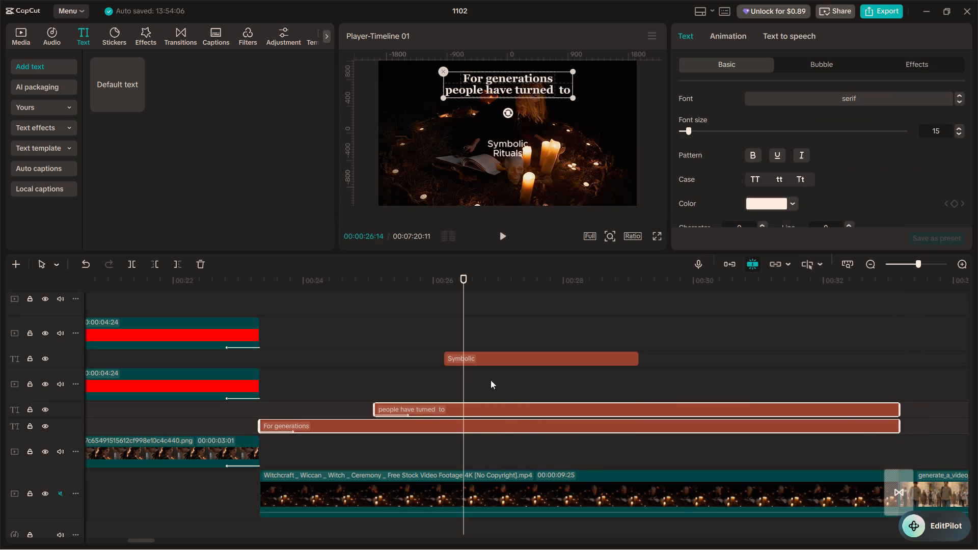
Enlarge the "Symbolic Rituals" text in the picture to about 104% scale.
key(space)
key(space)
click(479, 347)
click(491, 356)
key(space)
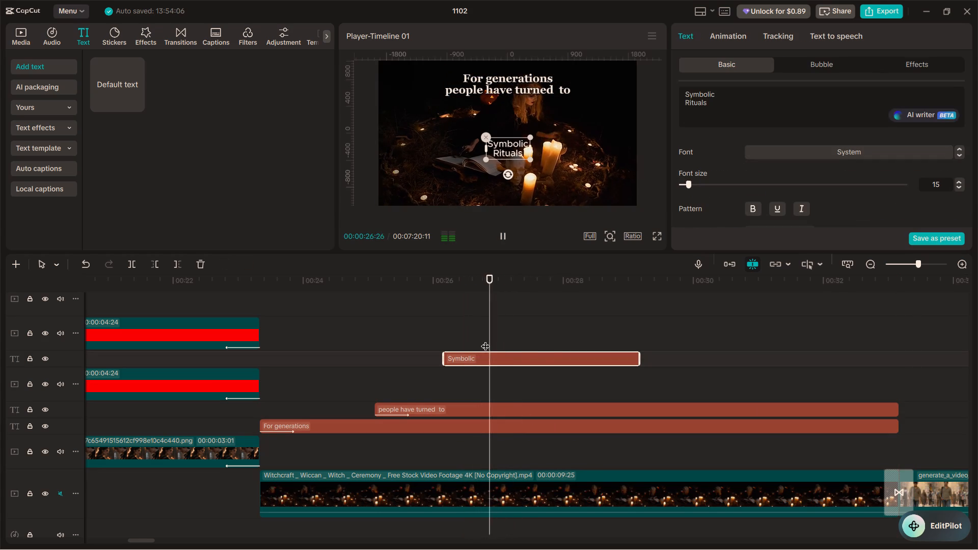
key(space)
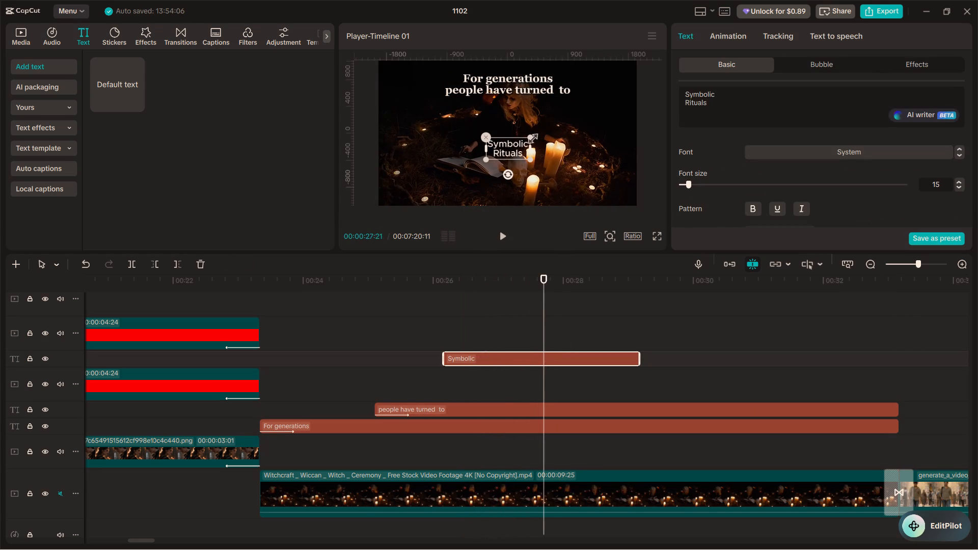
drag(531, 136, 586, 105)
Try different fonts on "Symbolic Rituals" and settle on Montserrat.
click(958, 154)
click(958, 154)
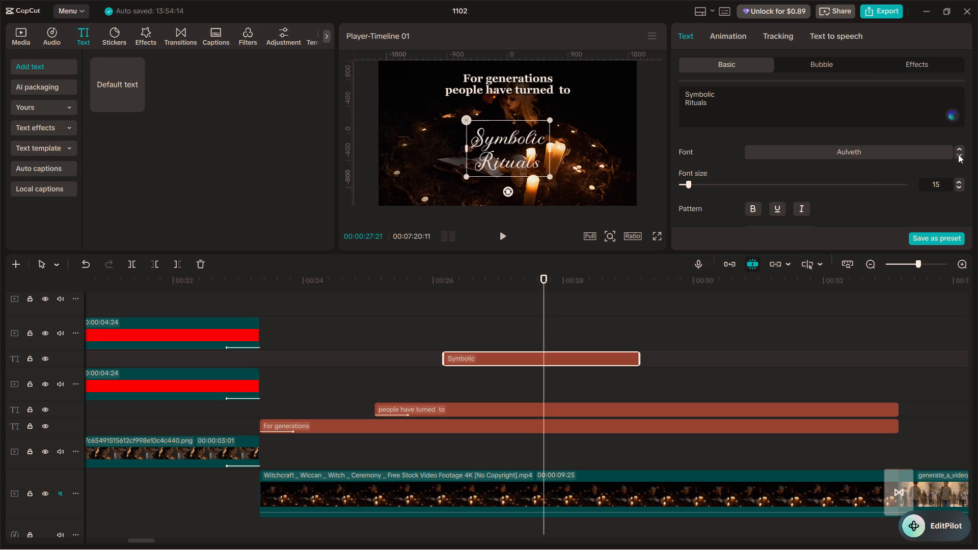
click(958, 154)
click(958, 154)
click(958, 154)
click(960, 148)
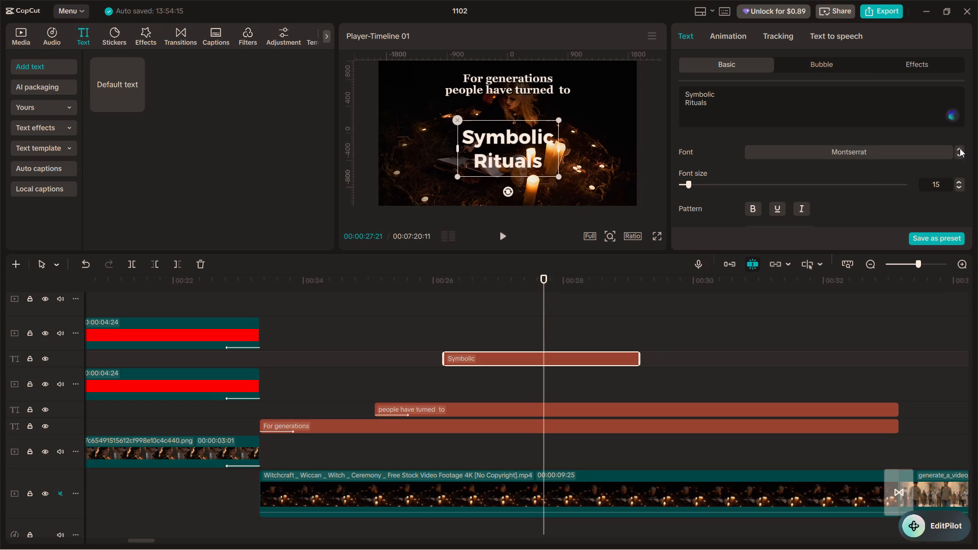
Move the enlarged "Symbolic Rituals" text slightly up to the centre of the picture.
click(425, 346)
key(space)
key(space)
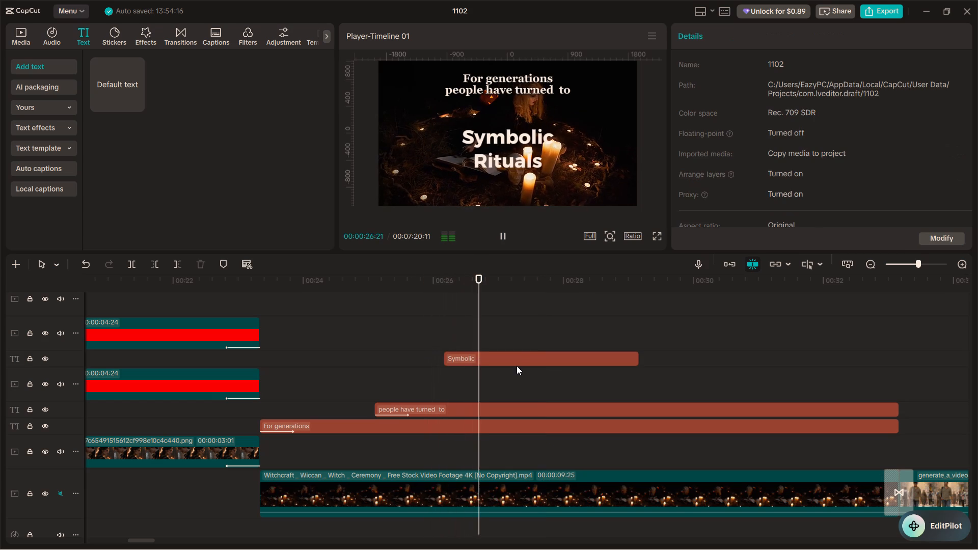
click(515, 352)
drag(512, 150, 511, 138)
Set the fill colour of the "Symbolic Rituals" text to black.
scroll(786, 160, down, 1)
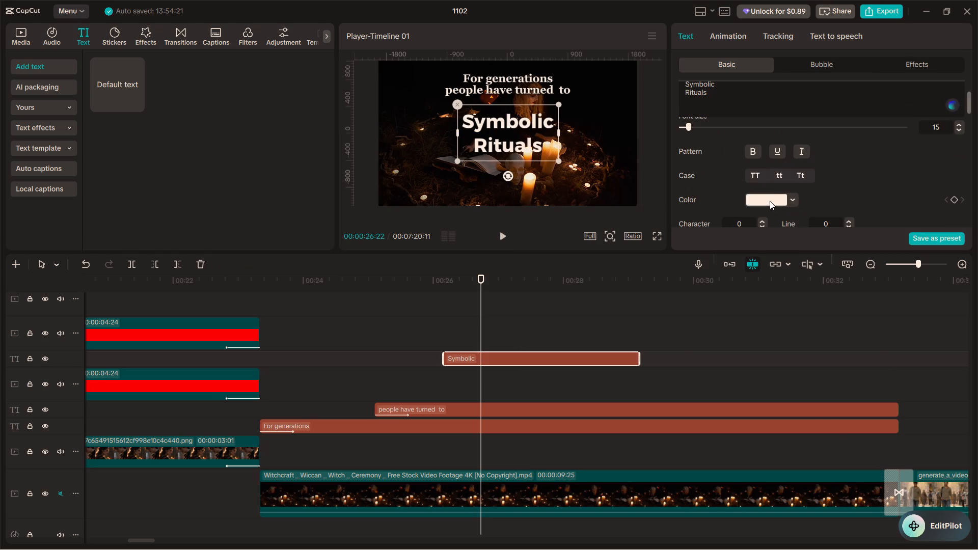
click(770, 201)
click(775, 380)
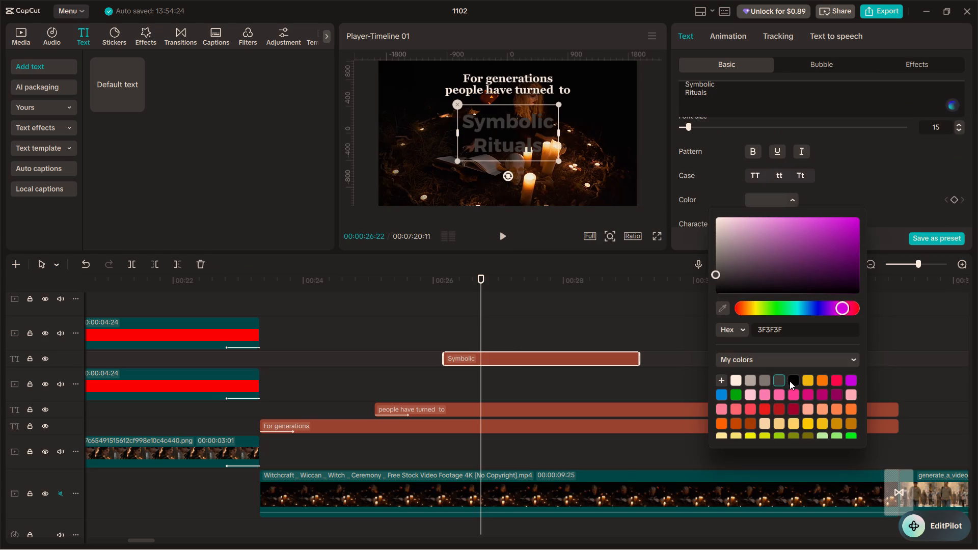
click(794, 381)
click(850, 182)
Enable a stroke on the "Symbolic Rituals" text and give it the off-white colour from the saved colours.
scroll(770, 177, down, 4)
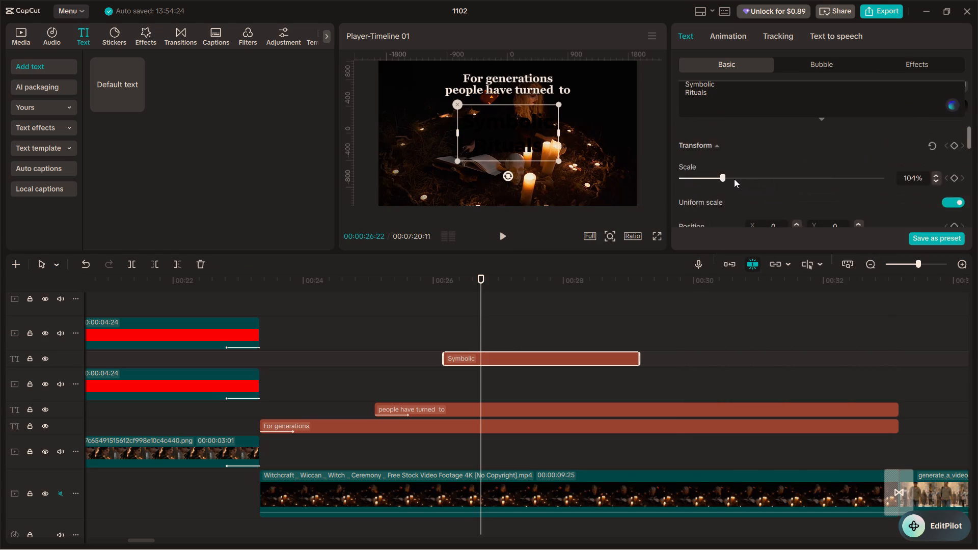
scroll(734, 179, down, 4)
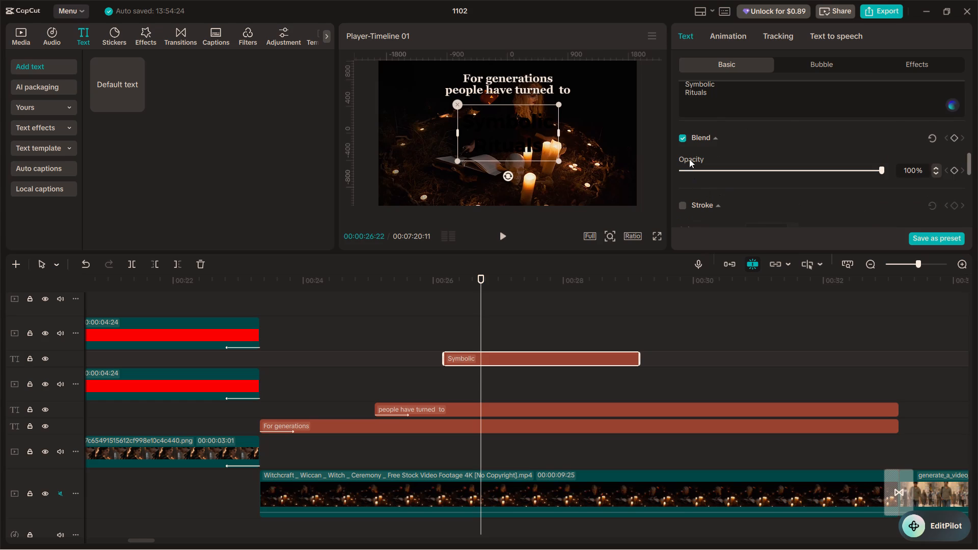
click(683, 151)
click(794, 176)
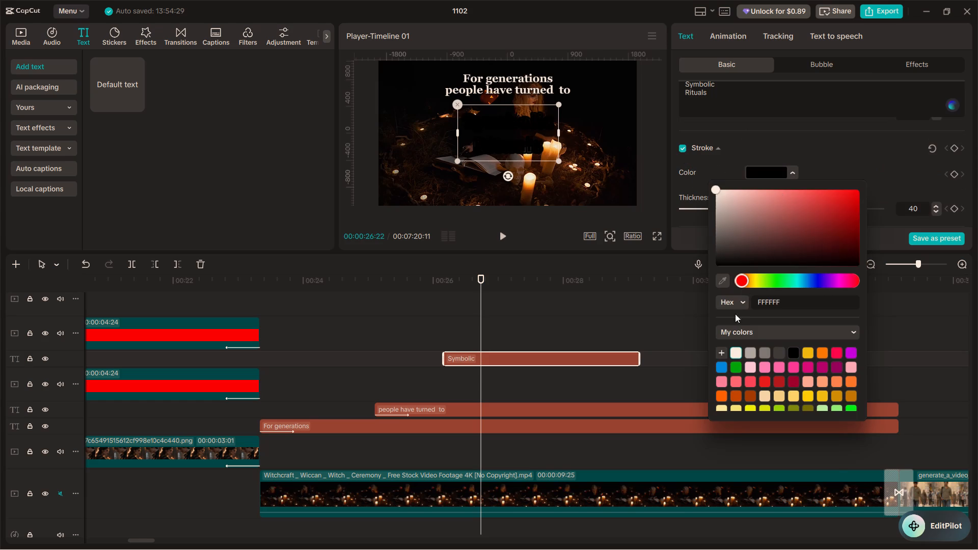
click(746, 351)
click(739, 351)
click(833, 153)
Set the stroke thickness of the "Symbolic Rituals" text to 10 for a thin outline.
scroll(782, 156, down, 2)
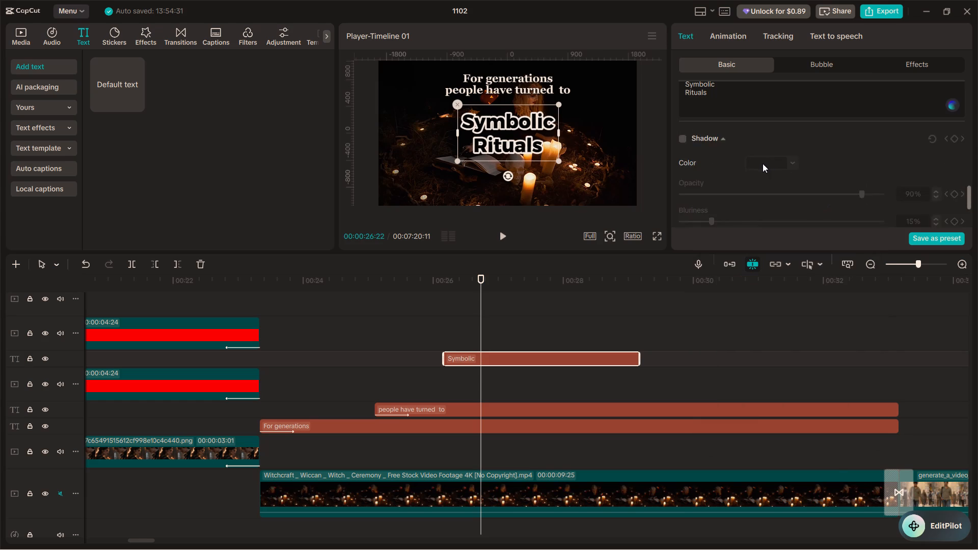
scroll(763, 163, down, 1)
scroll(759, 166, up, 5)
scroll(759, 166, down, 2)
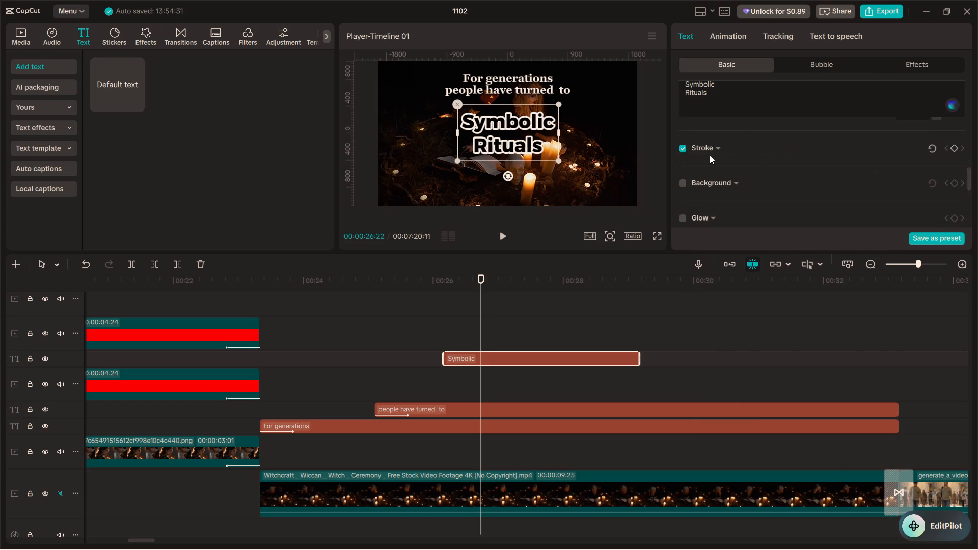
click(710, 155)
click(713, 149)
drag(753, 209, 700, 219)
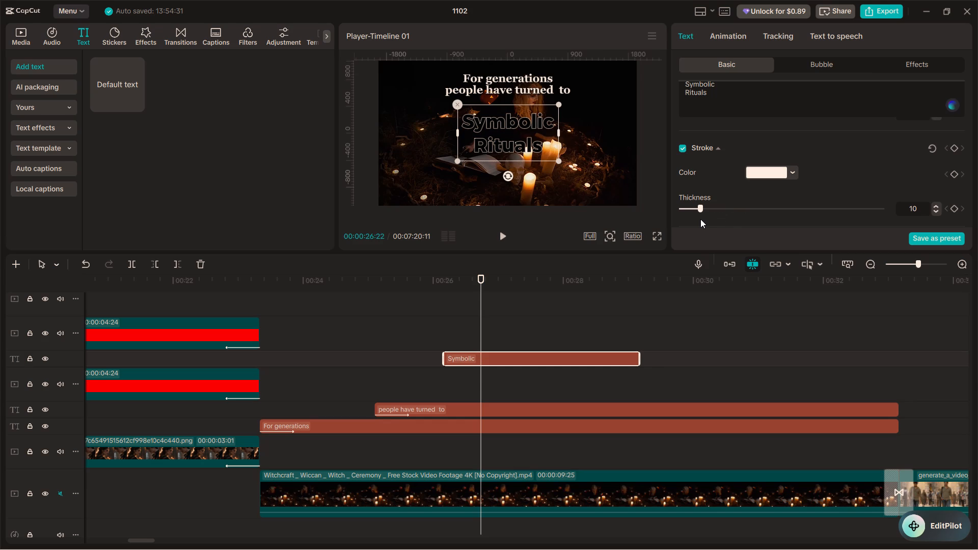
drag(700, 219, 701, 219)
Enable a black shadow on the "Symbolic Rituals" text and set its blurriness to 76%.
scroll(709, 207, down, 1)
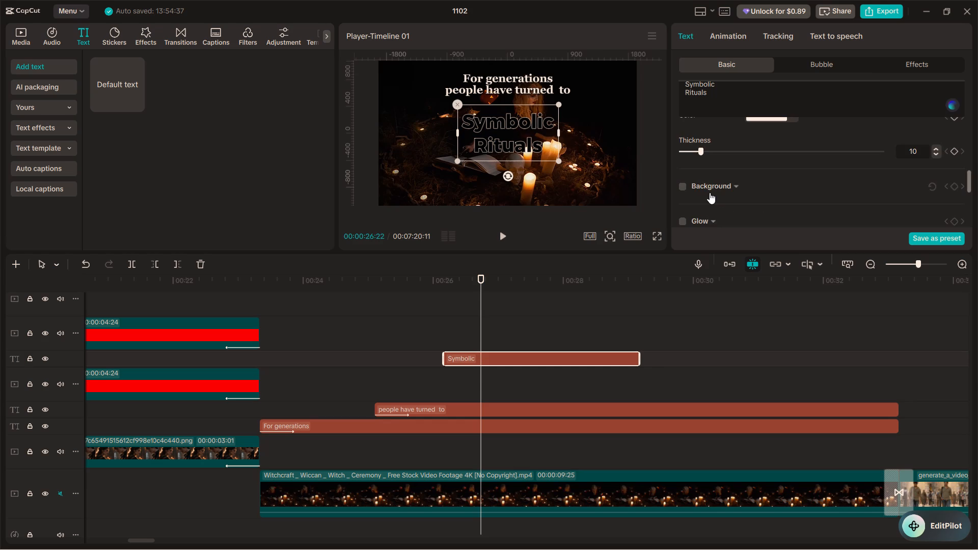
scroll(710, 193, down, 1)
click(681, 198)
scroll(720, 187, down, 1)
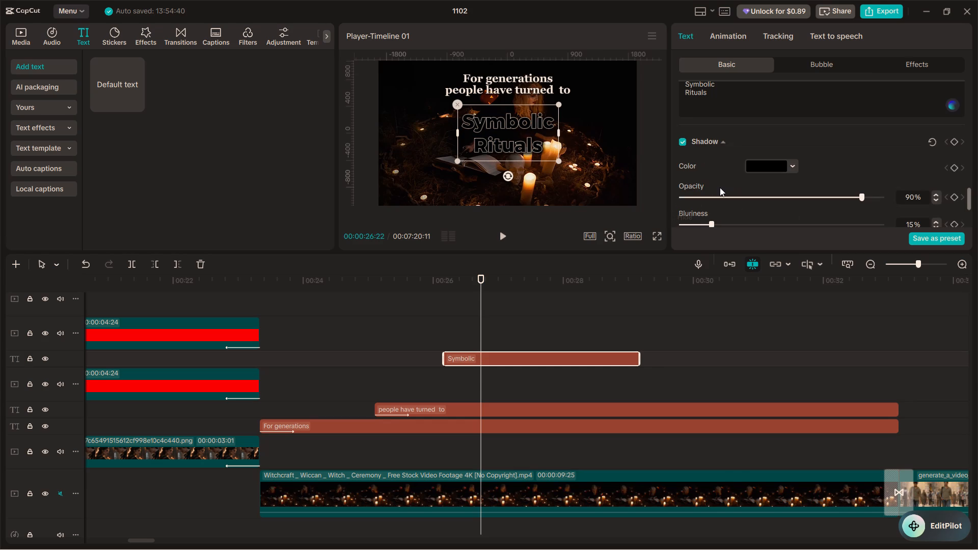
scroll(777, 201, down, 1)
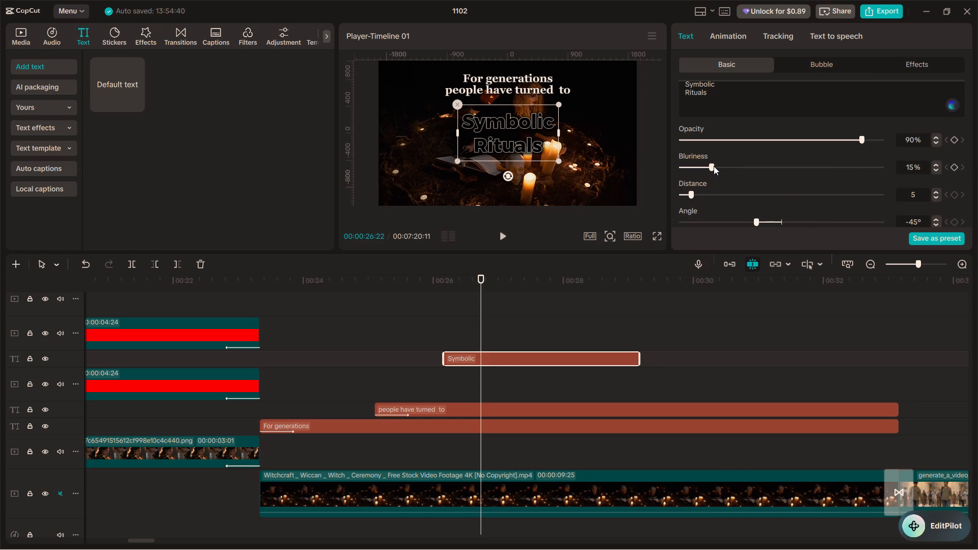
drag(716, 163, 832, 189)
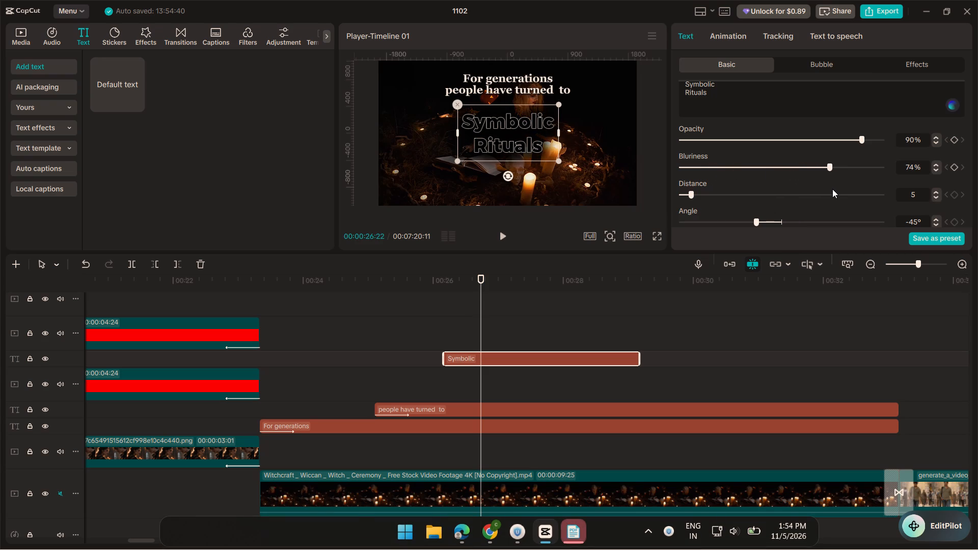
drag(832, 189, 833, 190)
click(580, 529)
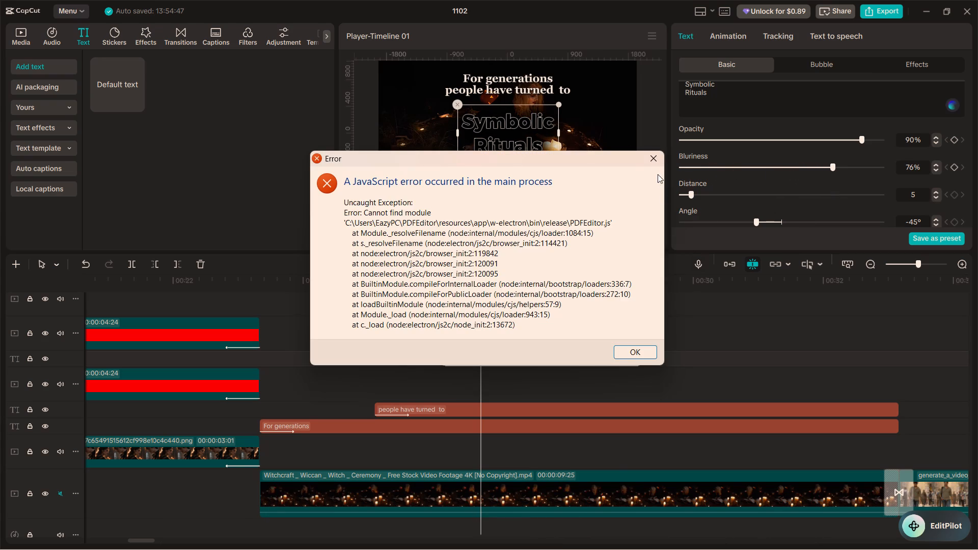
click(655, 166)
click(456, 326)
Extend the "Symbolic Rituals" text clip so it ends level with the other two text clips, about 00:00:33.
double_click(440, 319)
key(space)
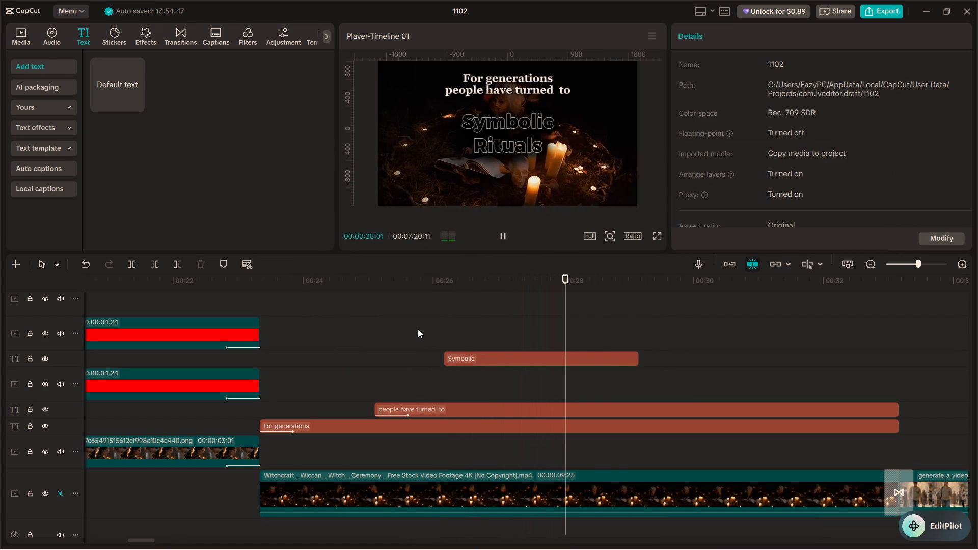
key(space)
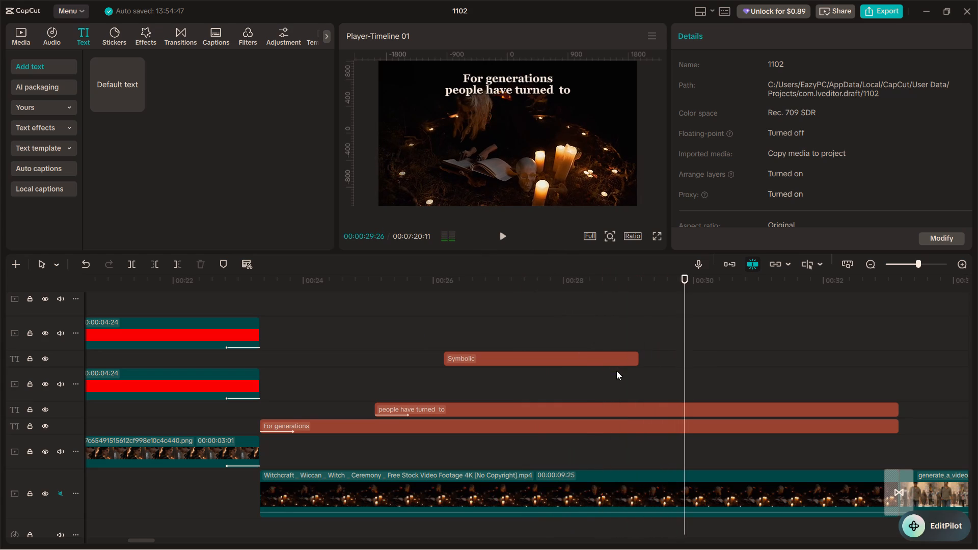
click(626, 360)
drag(639, 360, 878, 380)
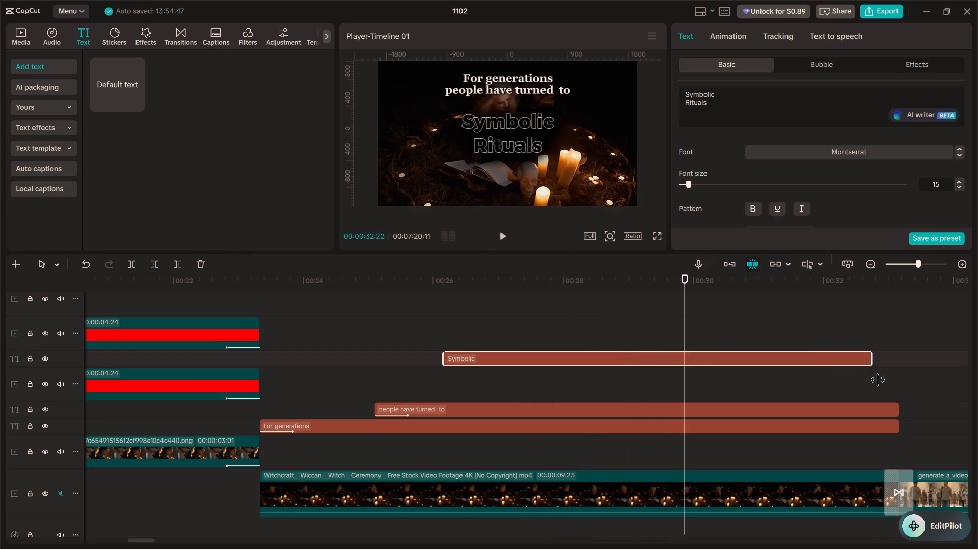
drag(878, 380, 894, 383)
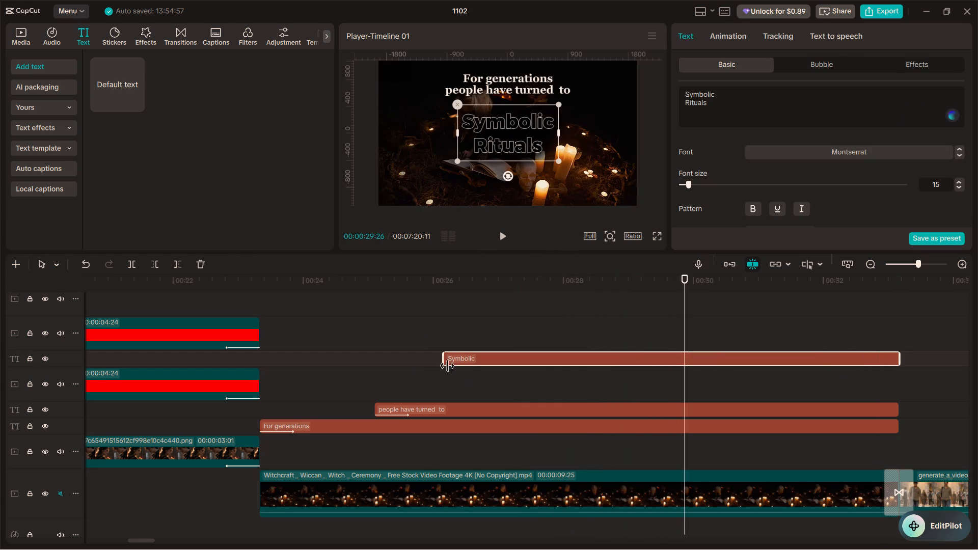
Play the witchcraft section to review the outlined "Symbolic Rituals" text together with the two lines above it.
click(416, 366)
key(space)
ctrl+scroll(416, 366, down, 11)
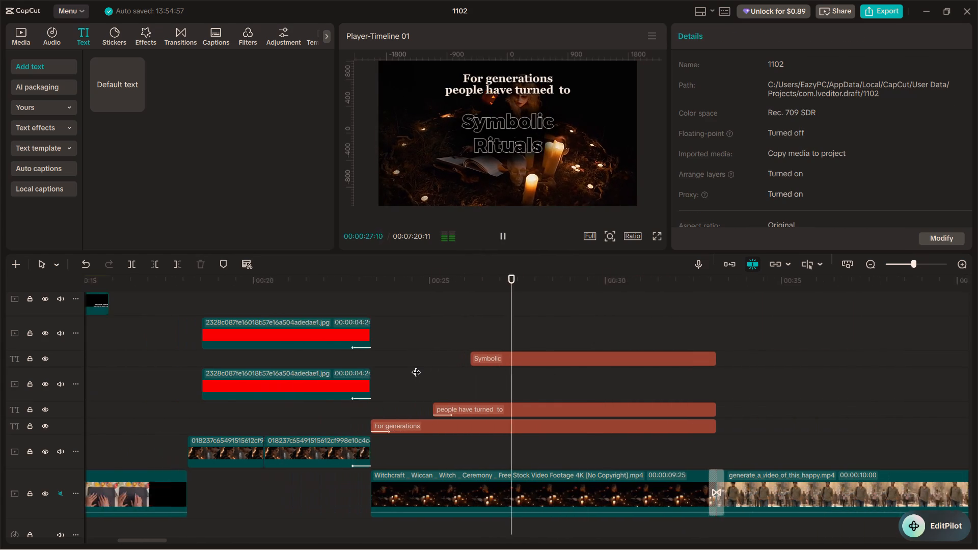
scroll(416, 366, down, 2)
alt+scroll(416, 366, up, 4)
alt+scroll(416, 366, down, 6)
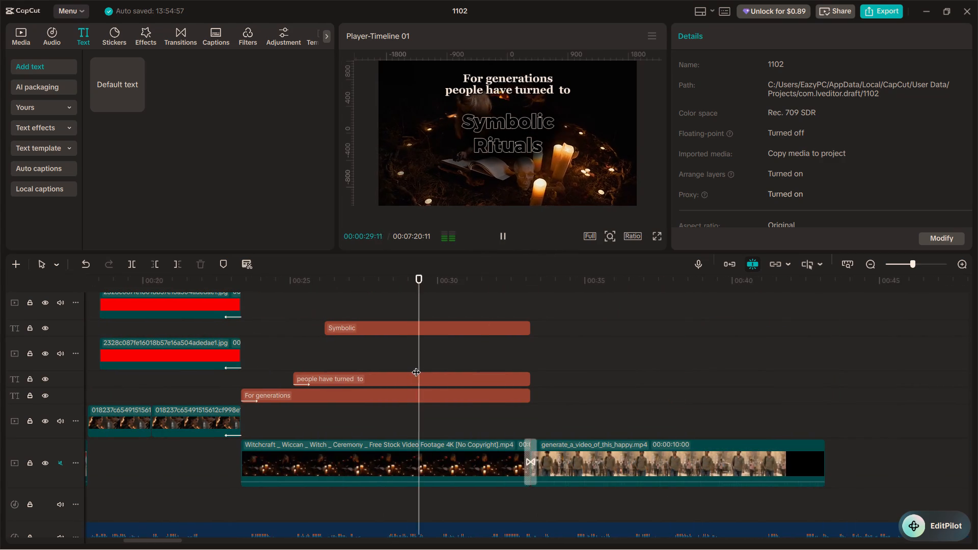
scroll(416, 366, up, 5)
scroll(416, 366, down, 3)
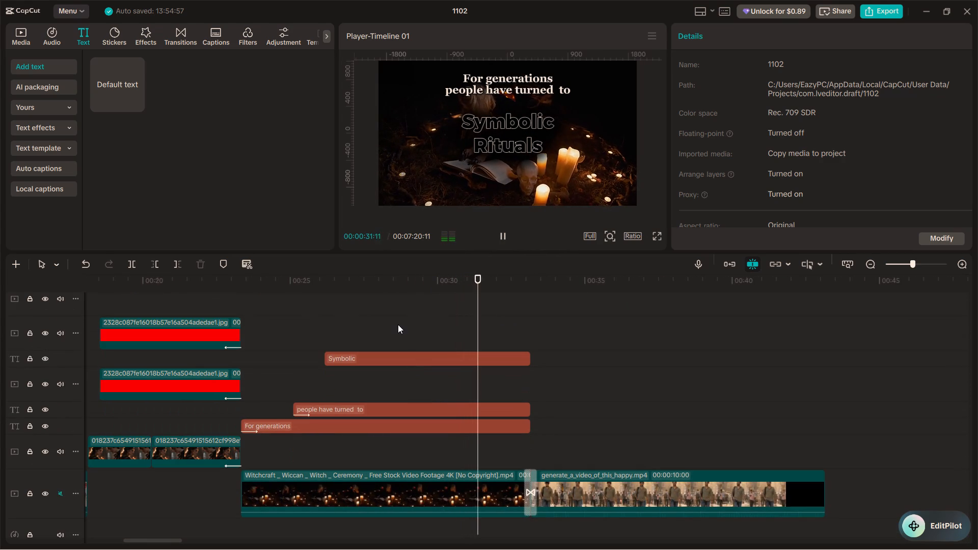
click(335, 308)
click(291, 311)
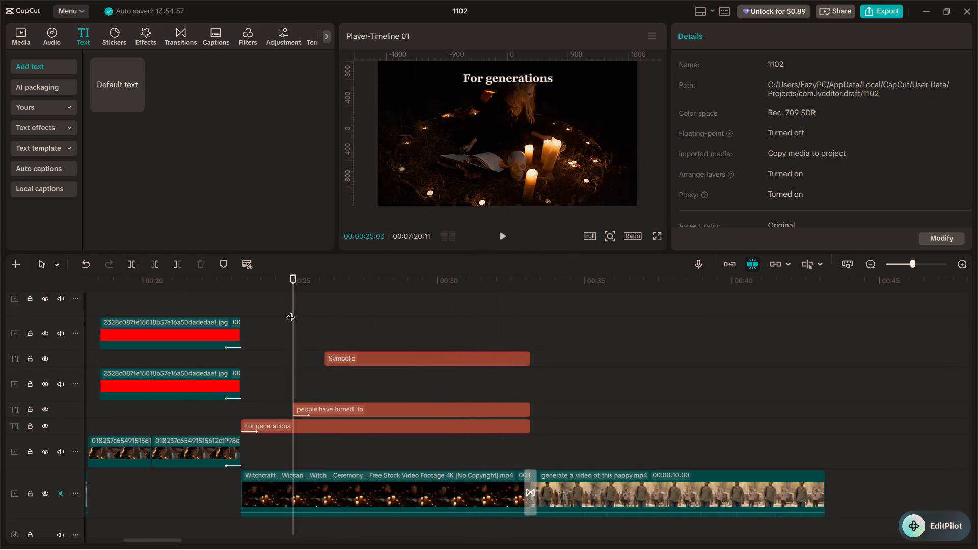
key(space)
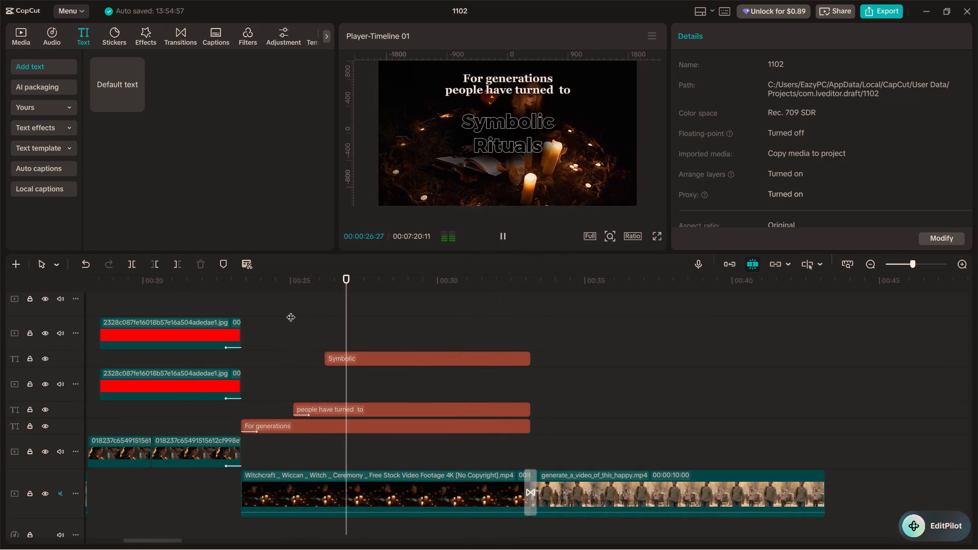
key(space)
Apply the Random Rise entrance animation to the "Symbolic Rituals" text clip.
click(351, 364)
click(729, 36)
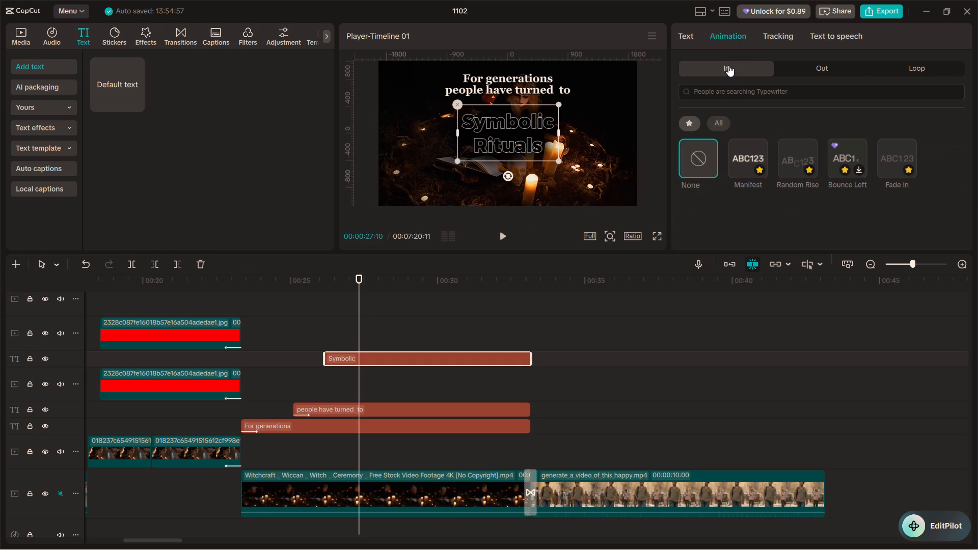
click(804, 147)
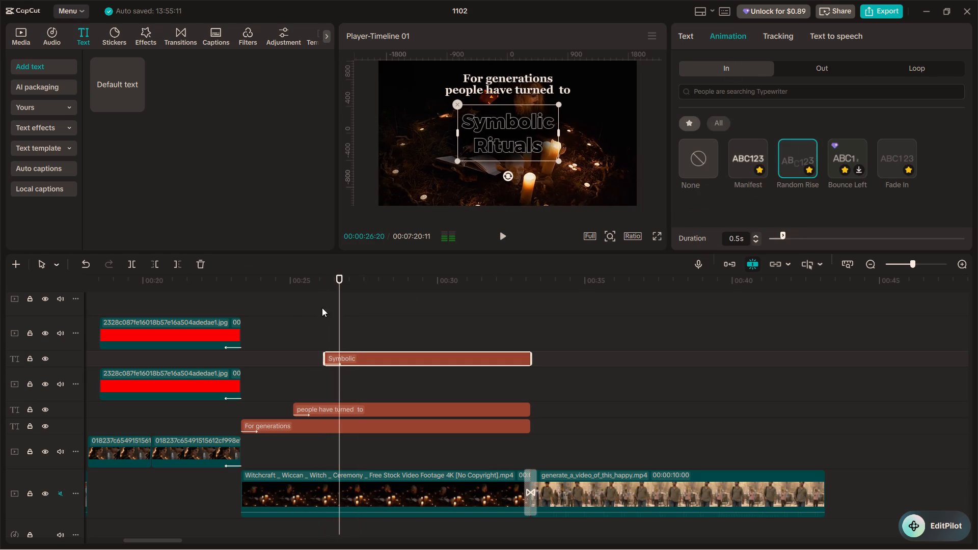
Set the Random Rise entrance duration on the "Symbolic Rituals" text to 1.0 s and play the entrance back.
click(291, 314)
key(space)
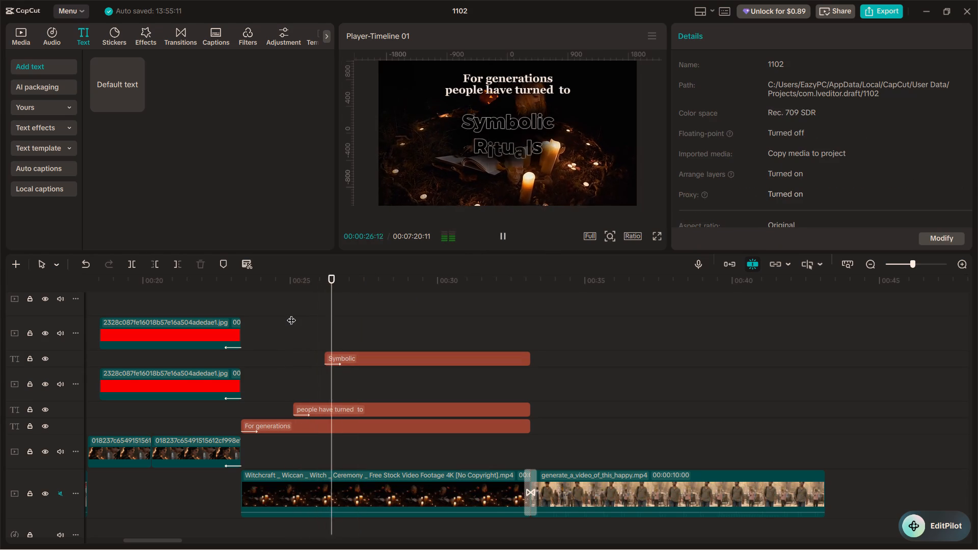
key(space)
click(341, 360)
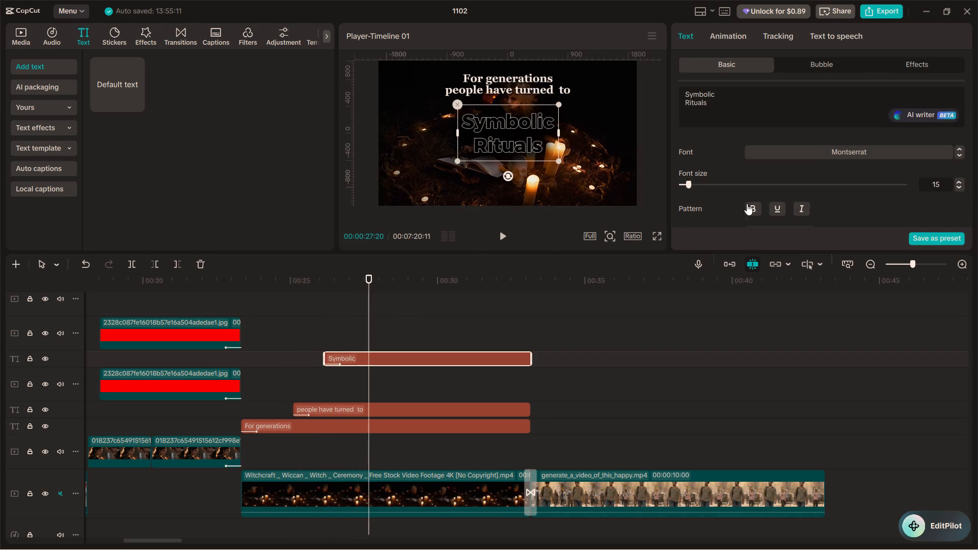
click(744, 32)
drag(779, 236, 785, 236)
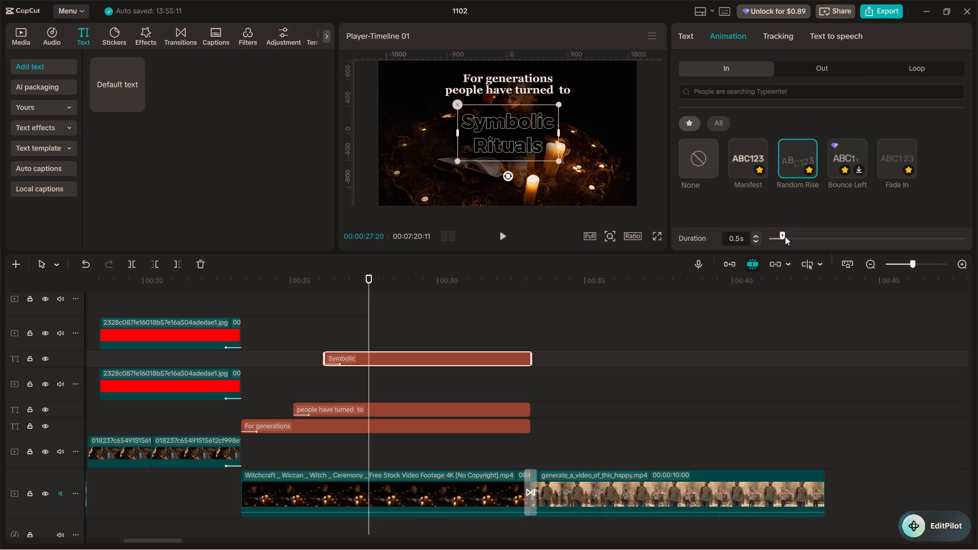
drag(785, 236, 797, 239)
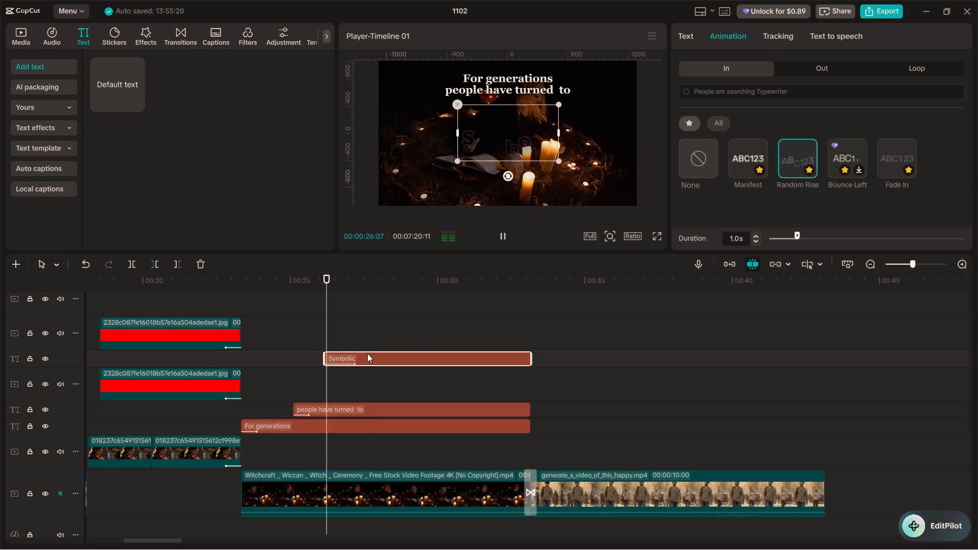
click(296, 336)
key(space)
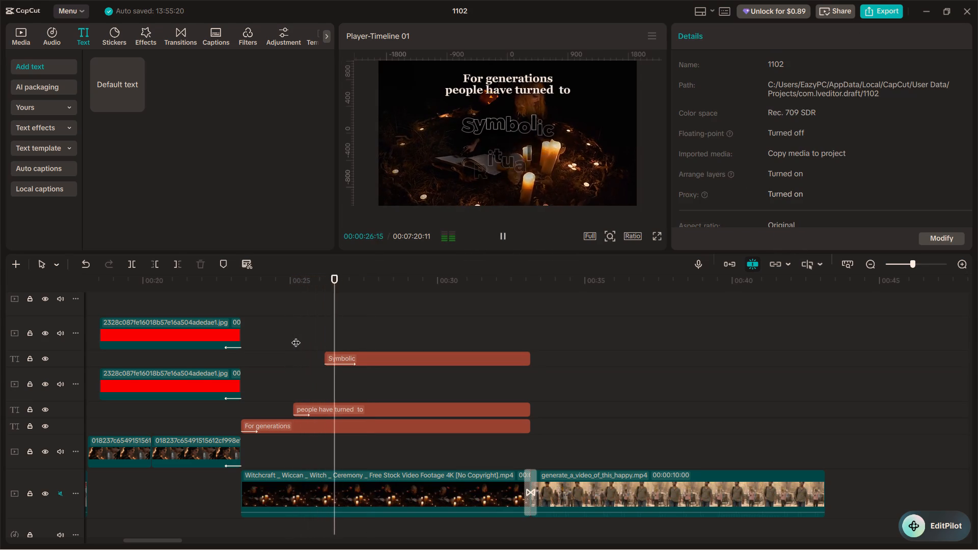
key(space)
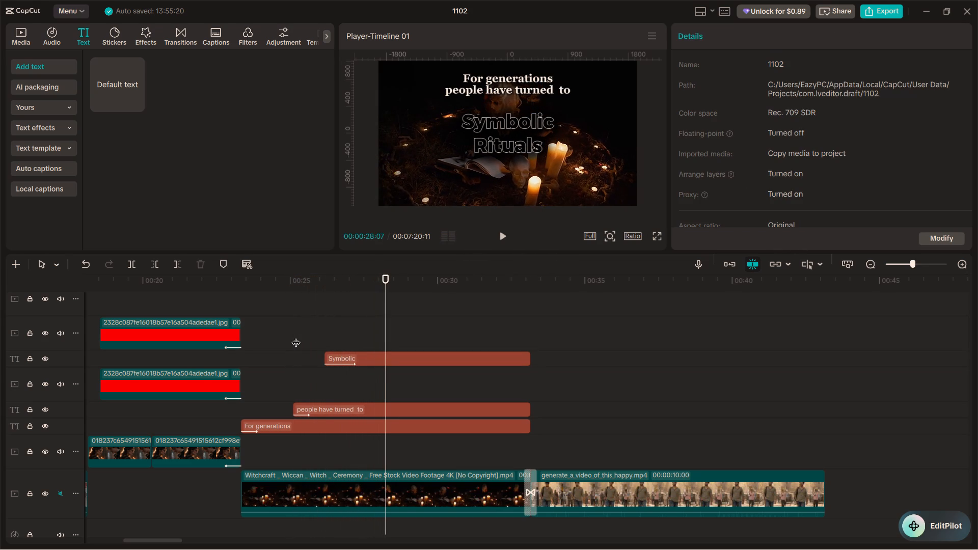
Split all three text clips over the witchcraft footage at about 00:00:28:08 and delete the parts after the cut.
ctrl+scroll(384, 380, up, 6)
ctrl+scroll(384, 380, down, 9)
scroll(384, 380, up, 13)
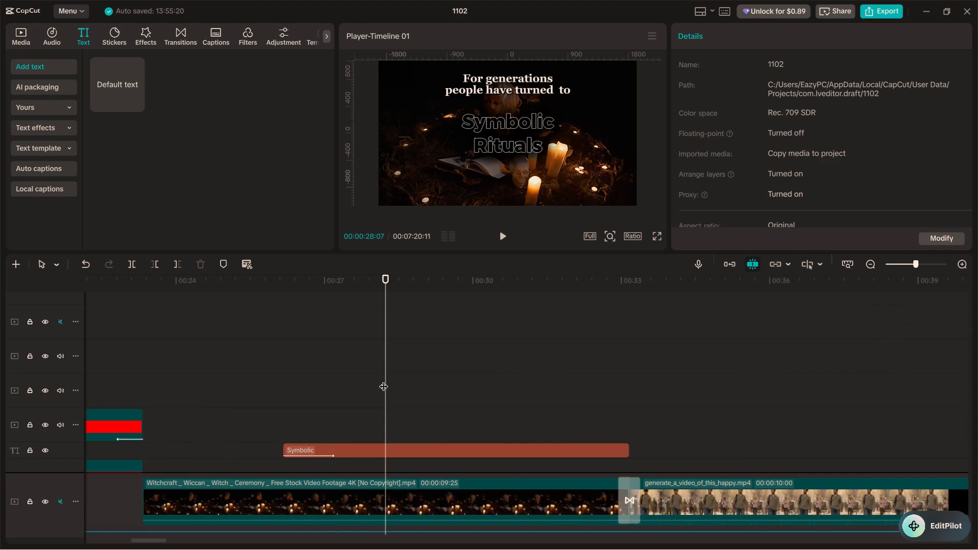
scroll(384, 380, down, 10)
scroll(384, 380, up, 7)
scroll(384, 380, down, 4)
click(386, 368)
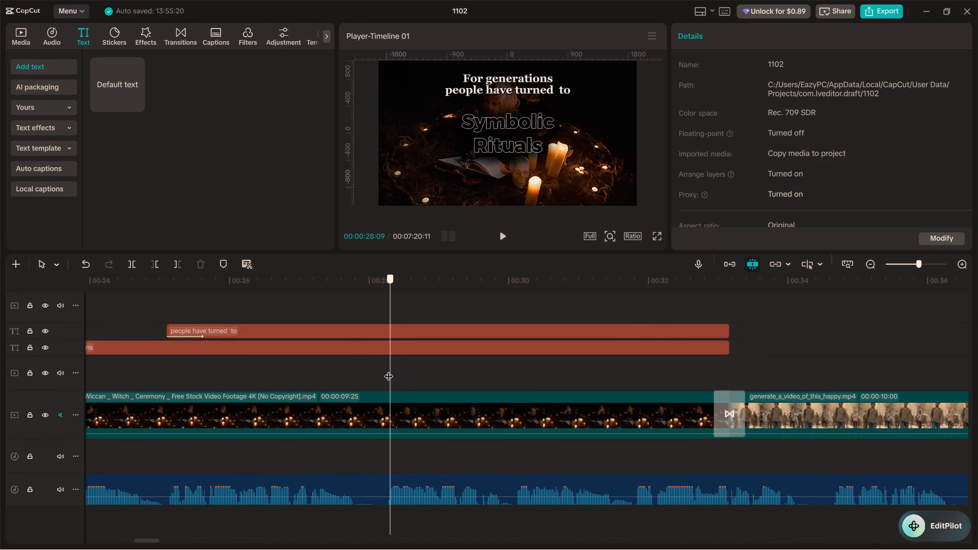
scroll(388, 370, up, 12)
scroll(388, 370, down, 8)
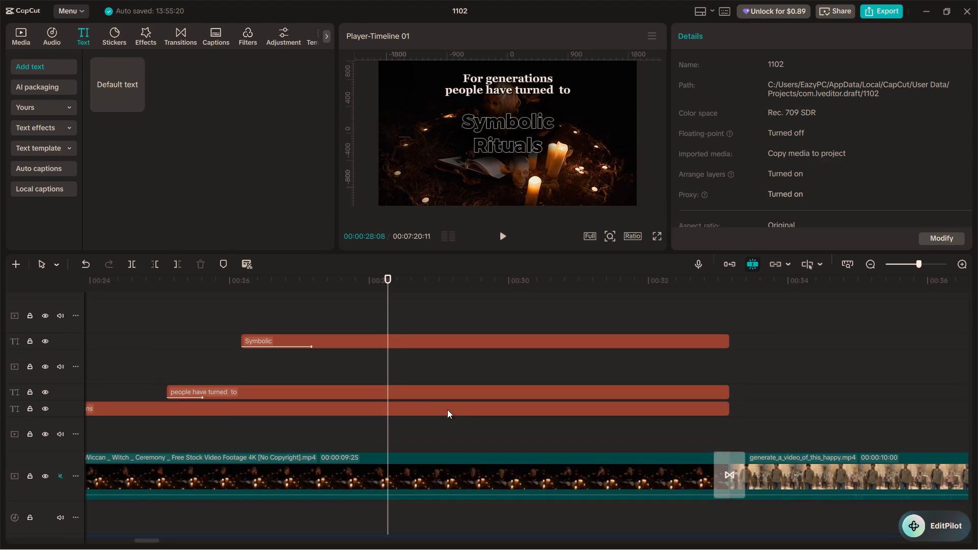
drag(446, 416, 404, 342)
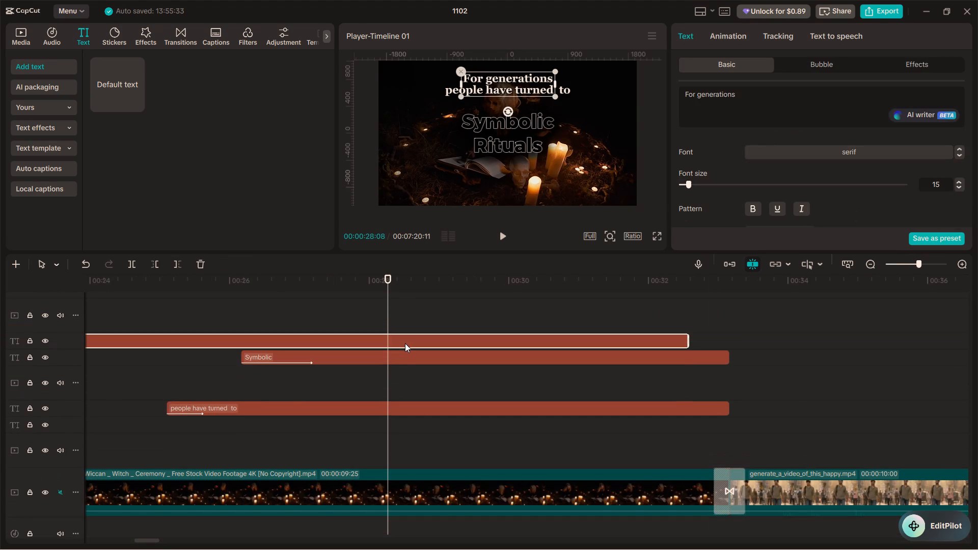
key(ctrl+z)
drag(447, 441, 406, 335)
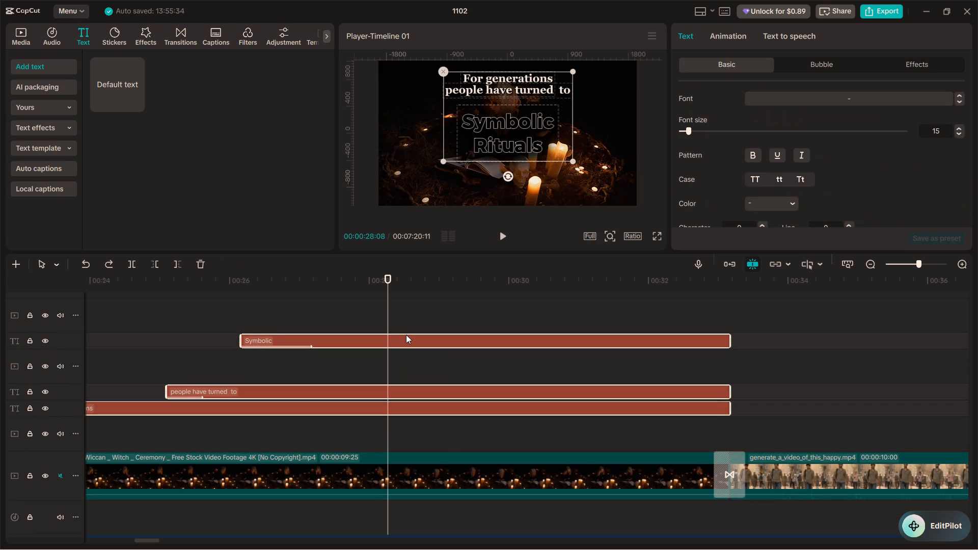
key(ctrl+b)
key(BackSpace)
Add a default text clip on the "Symbolic Rituals" track, starting directly where that clip ends.
click(340, 312)
key(space)
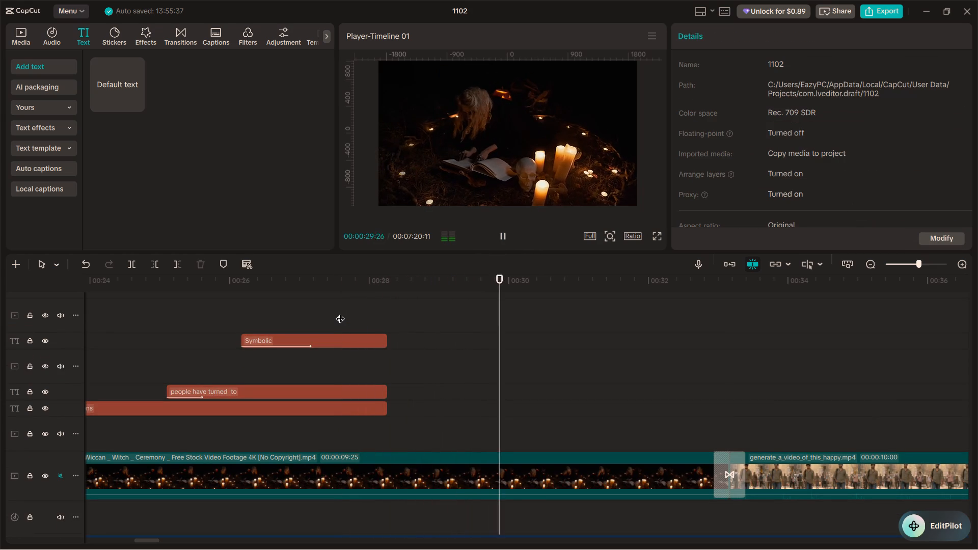
key(space)
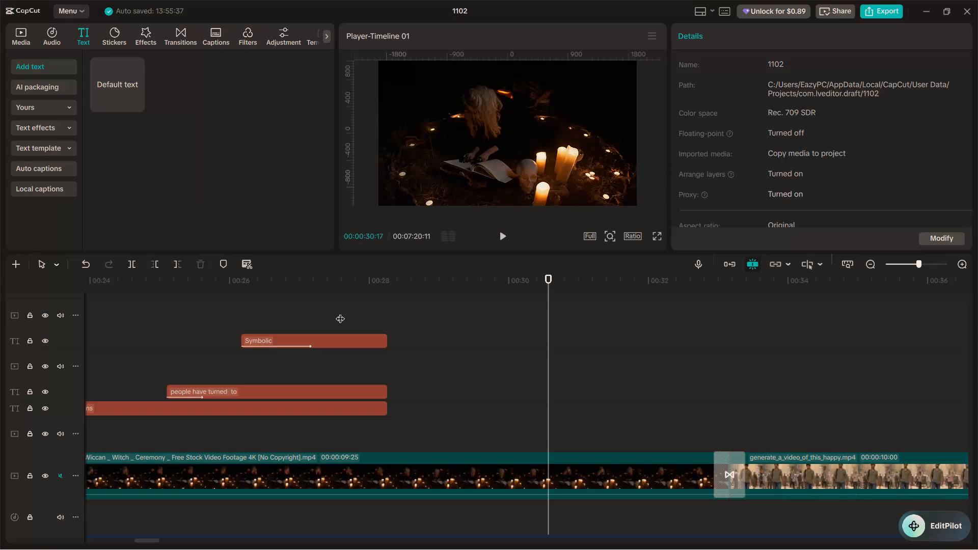
drag(112, 75, 404, 330)
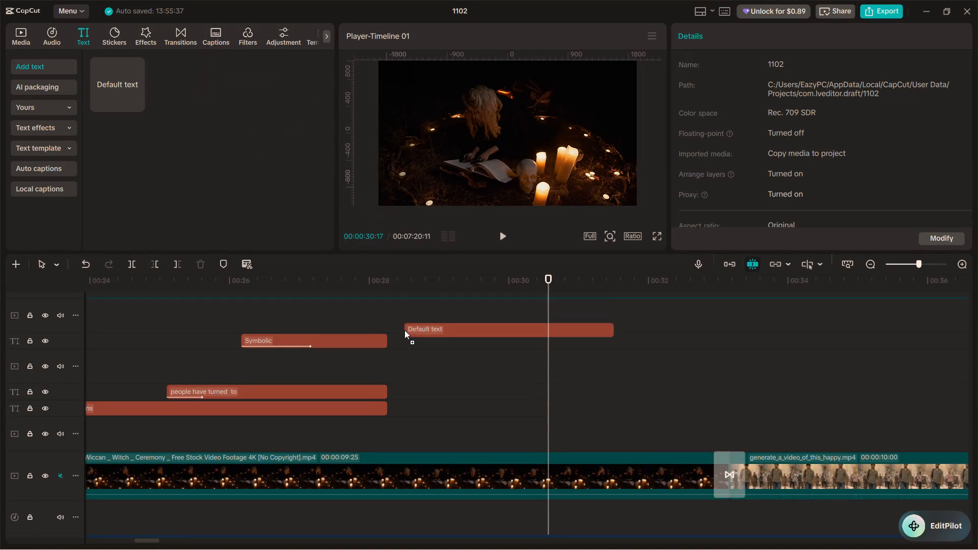
drag(404, 330, 386, 339)
Play from about 00:00:28 into the street footage to check the narration and timing for the new text clip.
click(378, 313)
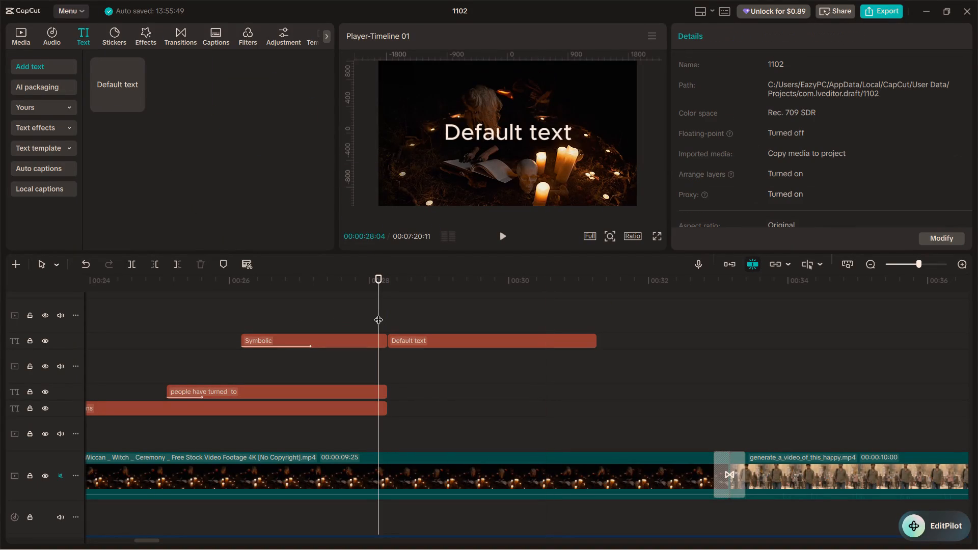
key(space)
key(space)
click(430, 333)
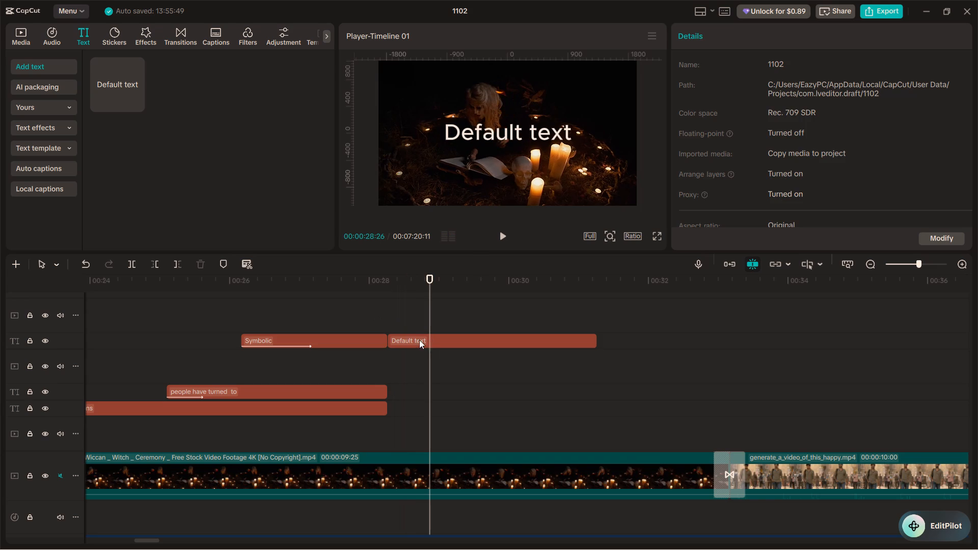
click(419, 340)
click(397, 311)
click(378, 294)
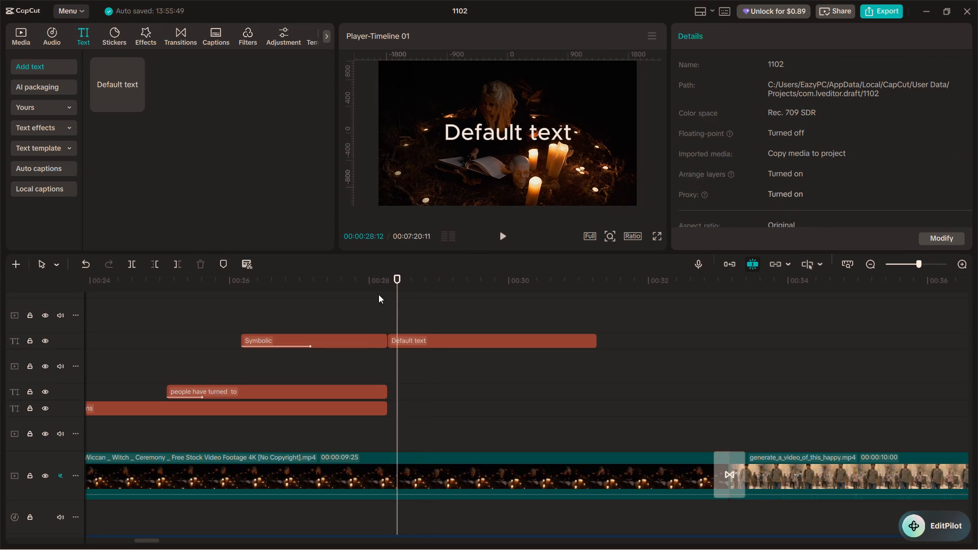
key(space)
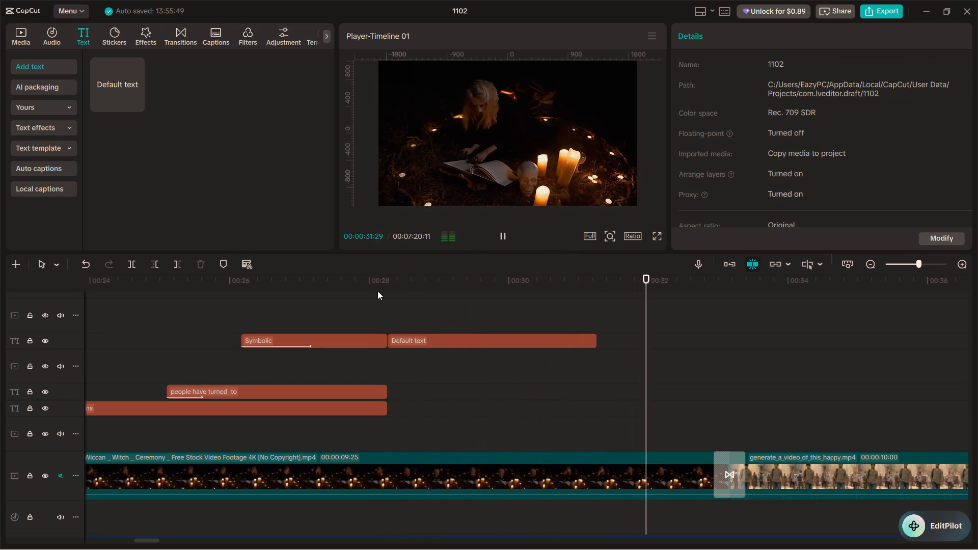
key(space)
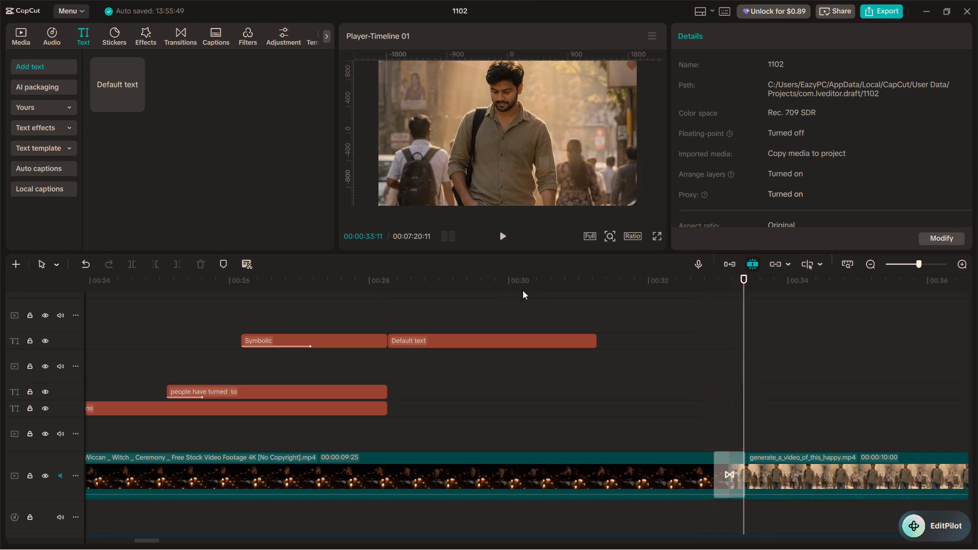
key(space)
key(space)
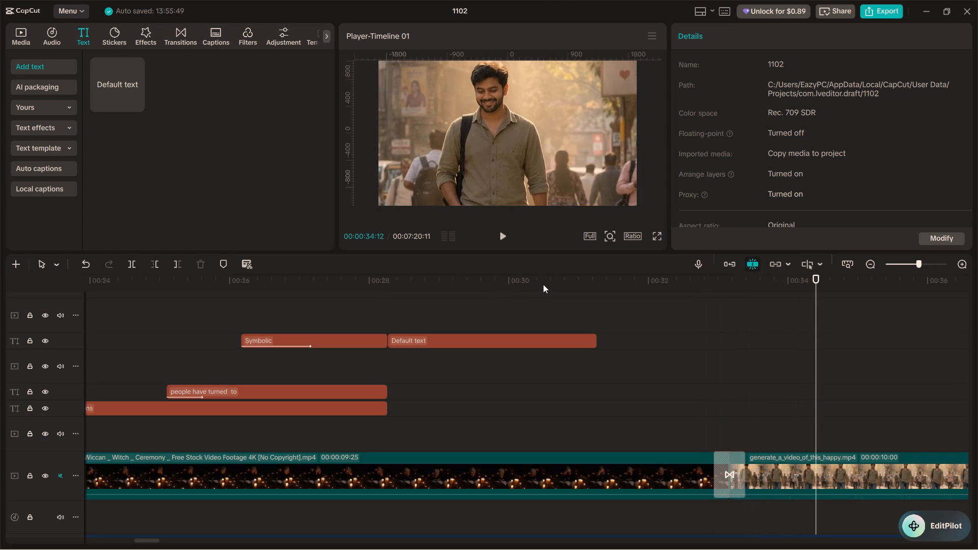
click(492, 297)
key(space)
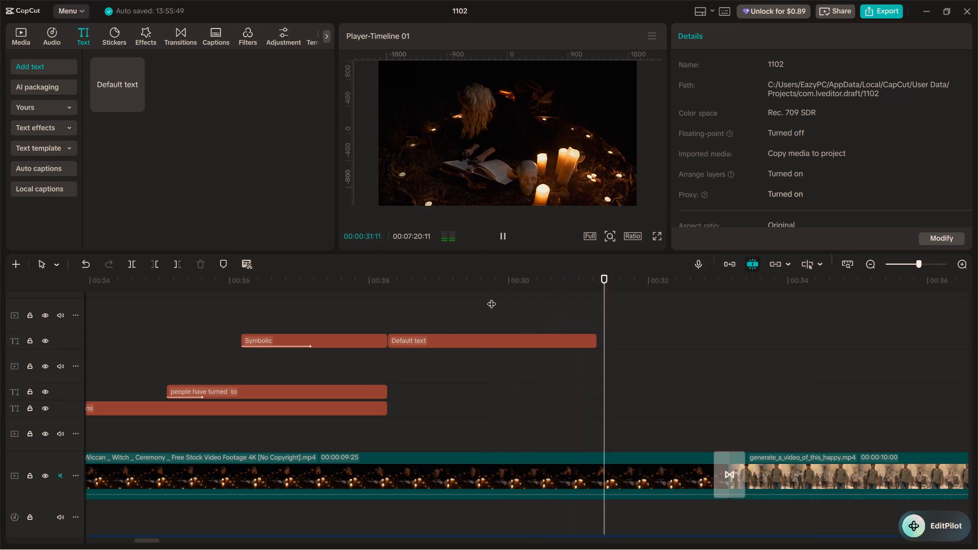
key(space)
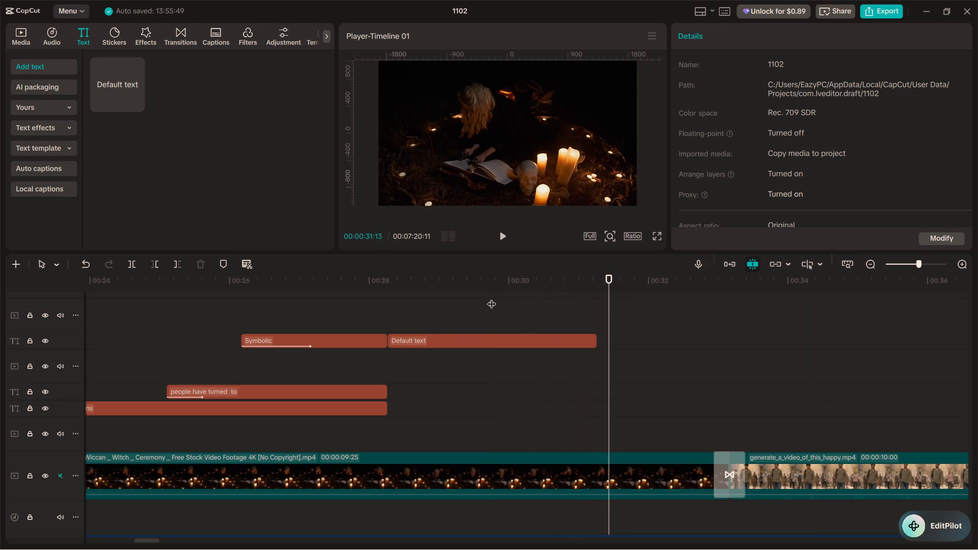
key(space)
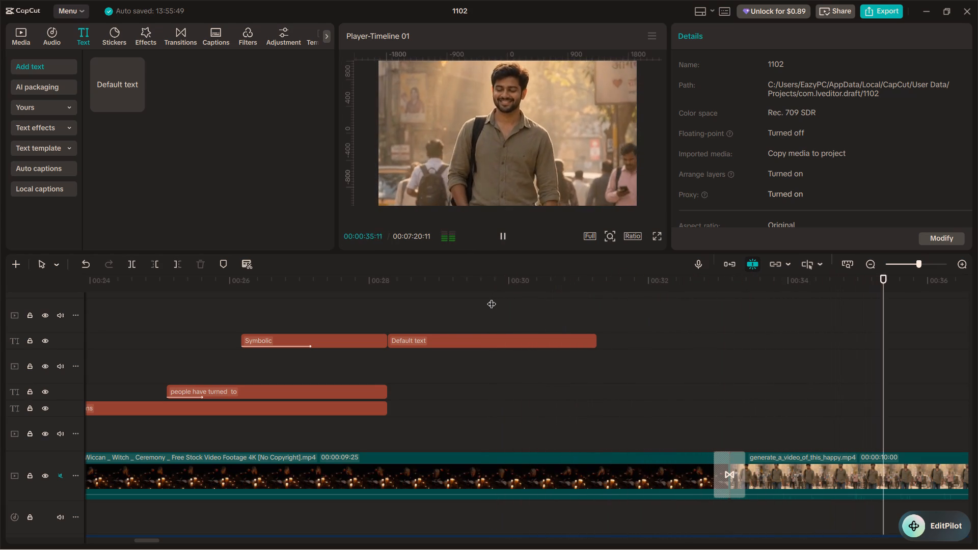
ctrl+scroll(492, 297, down, 14)
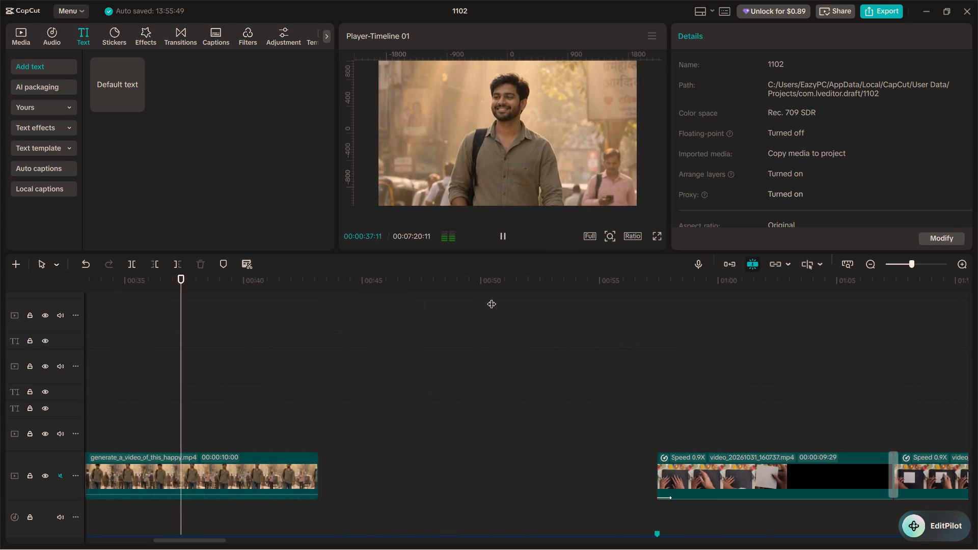
alt+scroll(492, 297, down, 5)
alt+scroll(492, 297, up, 4)
ctrl+scroll(490, 299, down, 3)
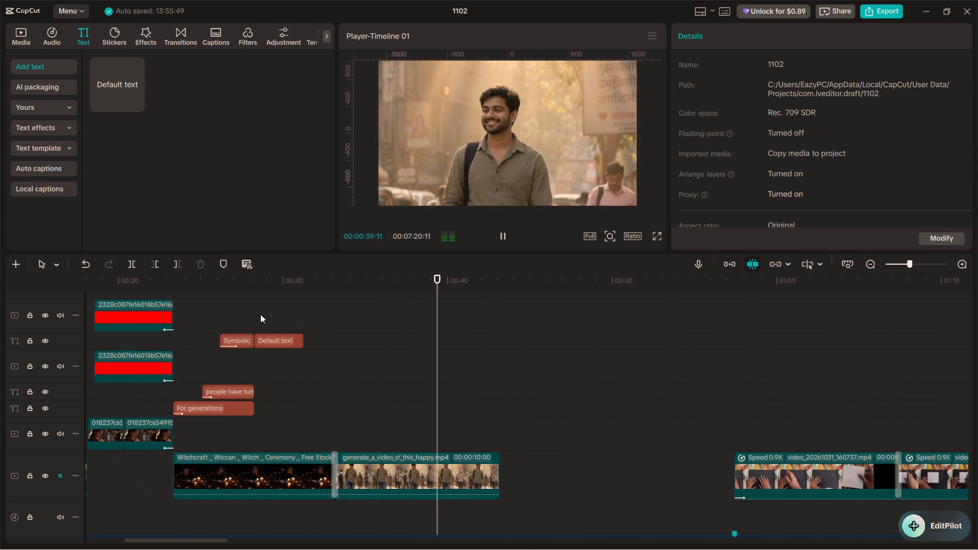
Replace the wording of the new default text clip after "Symbolic Rituals" with "Using".
click(244, 313)
key(space)
key(space)
key(space)
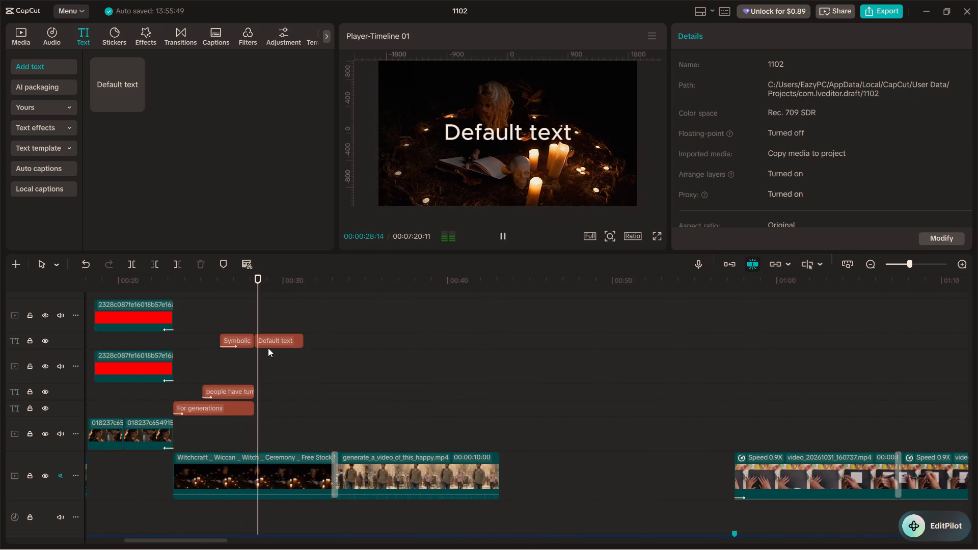
key(space)
click(266, 345)
drag(736, 93, 712, 93)
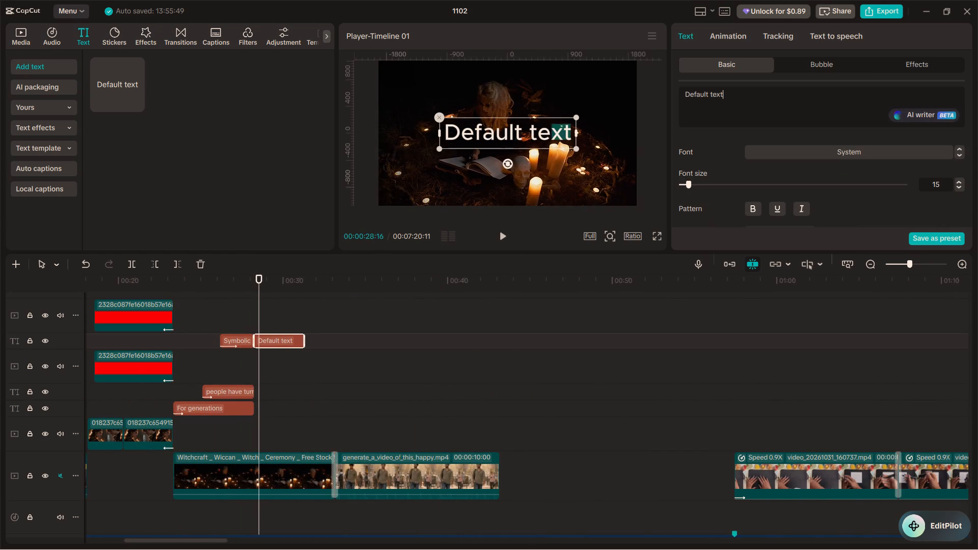
drag(712, 93, 676, 85)
text(Using)
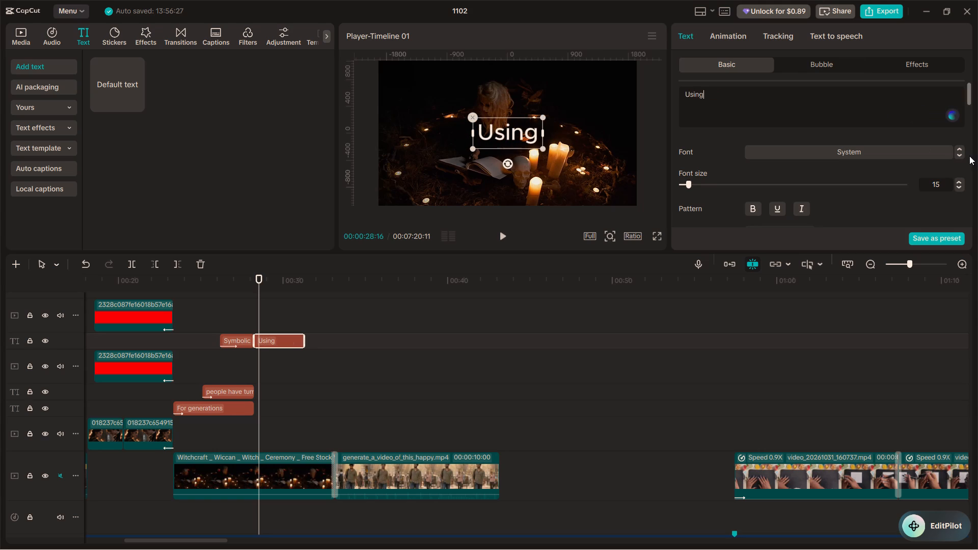
Change the "Using" text's font to Montserrat.
click(965, 155)
click(960, 155)
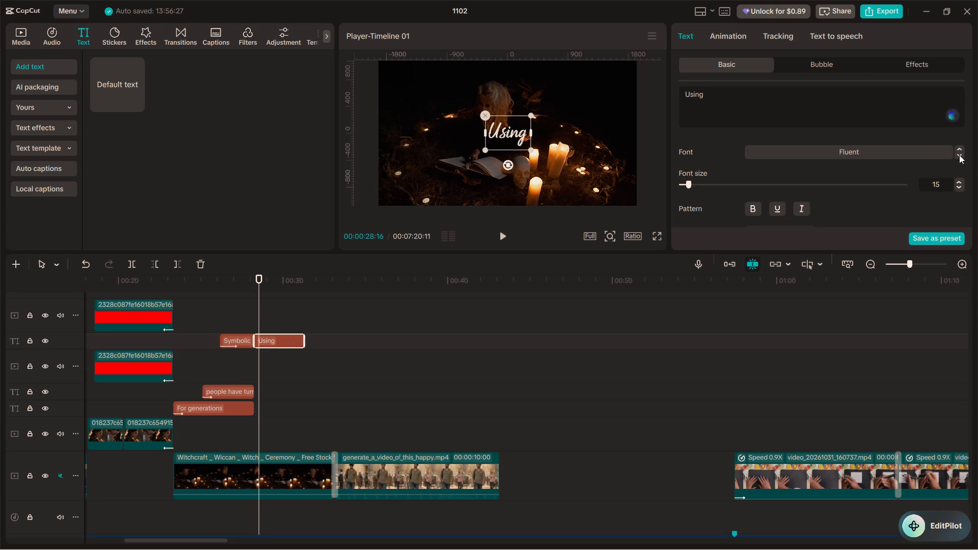
click(959, 155)
click(959, 155)
click(959, 155)
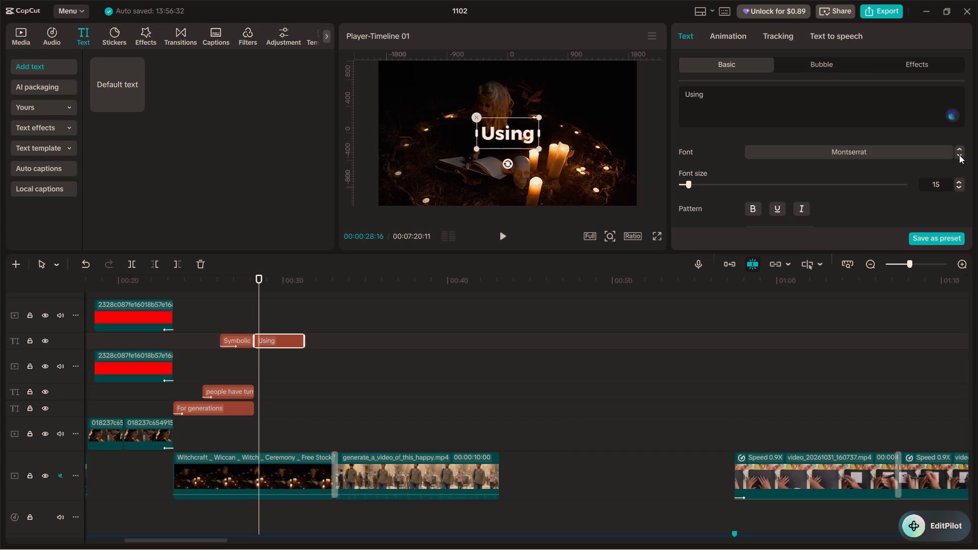
Move the "Using" text up to the upper part of the frame, keeping it horizontally centred.
drag(510, 131, 507, 118)
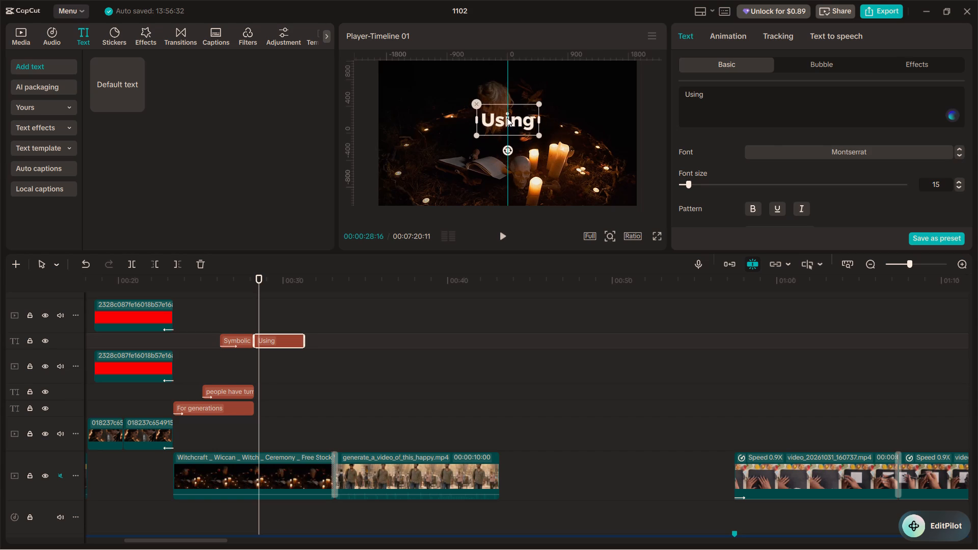
drag(507, 118, 511, 96)
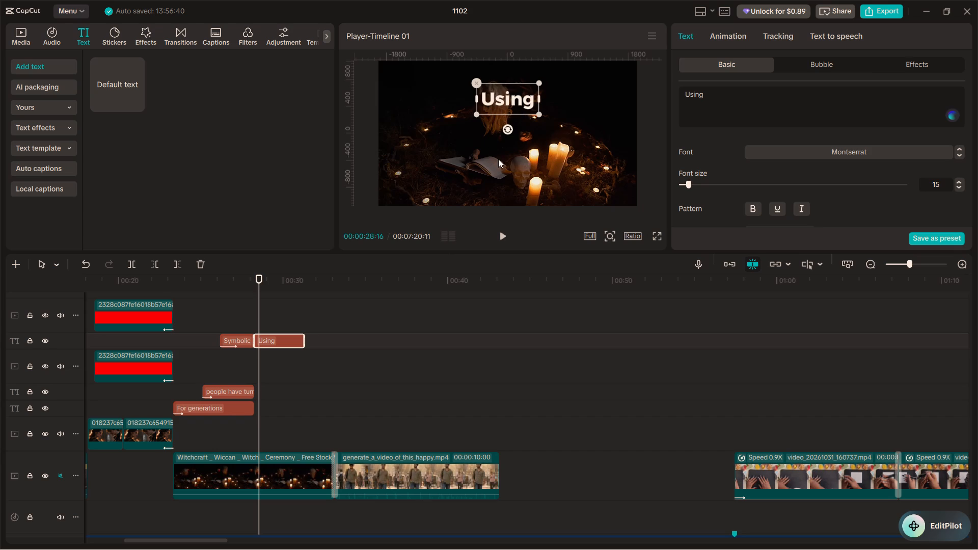
Play the changeover from "Symbolic Rituals" to "Using", stopping with the "Using" text clip selected.
click(242, 320)
key(space)
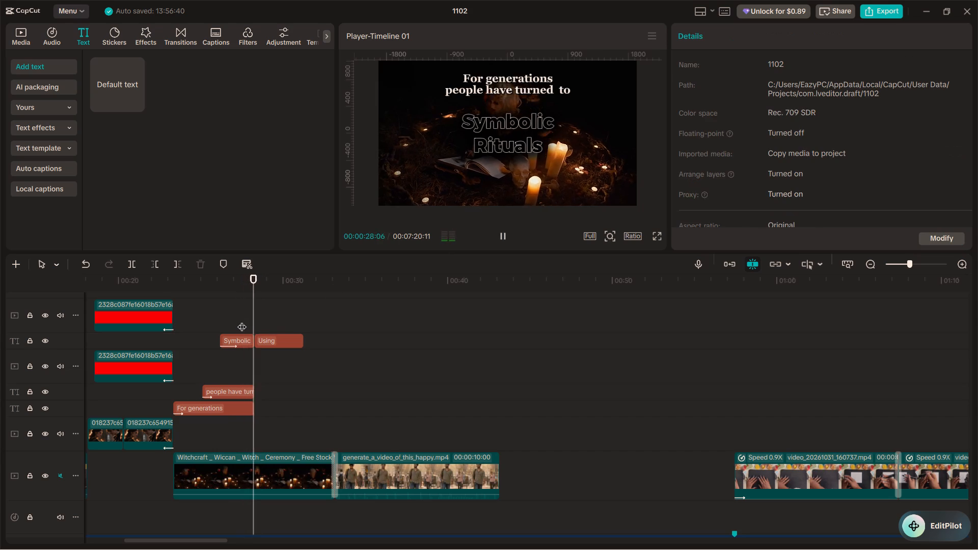
key(space)
click(274, 341)
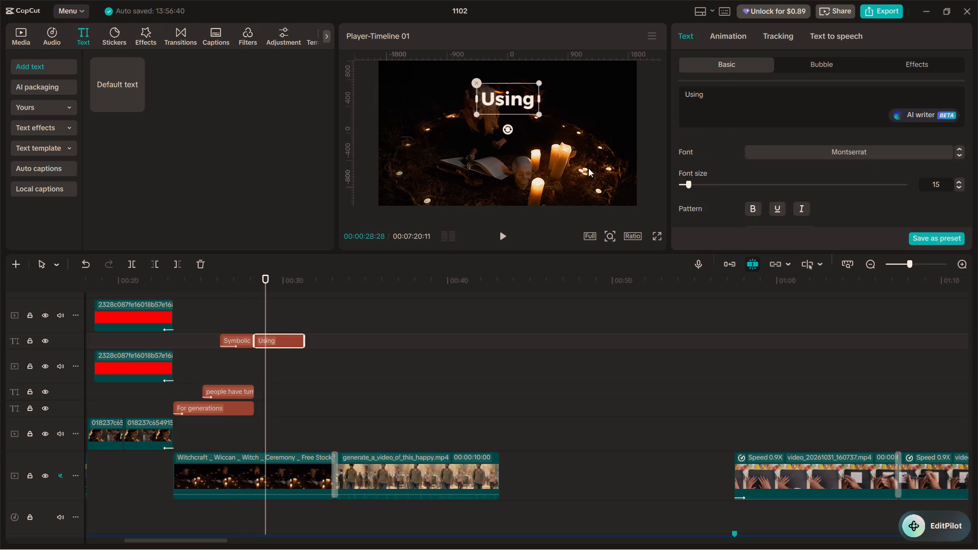
Apply the Manifest entrance animation to the "Using" text after trying Bounce Left, and play it back.
click(729, 34)
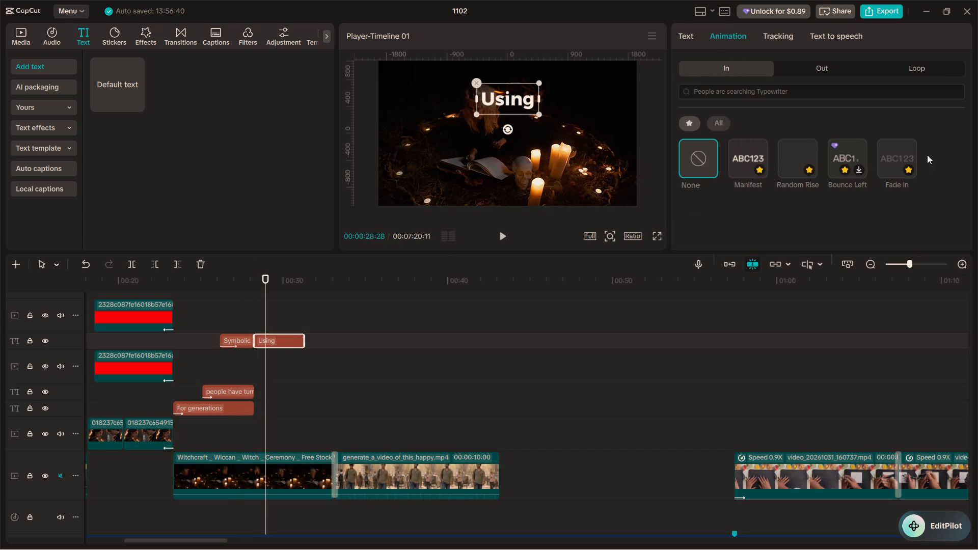
click(854, 153)
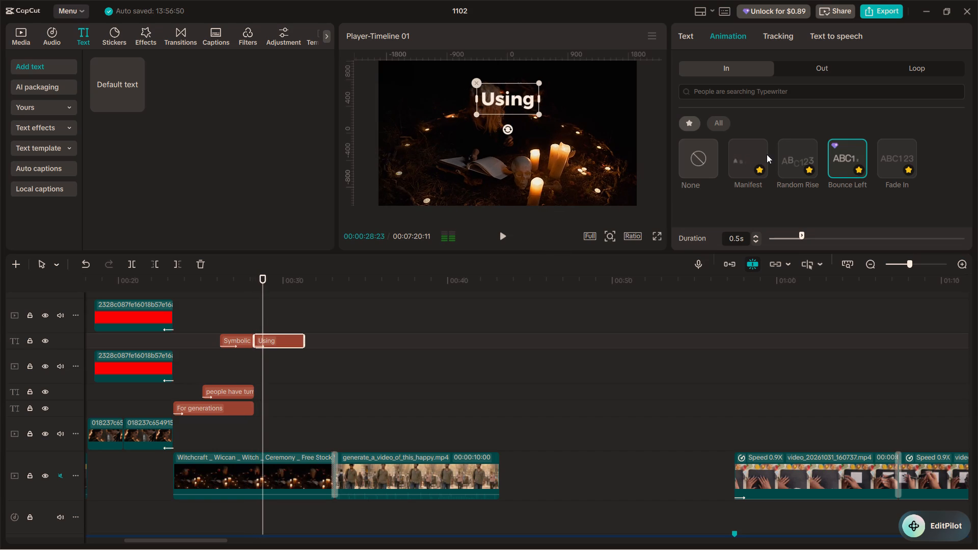
click(749, 154)
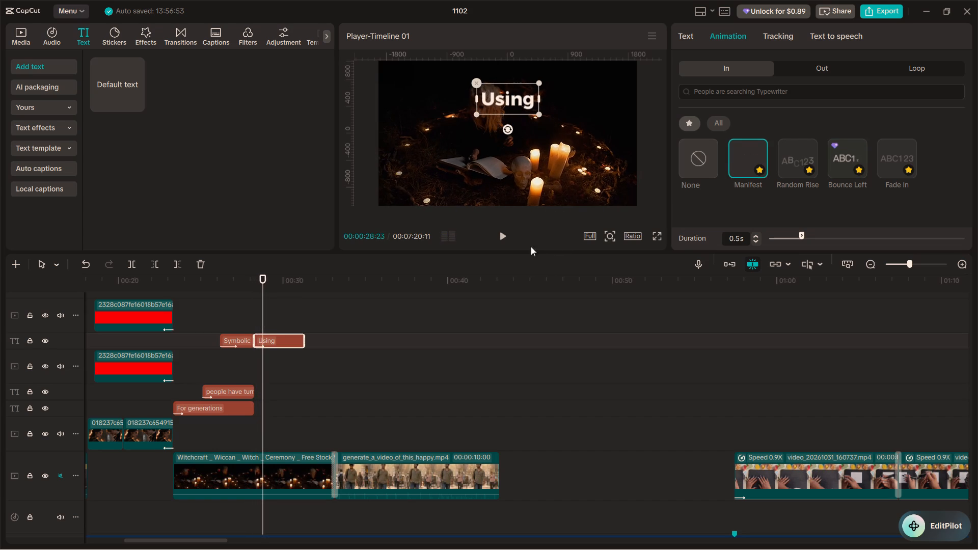
click(238, 315)
key(space)
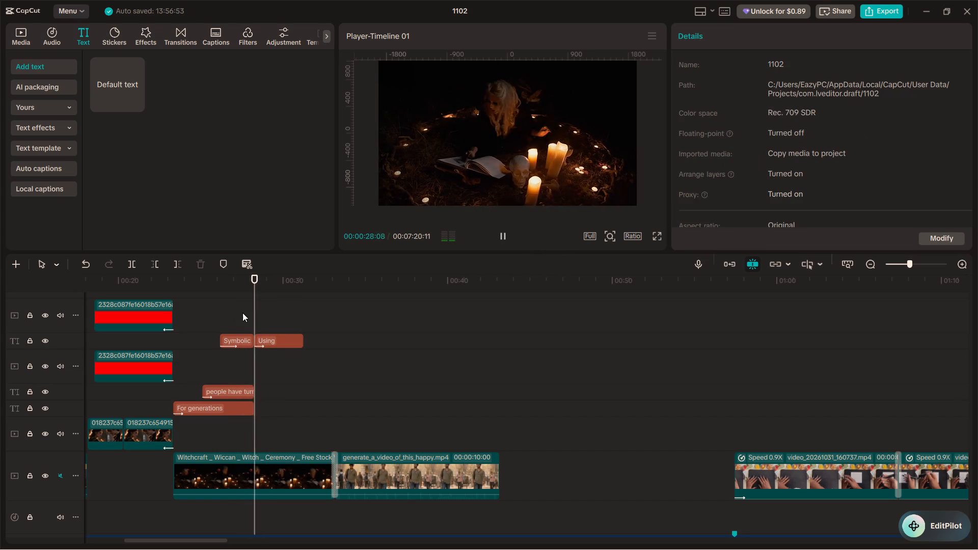
key(space)
key(space)
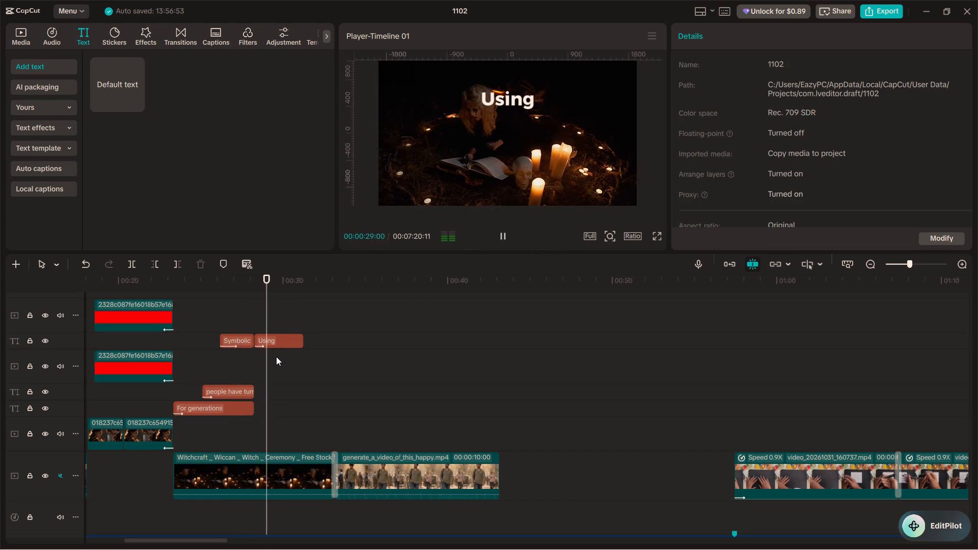
key(space)
Find the next narration cue and duplicate the "Using" clip onto a new track above, starting at 00:00:28:21.
ctrl+scroll(283, 380, up, 12)
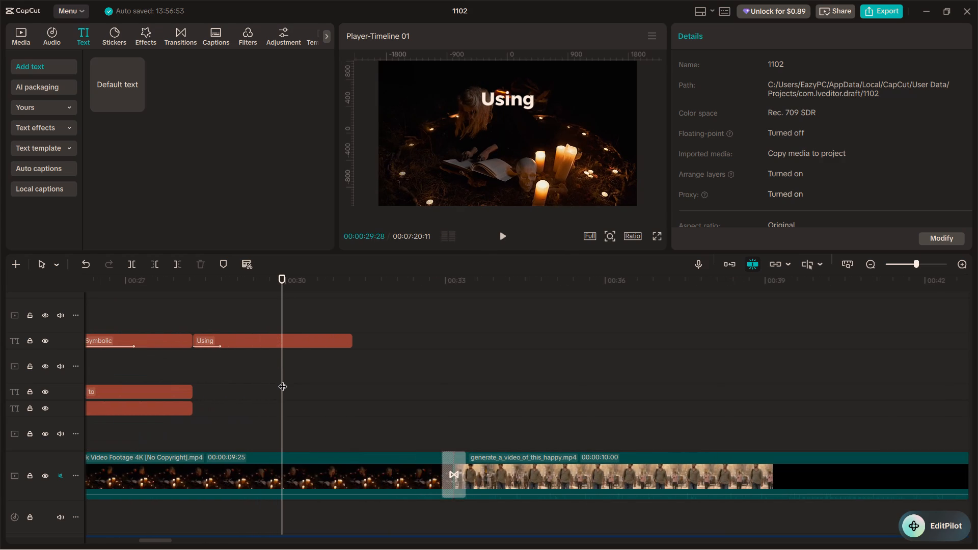
drag(283, 379, 247, 377)
scroll(266, 423, down, 3)
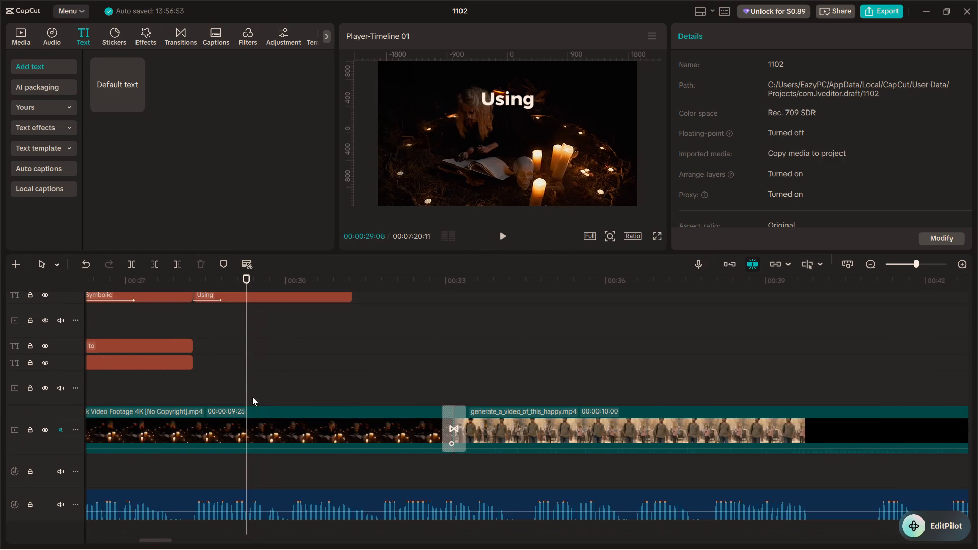
drag(246, 382, 232, 373)
key(space)
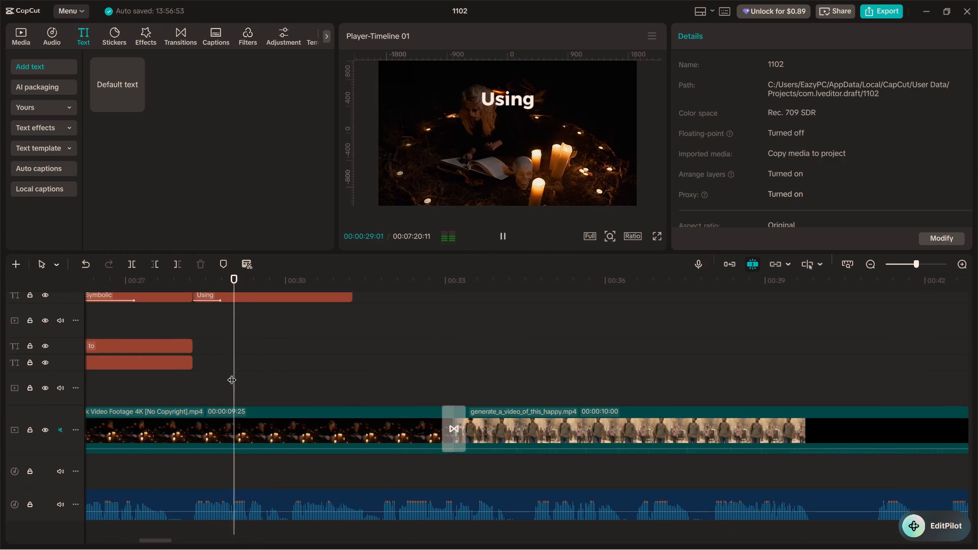
key(space)
drag(247, 346, 217, 340)
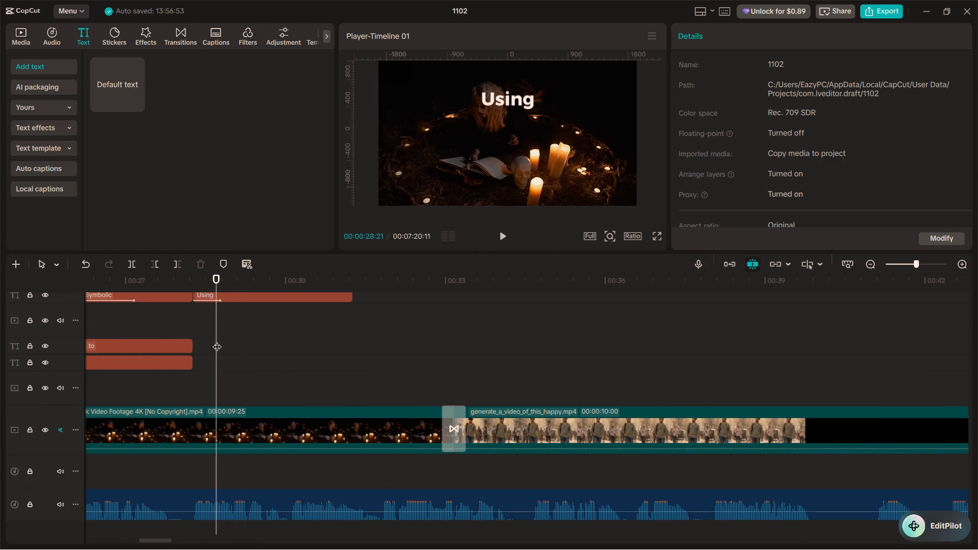
key(space)
key(space)
drag(232, 344, 217, 339)
scroll(219, 341, up, 3)
alt+drag(222, 341, 229, 326)
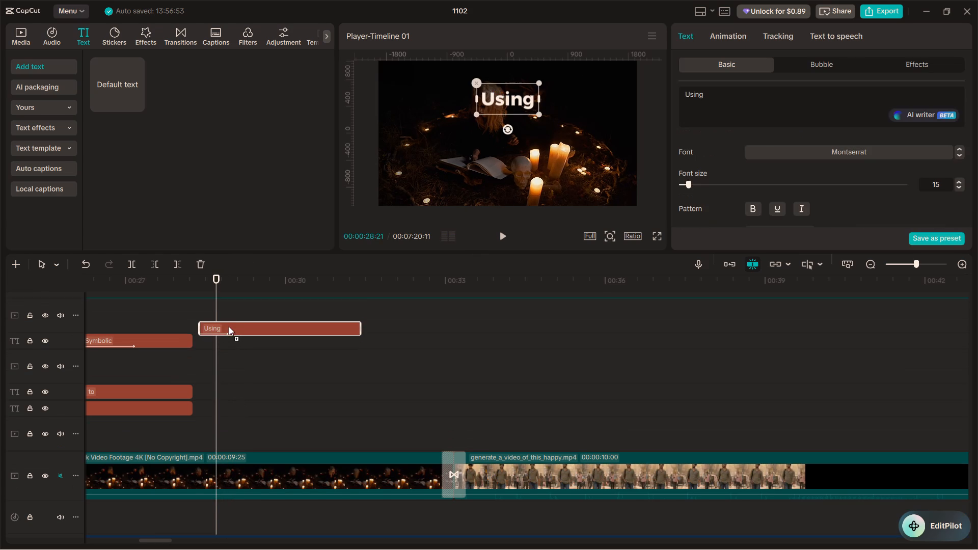
alt+drag(229, 326, 245, 325)
click(249, 305)
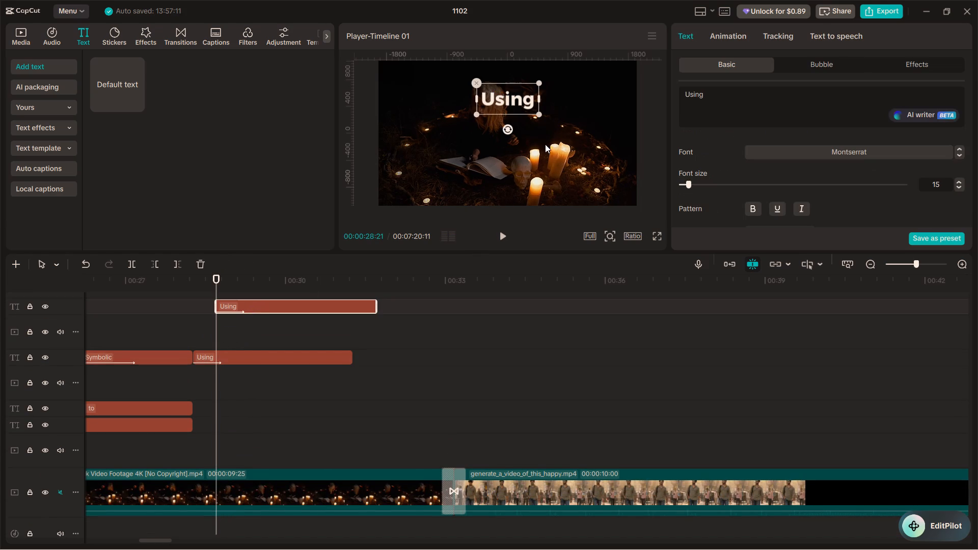
Move the duplicated text in the frame to below and left of the original "Using".
drag(519, 99, 478, 143)
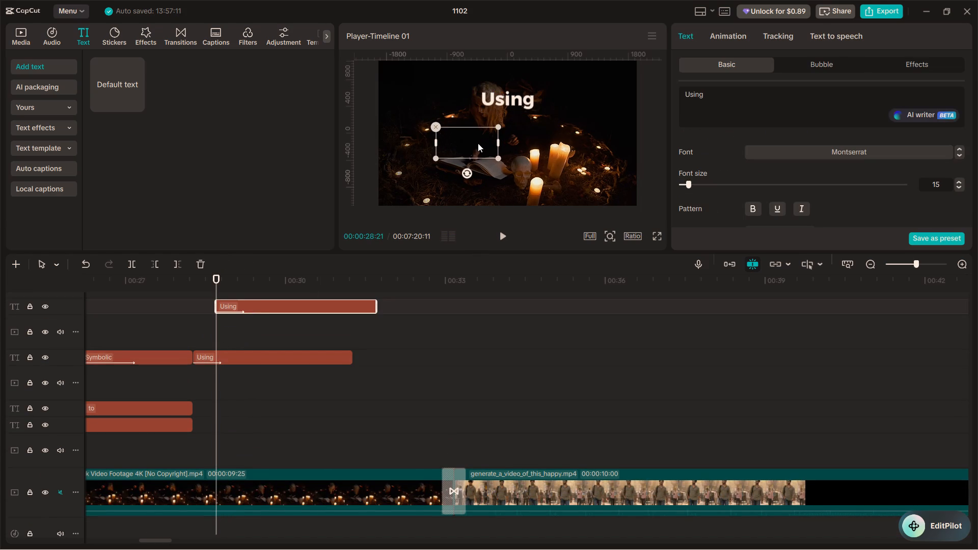
drag(478, 143, 477, 143)
Replace the duplicated text's wording with "Simple" and "objects" on two lines.
drag(699, 92, 673, 90)
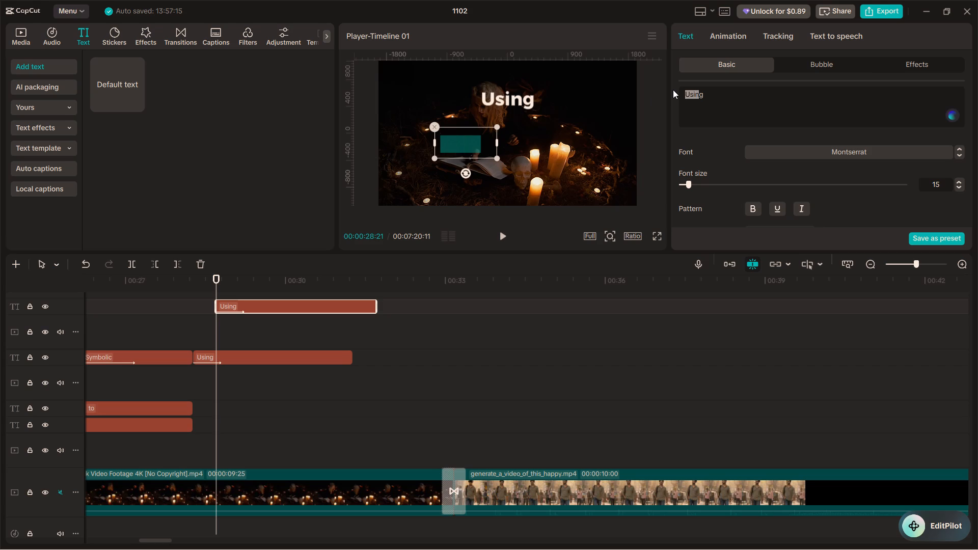
key(ctrl+a)
text(Simple)
key(shift+Return)
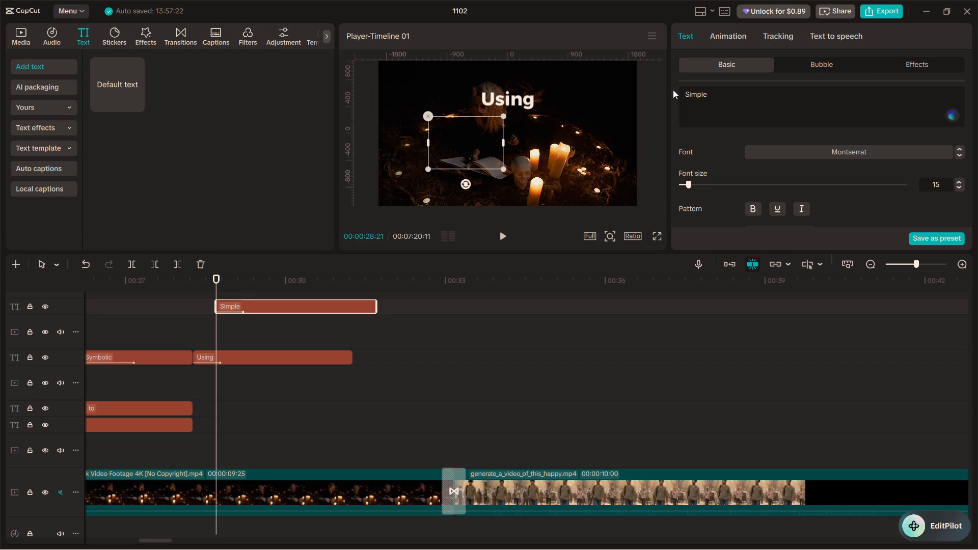
text(objects)
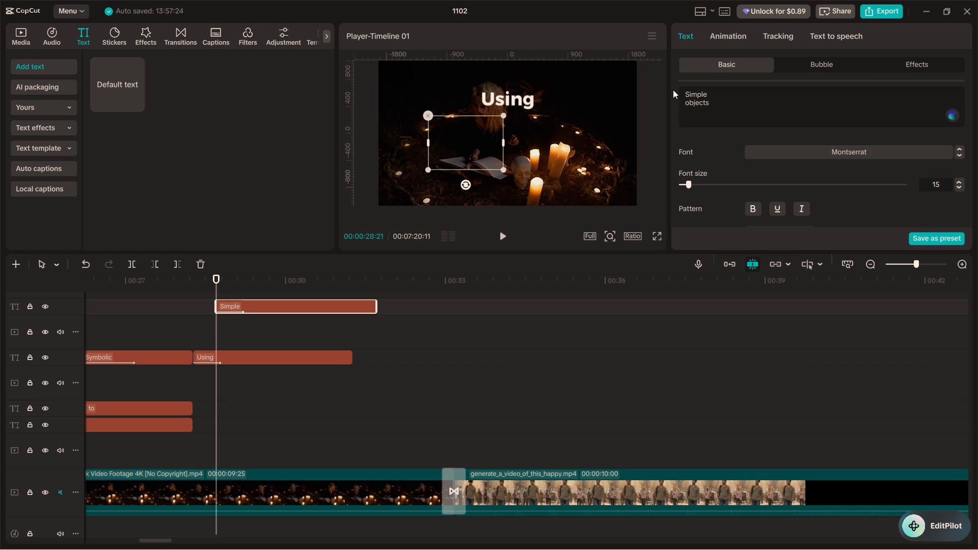
Preview the "Simple objects" text, scale it down, and shift it slightly lower and further left in the frame.
click(195, 302)
key(space)
key(space)
click(249, 295)
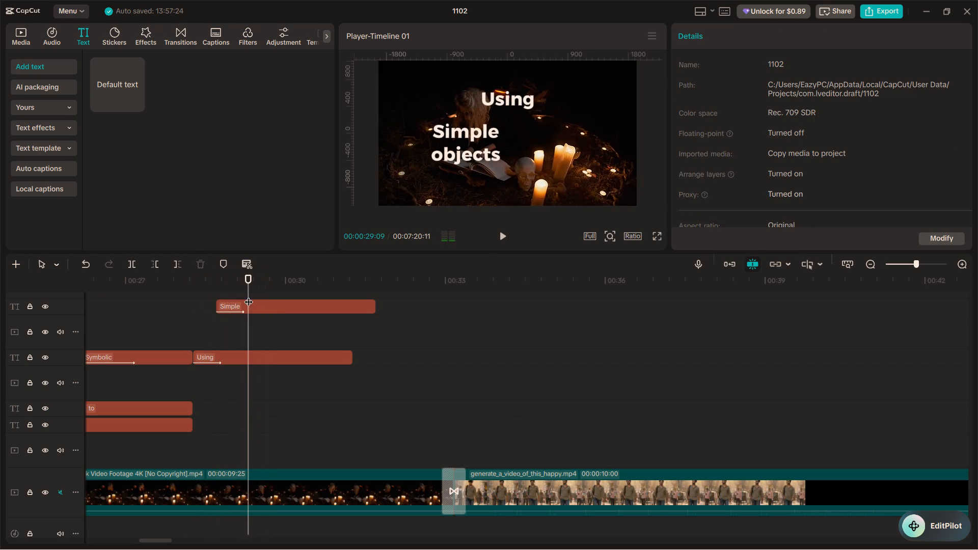
click(254, 302)
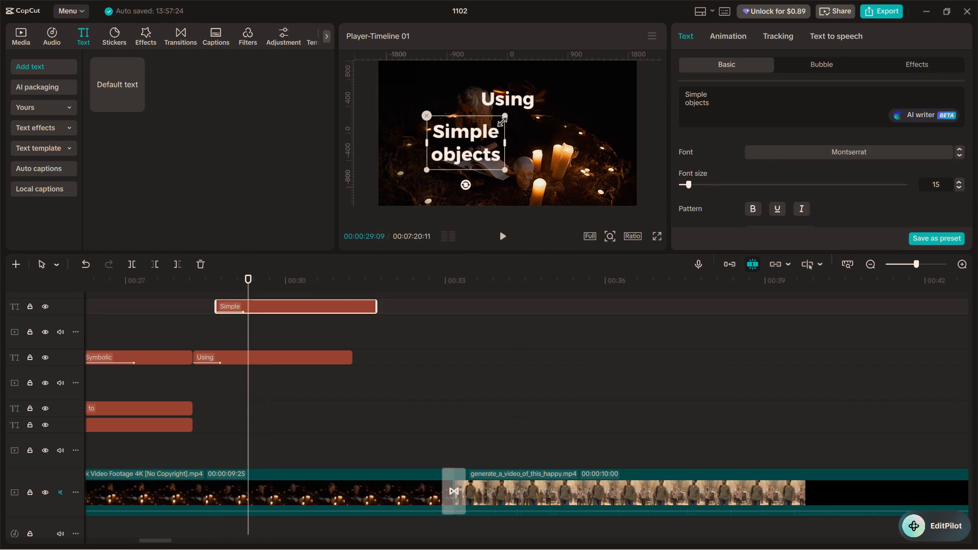
drag(500, 118, 485, 129)
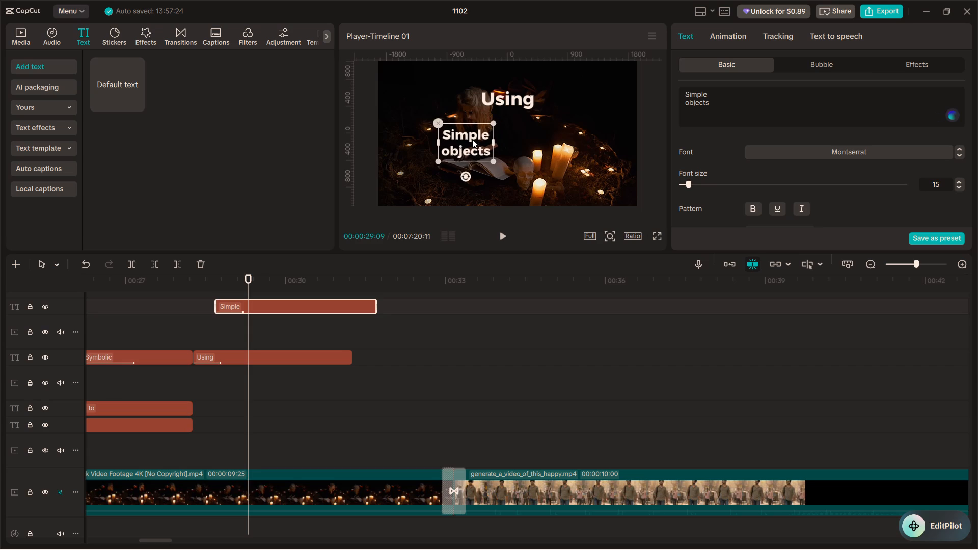
drag(467, 144, 462, 151)
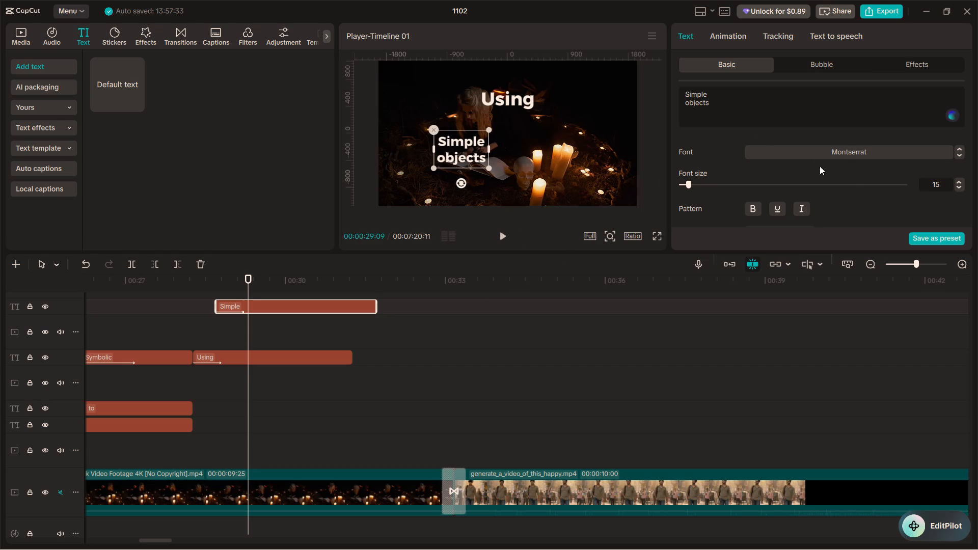
Italicise the "Simple objects" text, change its font to serif, and play the section to check it.
click(796, 211)
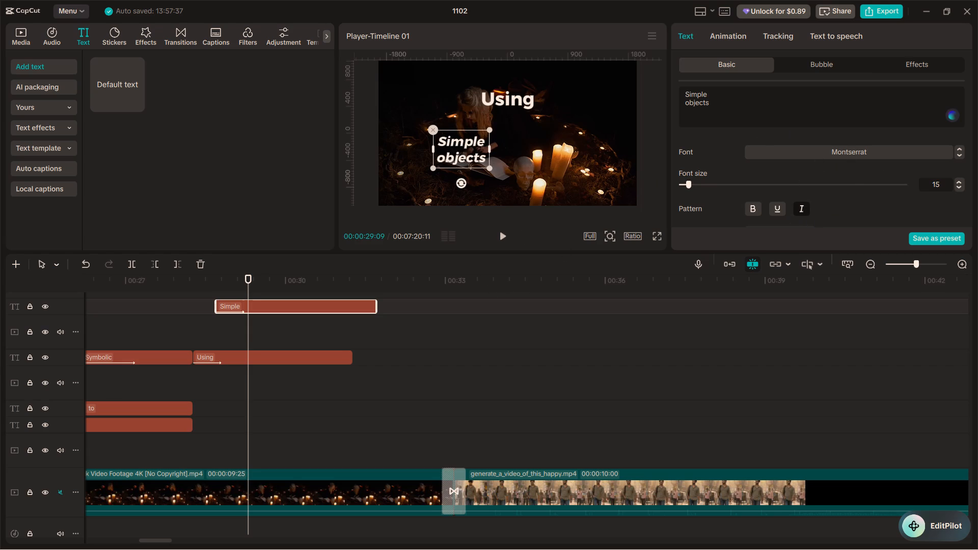
click(933, 150)
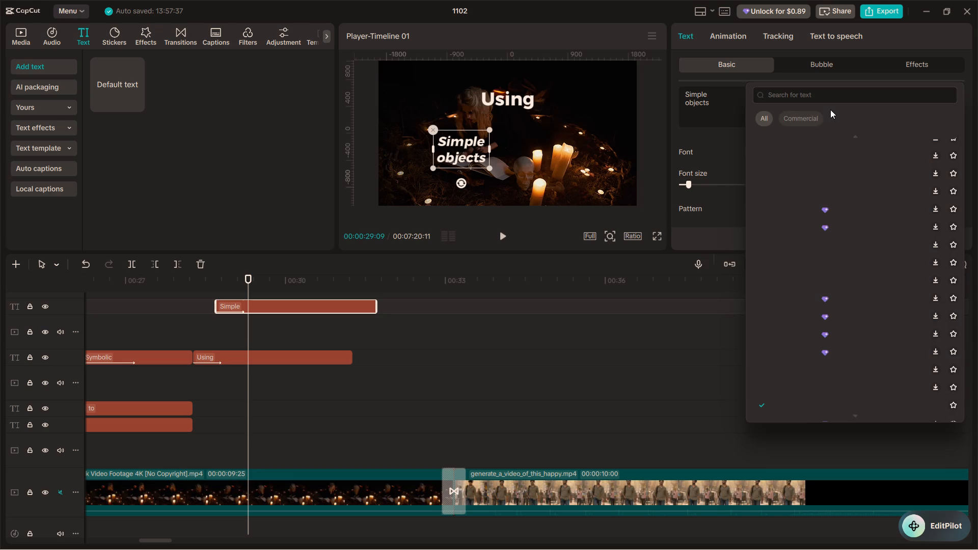
scroll(840, 142, up, 18)
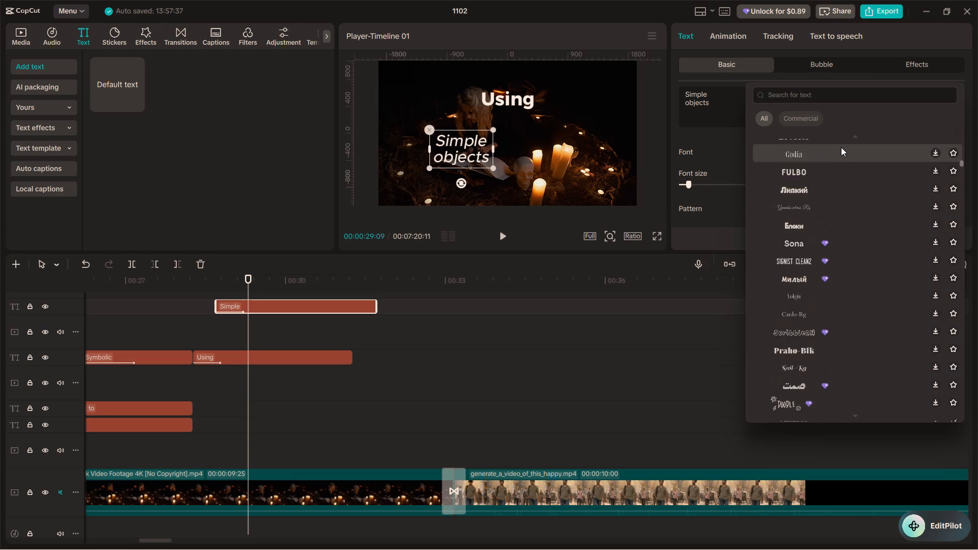
scroll(841, 147, up, 20)
scroll(841, 147, up, 20)
scroll(841, 147, up, 15)
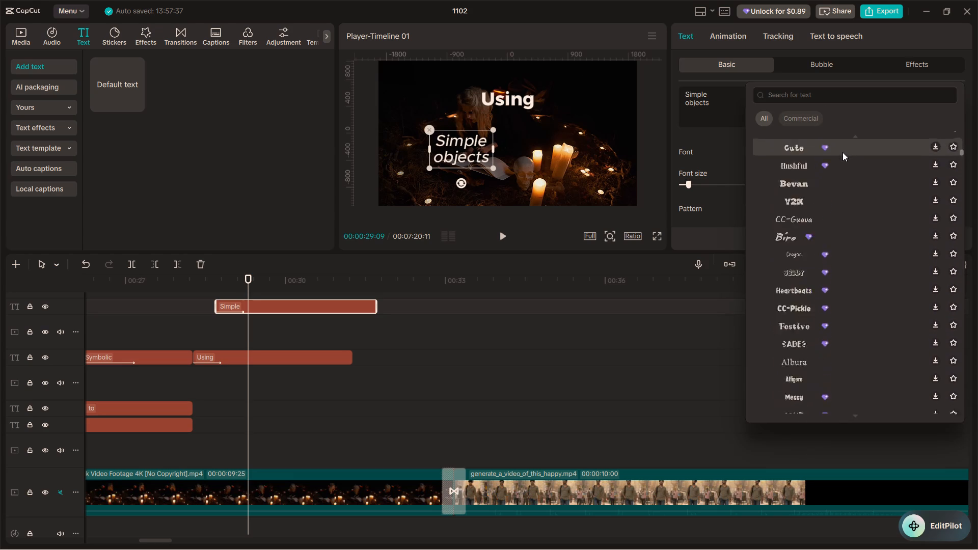
scroll(843, 152, up, 15)
drag(962, 145, 962, 103)
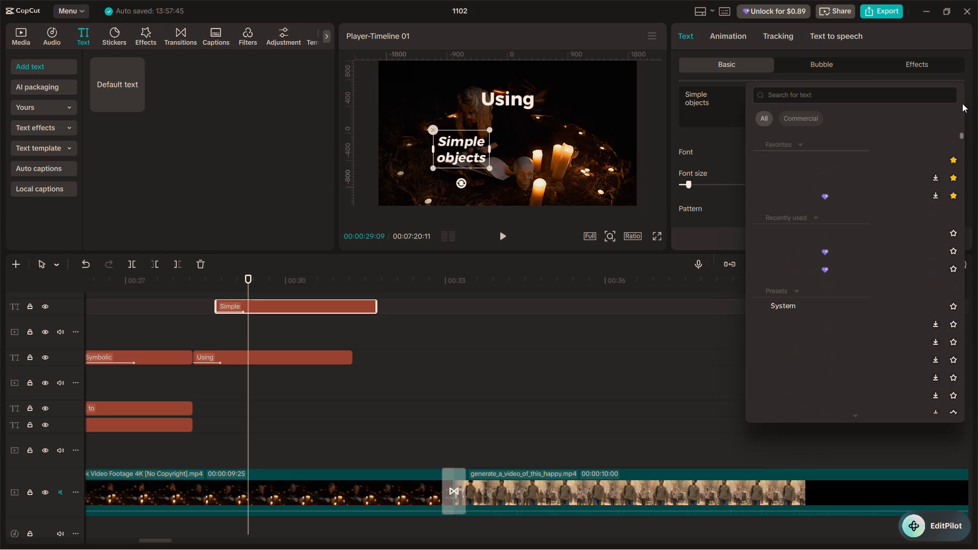
drag(962, 103, 962, 96)
click(836, 158)
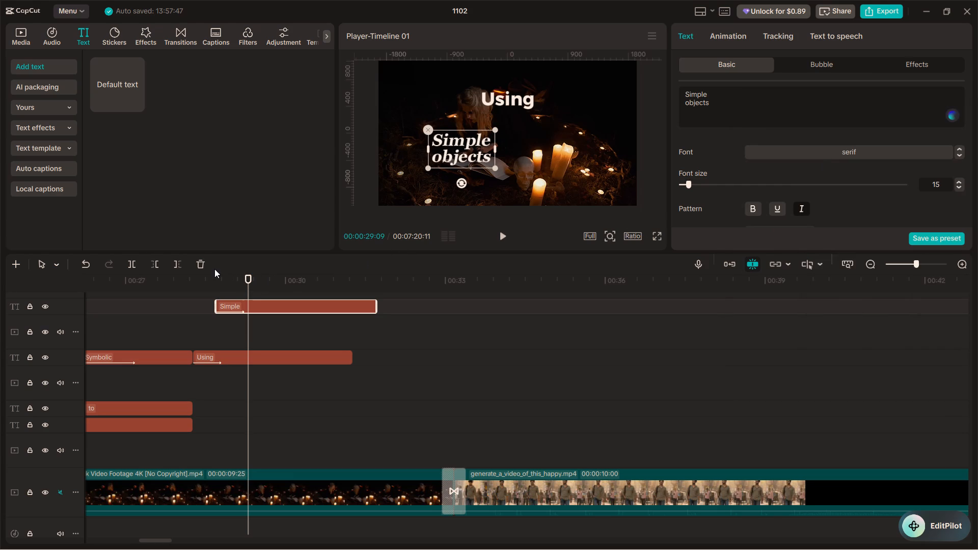
click(191, 278)
key(space)
key(space)
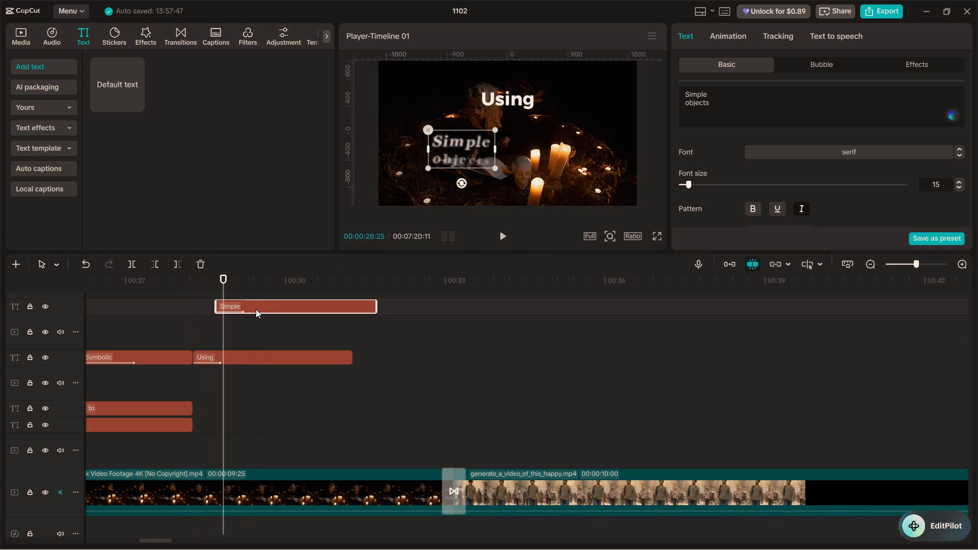
key(space)
key(space)
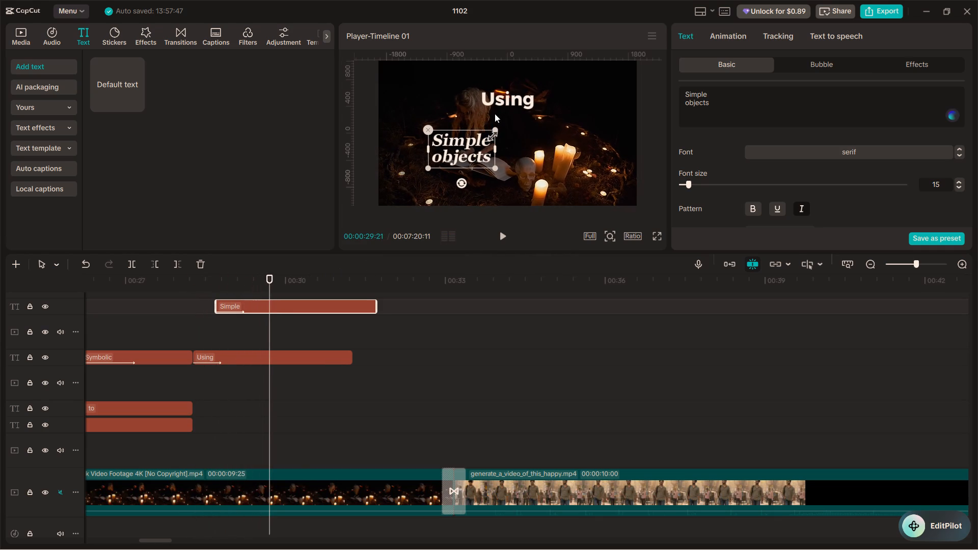
click(503, 104)
Give the "Simple objects" text the Random Rise entrance animation with a duration of 0.7 s.
click(297, 302)
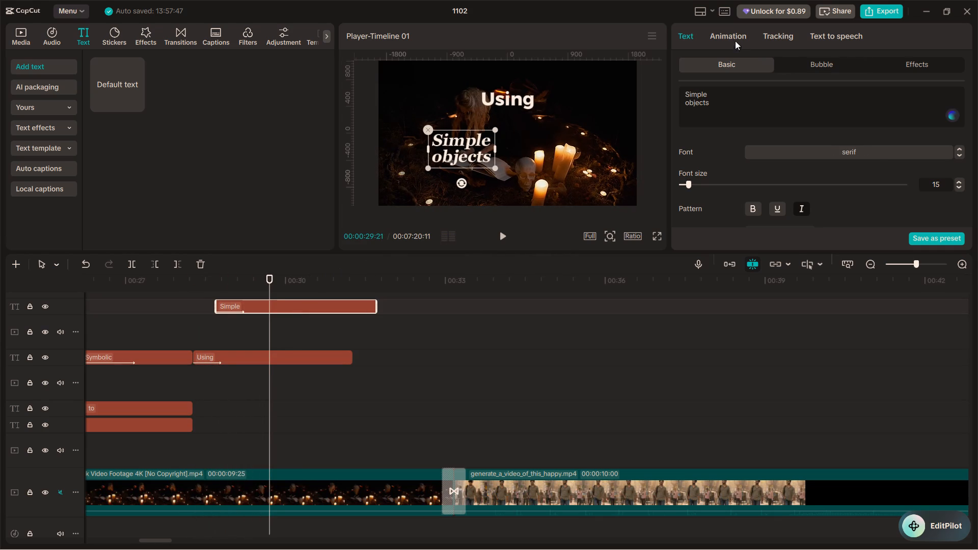
click(733, 37)
click(789, 162)
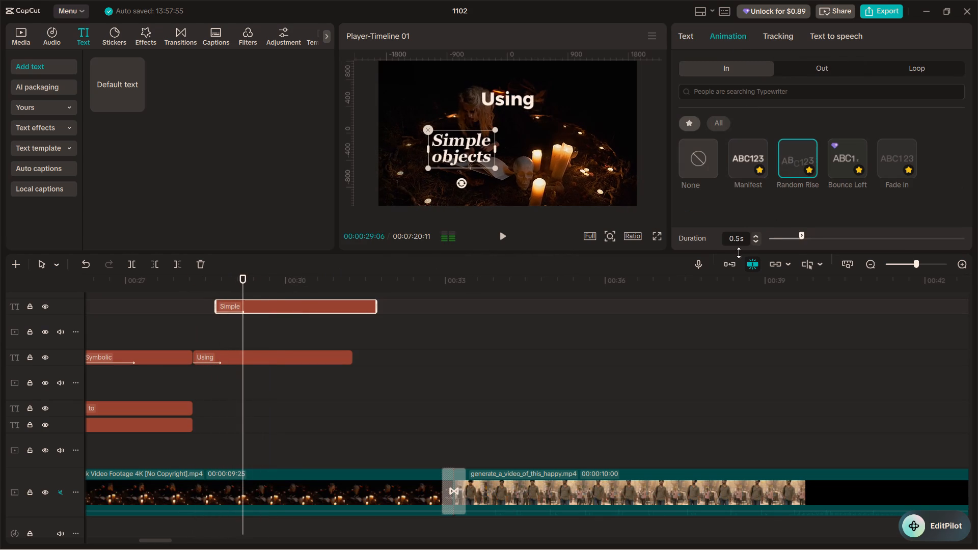
key(space)
key(space)
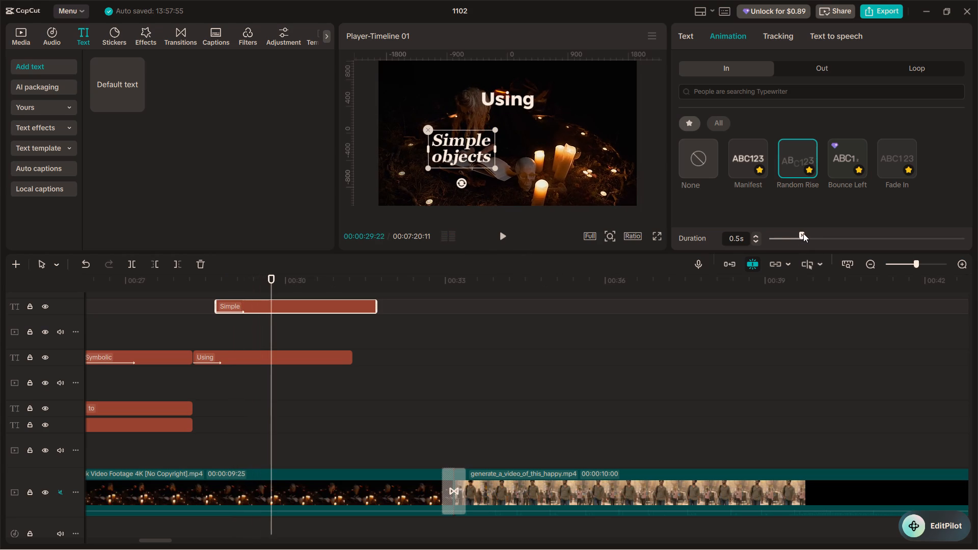
drag(803, 233, 818, 239)
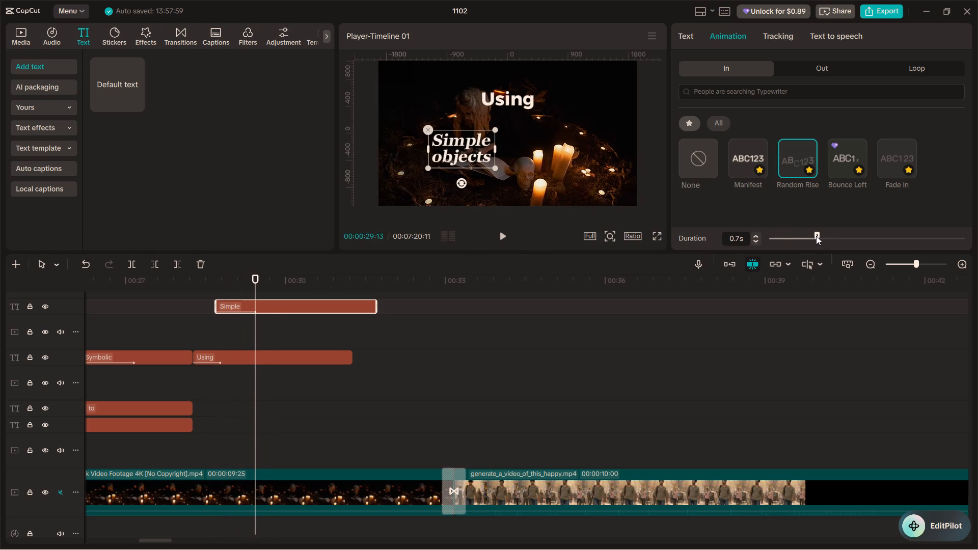
Play the "Using" and "Simple objects" section and check the narration timing around 00:00:30.
key(space)
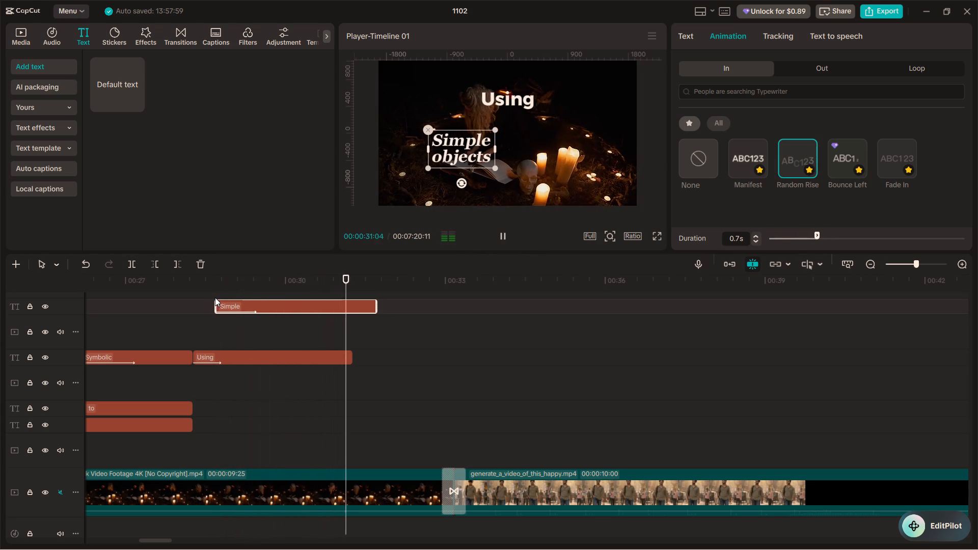
key(space)
click(282, 285)
click(282, 285)
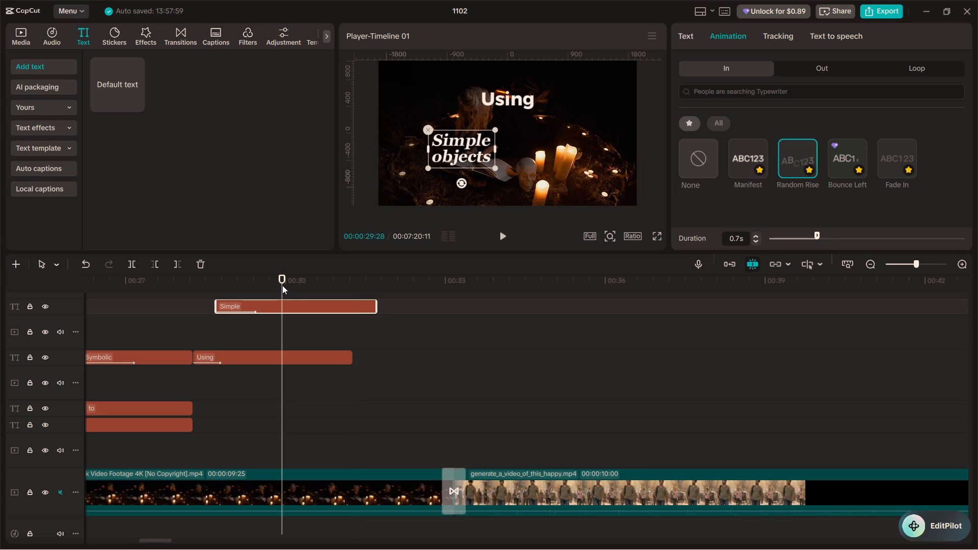
key(space)
key(space)
double_click(297, 280)
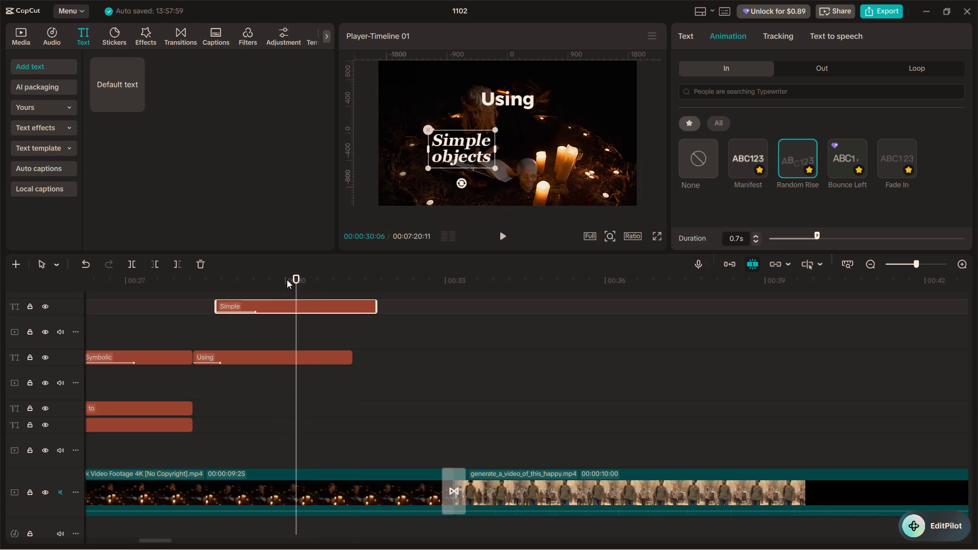
Duplicate the "Simple objects" text clip onto a track above the original, starting at about 00:00:30:03 in line with the narration.
click(287, 280)
scroll(296, 291, down, 12)
scroll(313, 392, down, 5)
key(space)
key(space)
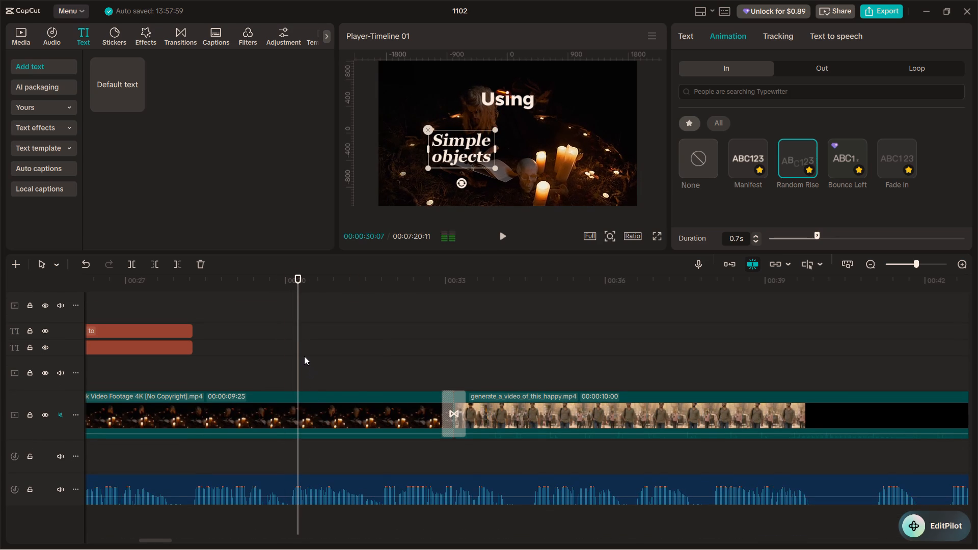
drag(296, 340, 291, 343)
scroll(292, 343, up, 7)
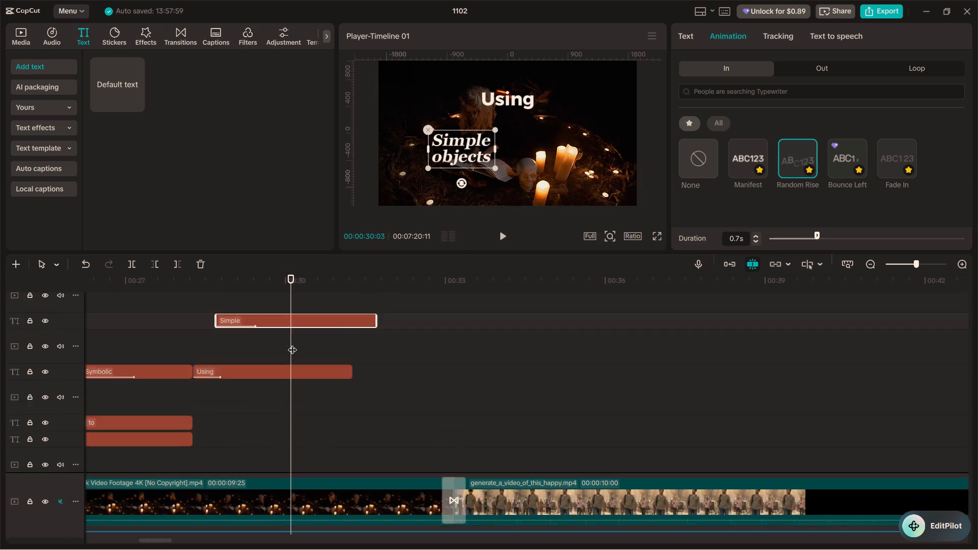
scroll(292, 343, up, 3)
alt+drag(300, 381, 384, 359)
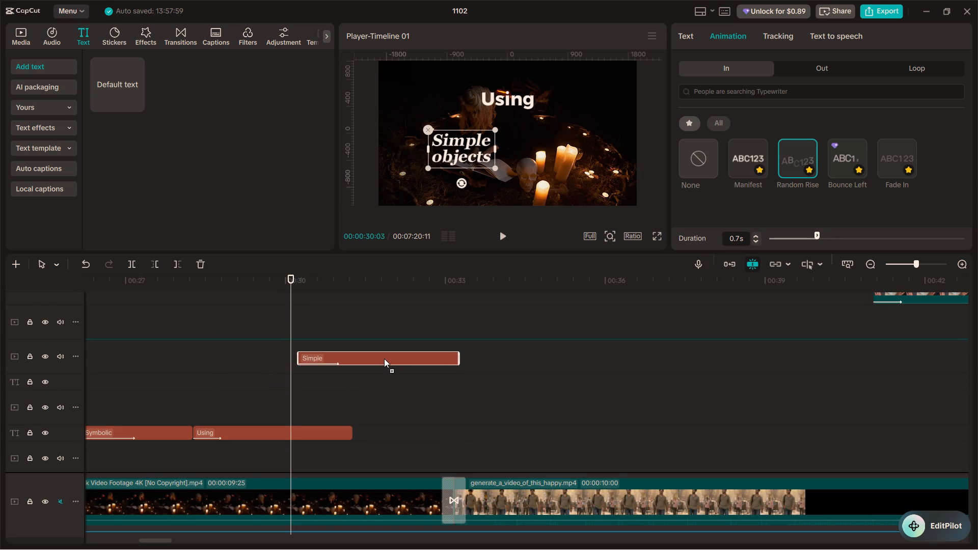
alt+drag(384, 359, 379, 359)
drag(371, 347, 364, 347)
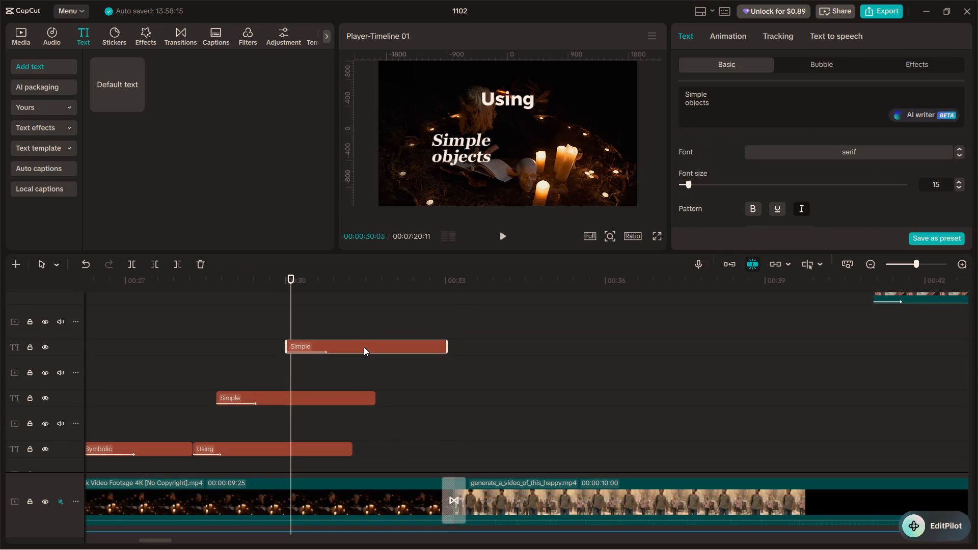
drag(364, 347, 365, 361)
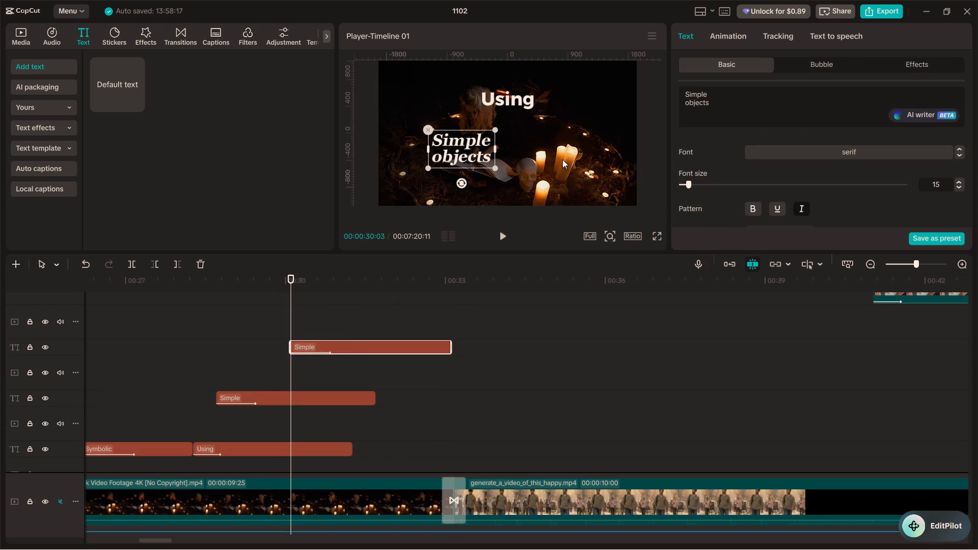
Move the duplicate "Simple objects" text into the right half of the video frame, at about X 876, Y -227.
drag(461, 148, 554, 149)
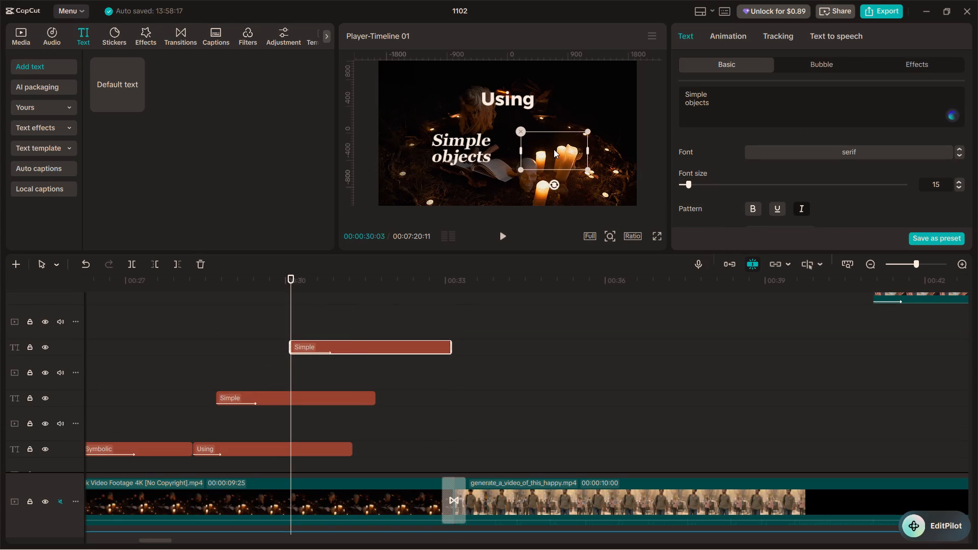
drag(554, 149, 566, 147)
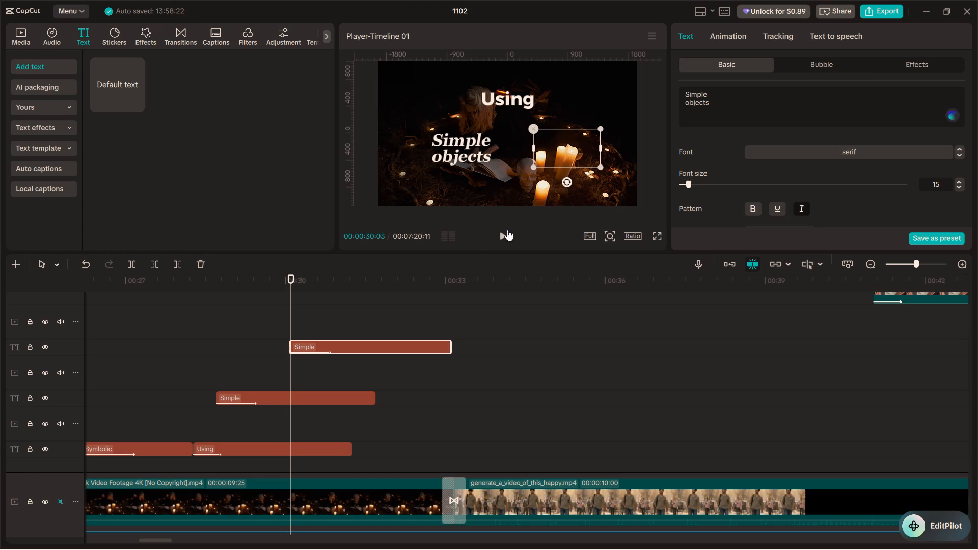
Compare both "Simple objects" texts and set the duplicate's Y position to -242 to level it with the original.
click(246, 369)
click(260, 401)
scroll(802, 128, down, 5)
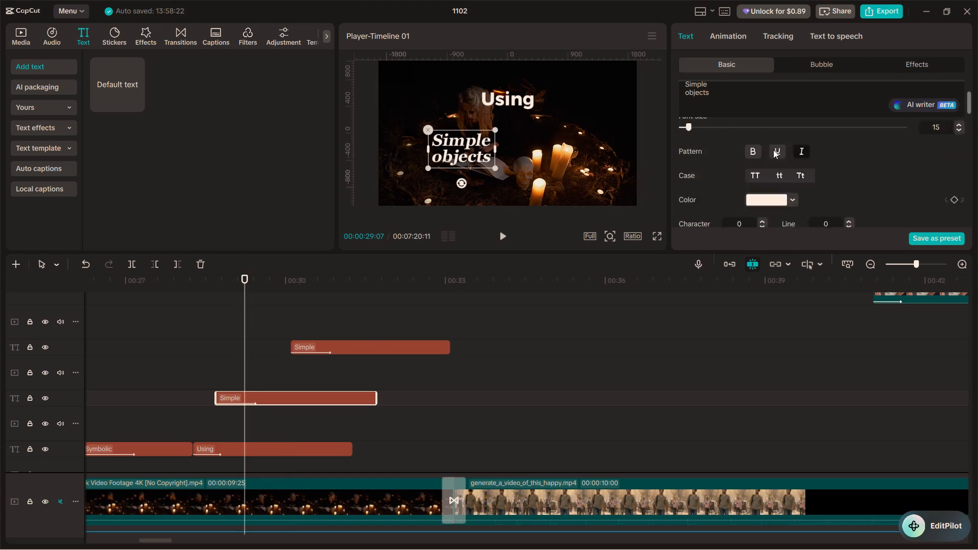
scroll(773, 150, down, 3)
scroll(763, 157, up, 3)
scroll(763, 157, down, 1)
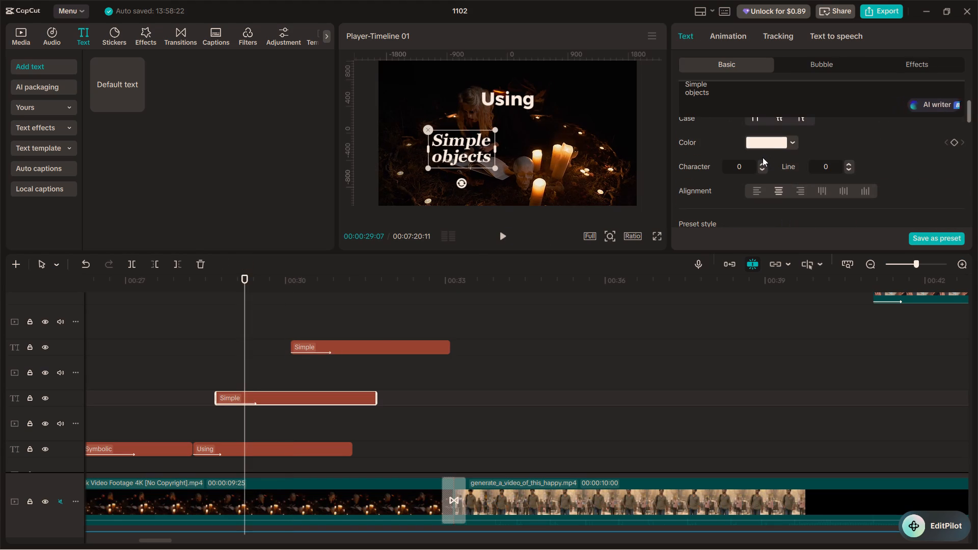
scroll(763, 157, up, 2)
scroll(763, 157, down, 6)
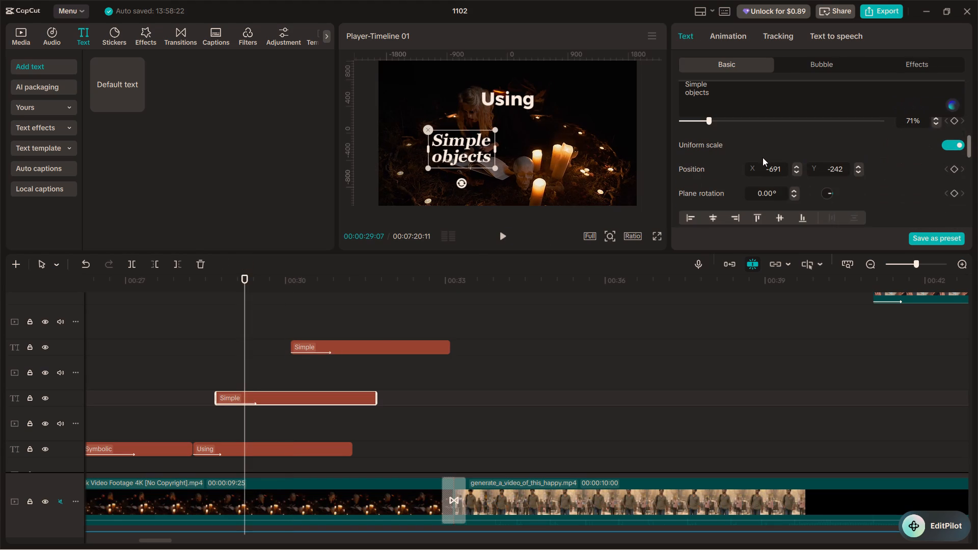
key(space)
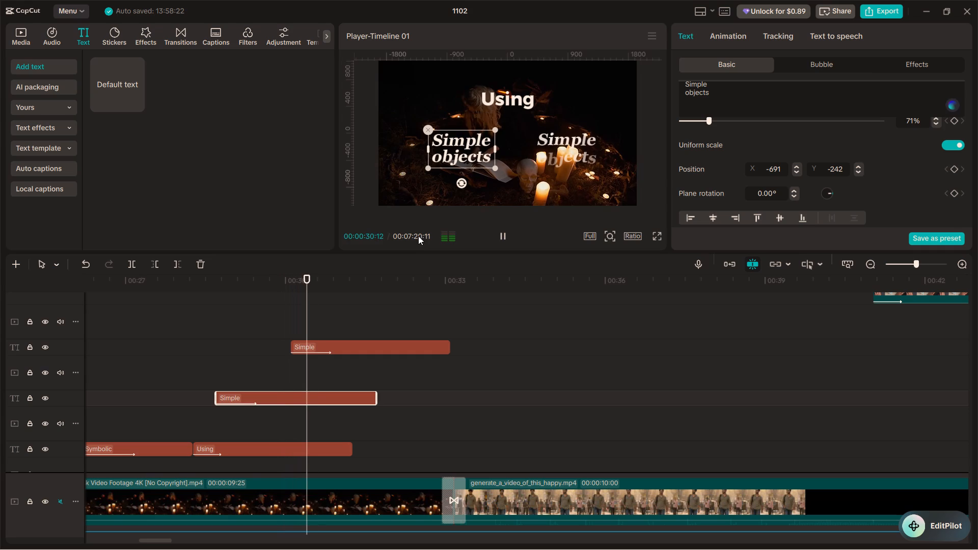
key(space)
click(347, 348)
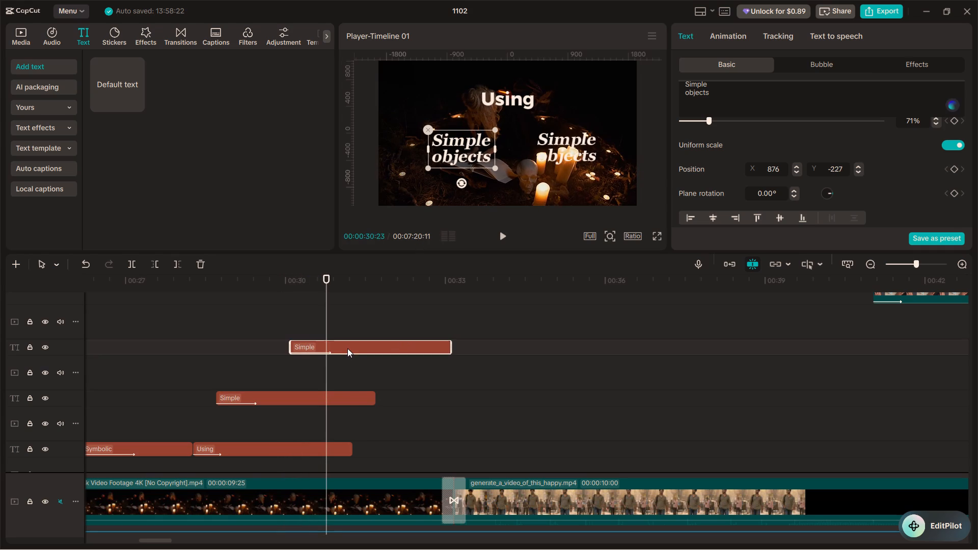
click(344, 392)
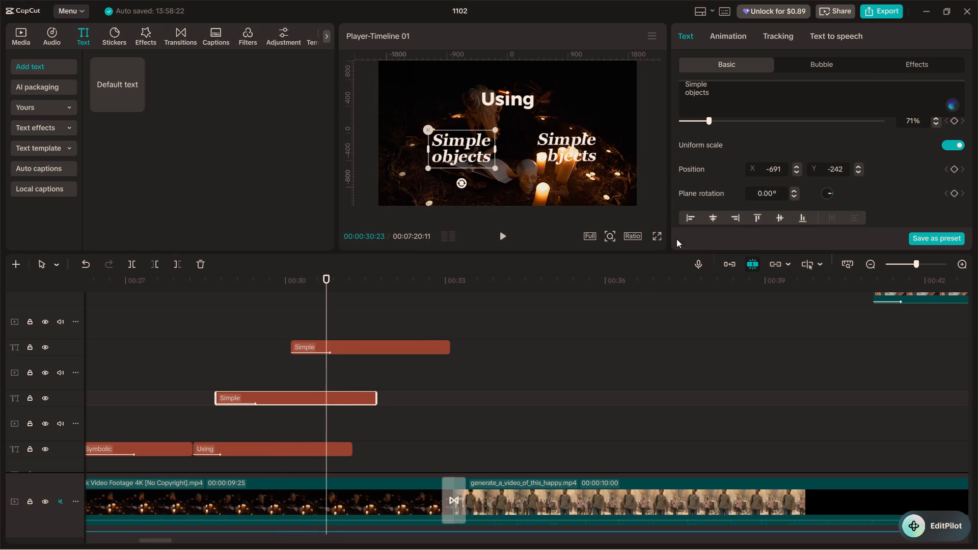
click(388, 345)
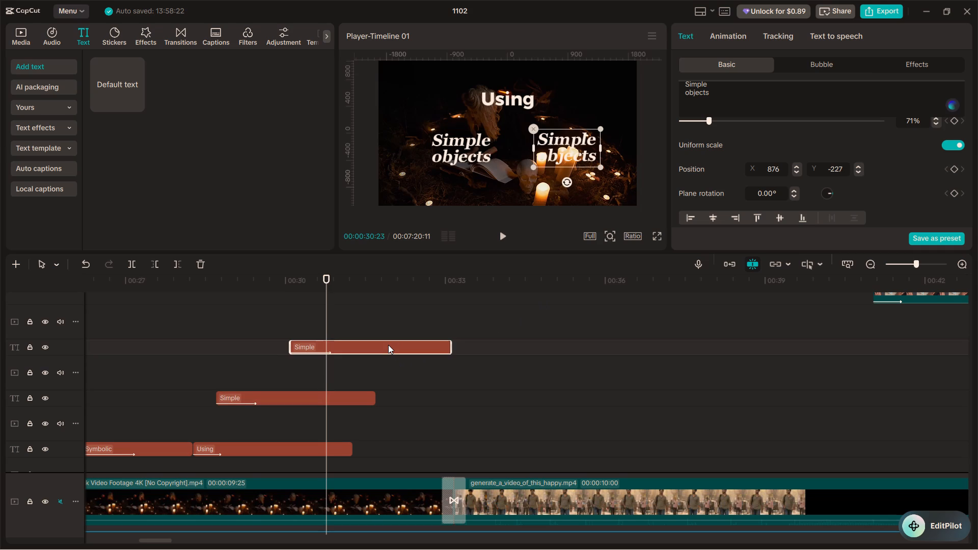
drag(834, 168, 843, 172)
text(42)
key(Return)
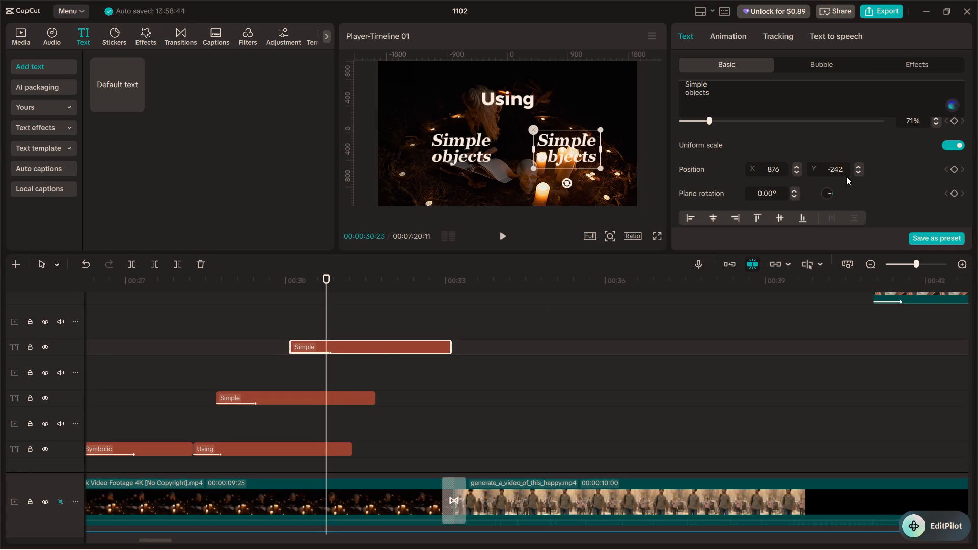
Preview the section and replace the duplicate's text with "Written intentions", split over two lines.
click(258, 331)
click(233, 327)
click(214, 327)
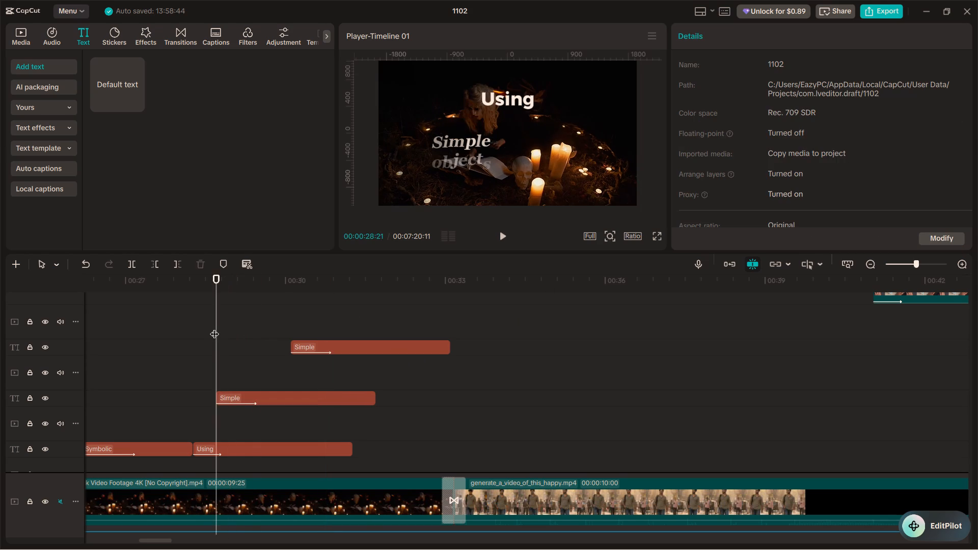
key(space)
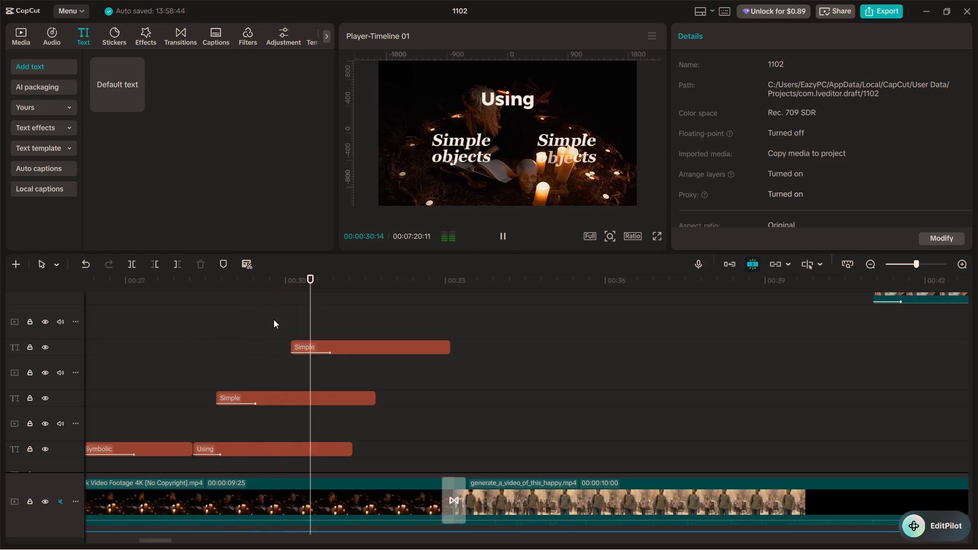
key(space)
click(360, 344)
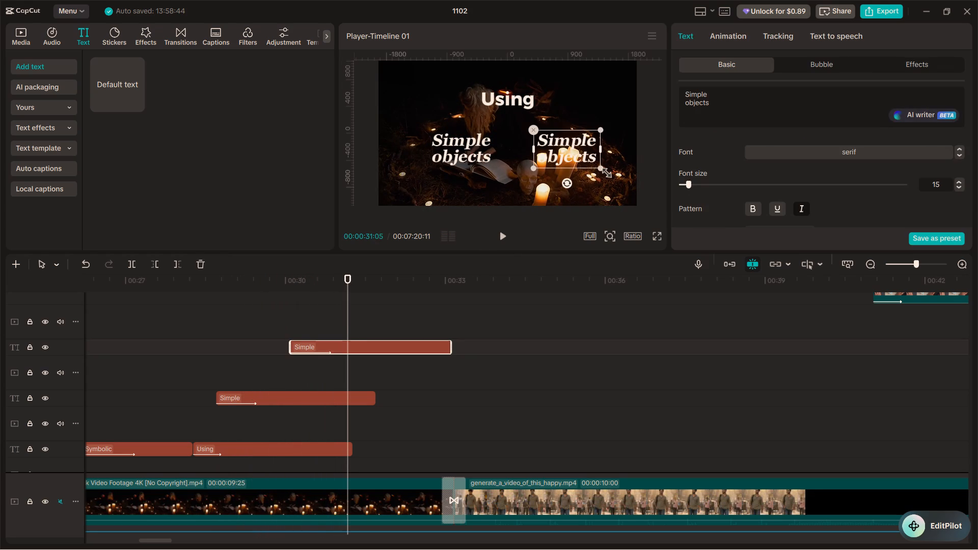
drag(716, 105, 664, 79)
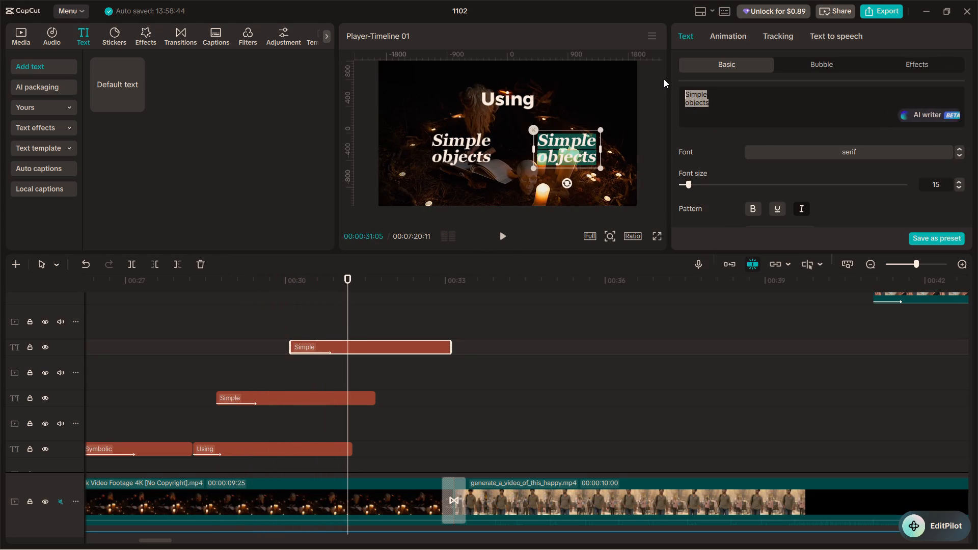
key(shift+w)
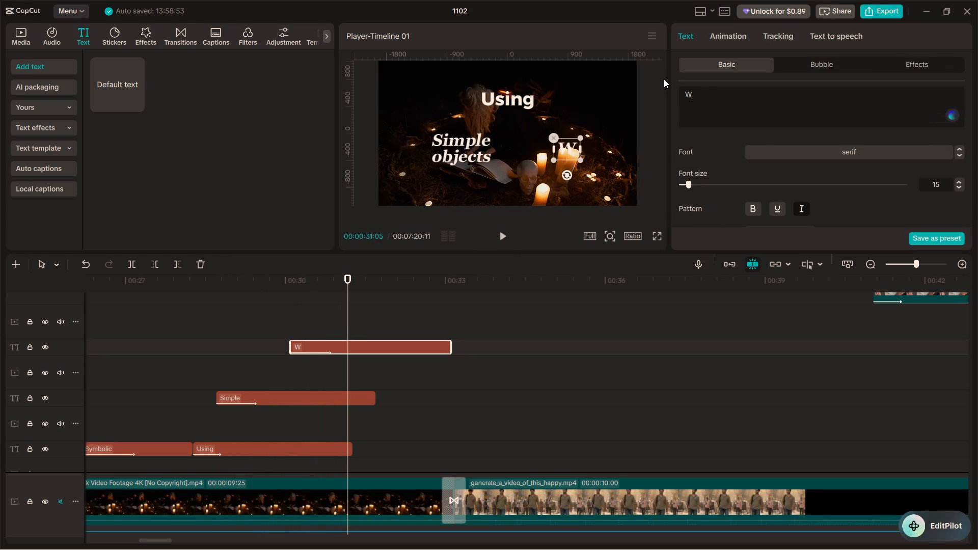
text(ritten)
key(space)
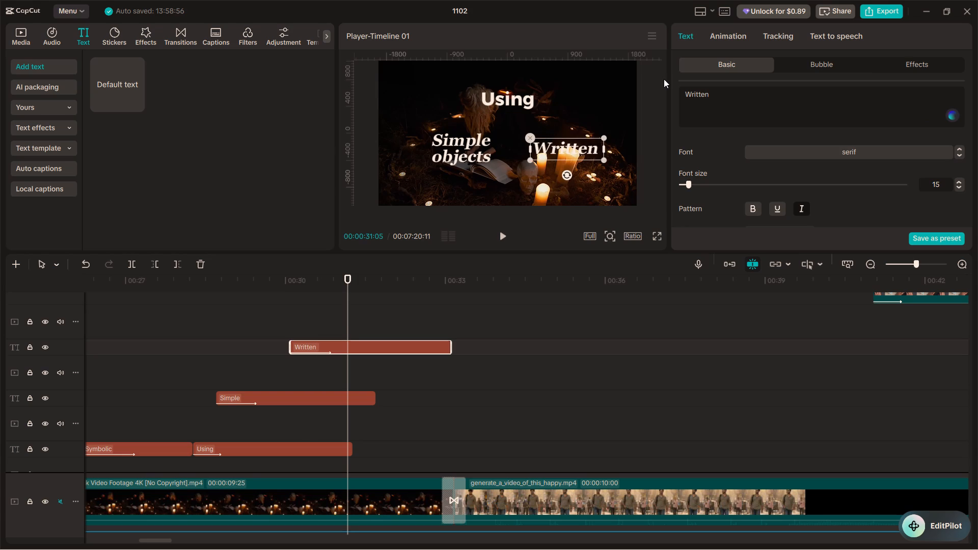
key(shift+Return)
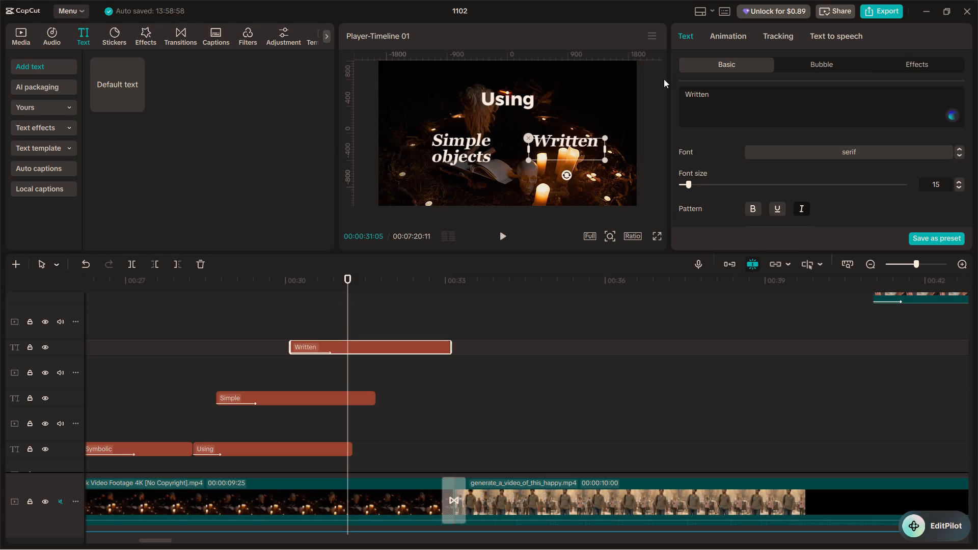
text(intenti)
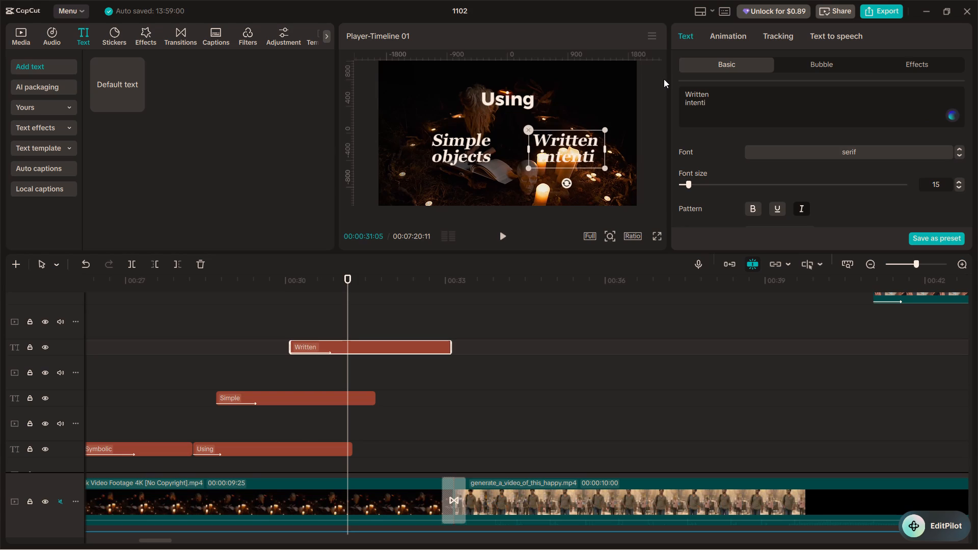
text(ons)
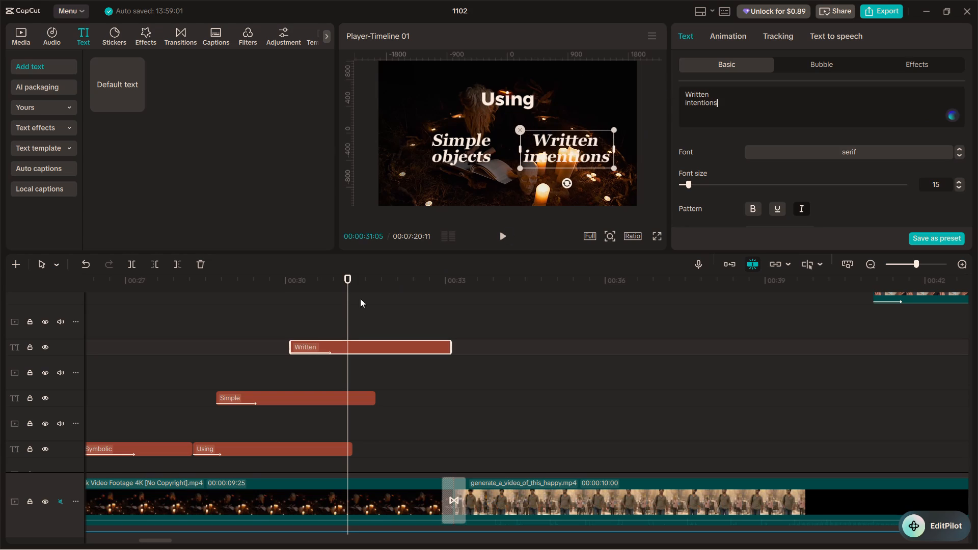
Play the "Using", "Simple objects" and "Written intentions" group through to about 00:00:32:14 to check its timing against the narration.
click(219, 321)
key(space)
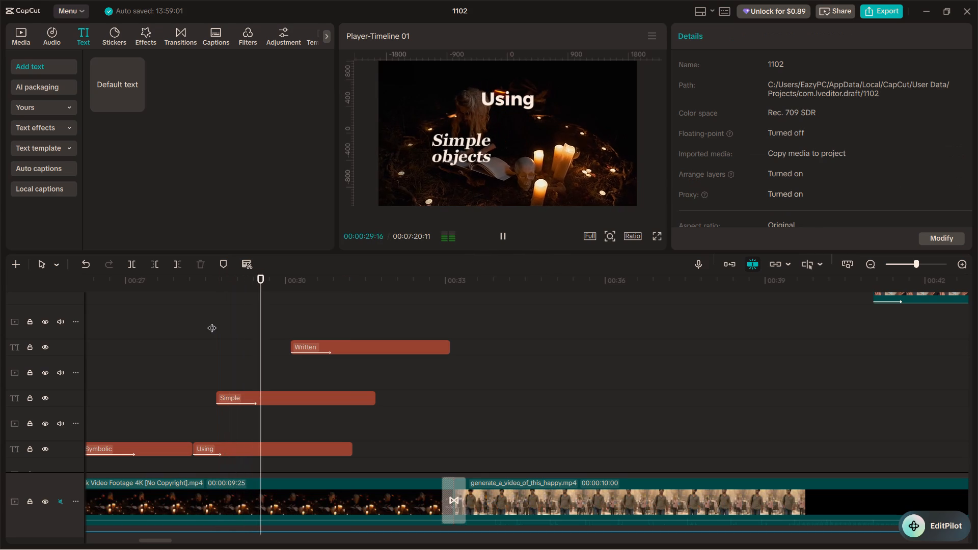
key(space)
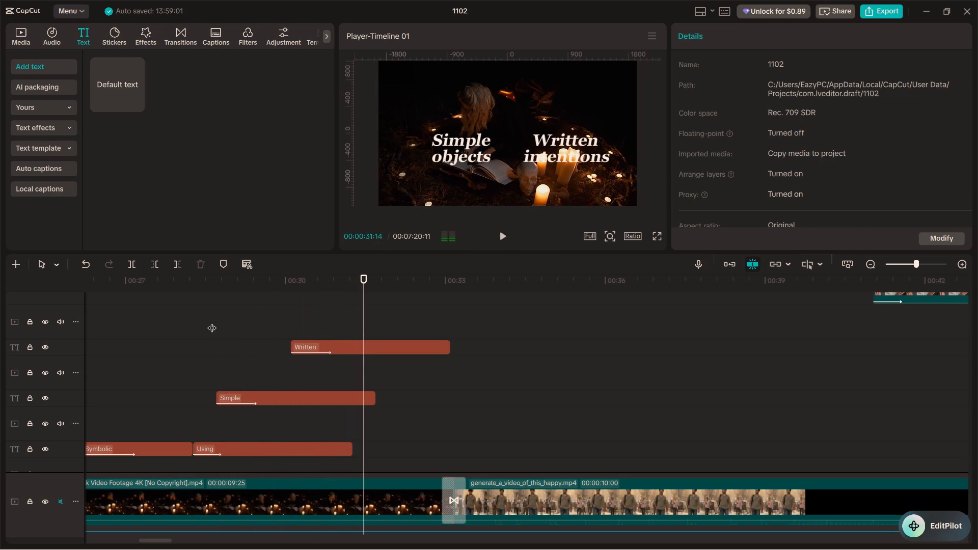
scroll(344, 448, down, 2)
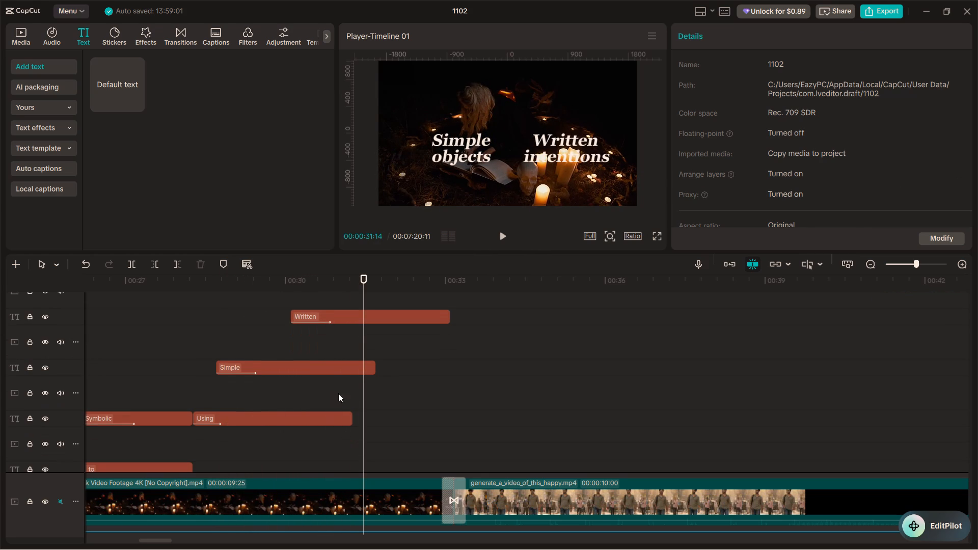
key(space)
key(space)
key(space)
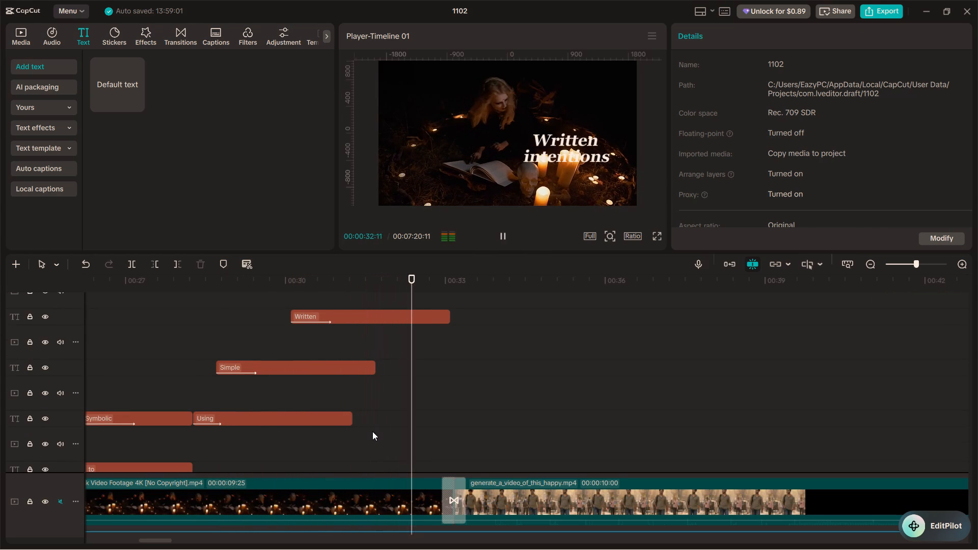
key(space)
Extend the "Using", "Simple objects" and "Written intentions" clips together until "Using" ends at about 00:00:33:05.
scroll(372, 431, down, 1)
drag(370, 423, 352, 282)
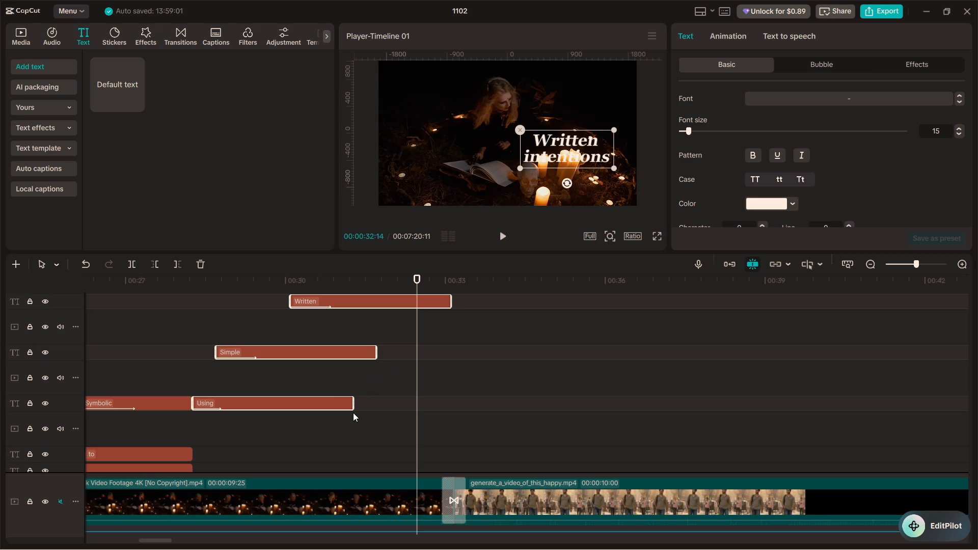
drag(355, 405, 450, 427)
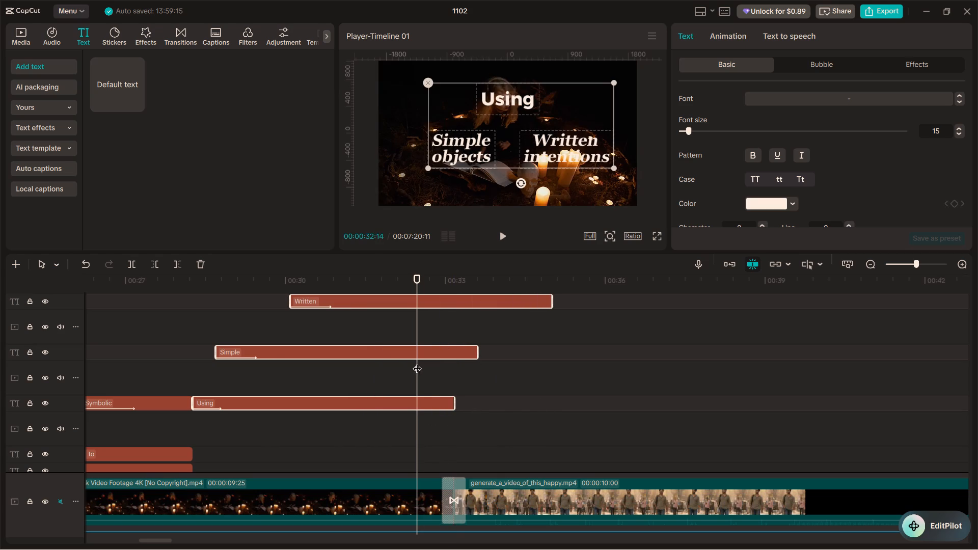
Split the "Simple objects" and "Written intentions" clips at 00:00:33:05 and delete the parts after the cut.
drag(417, 362, 453, 380)
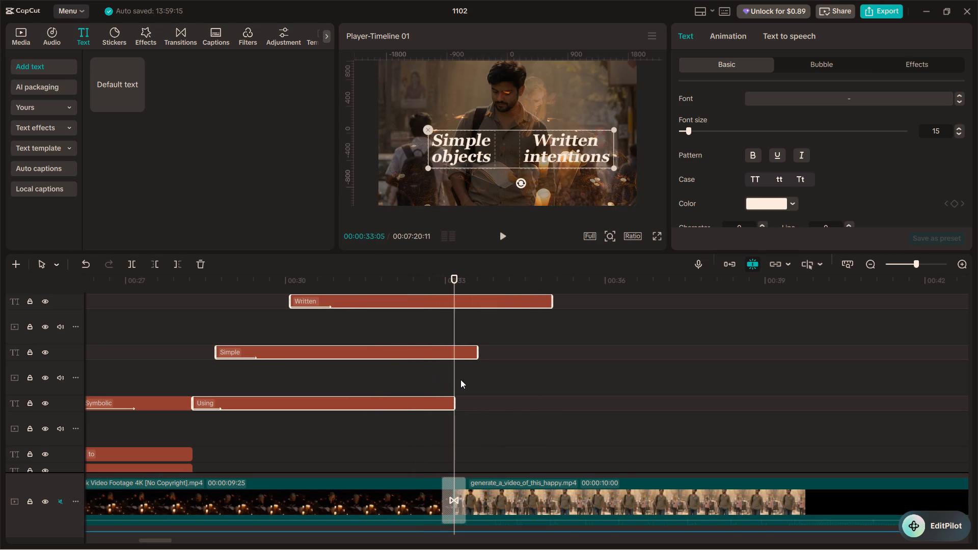
ctrl+scroll(460, 379, up, 6)
ctrl+scroll(462, 380, down, 7)
click(475, 398)
drag(468, 396, 454, 300)
drag(467, 276, 458, 282)
key(ctrl+b)
key(BackSpace)
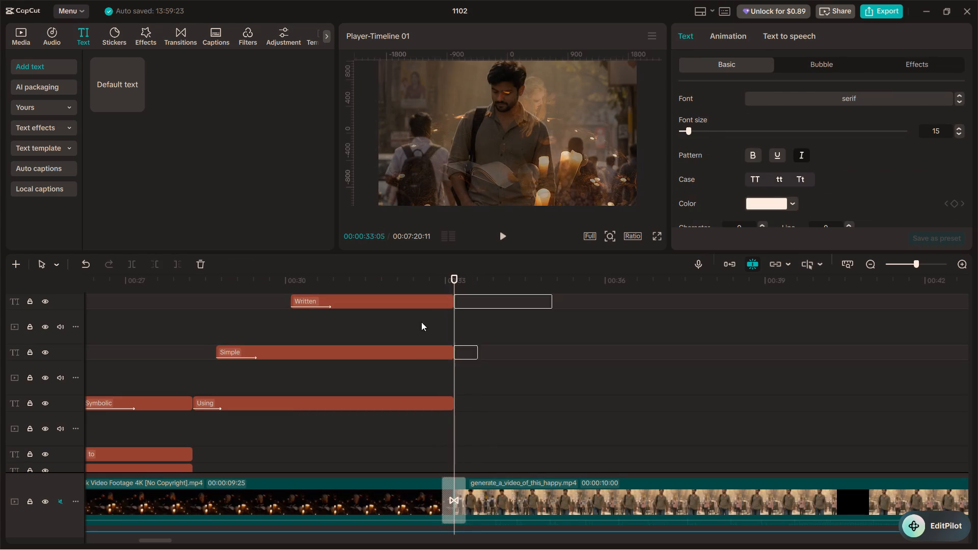
Play back the trimmed "Using", "Simple objects" and "Written intentions" group to check its timing and look.
click(172, 366)
key(space)
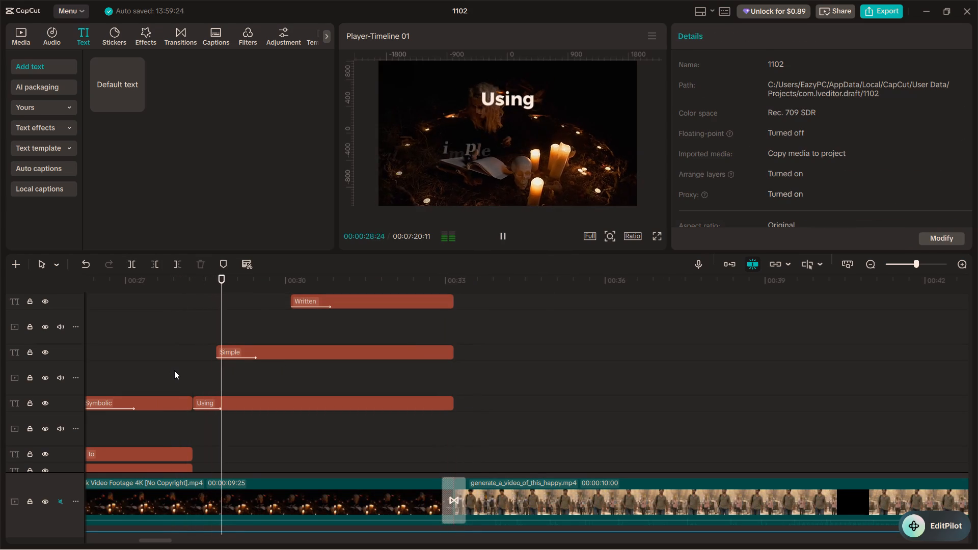
scroll(179, 375, up, 7)
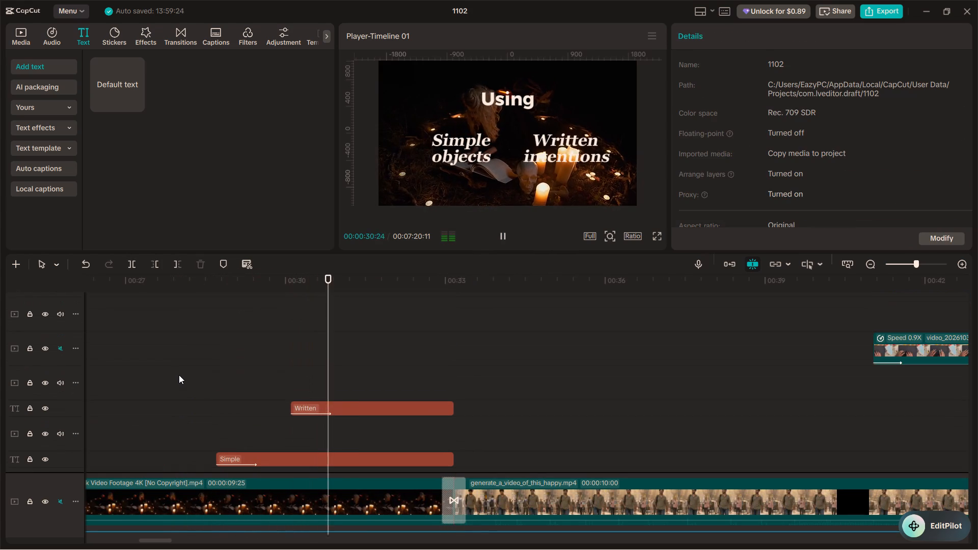
scroll(179, 375, down, 8)
key(space)
scroll(336, 395, up, 5)
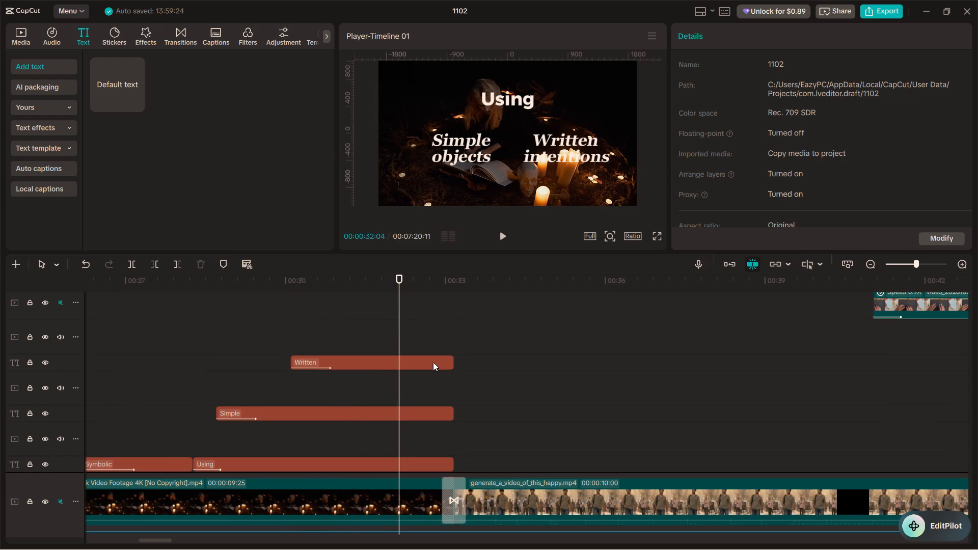
scroll(462, 422, down, 3)
Turn on the black shadow for the "Simple objects" and "Written intentions" texts together.
click(355, 421)
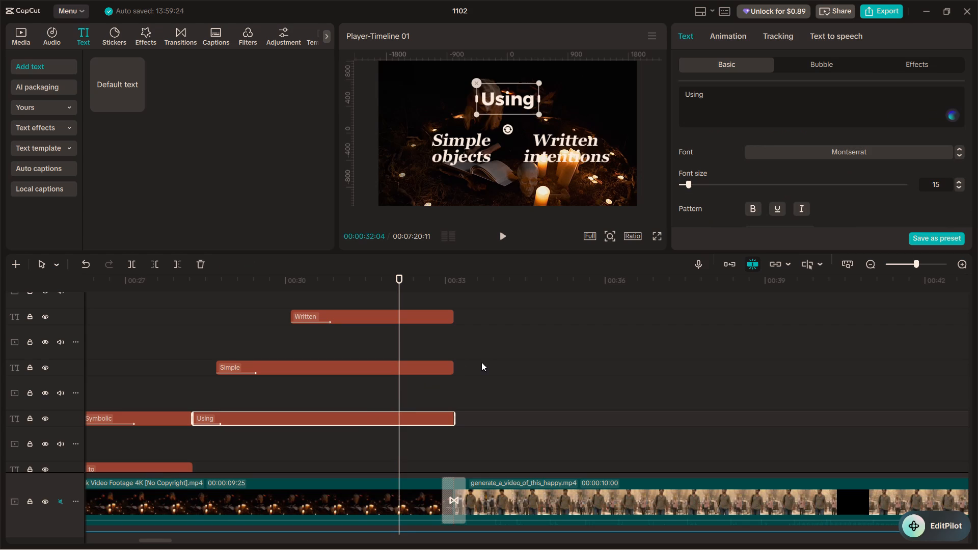
drag(478, 374, 403, 321)
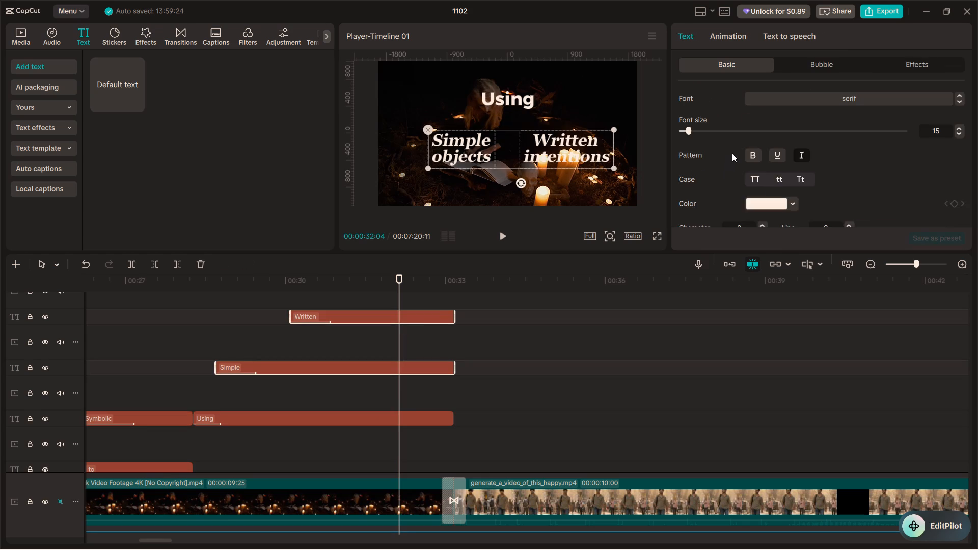
scroll(732, 153, down, 9)
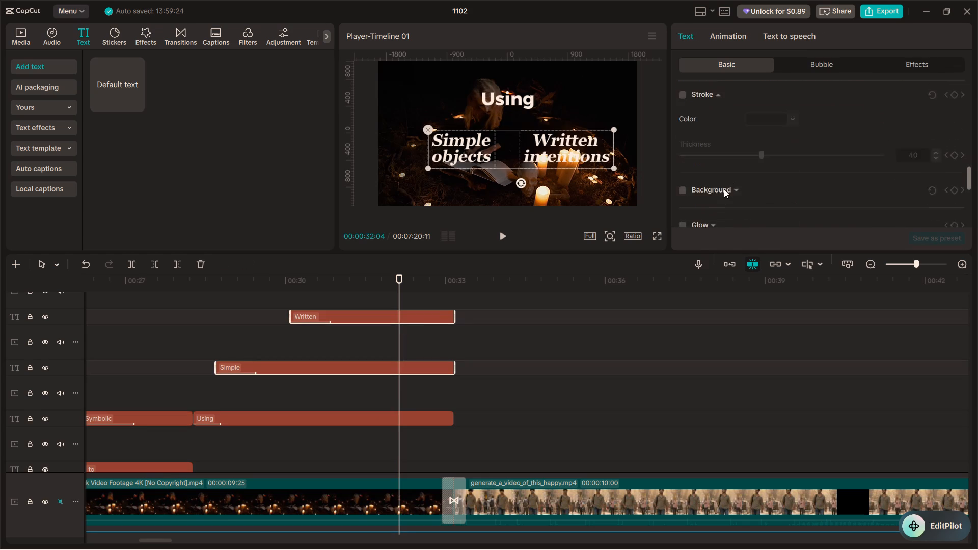
scroll(724, 189, down, 2)
click(684, 145)
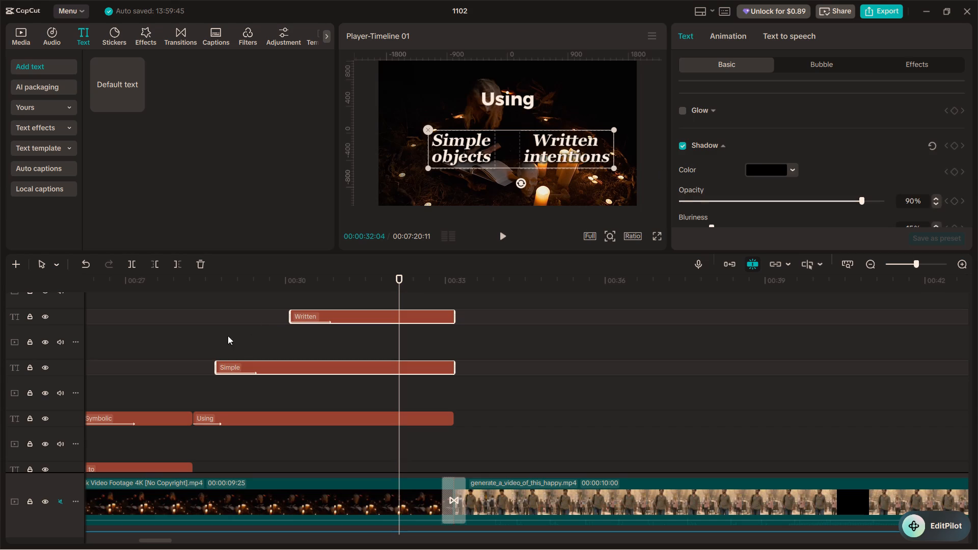
Preview the start of the group and set the fill colour of the "Using" text to black (000000).
click(128, 325)
key(space)
scroll(237, 382, down, 2)
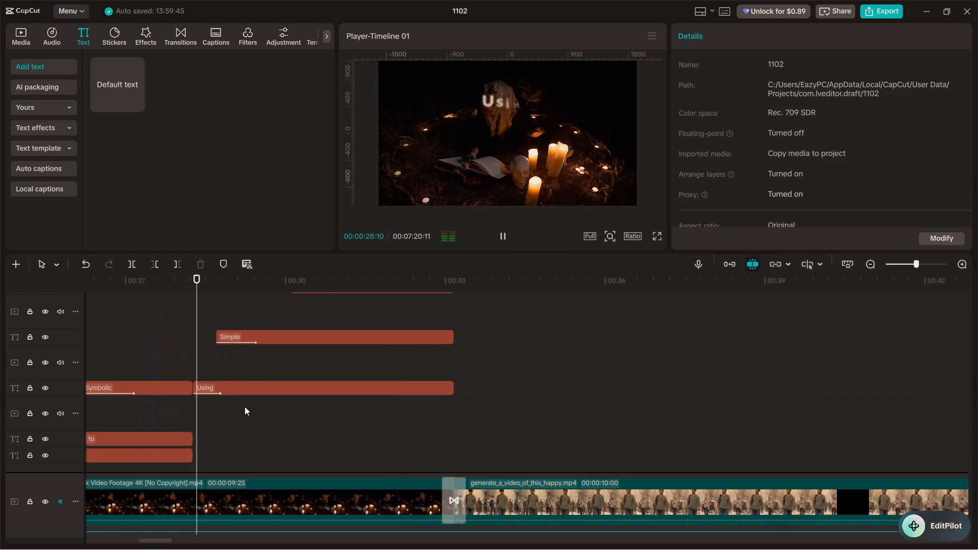
key(space)
click(255, 397)
click(265, 390)
scroll(770, 175, down, 5)
scroll(745, 169, up, 3)
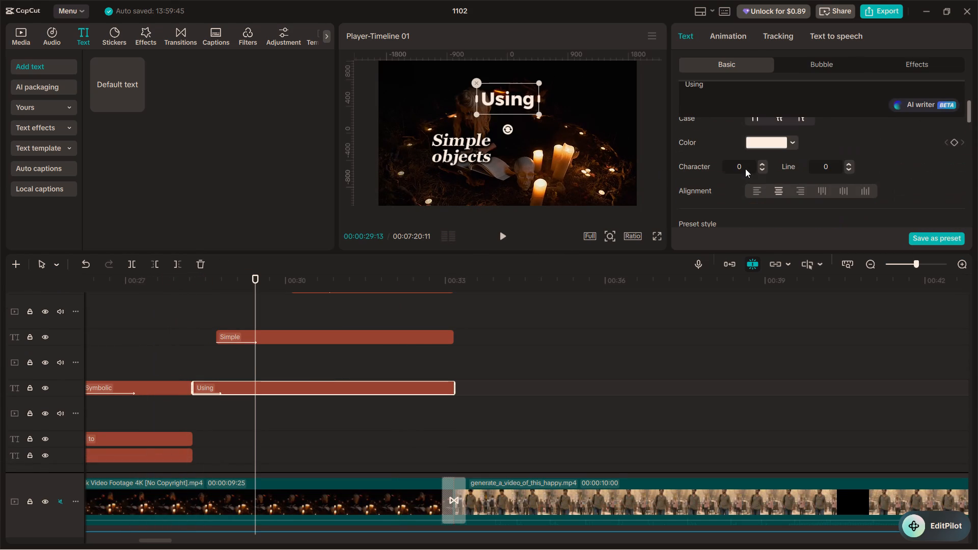
click(765, 143)
click(794, 323)
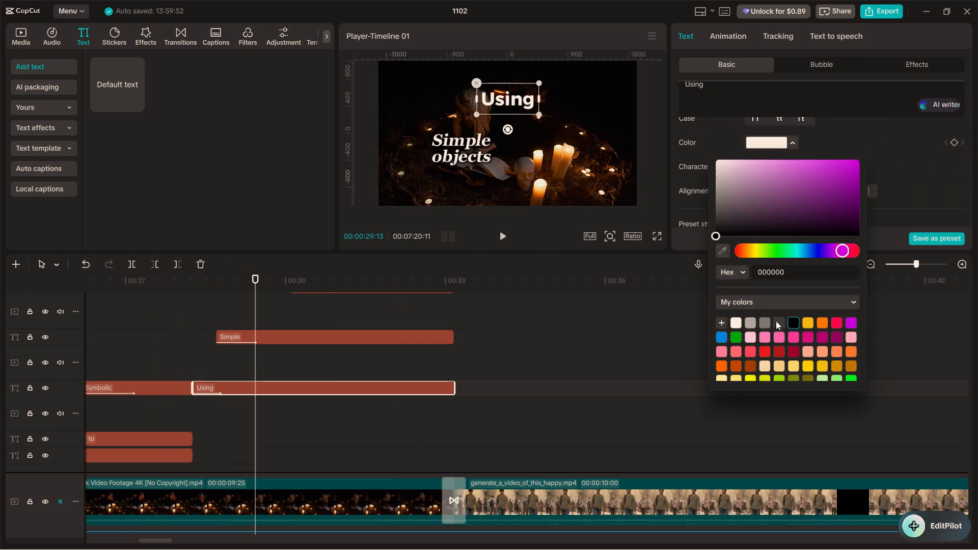
click(765, 319)
click(790, 324)
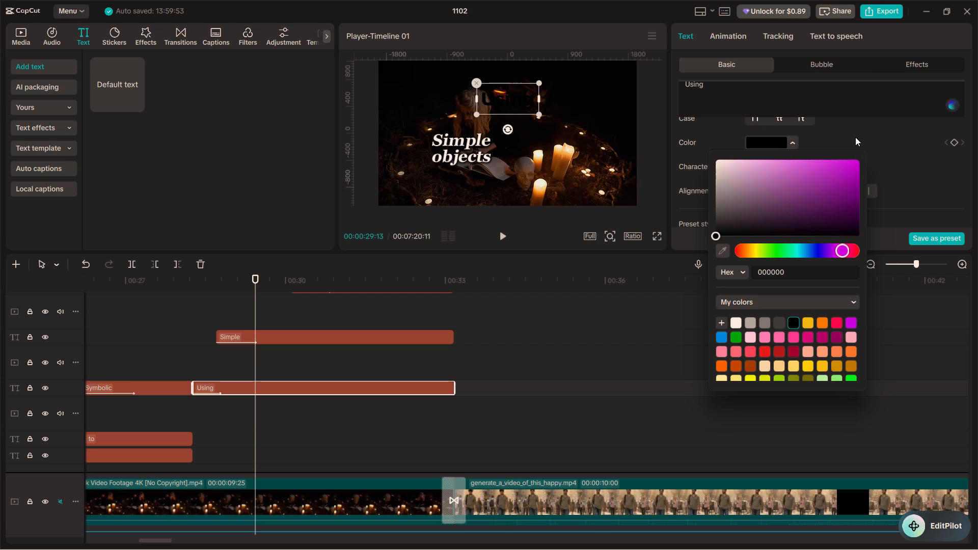
click(855, 137)
Add a white (FFFFFF) stroke to the "Using" text.
scroll(830, 215, down, 2)
scroll(751, 193, down, 2)
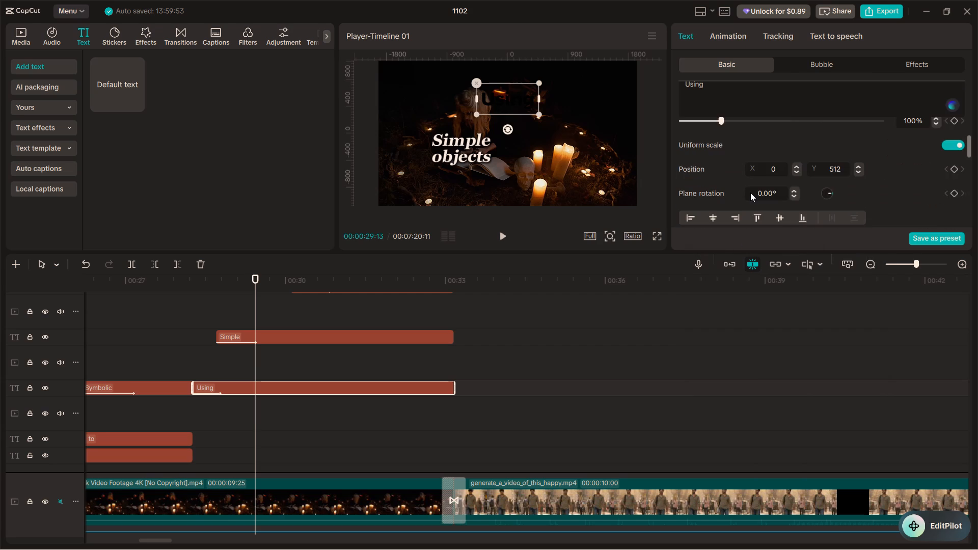
scroll(750, 193, down, 2)
click(684, 203)
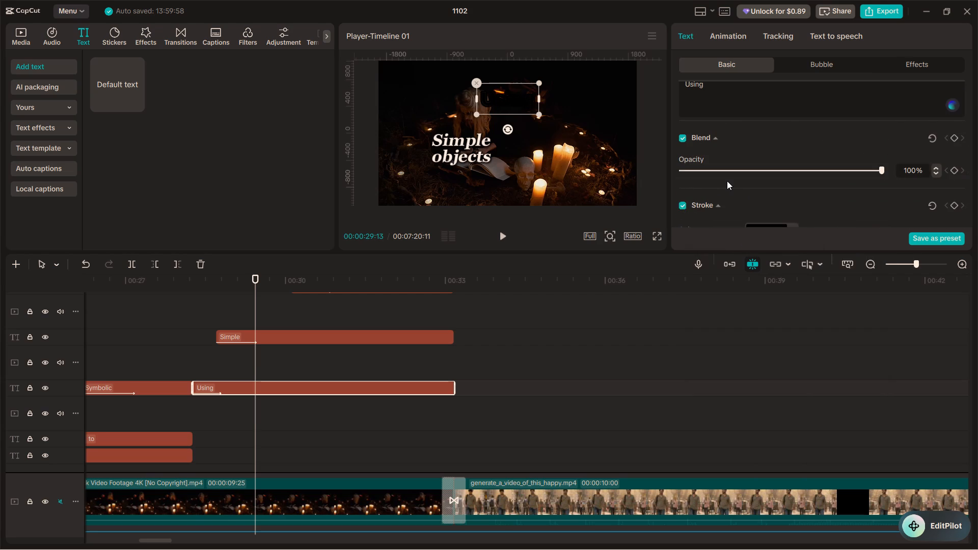
scroll(727, 181, down, 1)
click(785, 173)
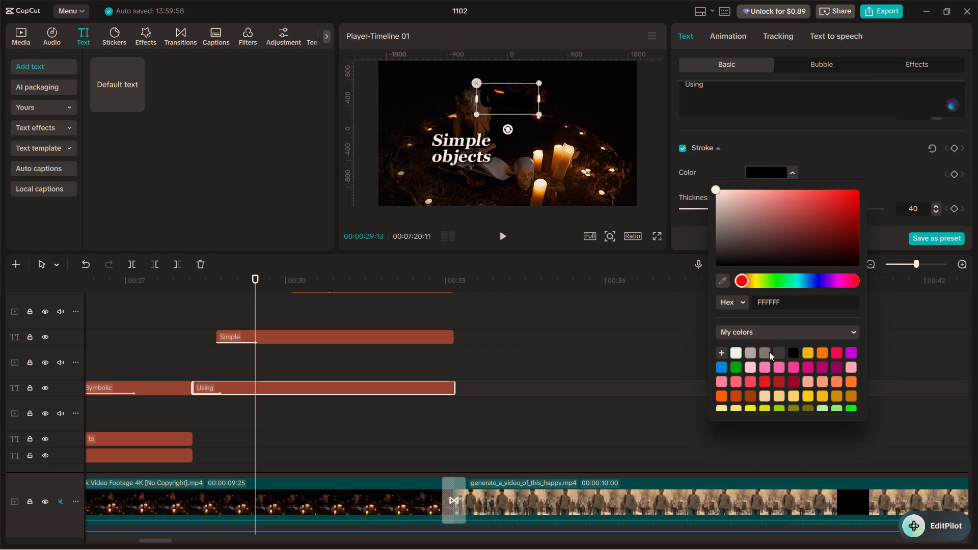
click(766, 352)
click(734, 351)
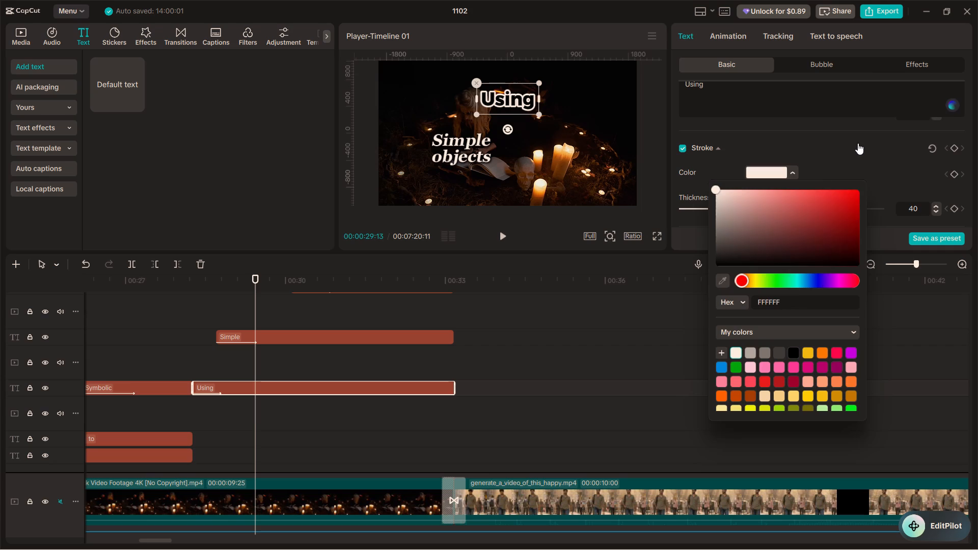
click(858, 143)
Set the stroke thickness of the "Using" text to 10.
click(725, 143)
drag(737, 217, 721, 208)
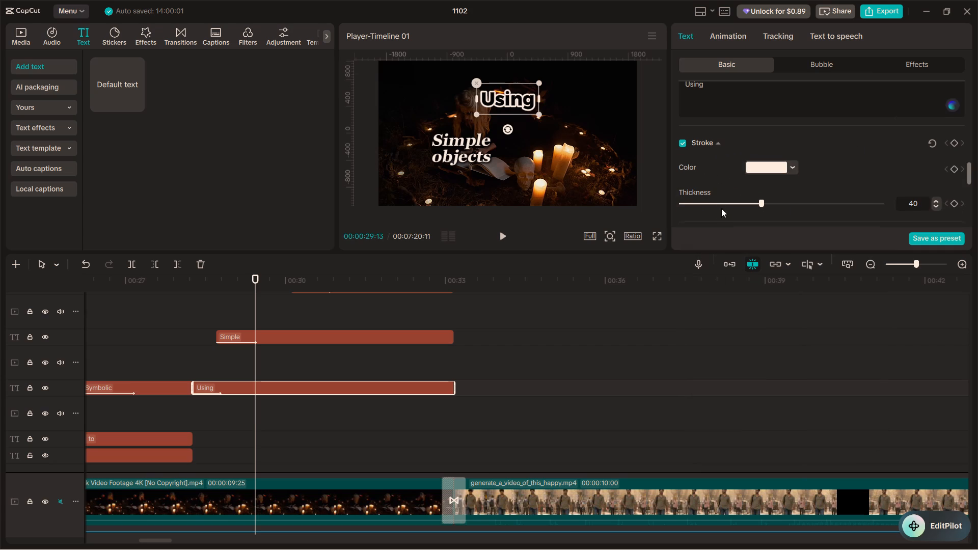
drag(721, 208, 719, 207)
drag(719, 196, 698, 204)
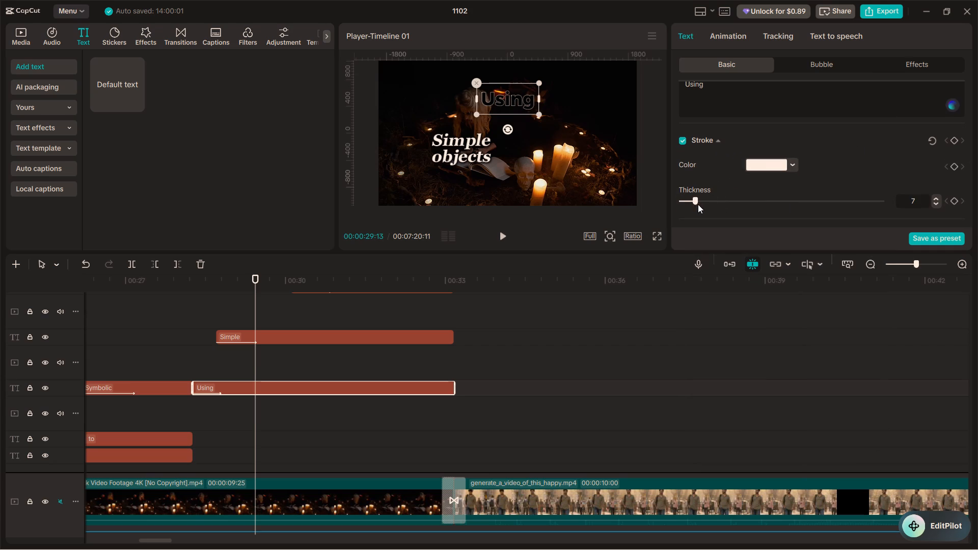
drag(698, 204, 700, 204)
Play the text group in full screen to check the outlined "Using" title with the two shadowed texts.
click(657, 240)
key(space)
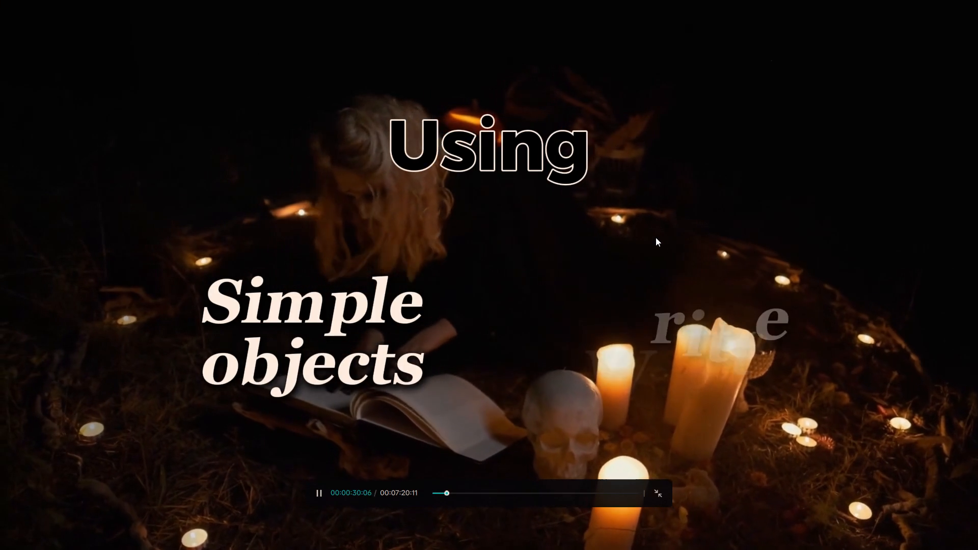
key(space)
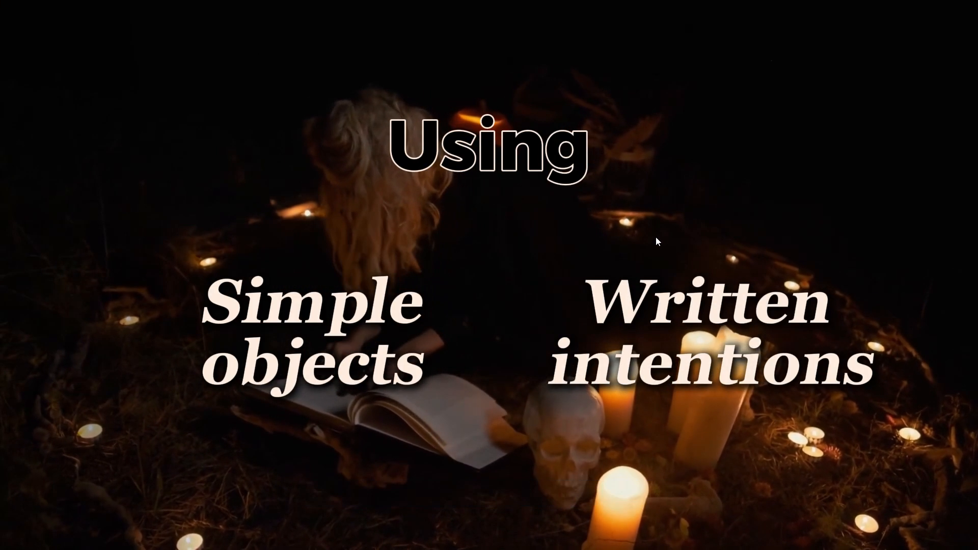
key(Escape)
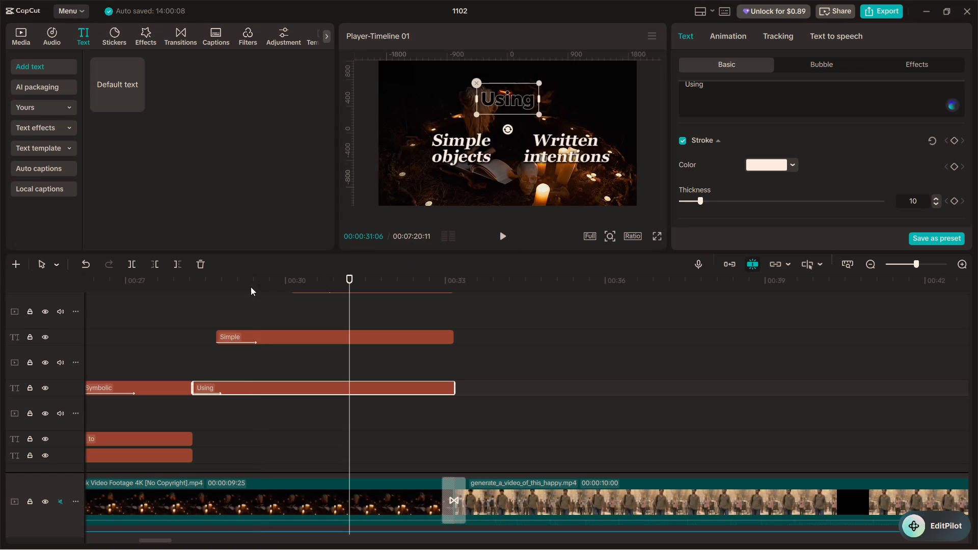